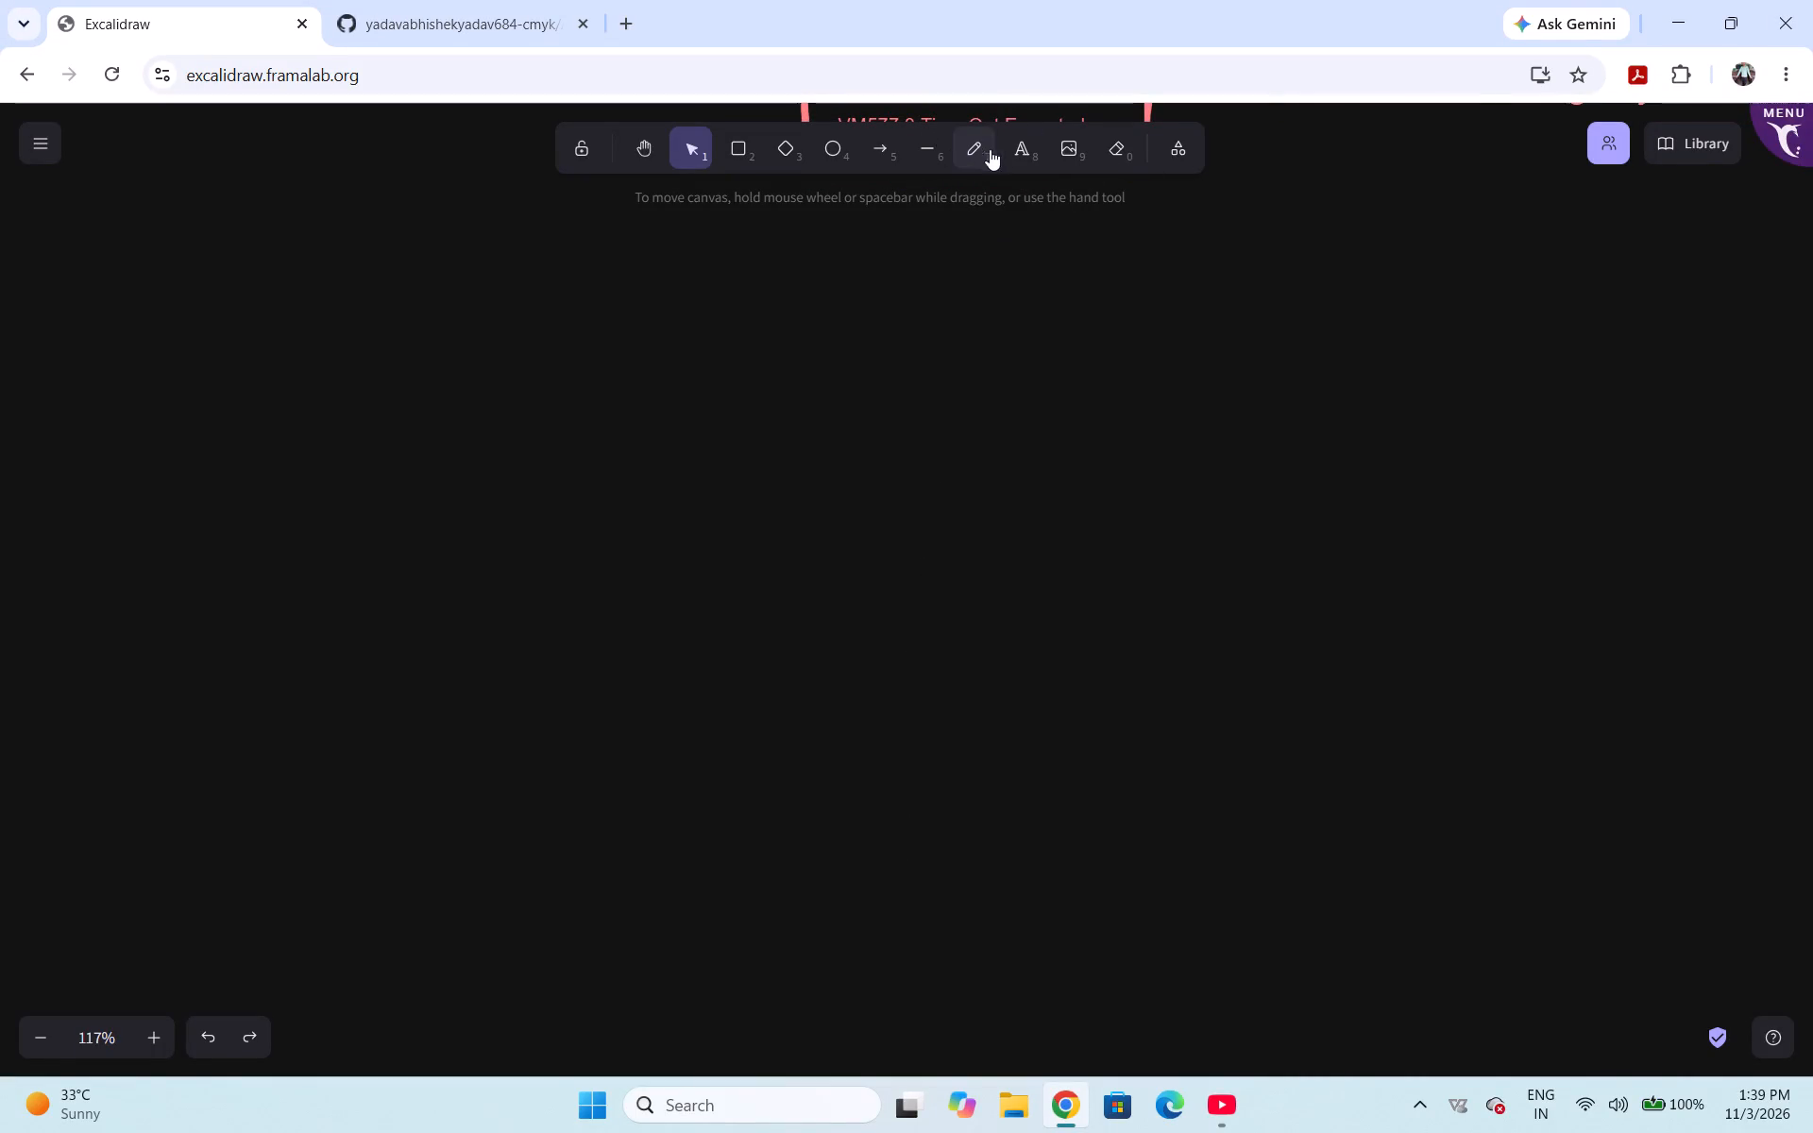
# Add a blue text heading "WEB APIs" in the empty canvas area below the red setTimeout code box.
pyautogui.click(1015, 144)
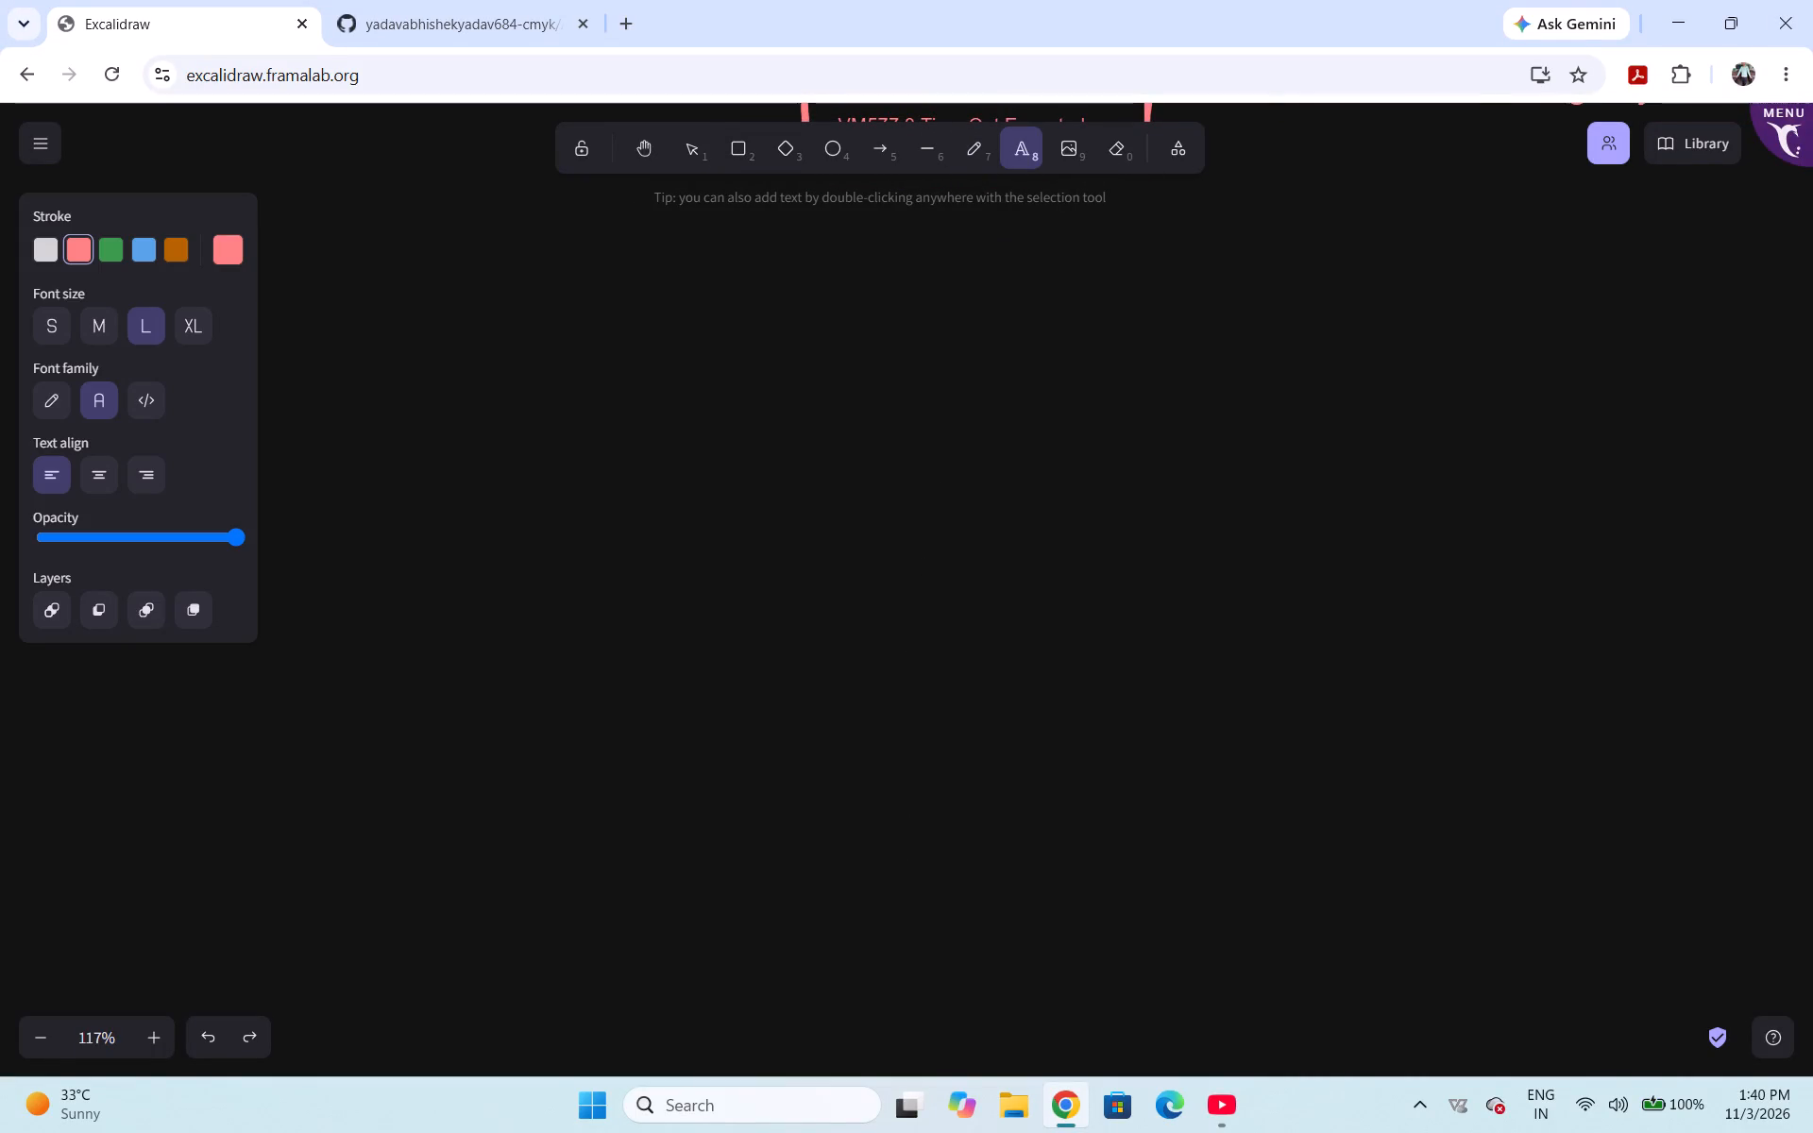
pyautogui.click(642, 298)
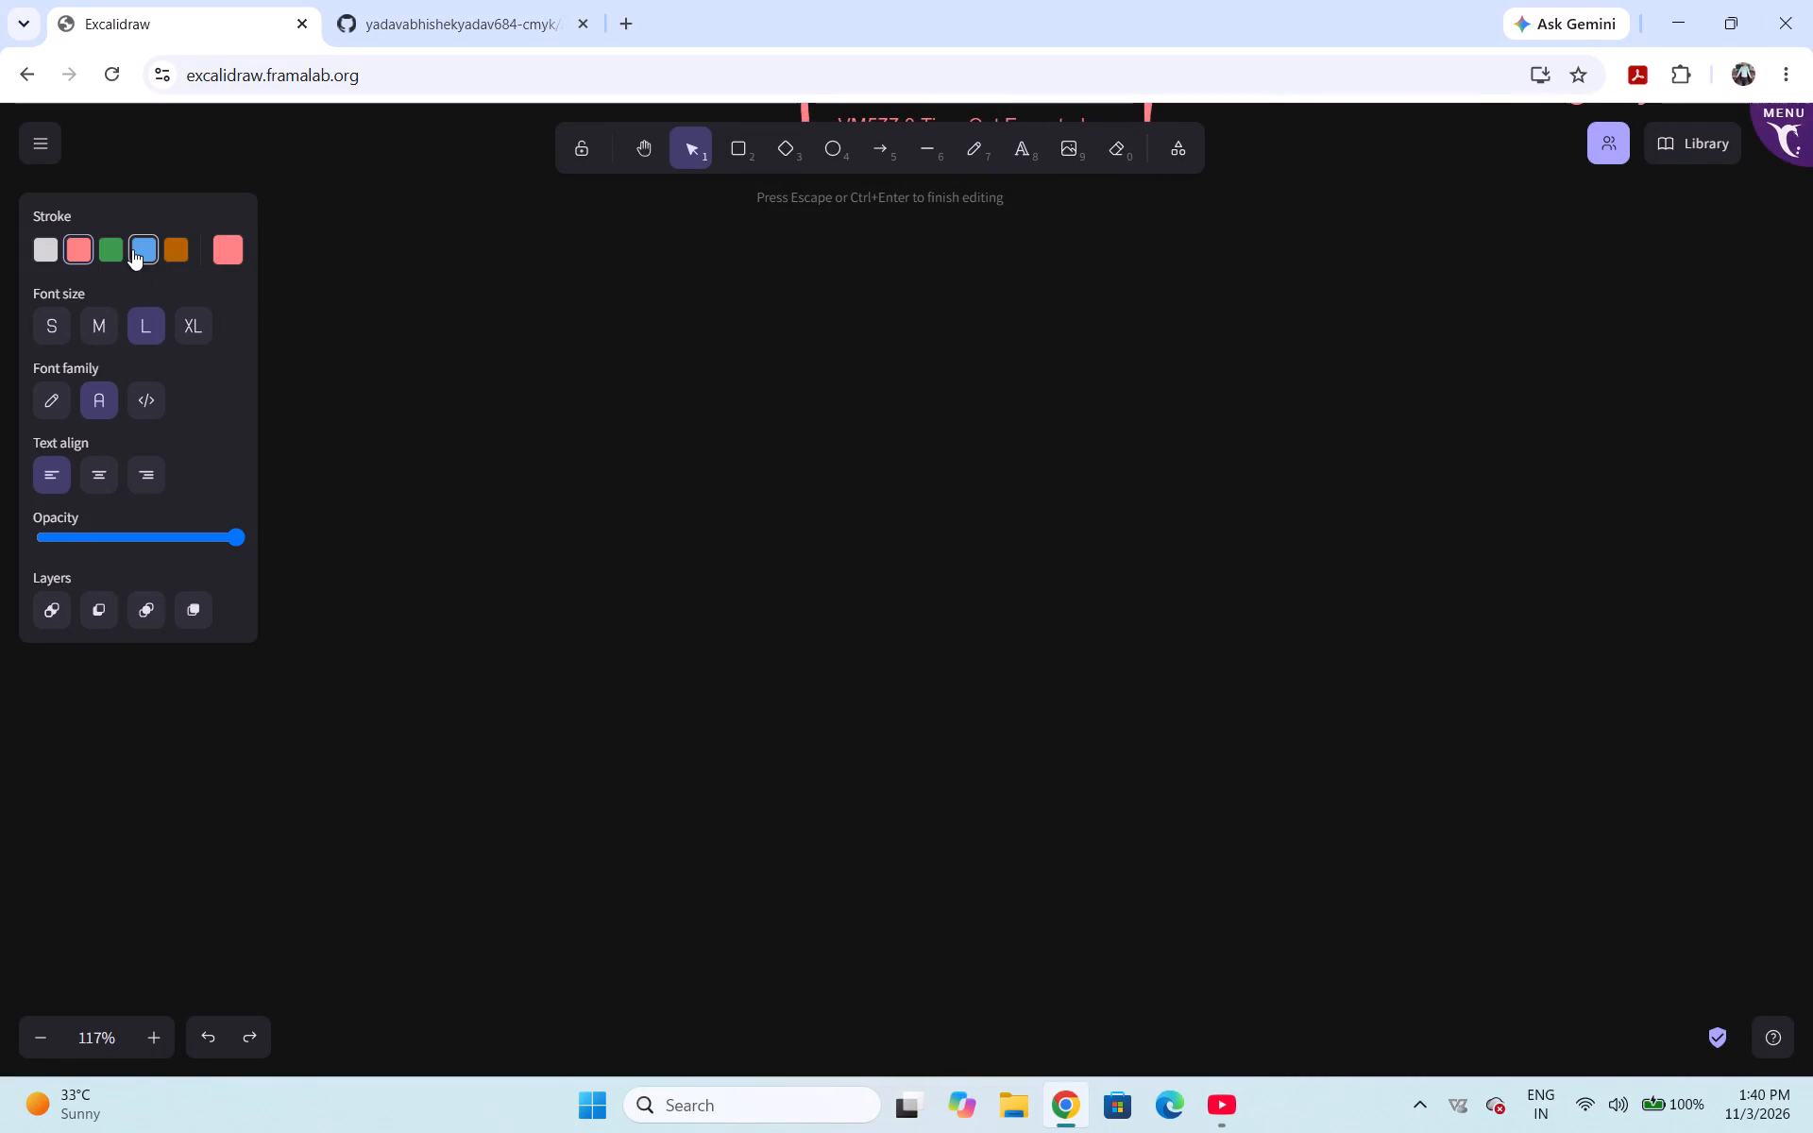
pyautogui.click(139, 246)
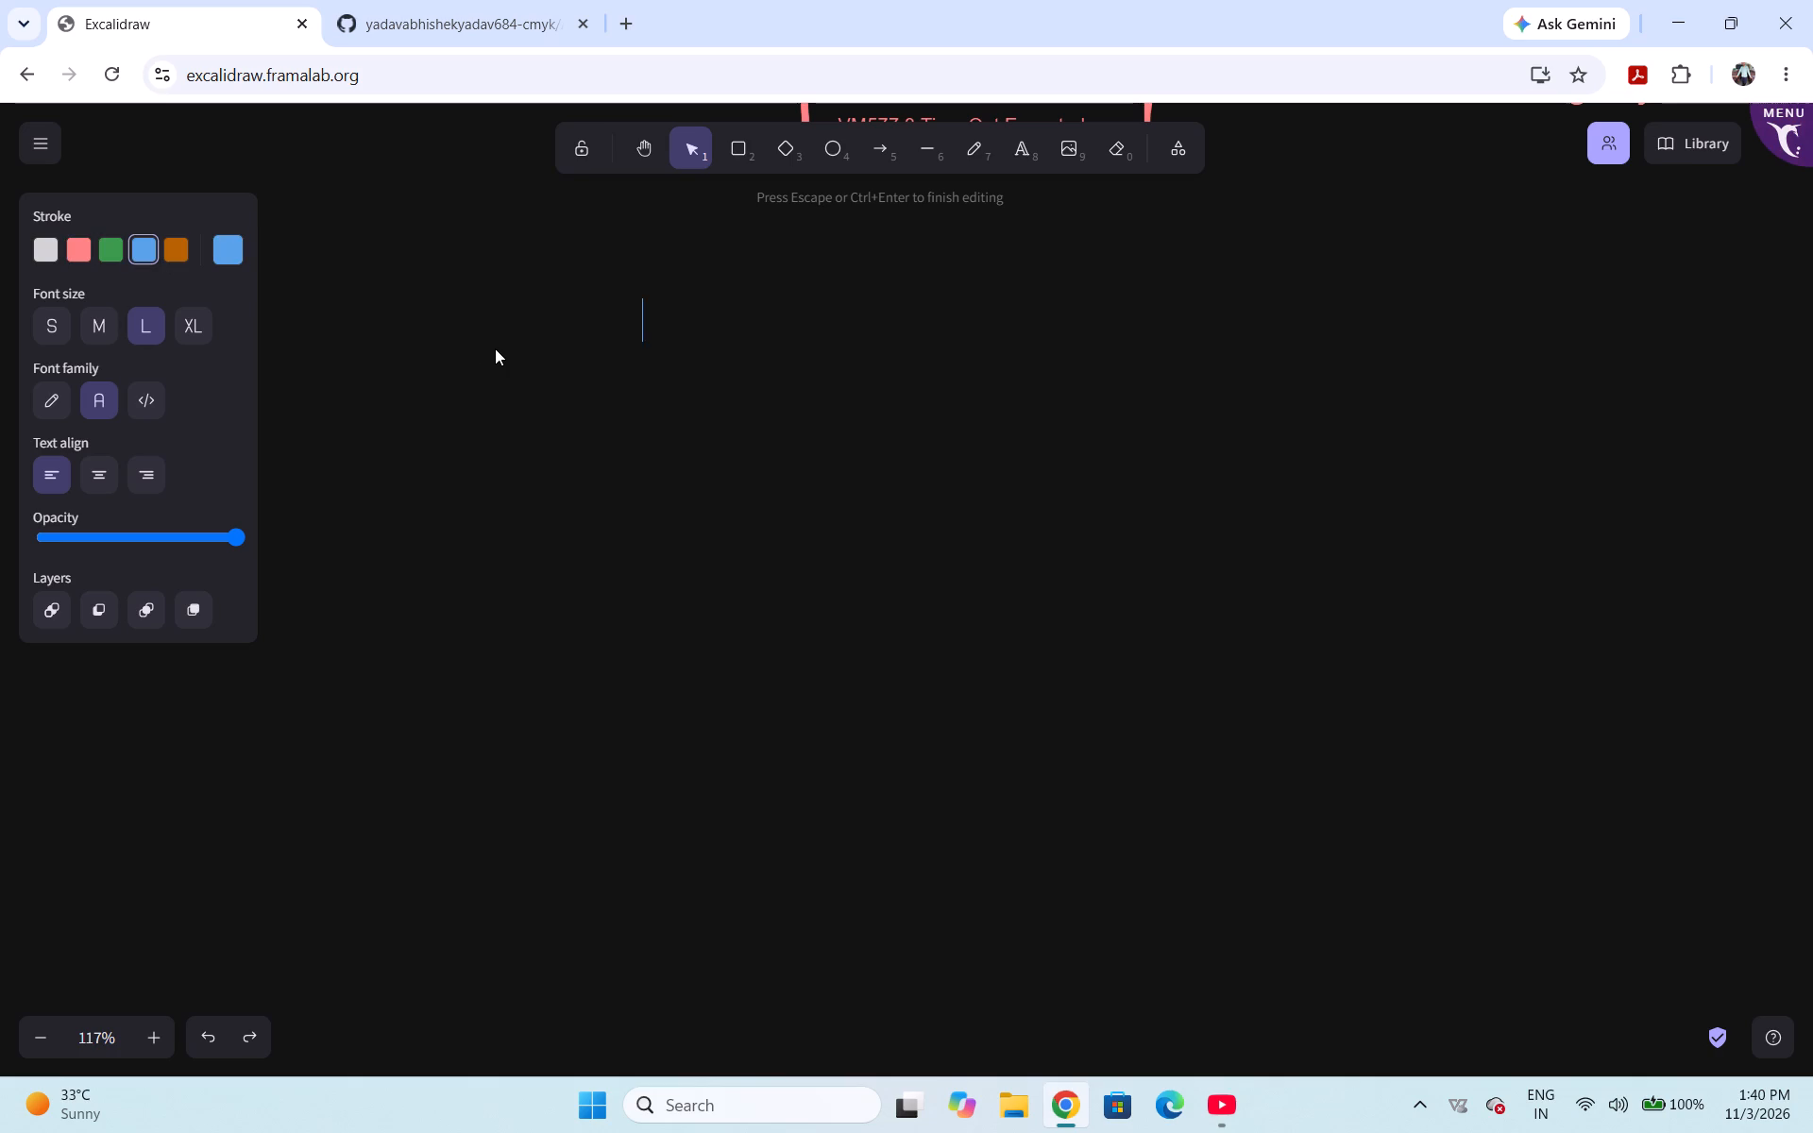
pyautogui.write('WEB API')
pyautogui.press('s')
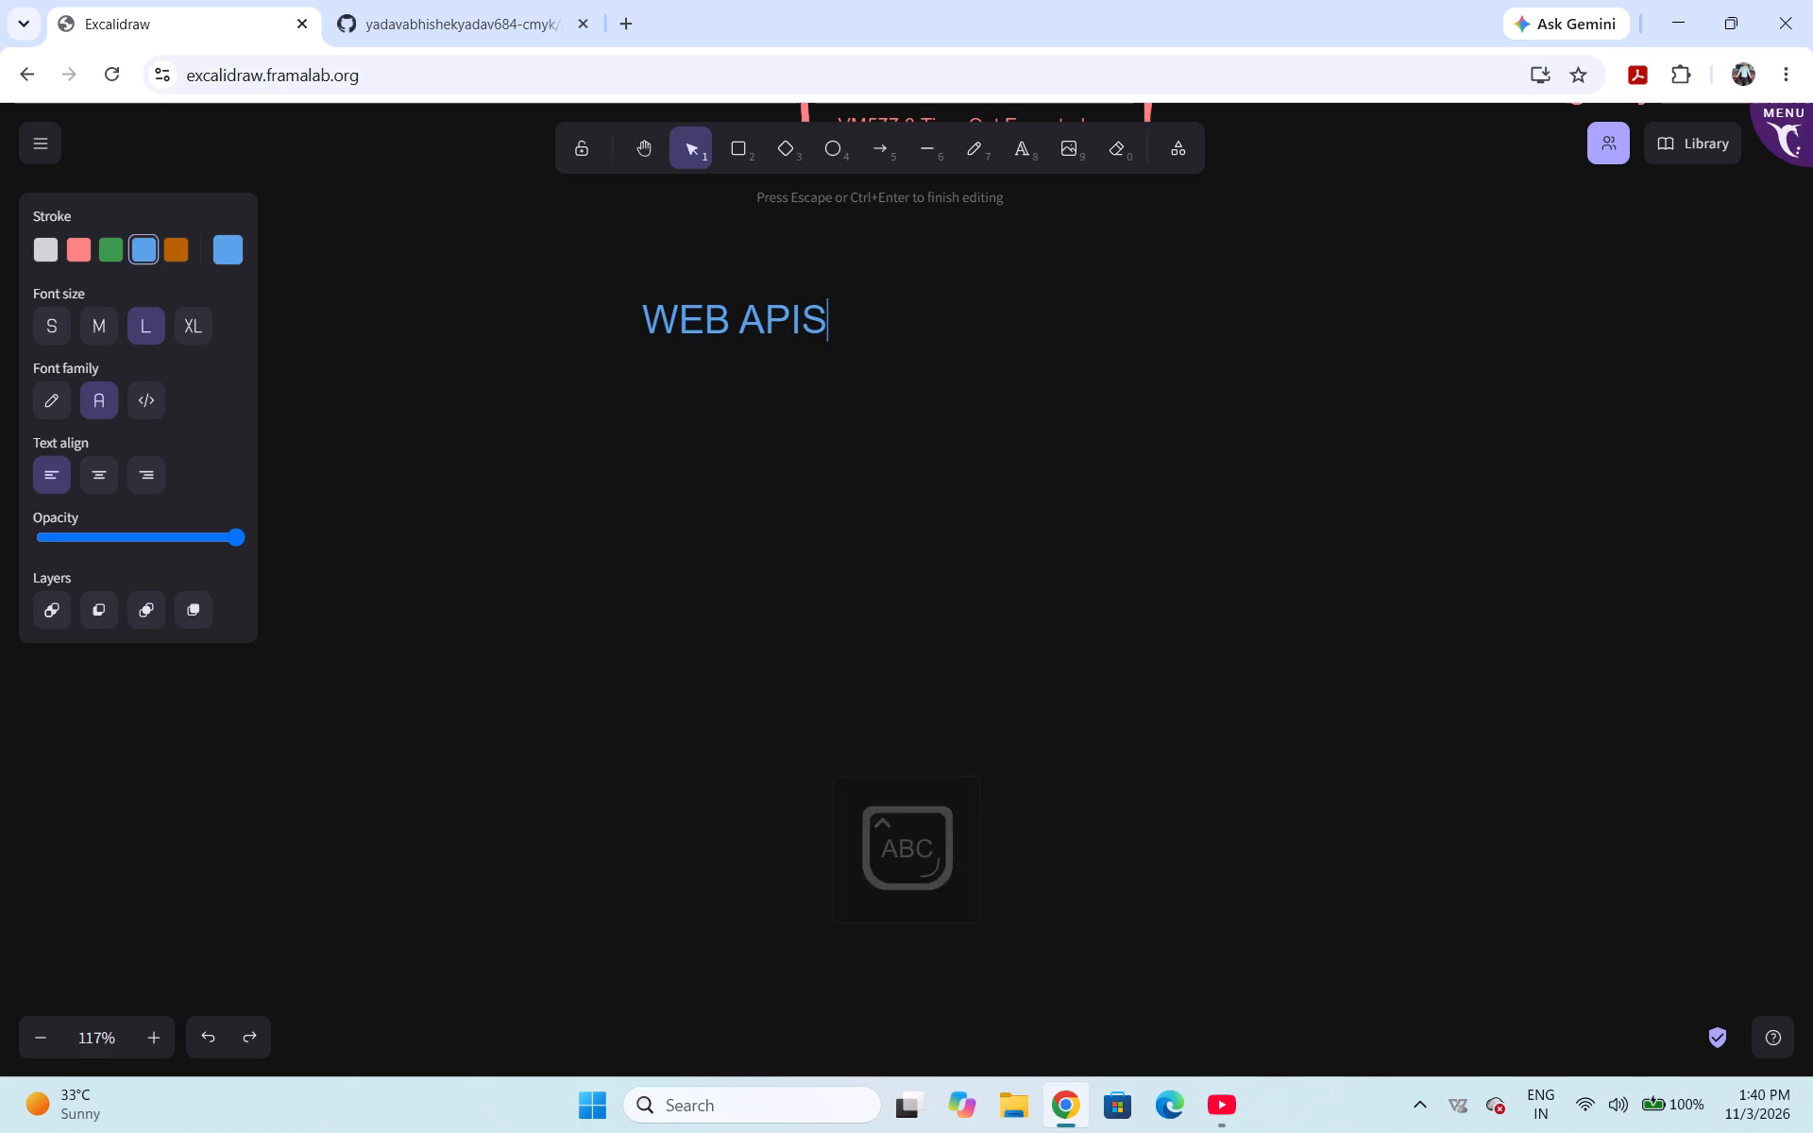
pyautogui.press('BackSpace')
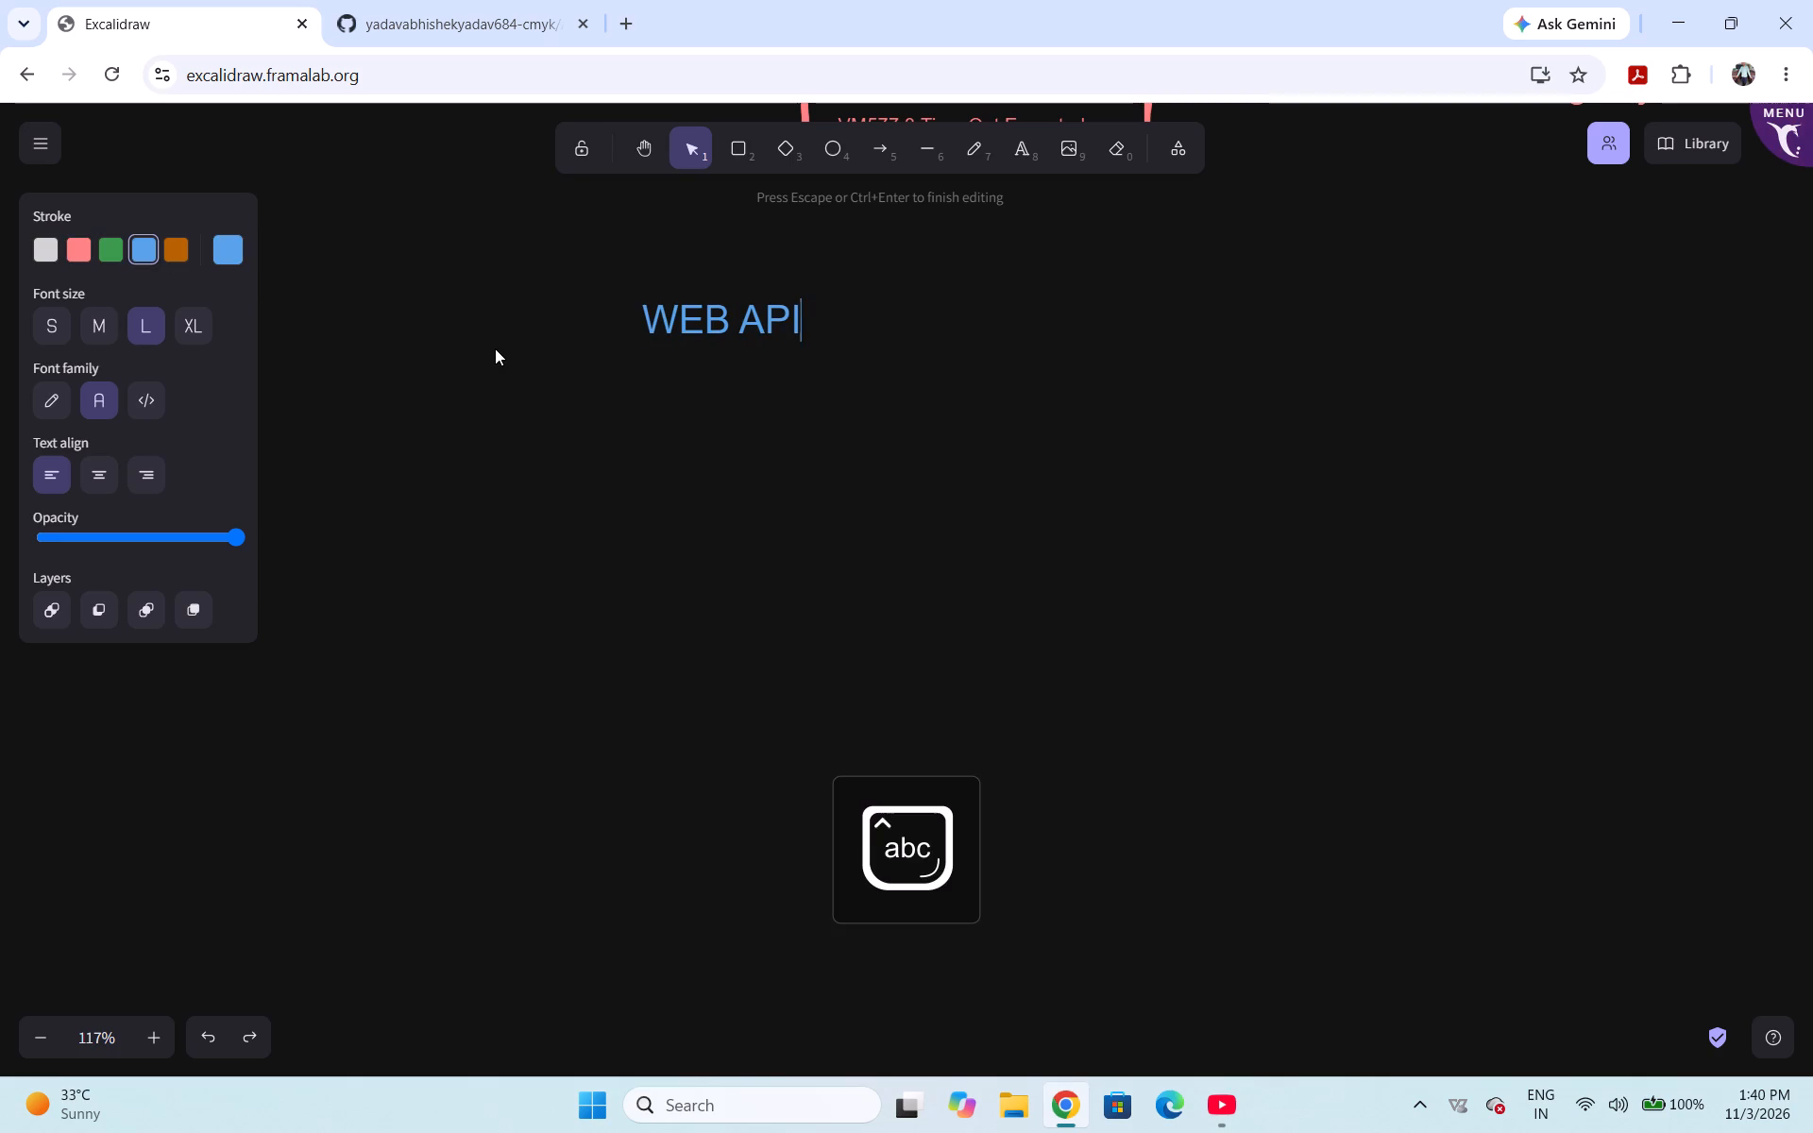
pyautogui.press('s')
# Underline the "WEB APIs" heading with a straight horizontal blue line slightly wider than the text.
pyautogui.click(929, 140)
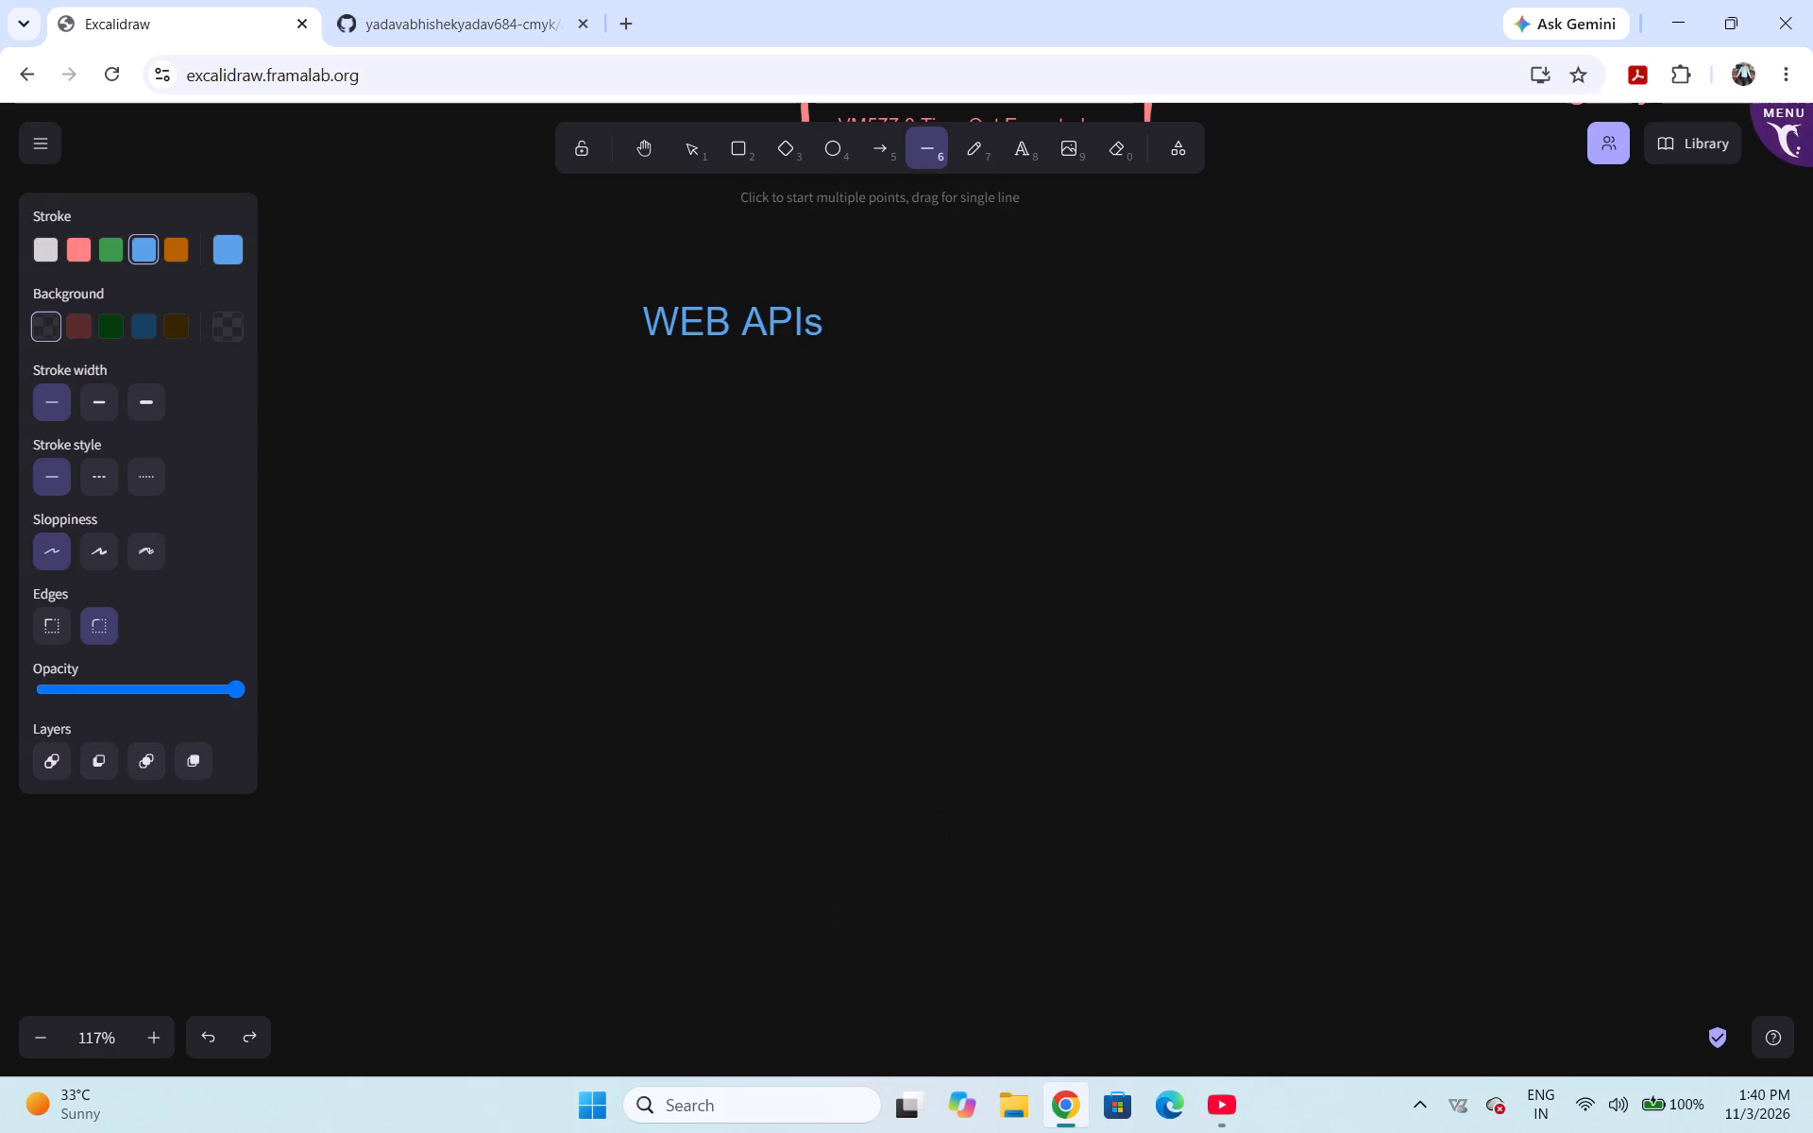
pyautogui.moveTo(600, 345); pyautogui.dragTo(811, 347)
pyautogui.moveTo(811, 347); pyautogui.dragTo(846, 343)
pyautogui.click(916, 346)
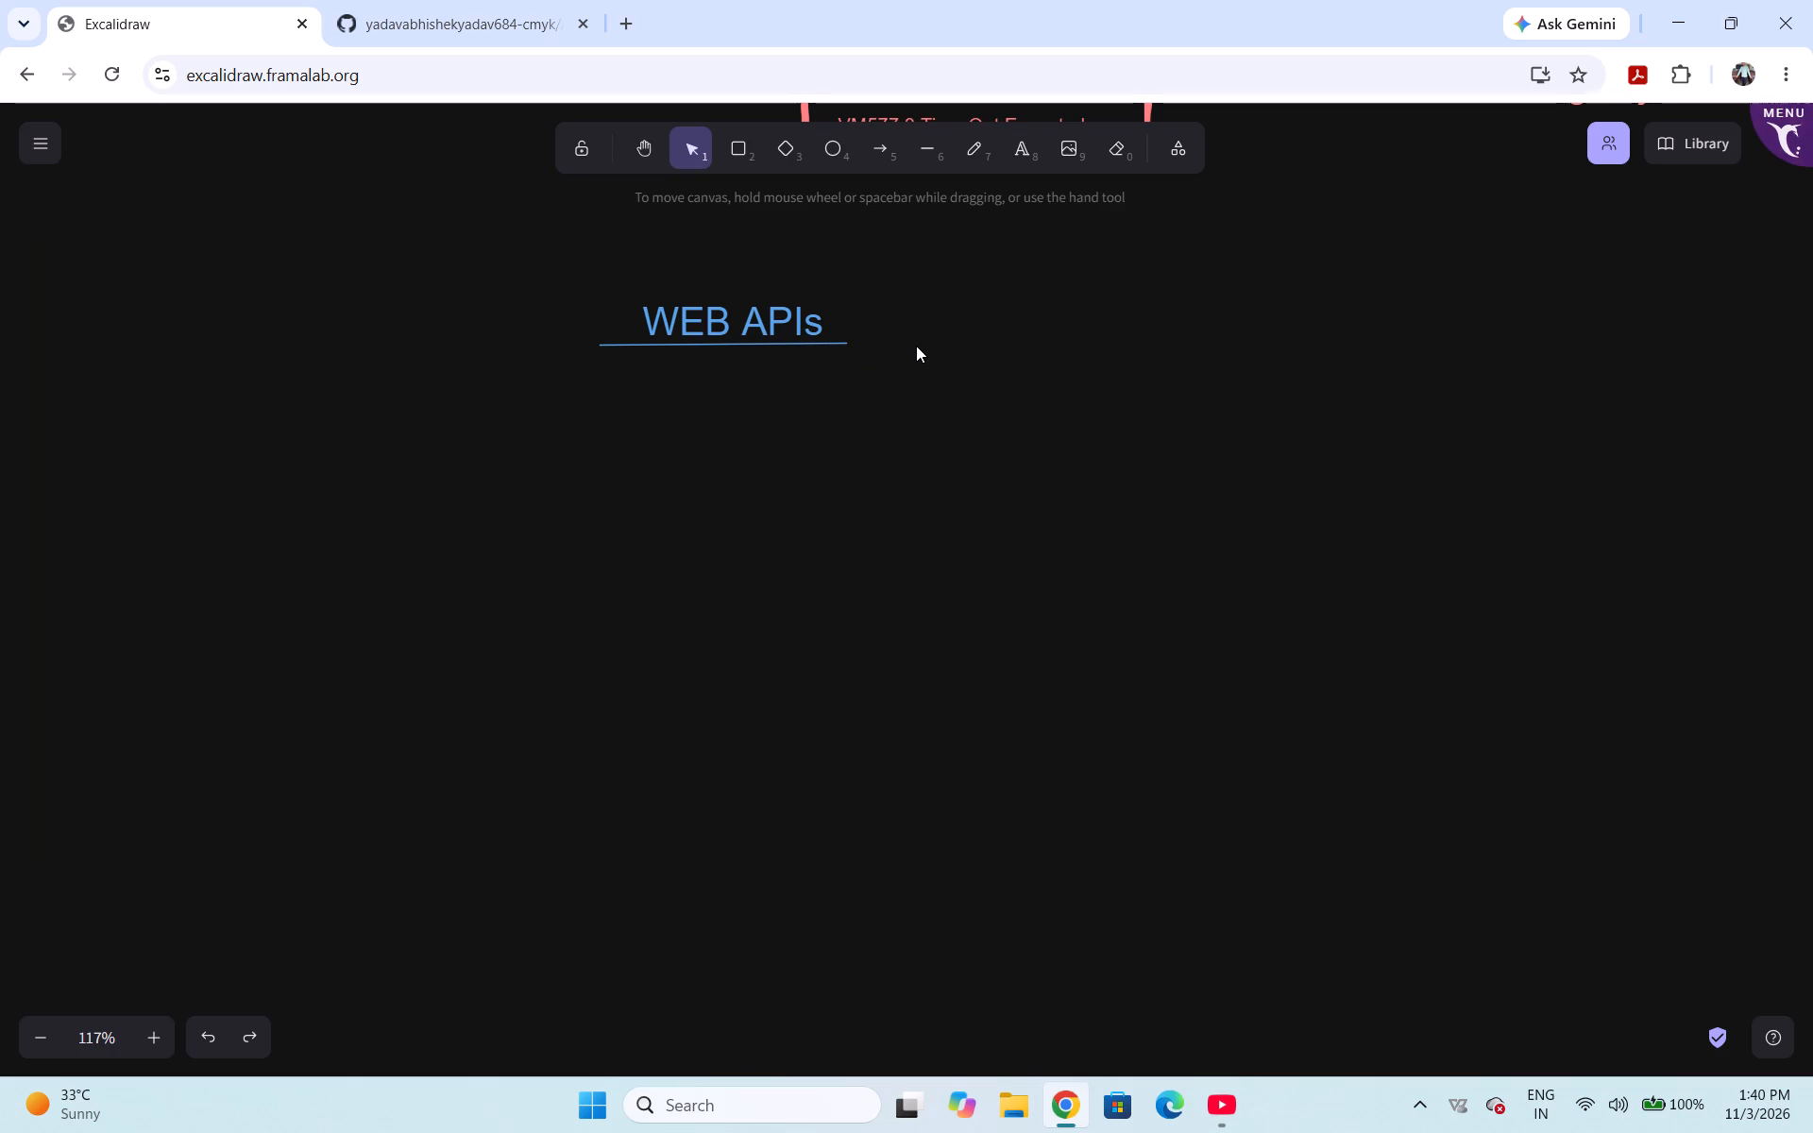
# Draw a large rounded blue rectangle below the "WEB APIs" heading as the diagram's outer container.
pyautogui.click(743, 147)
pyautogui.scroll(-1, 645, 492)
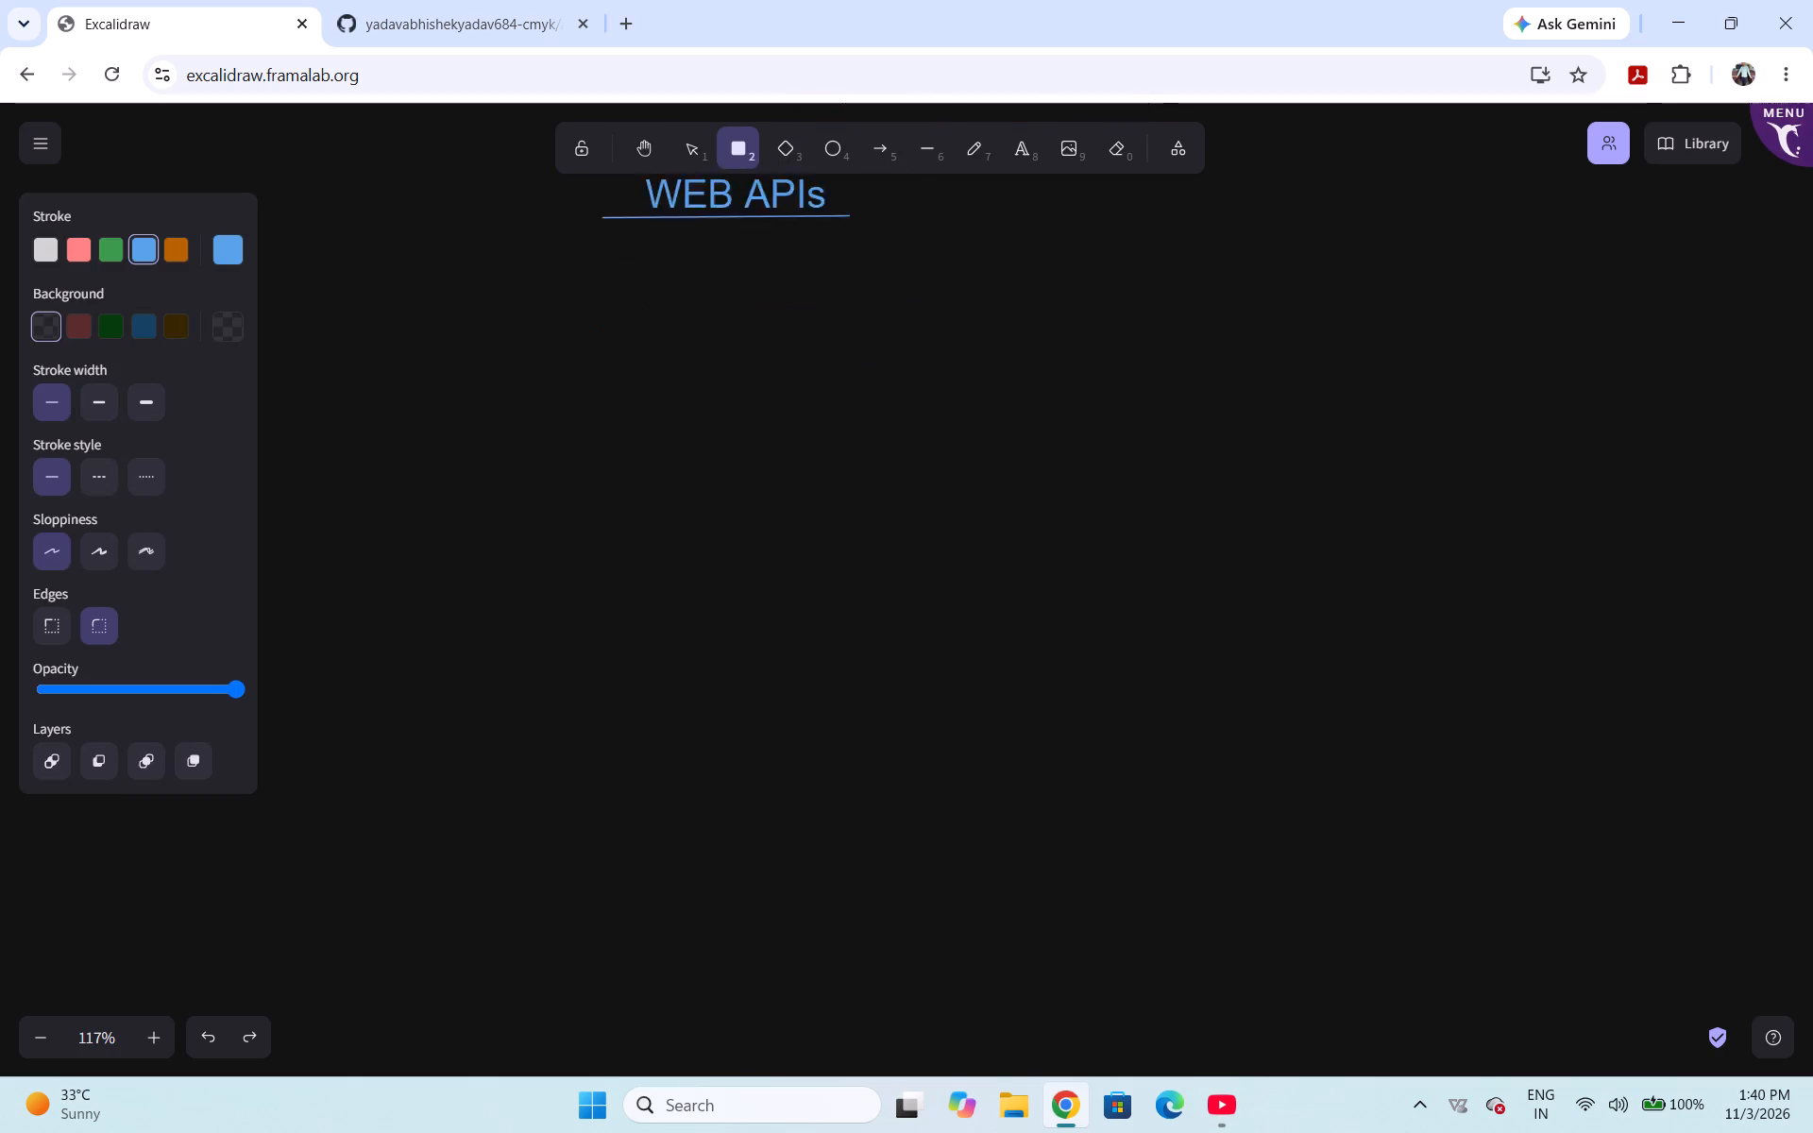
pyautogui.scroll(-1, 645, 492)
pyautogui.moveTo(539, 324); pyautogui.dragTo(1181, 622)
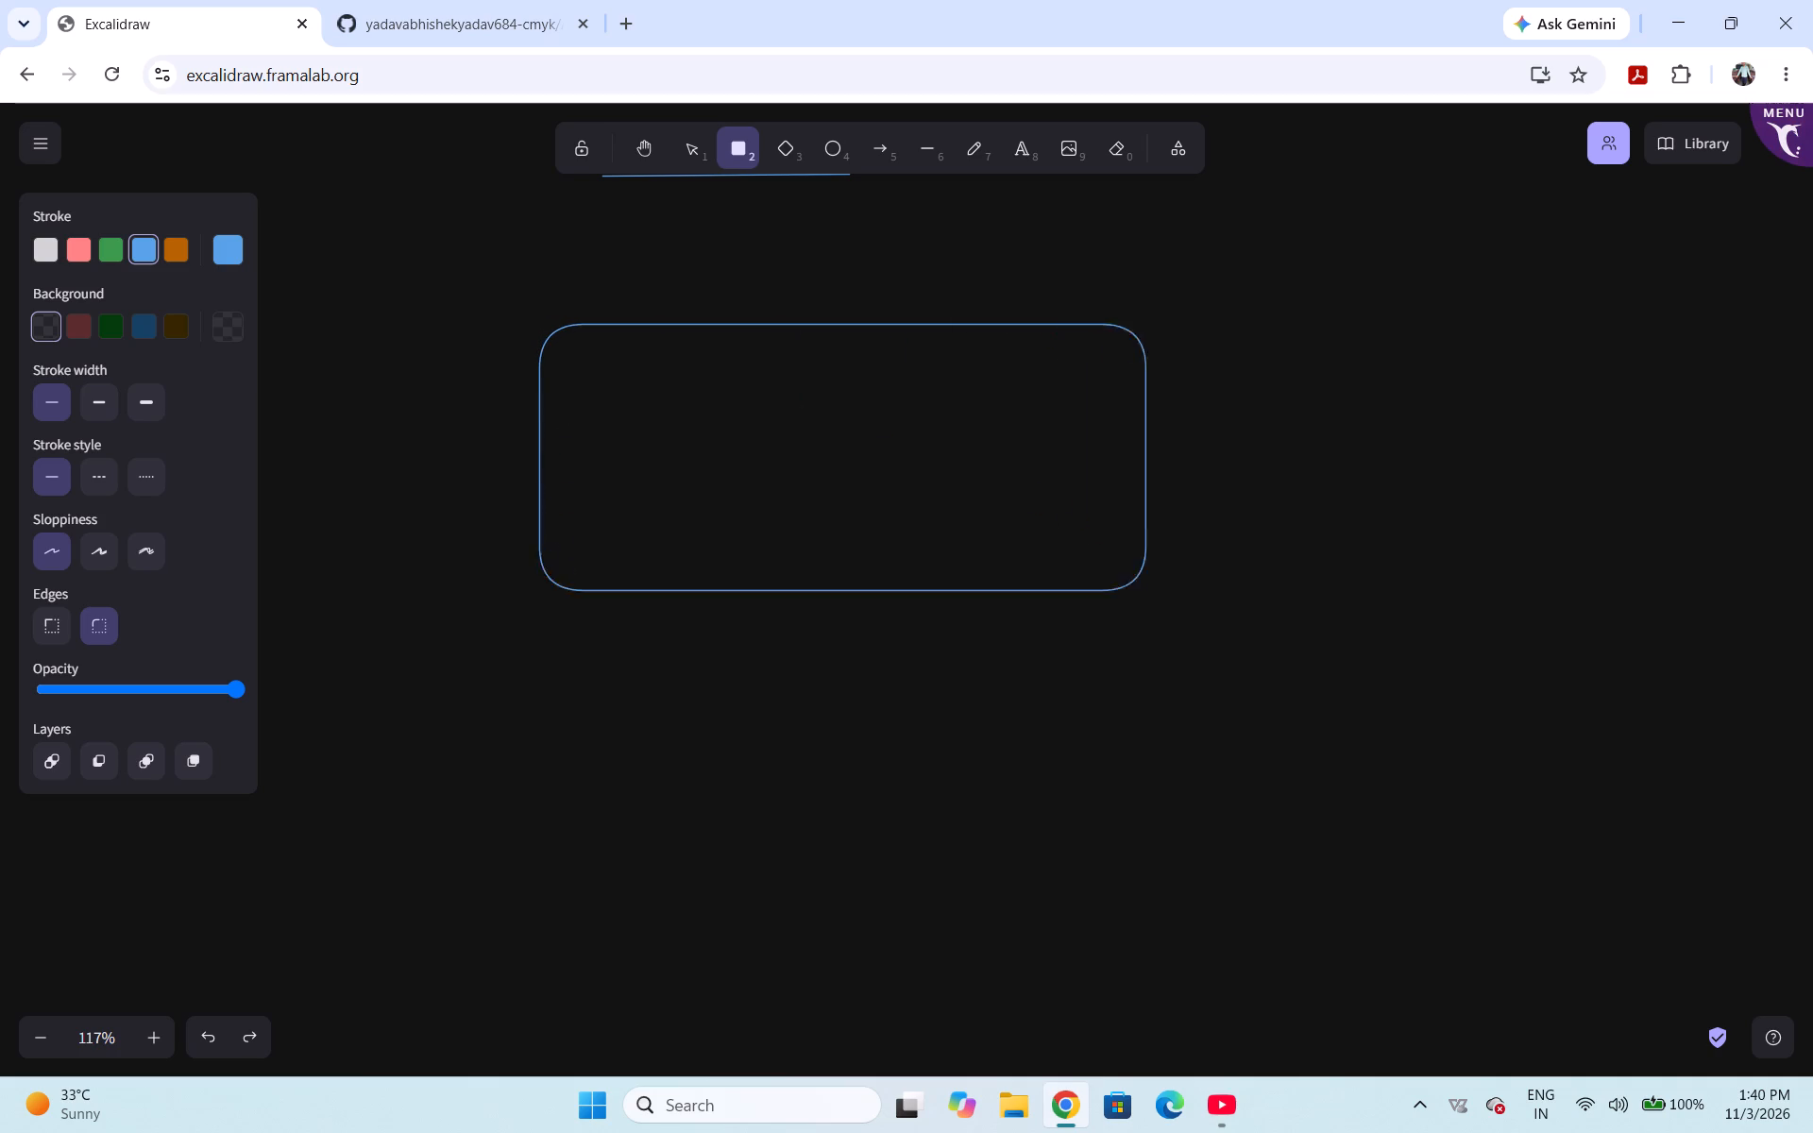
pyautogui.moveTo(1181, 622); pyautogui.dragTo(1348, 986)
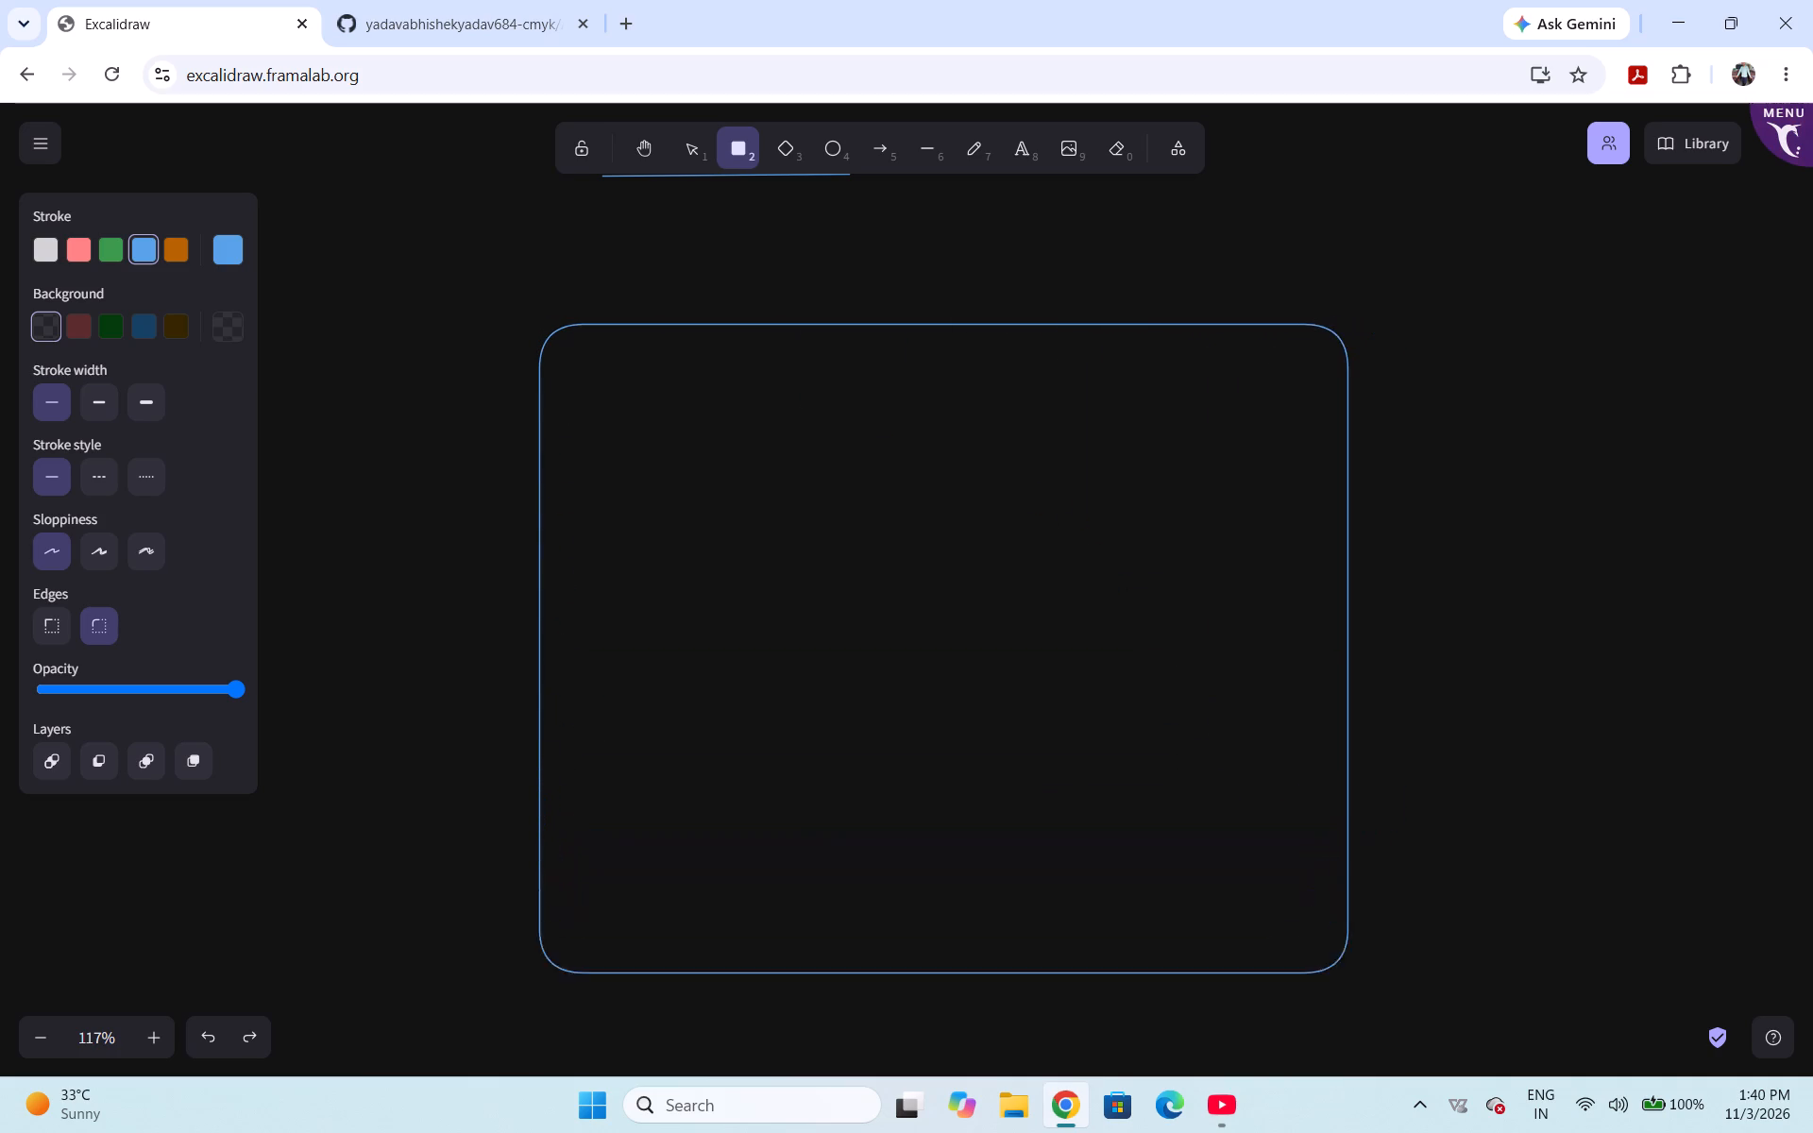
pyautogui.moveTo(1348, 986); pyautogui.dragTo(1483, 973)
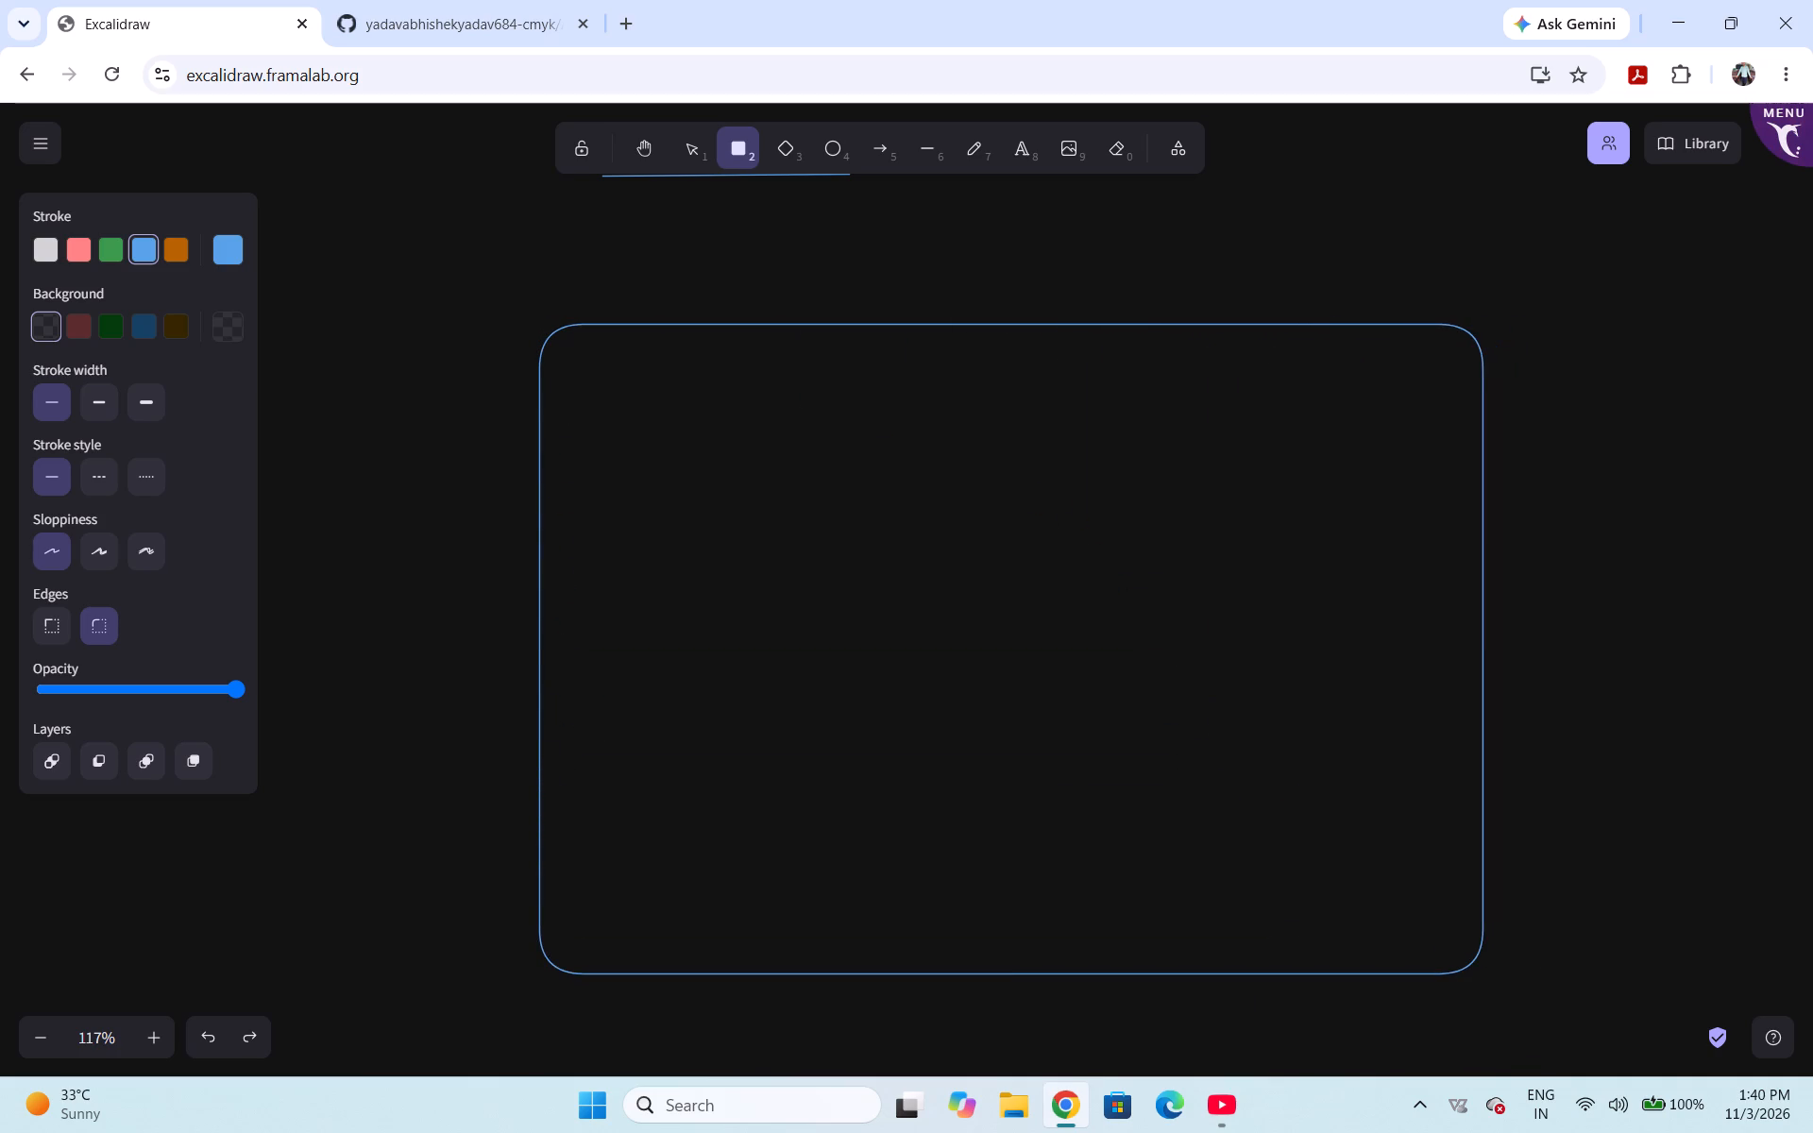
pyautogui.moveTo(1483, 973); pyautogui.dragTo(1482, 973)
# Move the large rectangle further left, keeping it below the "WEB APIs" heading with a small gap.
pyautogui.moveTo(955, 521); pyautogui.dragTo(788, 71)
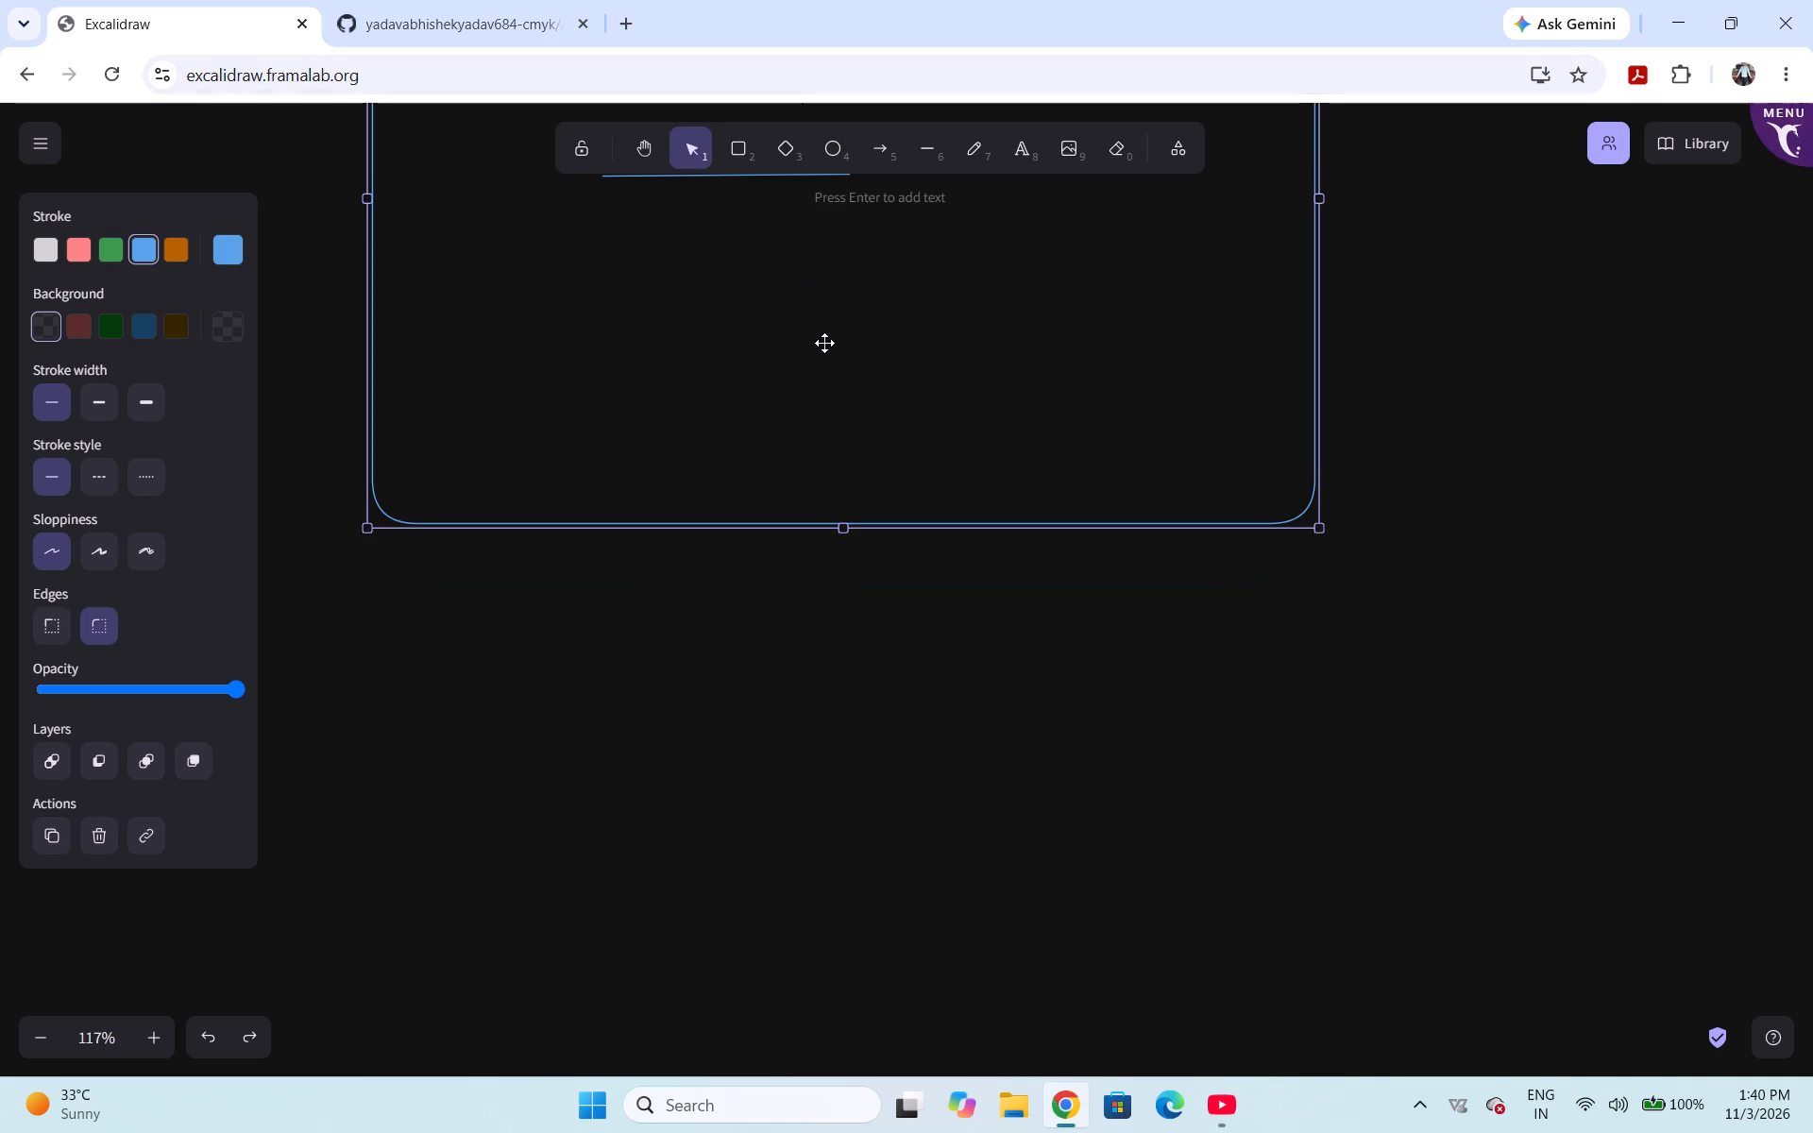
pyautogui.scroll(4, 838, 444)
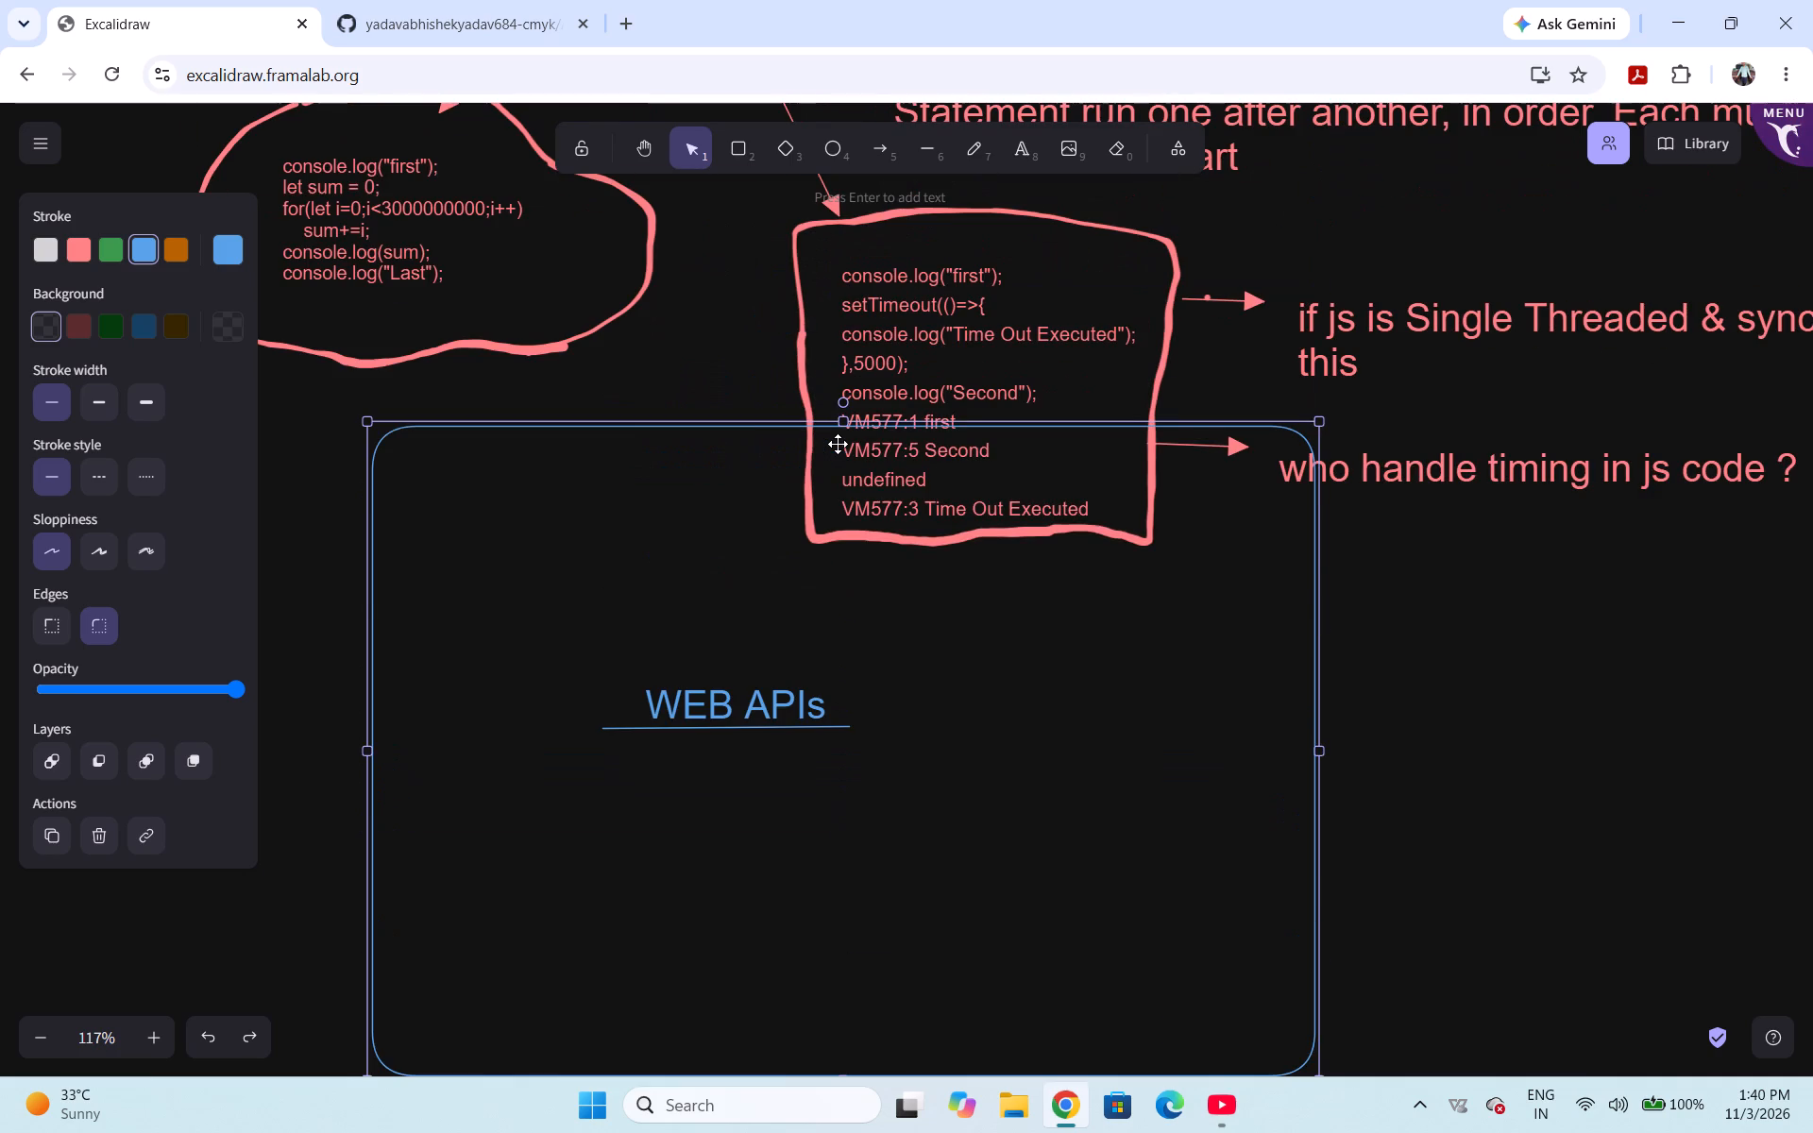
pyautogui.scroll(-2, 692, 527)
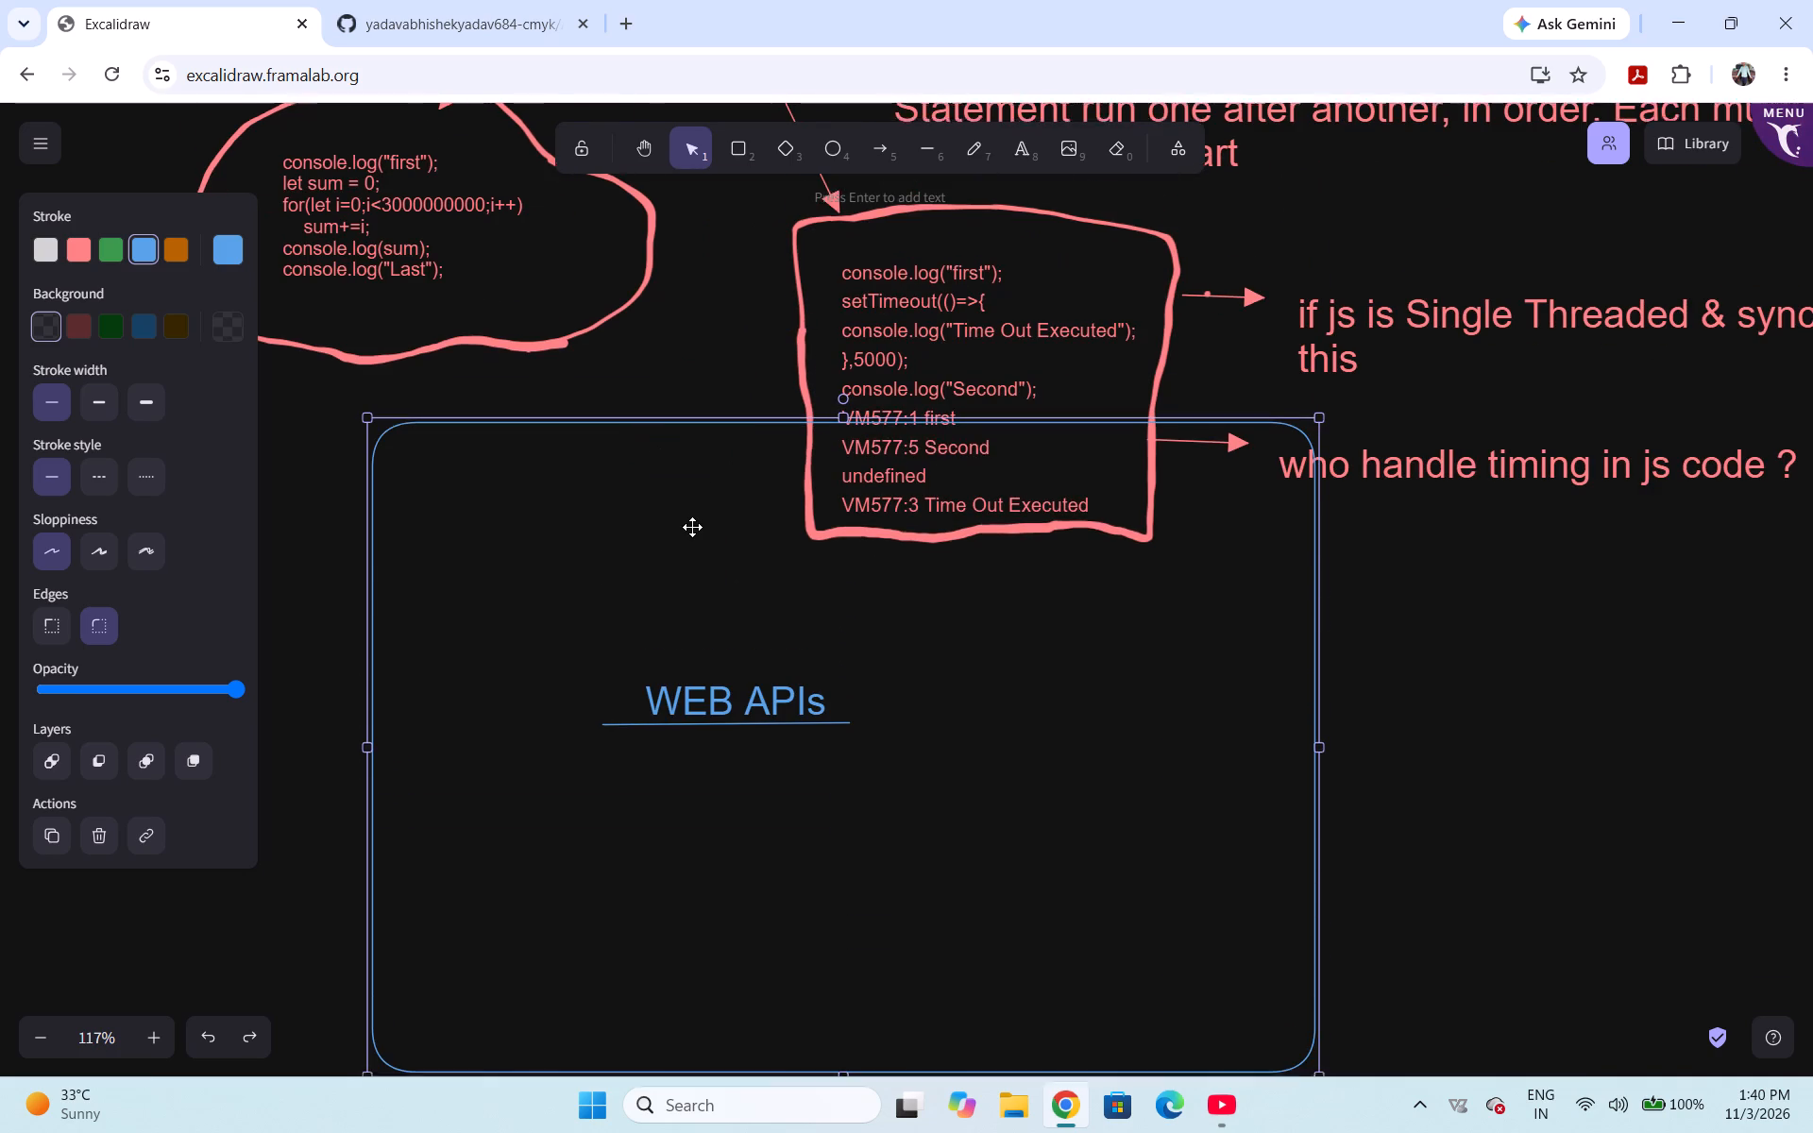
pyautogui.scroll(-3, 692, 527)
pyautogui.moveTo(748, 561); pyautogui.dragTo(850, 827)
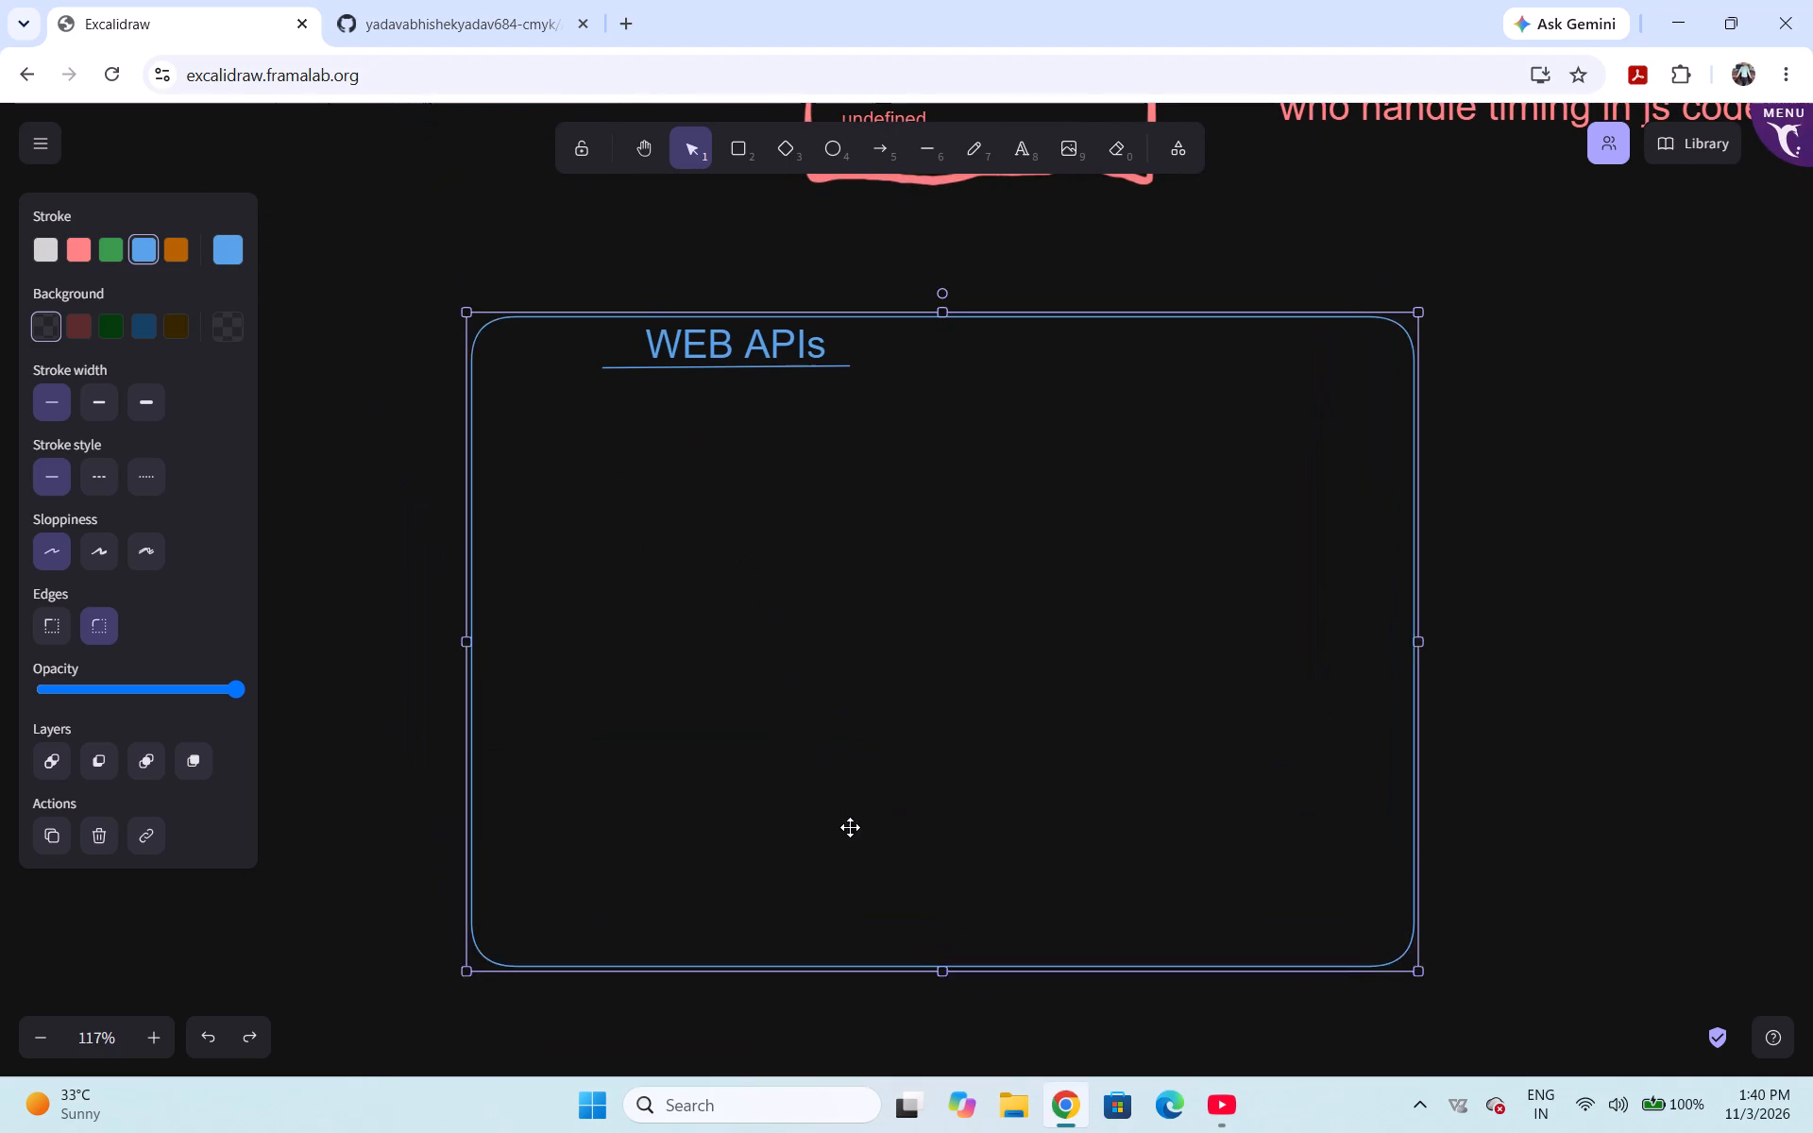
pyautogui.moveTo(850, 827); pyautogui.dragTo(763, 940)
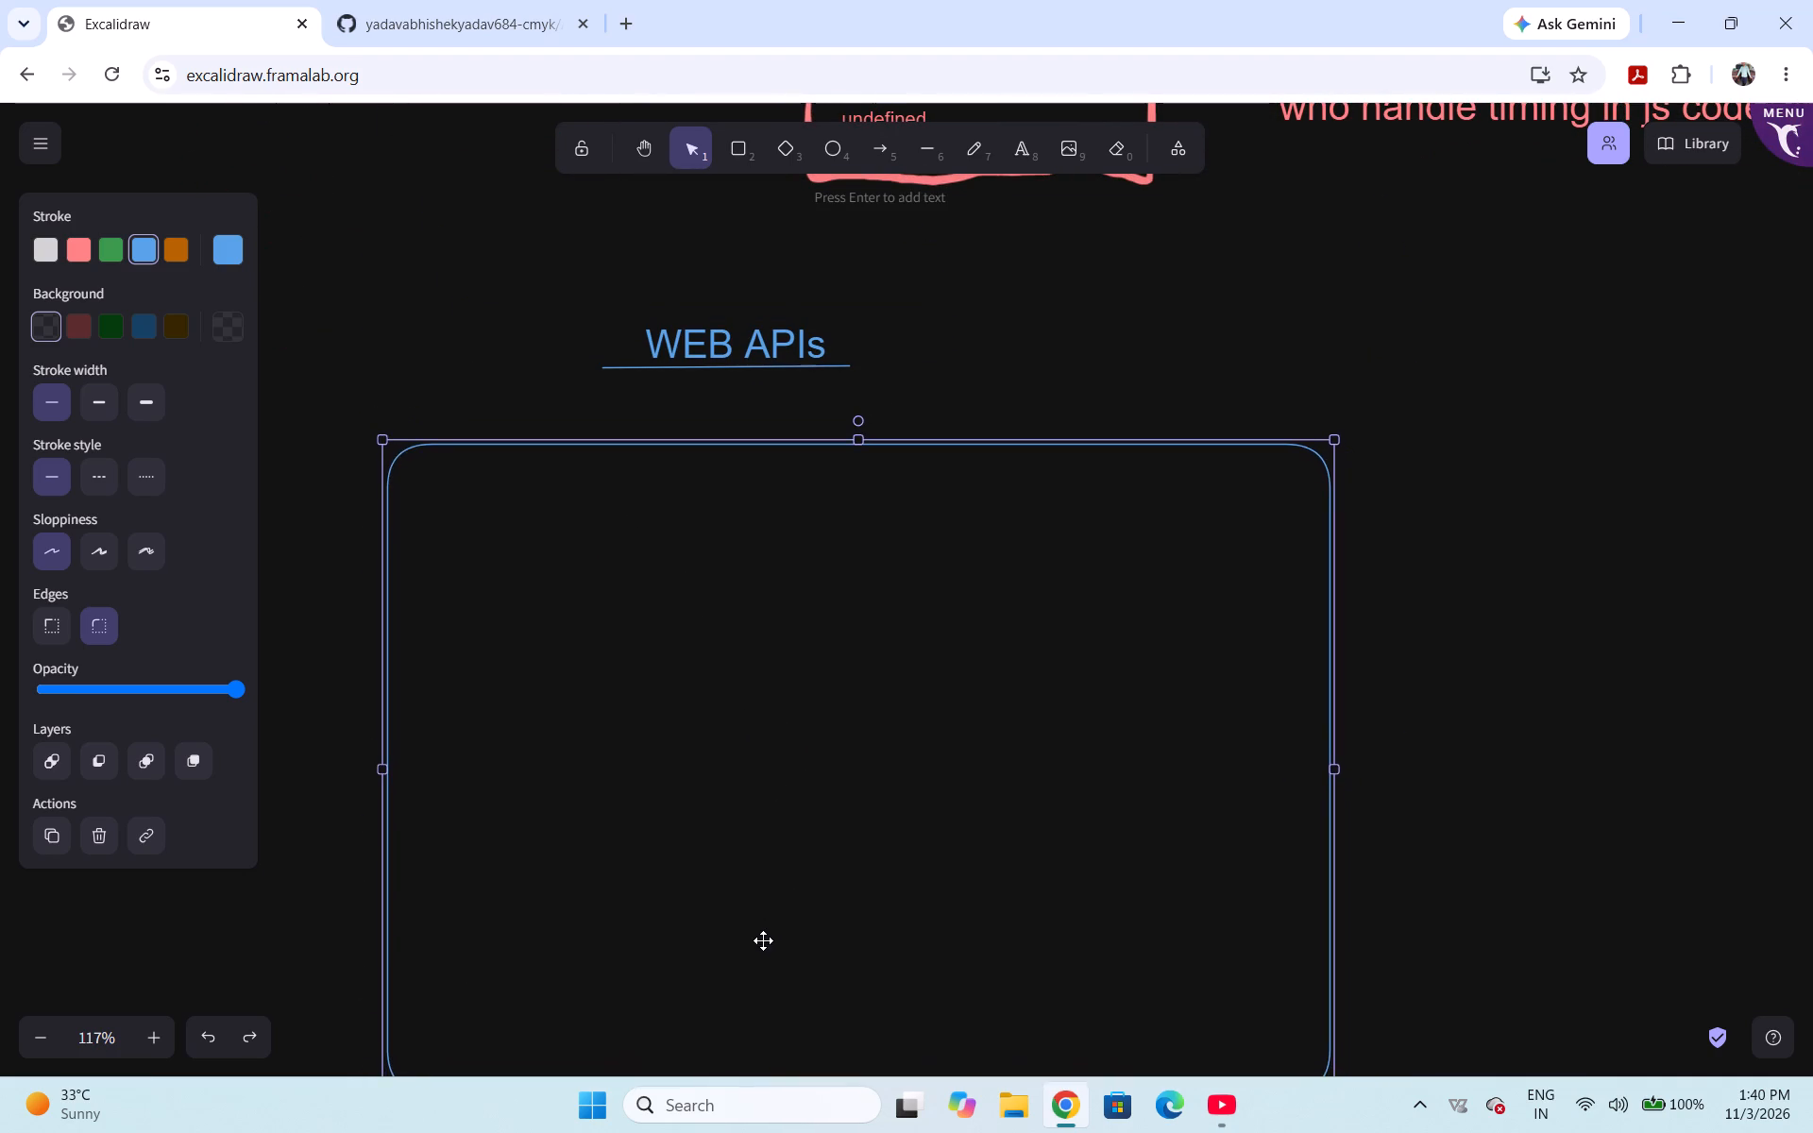
# Draw a tall, narrow rounded rectangle inside the left part of the large container.
pyautogui.scroll(-2, 763, 940)
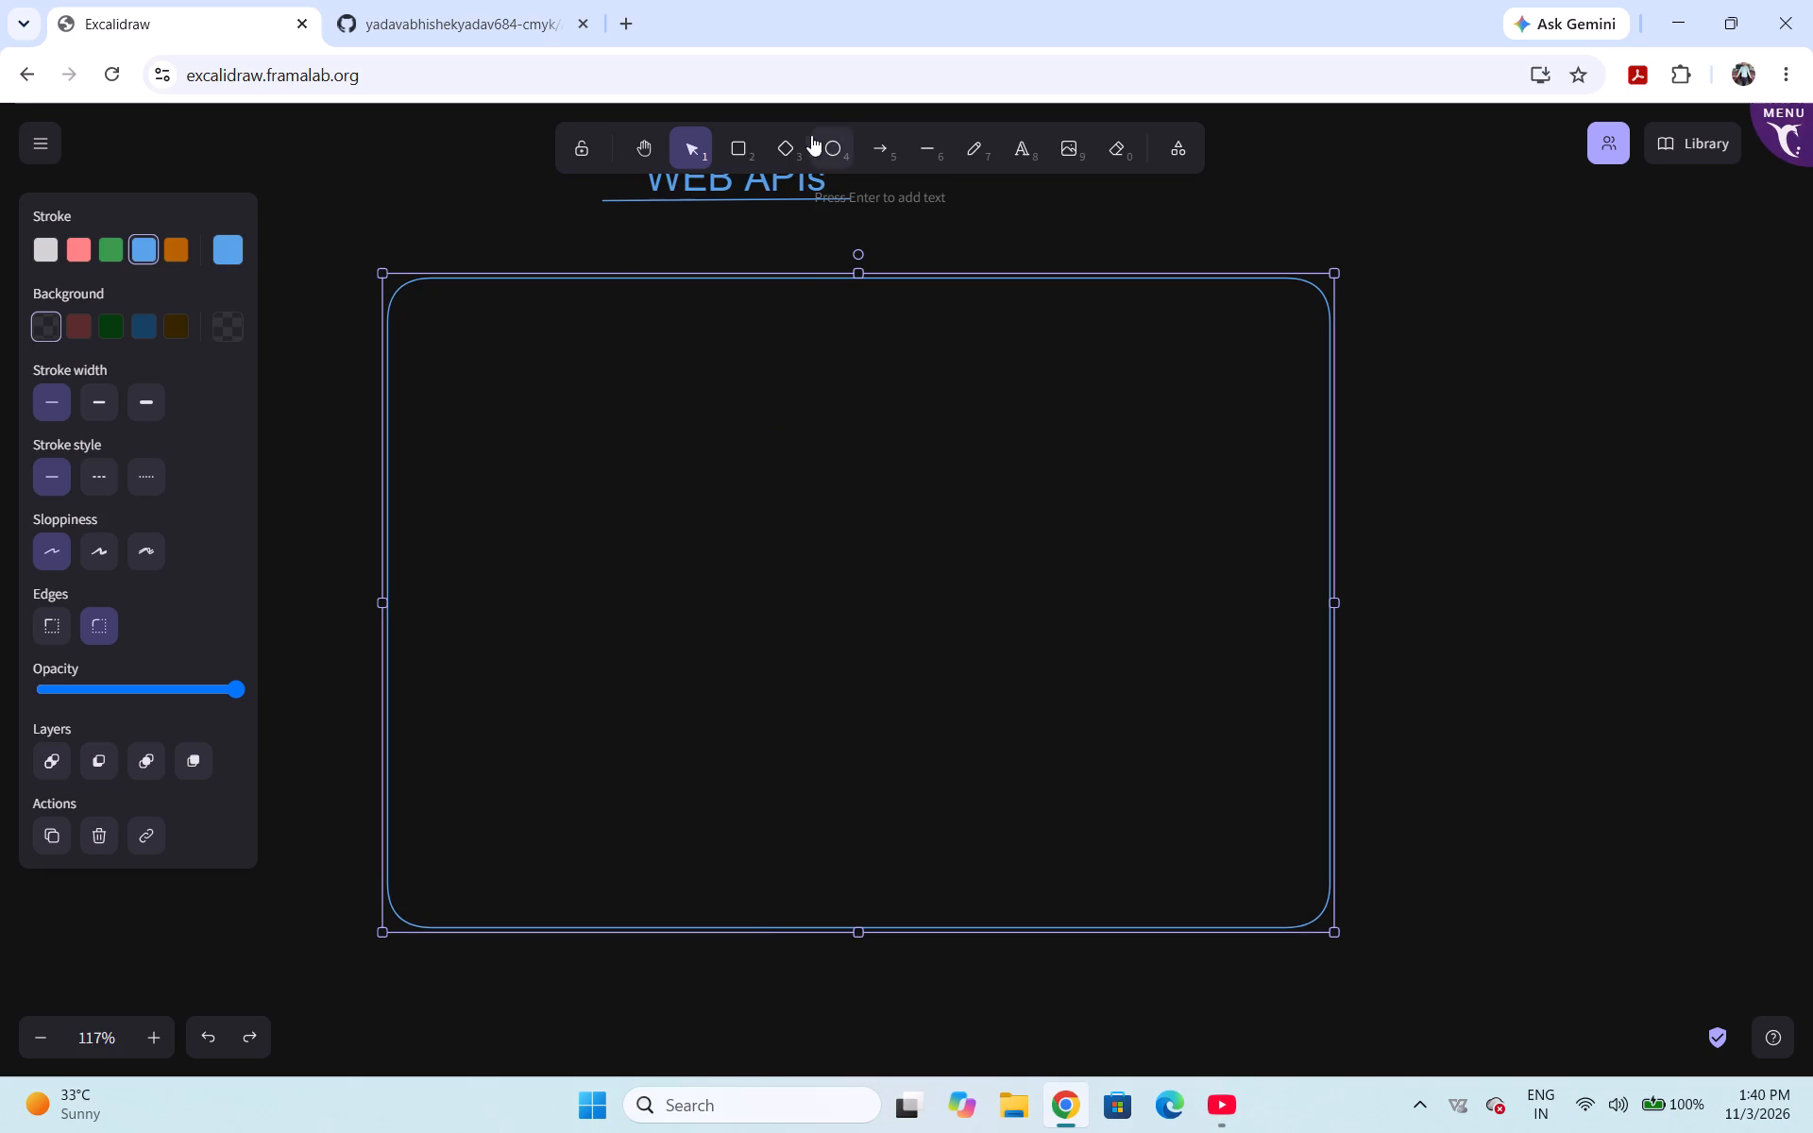
pyautogui.click(736, 146)
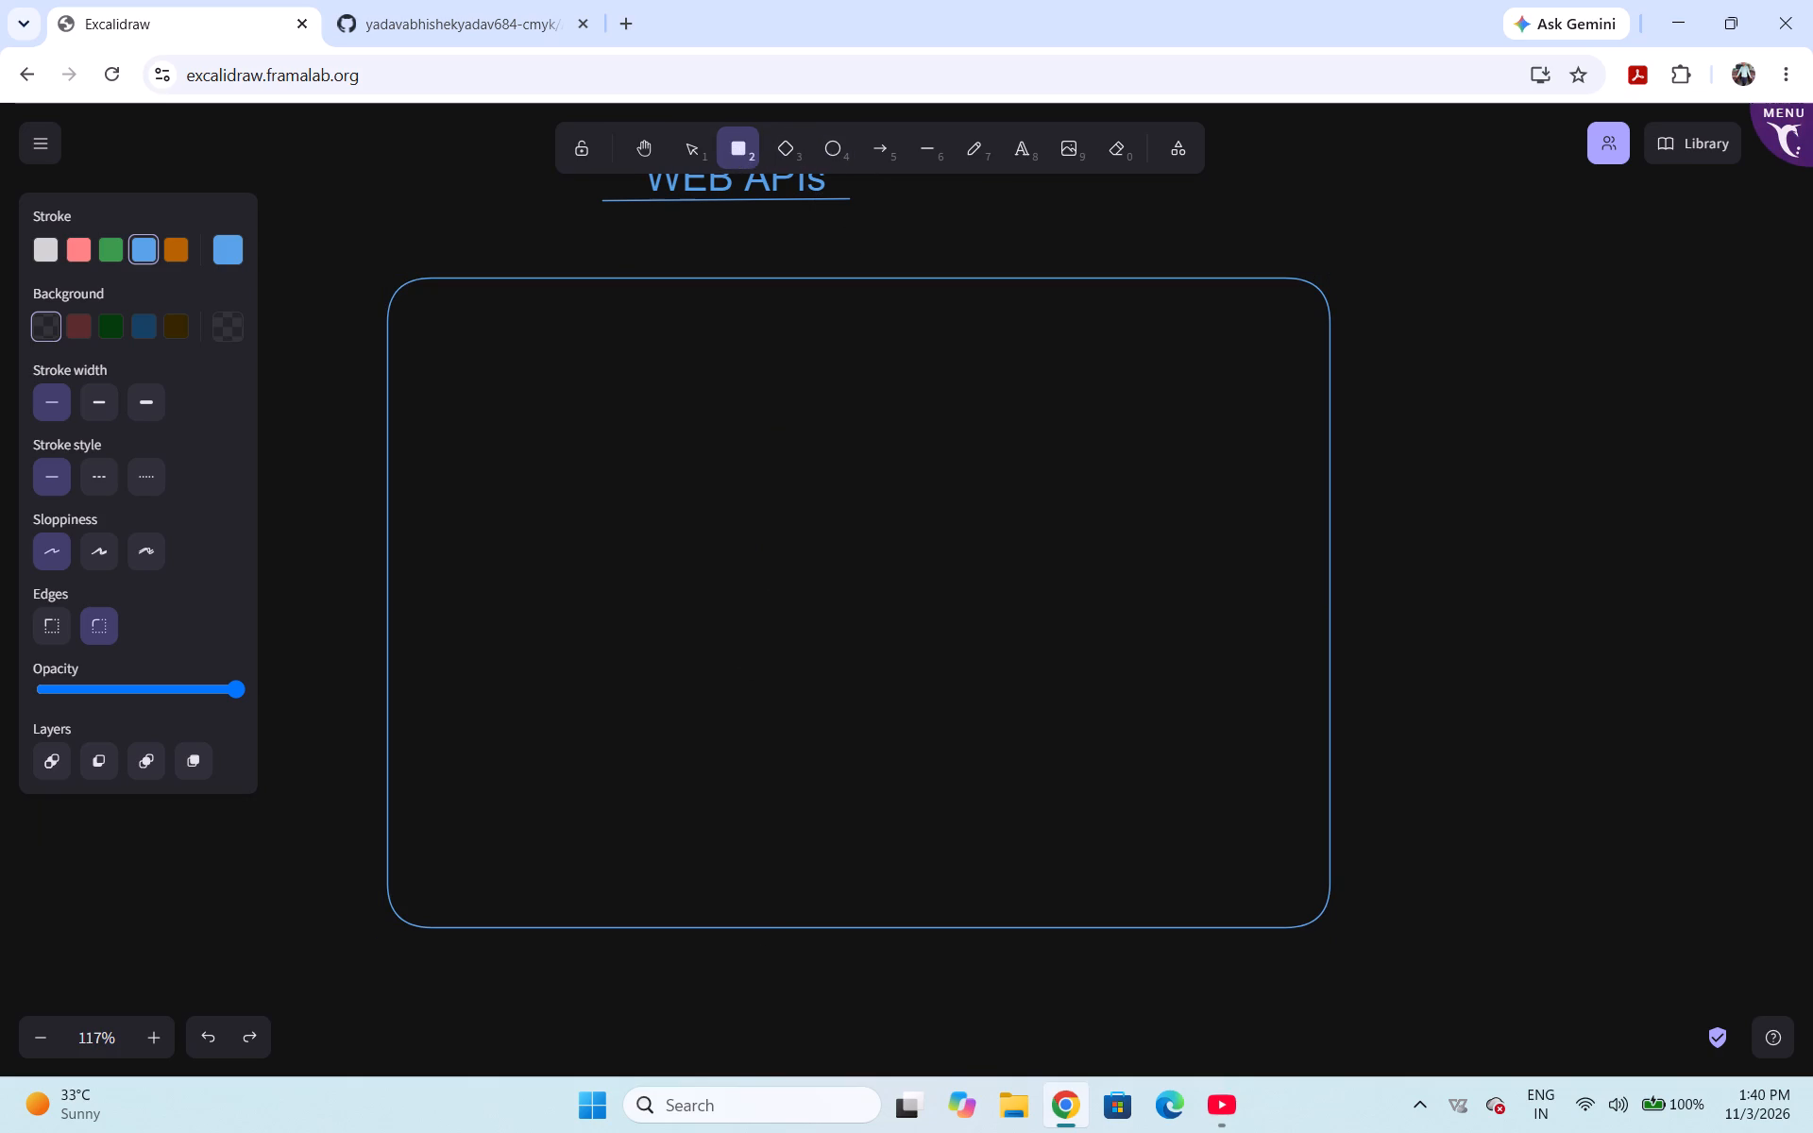
pyautogui.moveTo(502, 370); pyautogui.dragTo(713, 736)
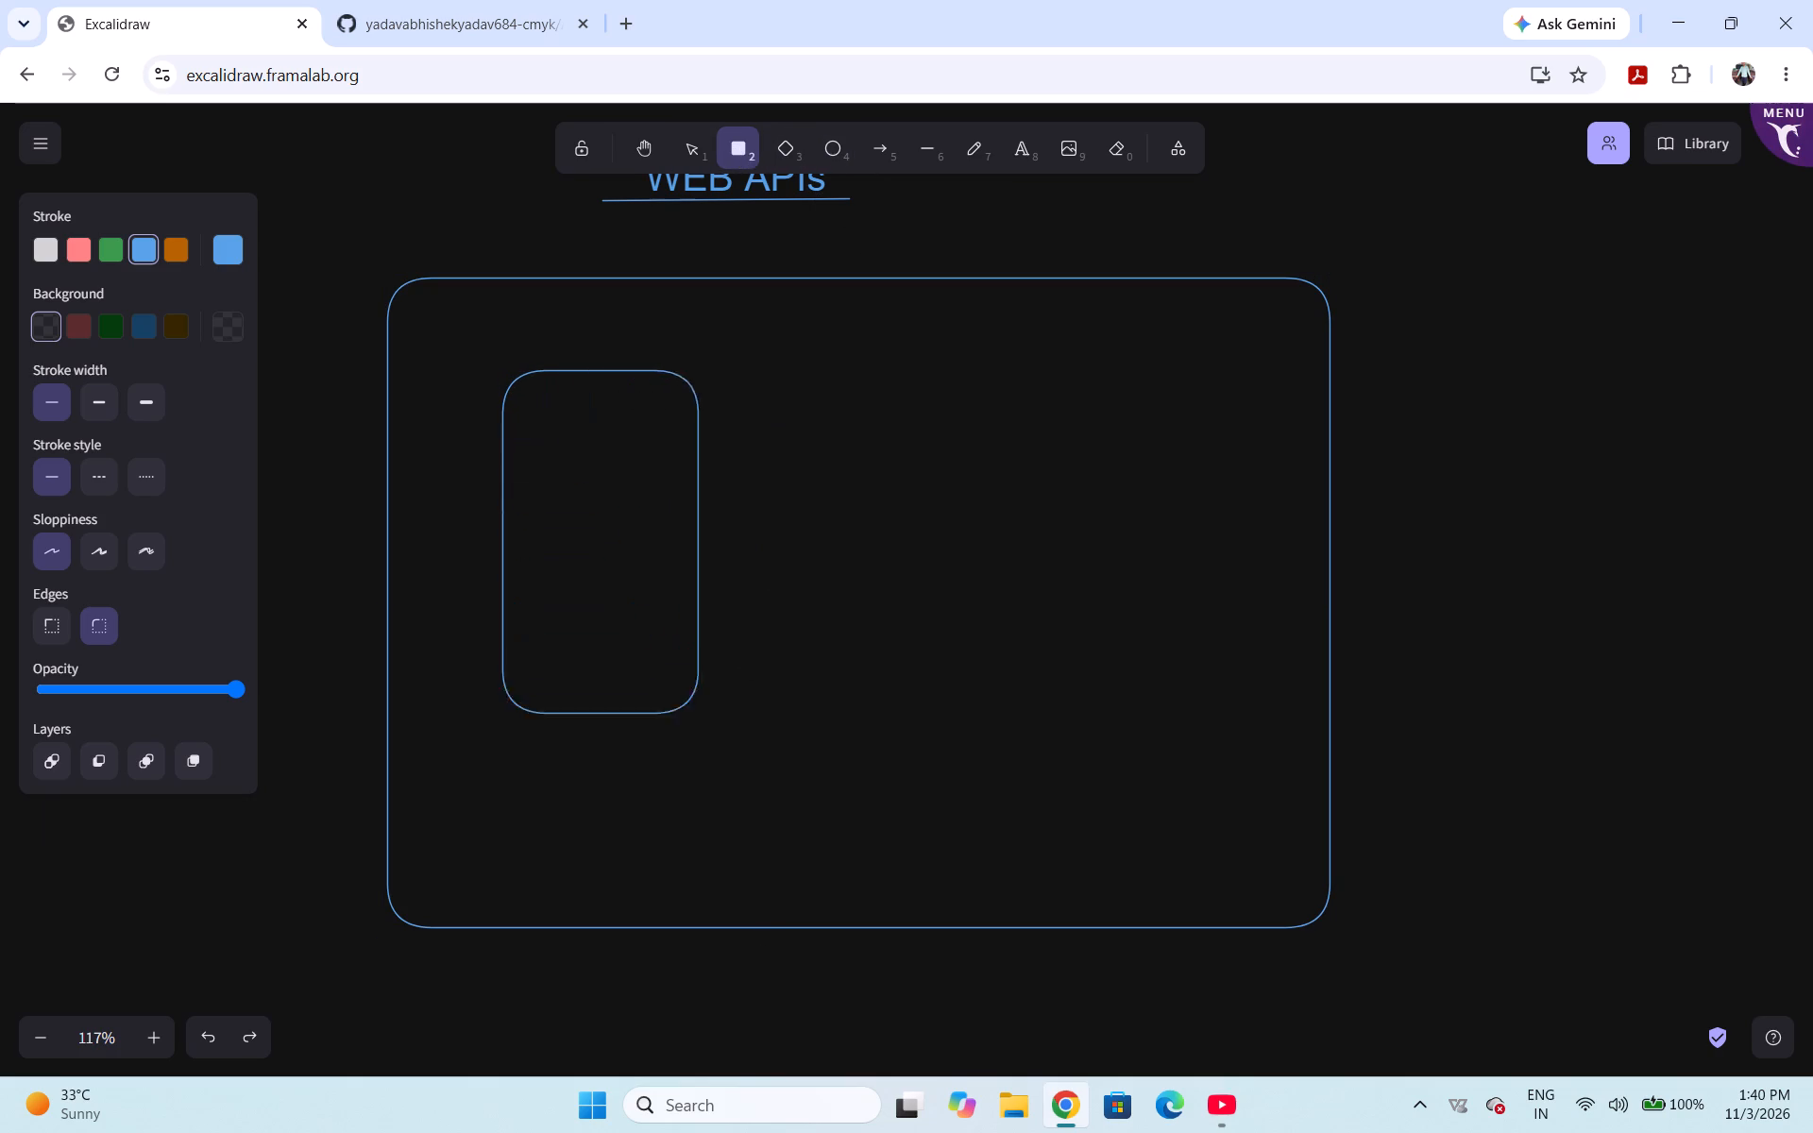
pyautogui.moveTo(713, 736); pyautogui.dragTo(708, 864)
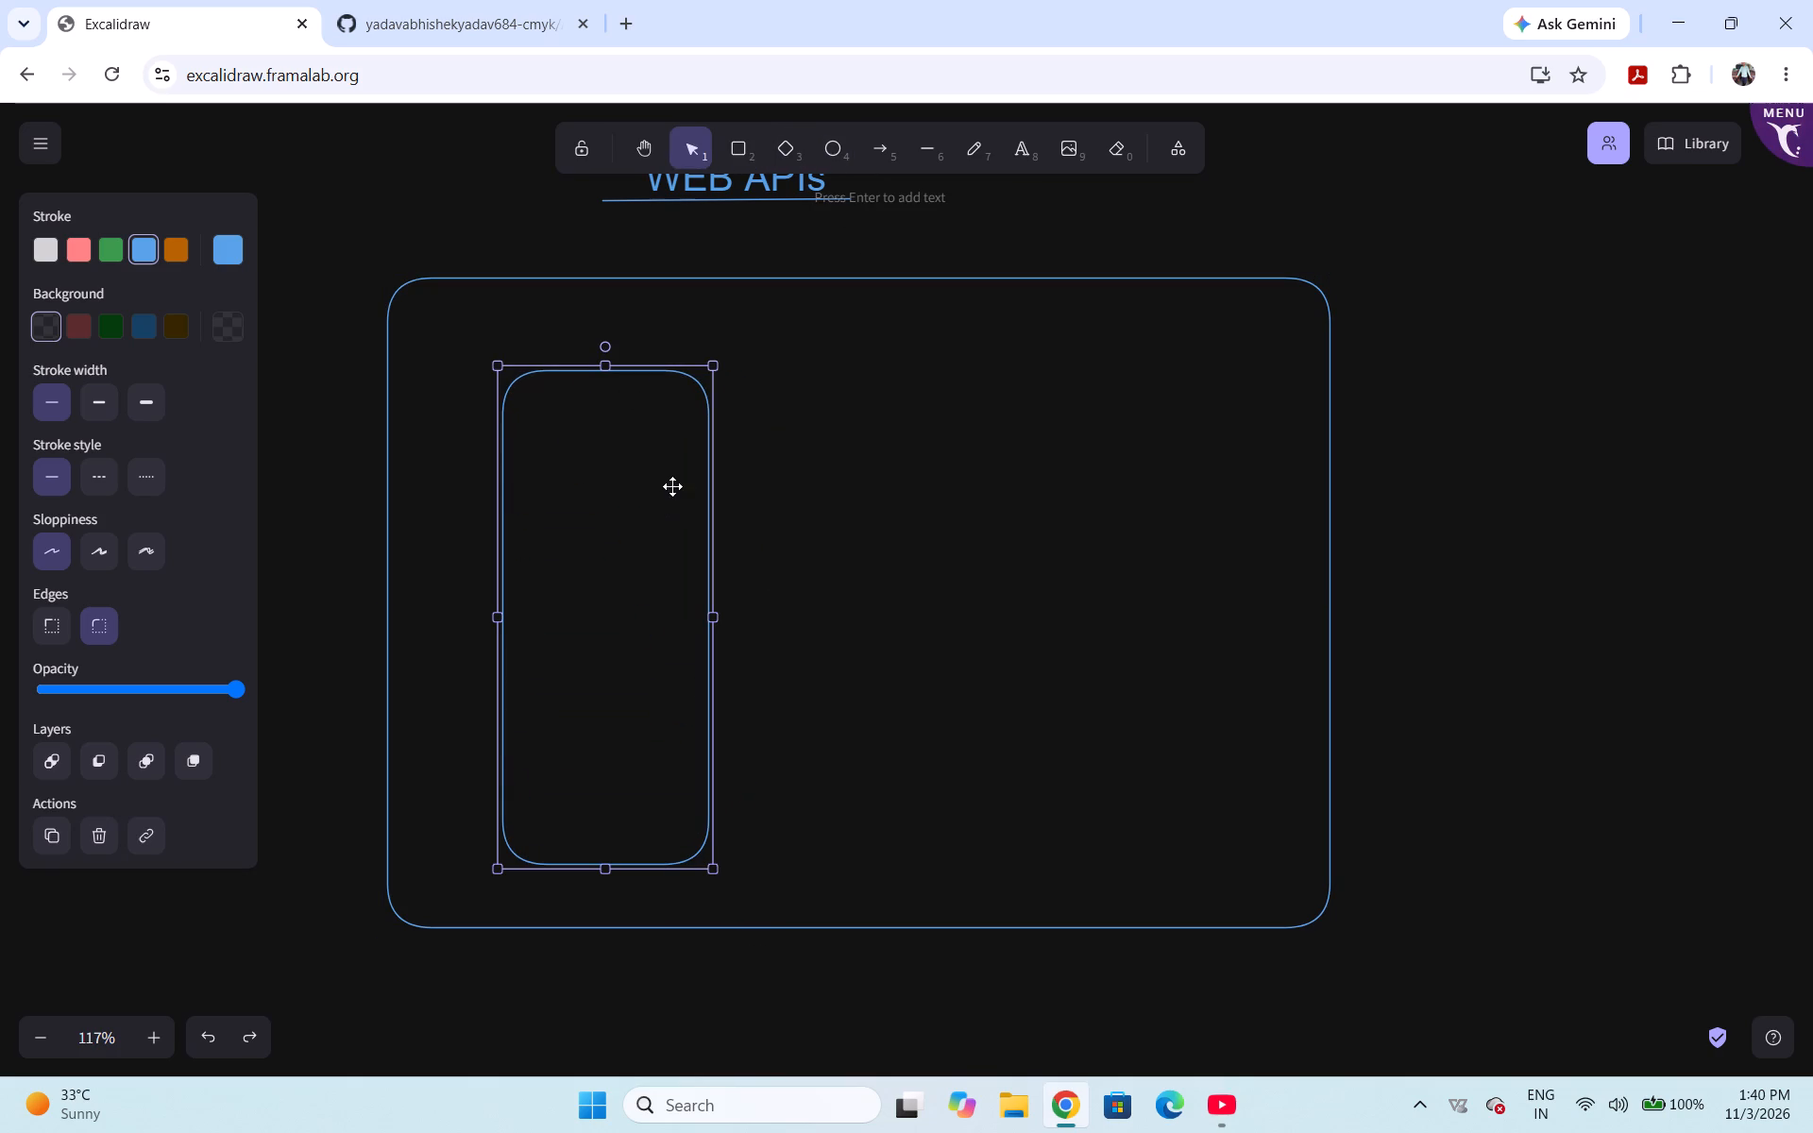
pyautogui.click(577, 304)
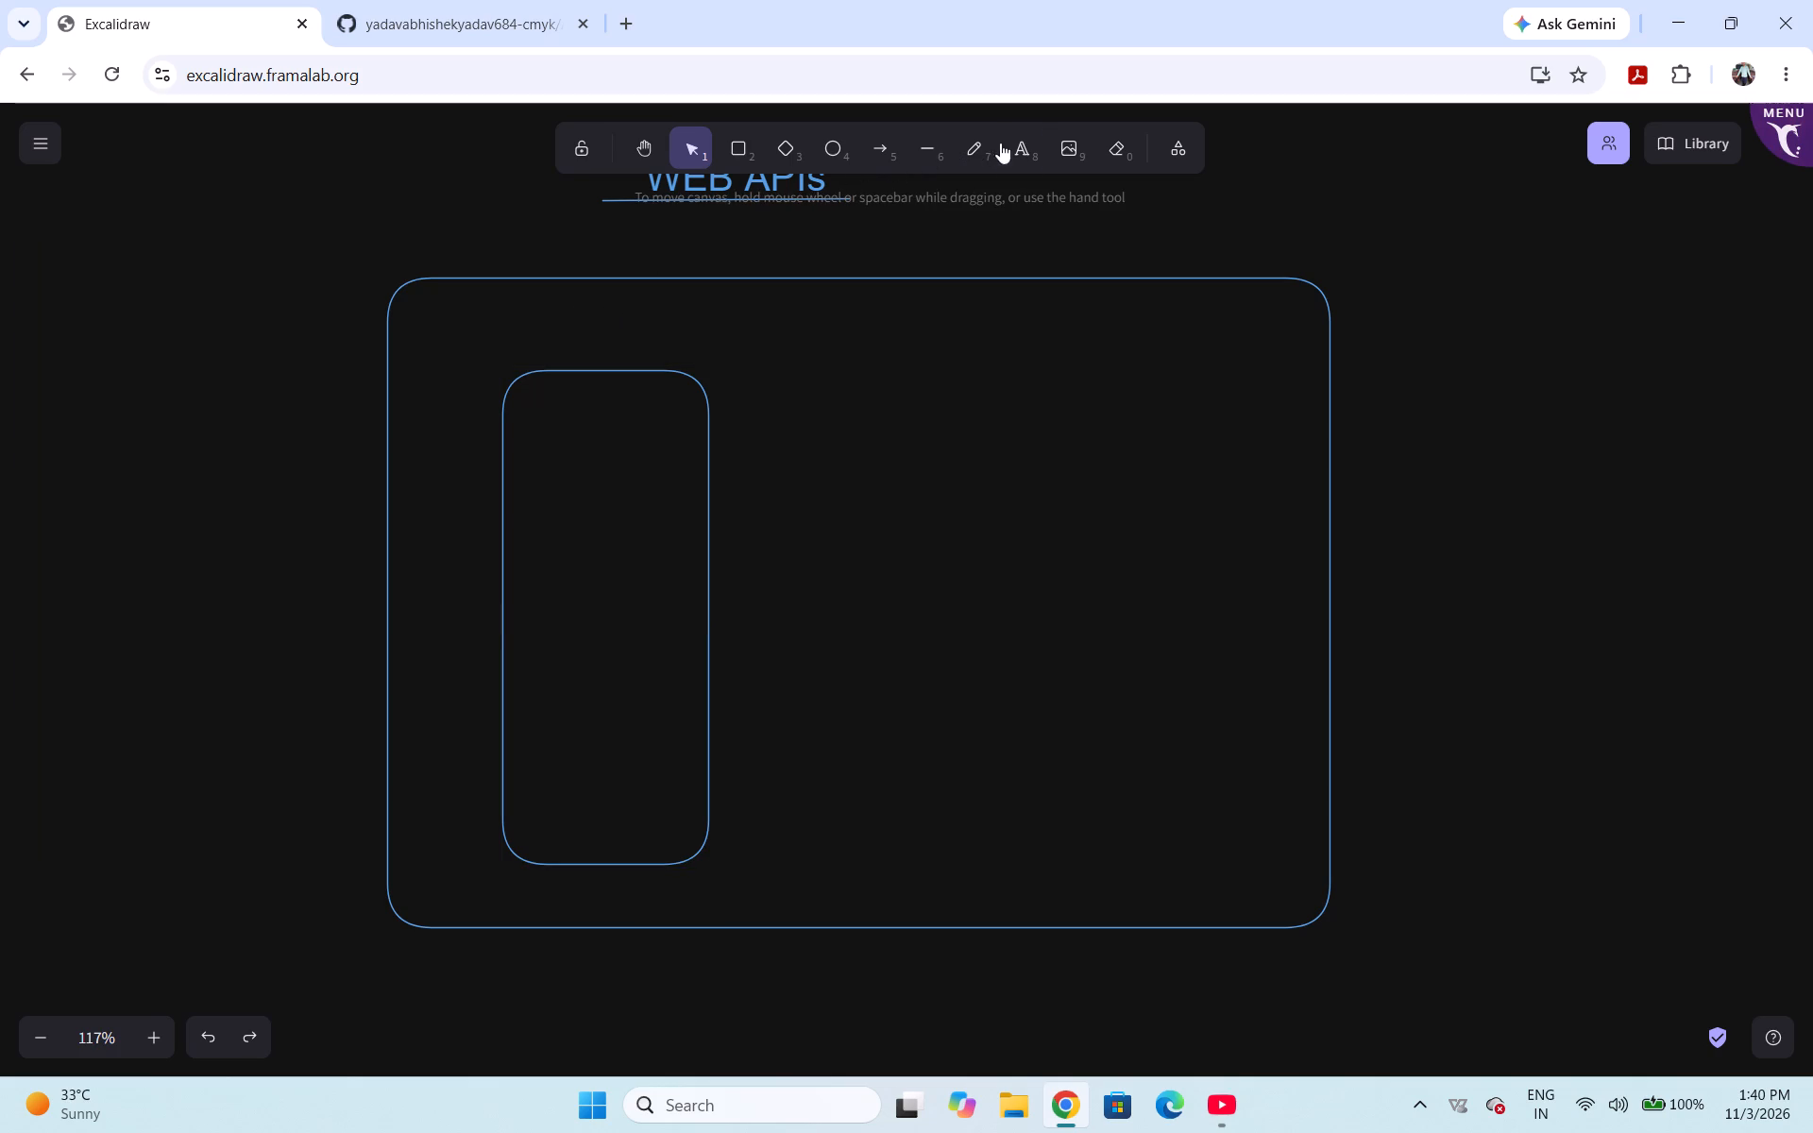
# Add the label "Call Stack" inside the container, centred just above the tall inner rectangle with a small gap.
pyautogui.click(1036, 146)
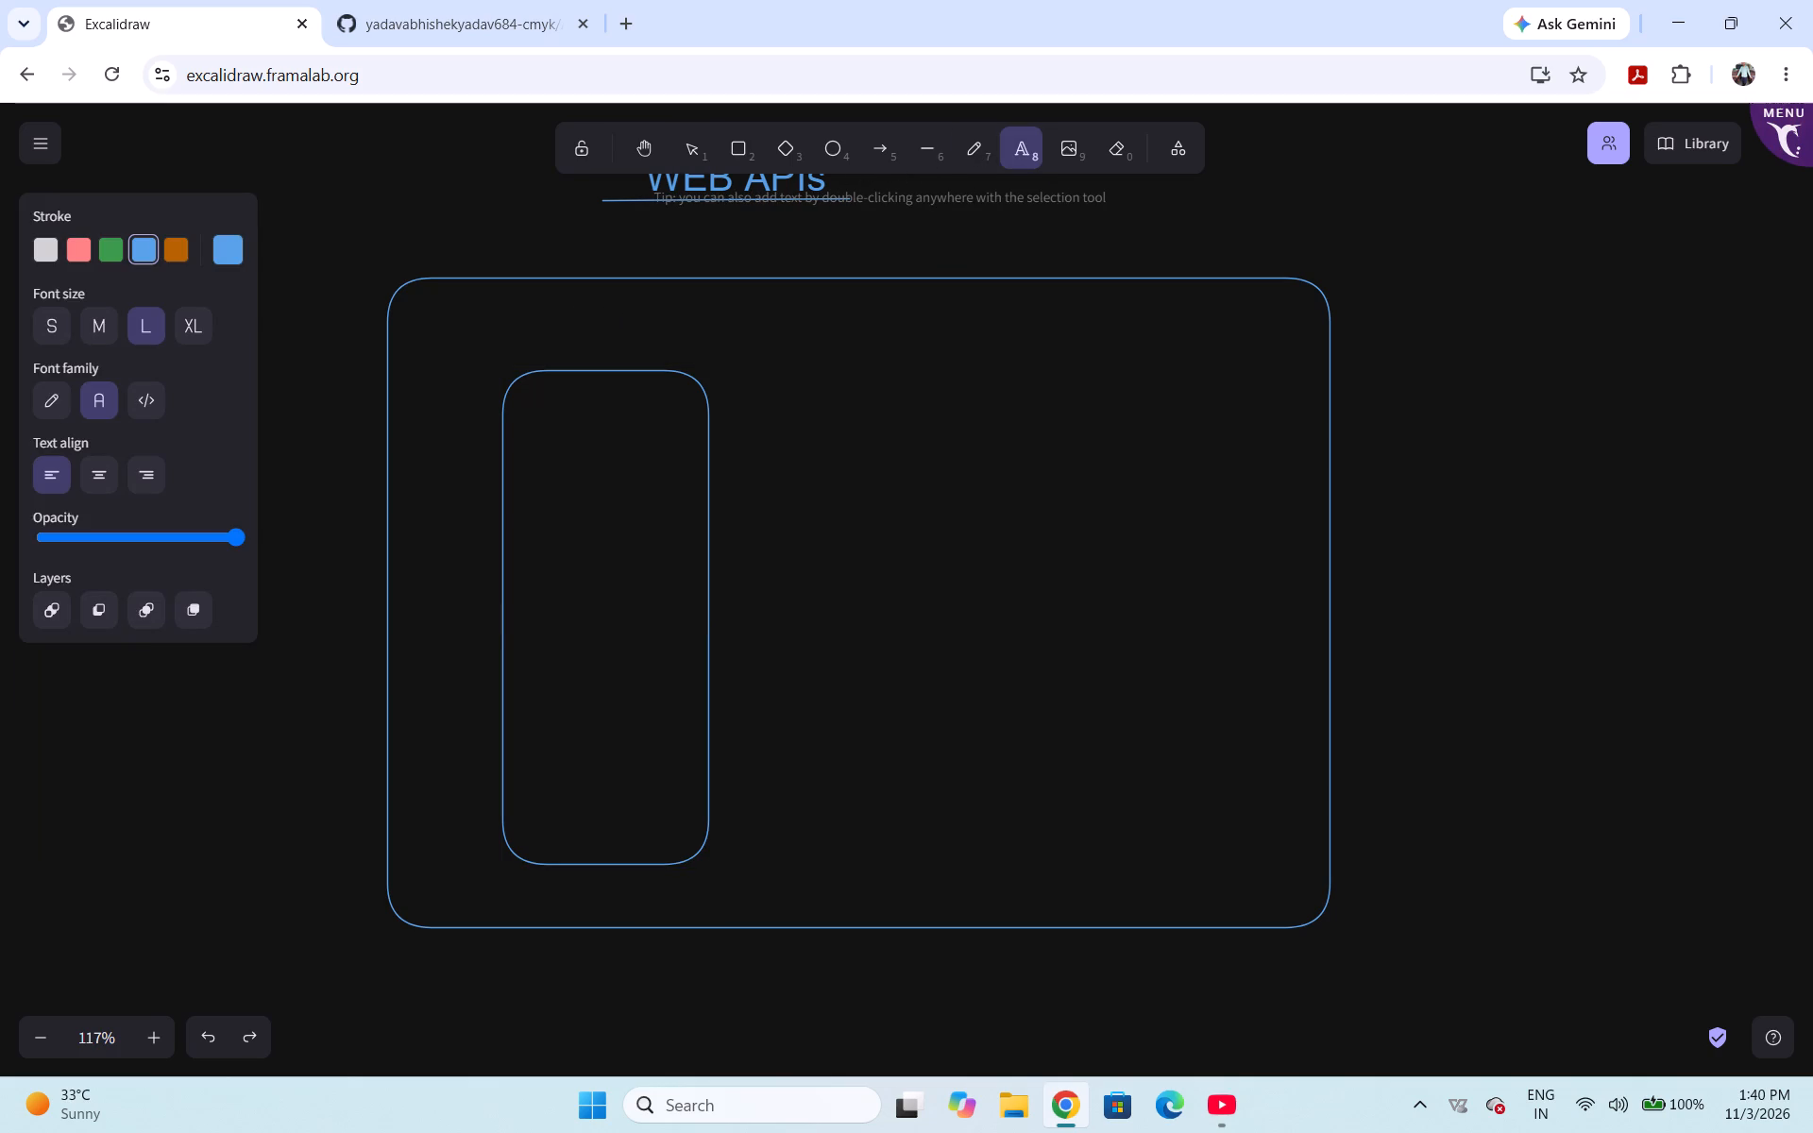
pyautogui.click(508, 331)
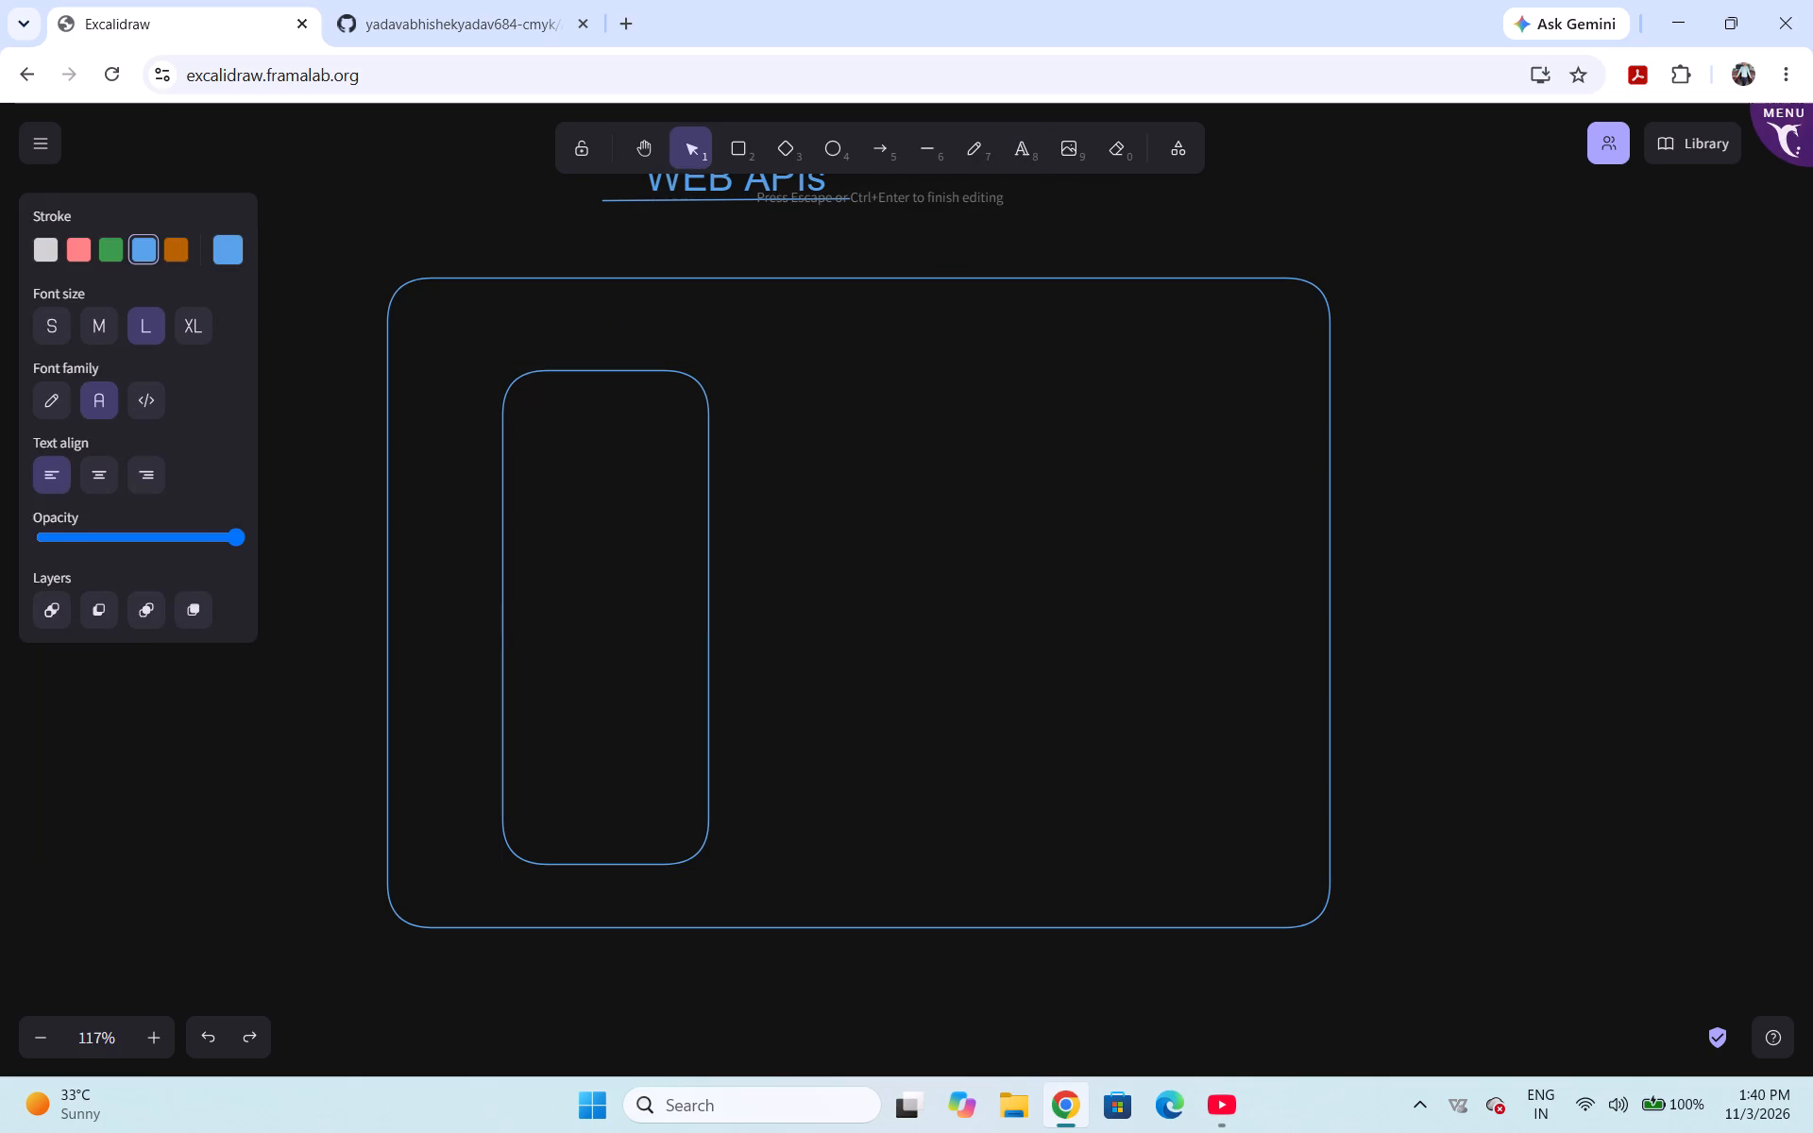
pyautogui.press('c')
pyautogui.write('all')
pyautogui.press('space')
pyautogui.write('Stack')
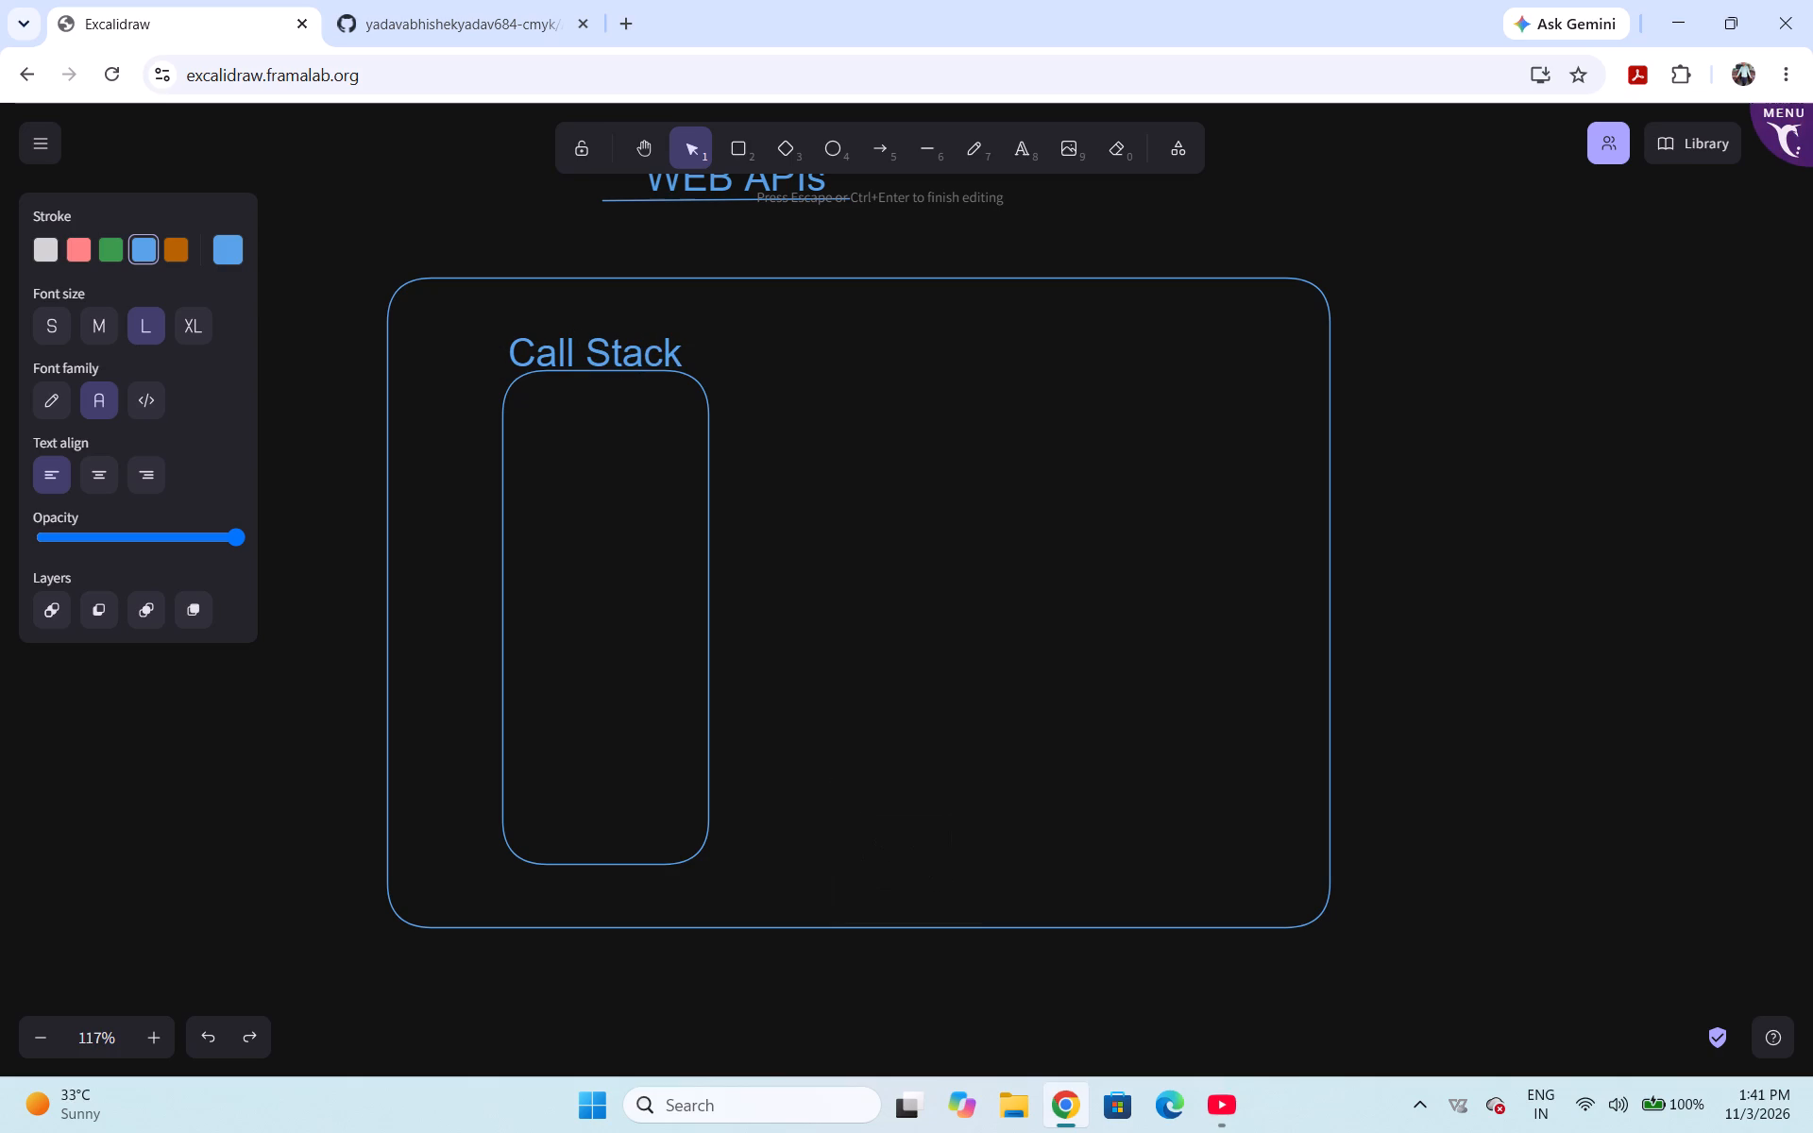
pyautogui.click(541, 354)
pyautogui.click(605, 345)
pyautogui.click(639, 331)
pyautogui.click(686, 331)
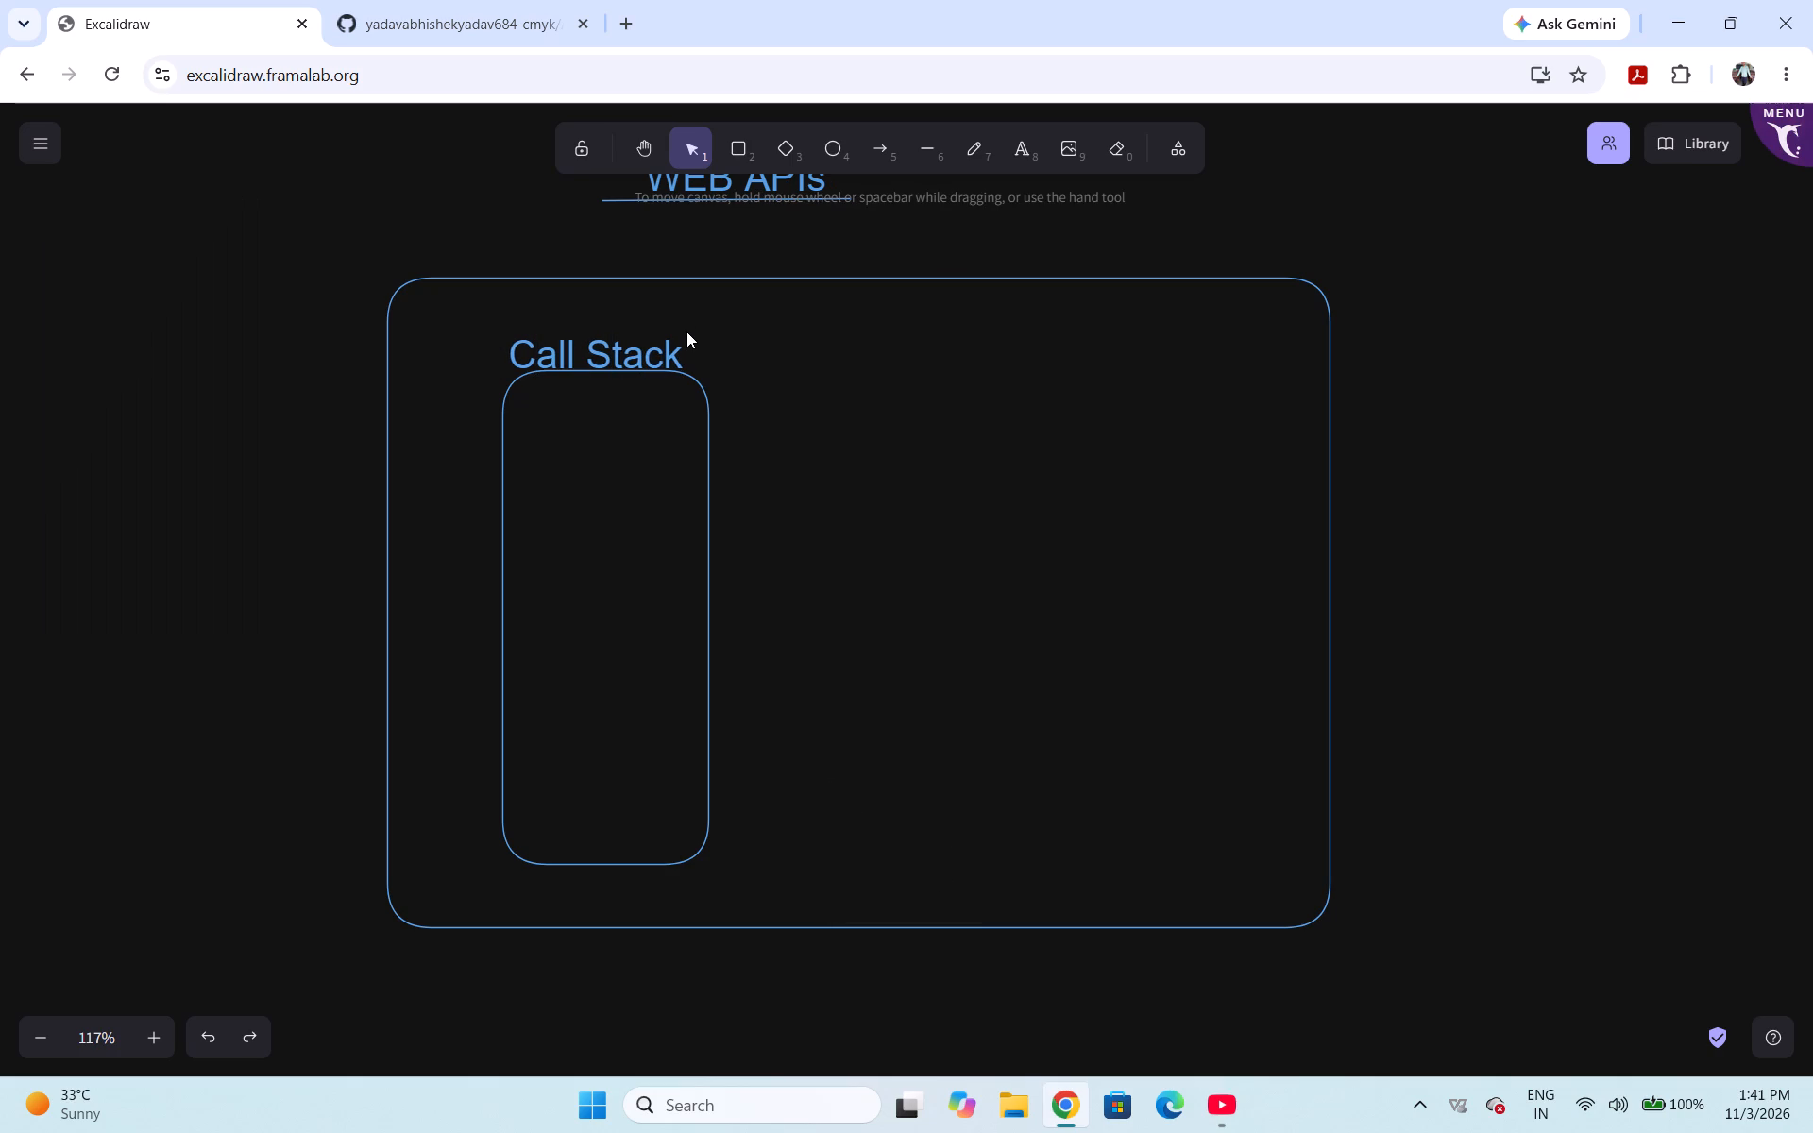
pyautogui.moveTo(658, 338); pyautogui.dragTo(671, 314)
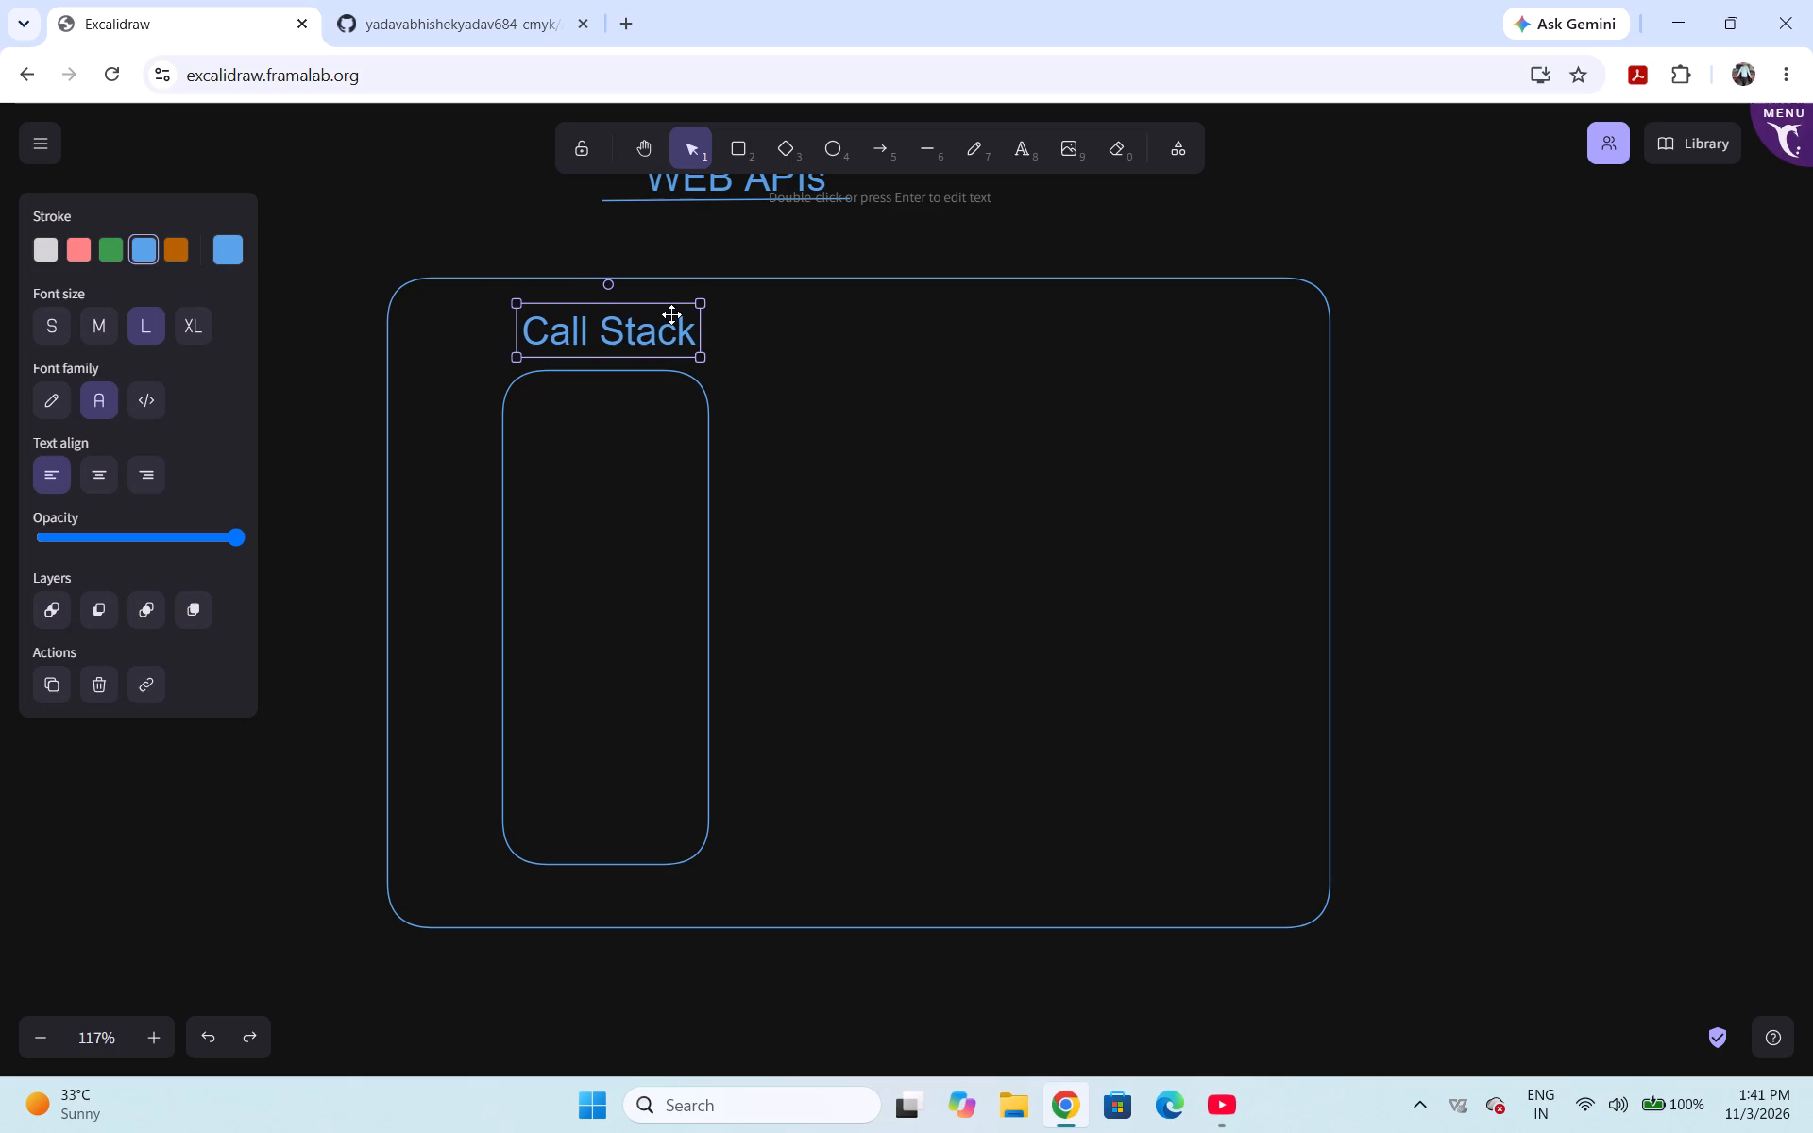
pyautogui.moveTo(671, 314); pyautogui.dragTo(667, 311)
pyautogui.click(1035, 348)
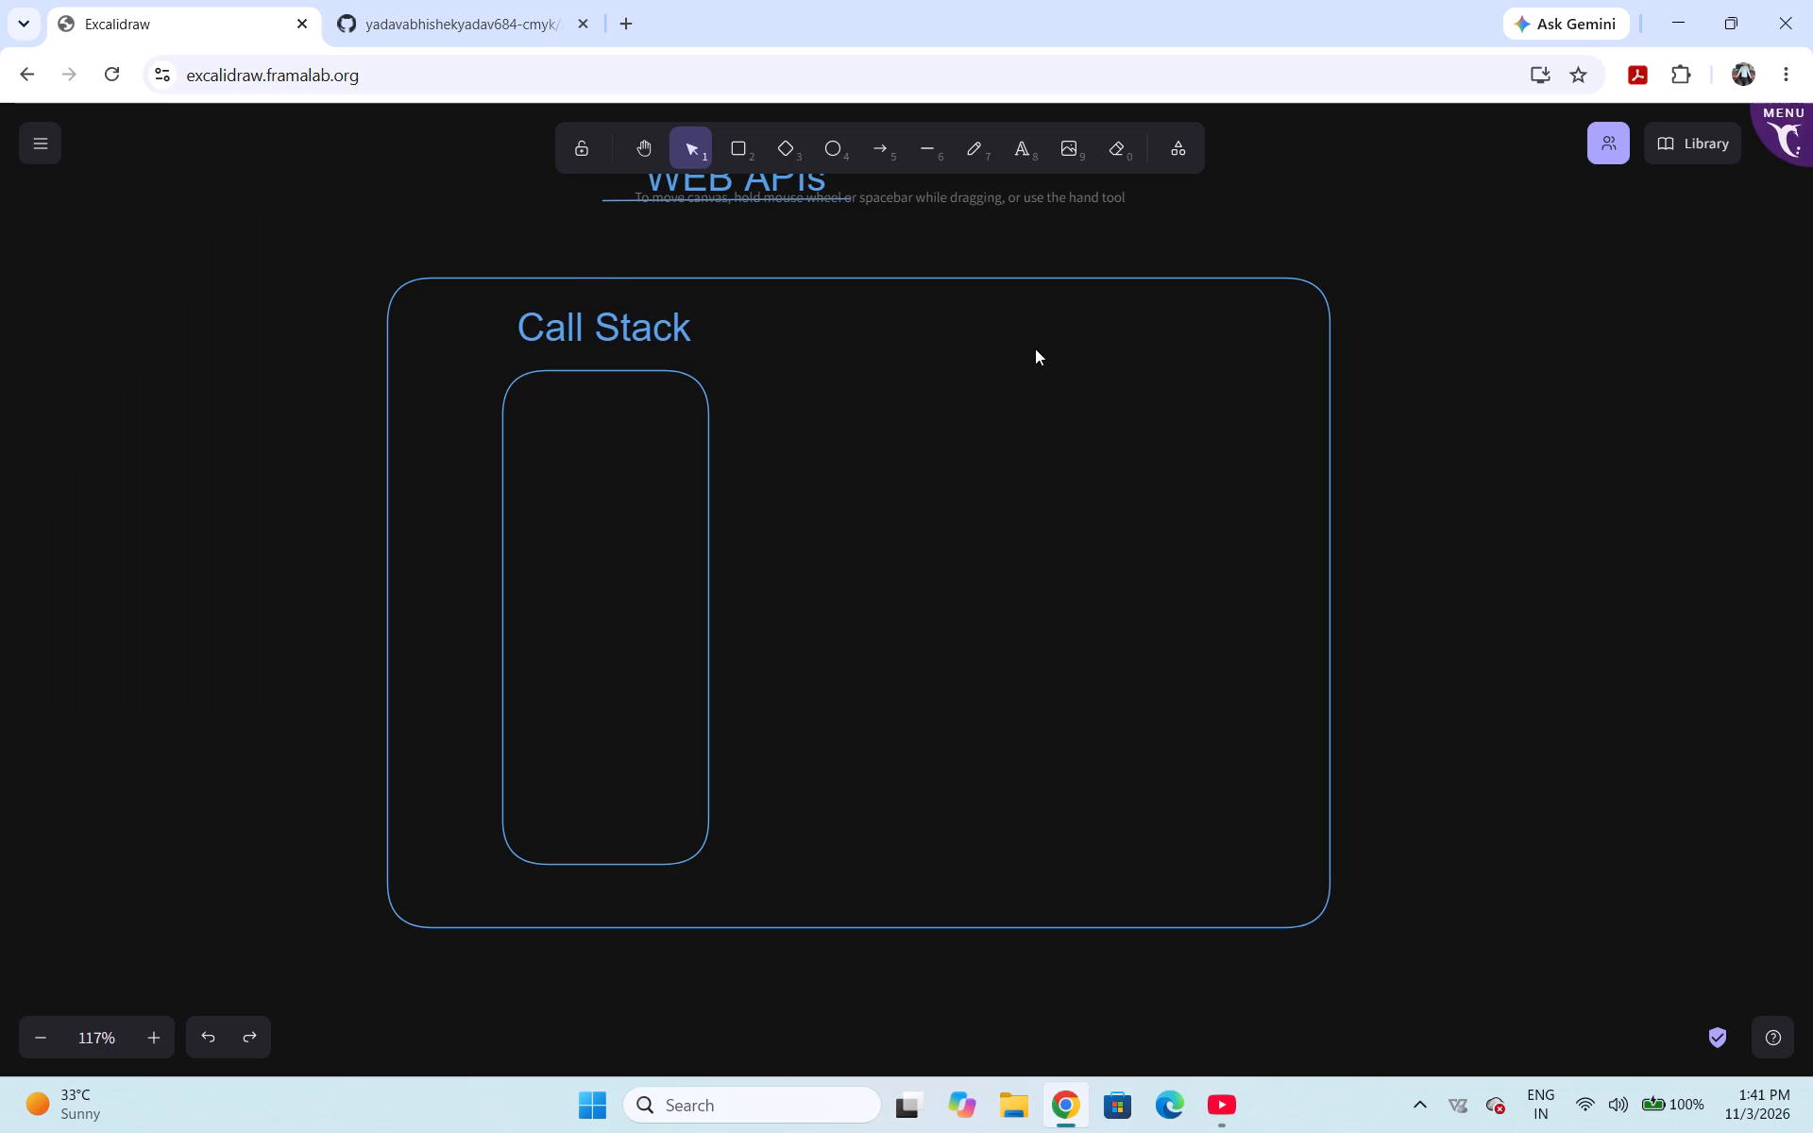
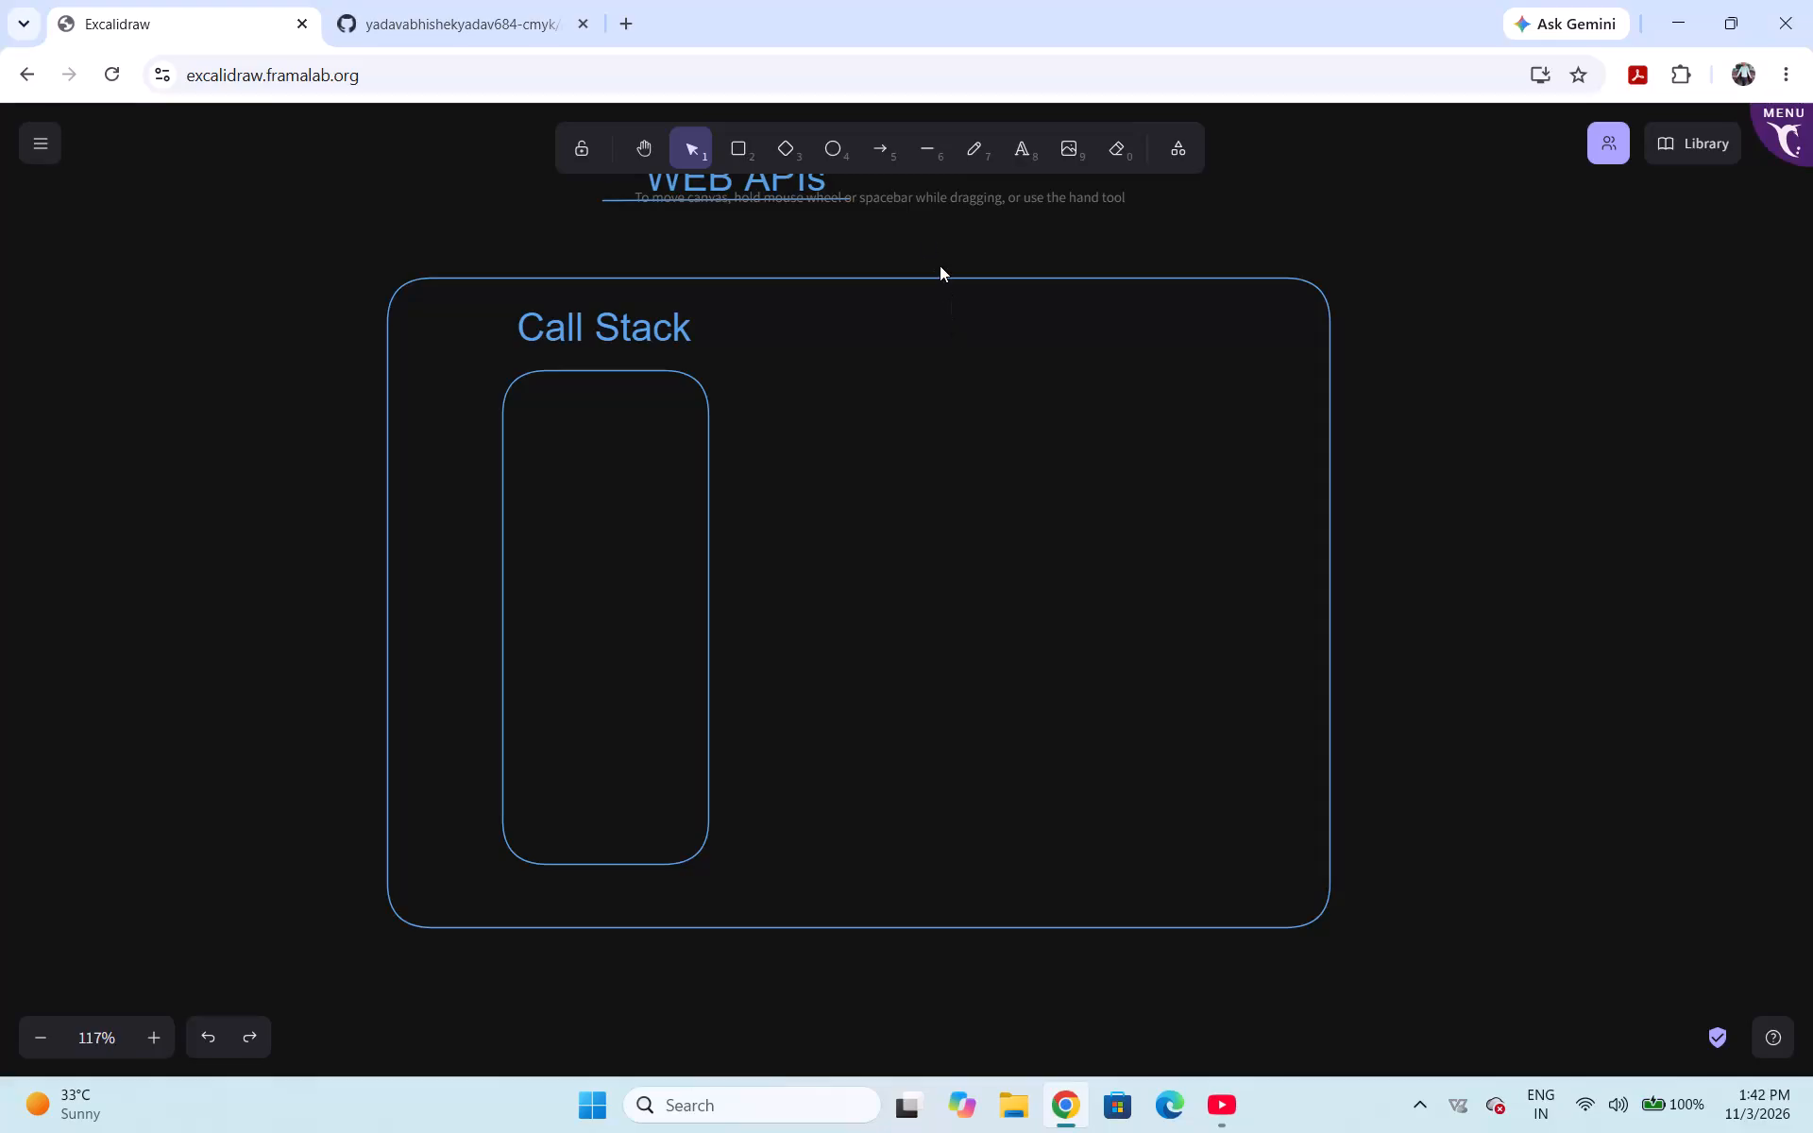
# Draw a wide rounded rectangle inside the right part of the container, about as tall as the Call Stack box.
pyautogui.click(741, 142)
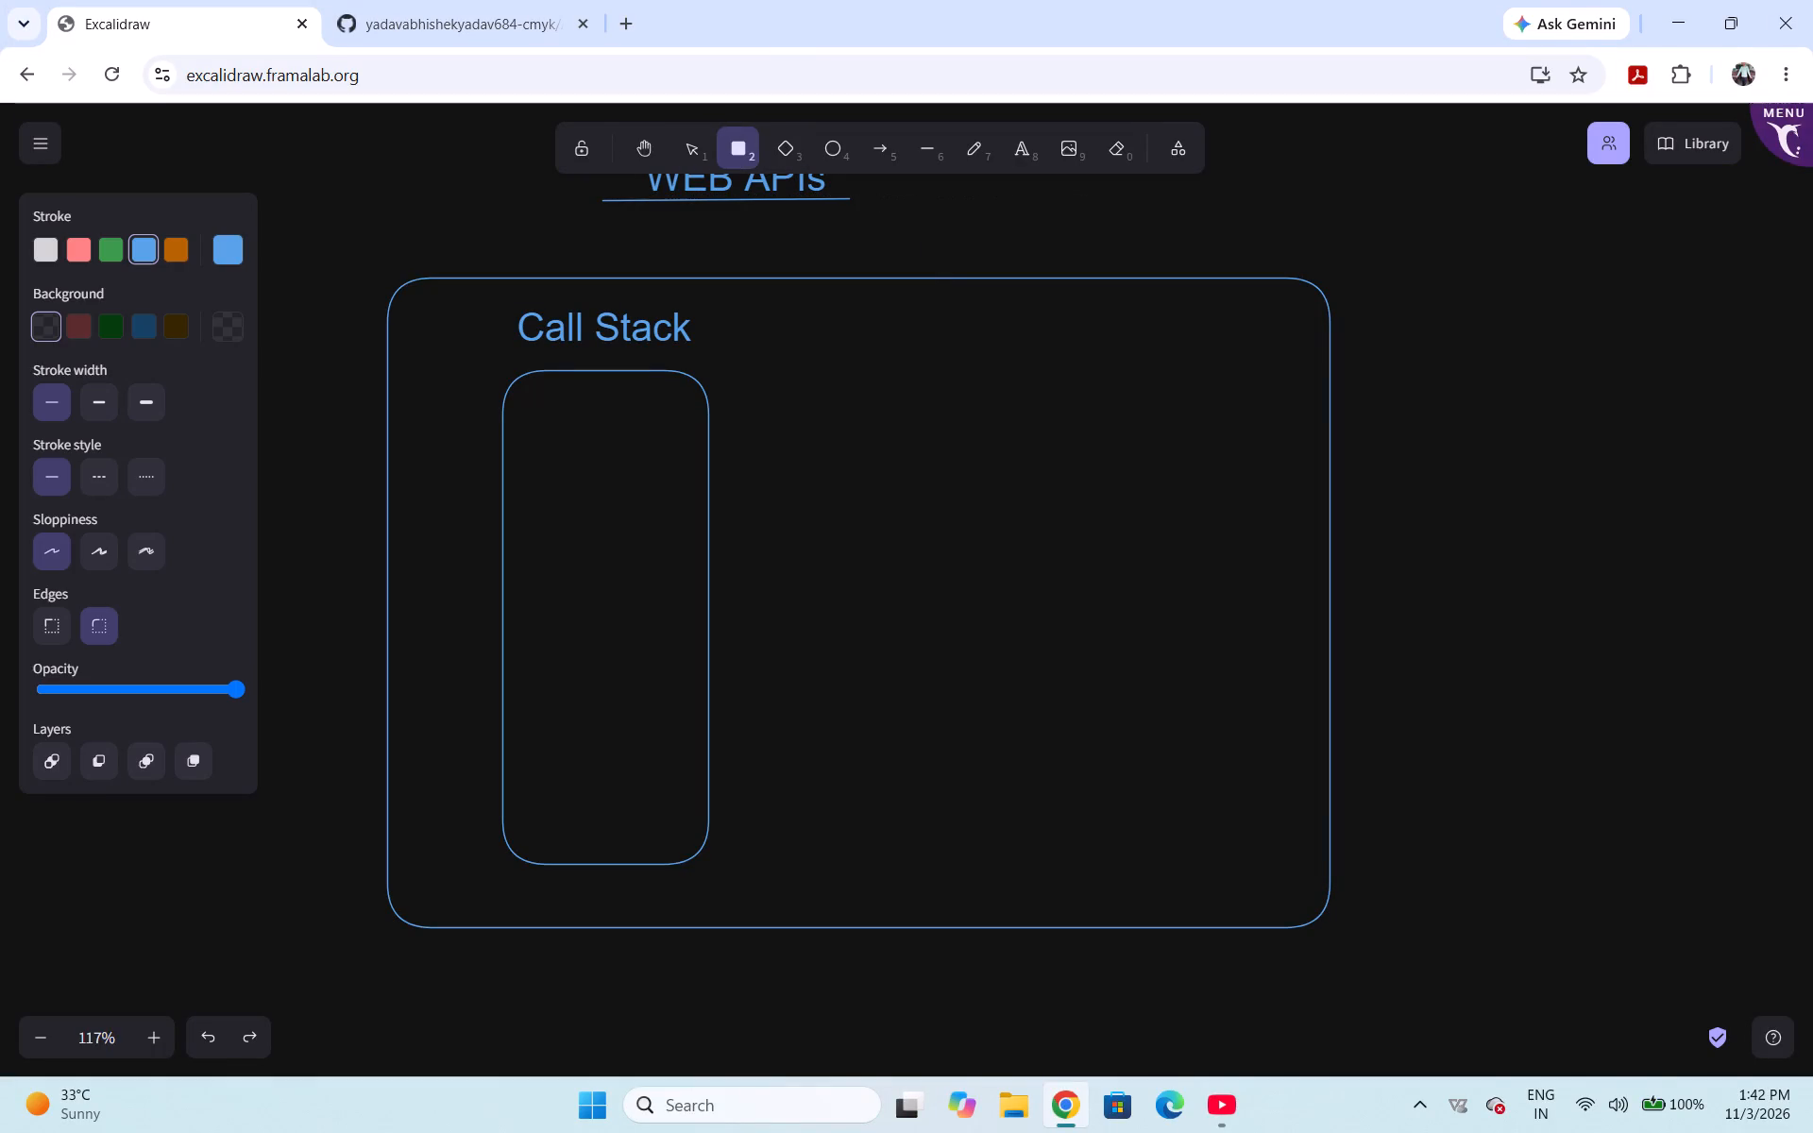
pyautogui.moveTo(865, 378); pyautogui.dragTo(1260, 870)
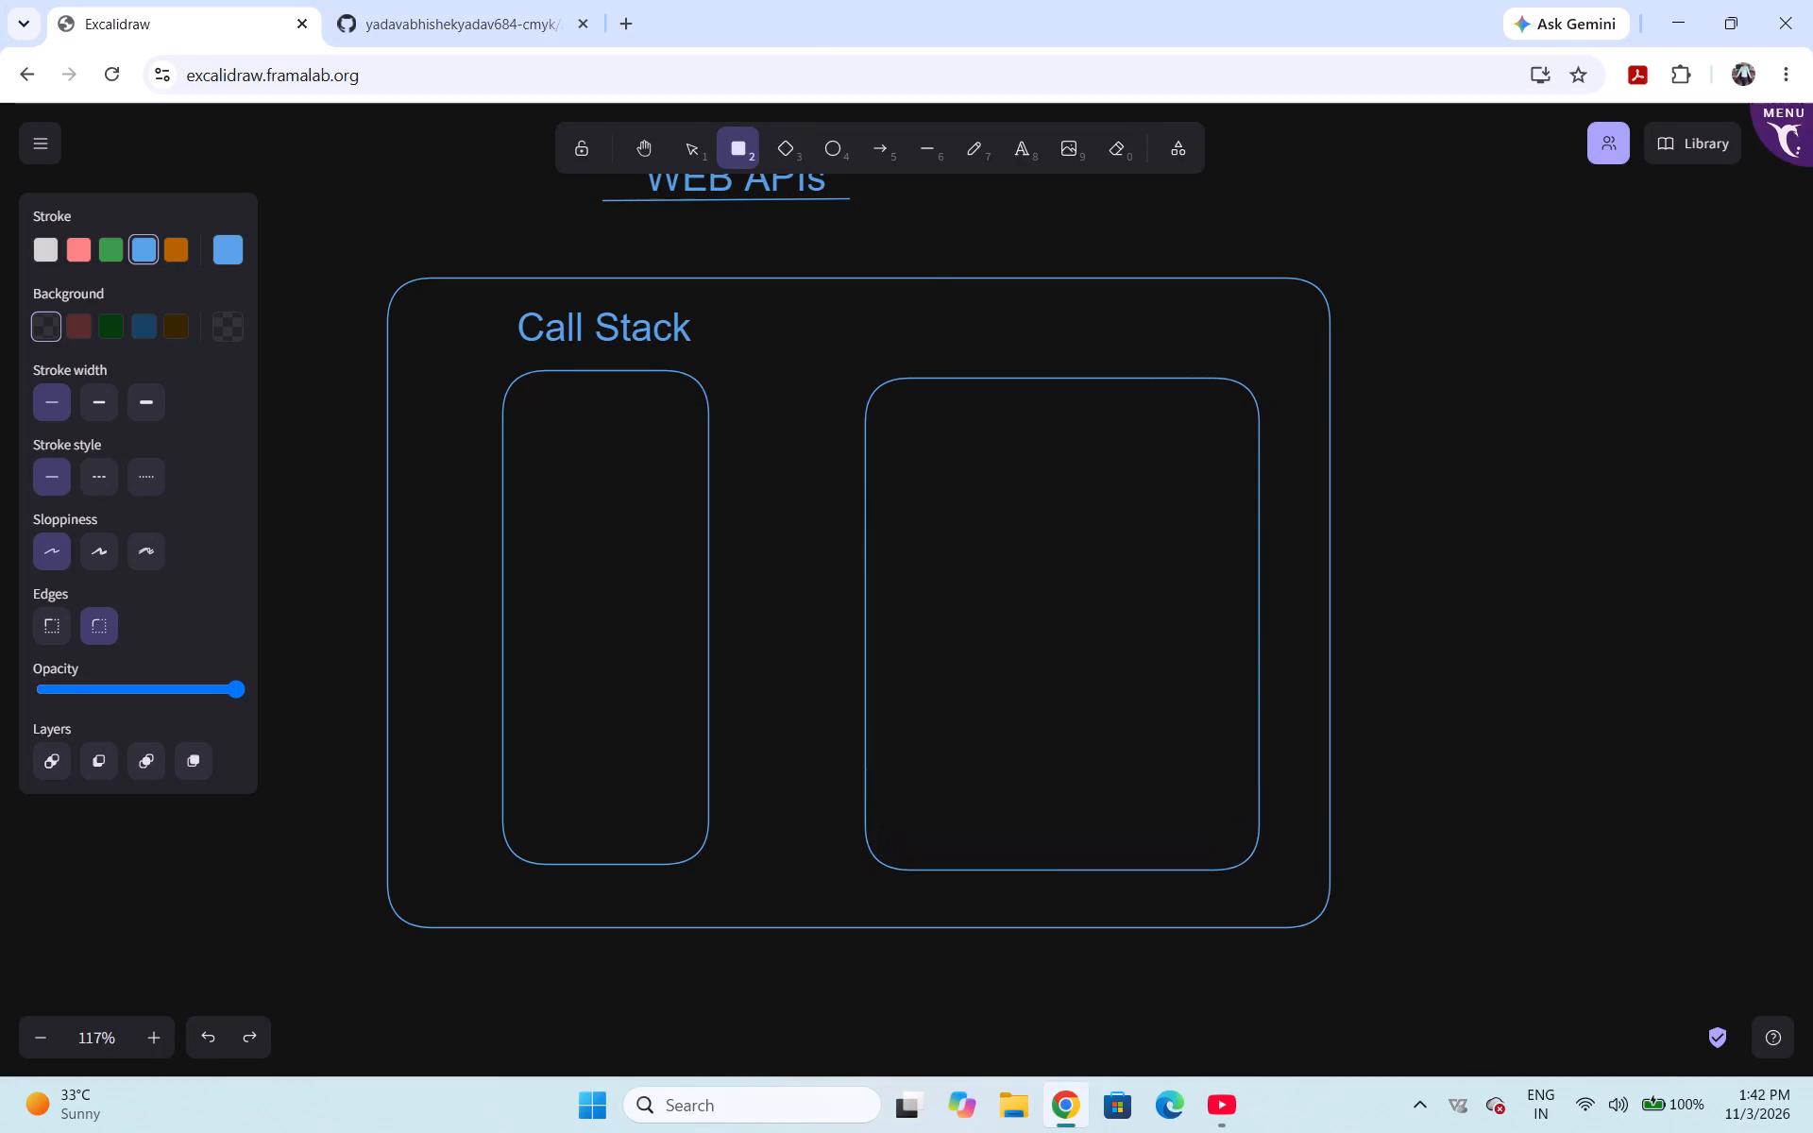
pyautogui.moveTo(1260, 870); pyautogui.dragTo(1260, 871)
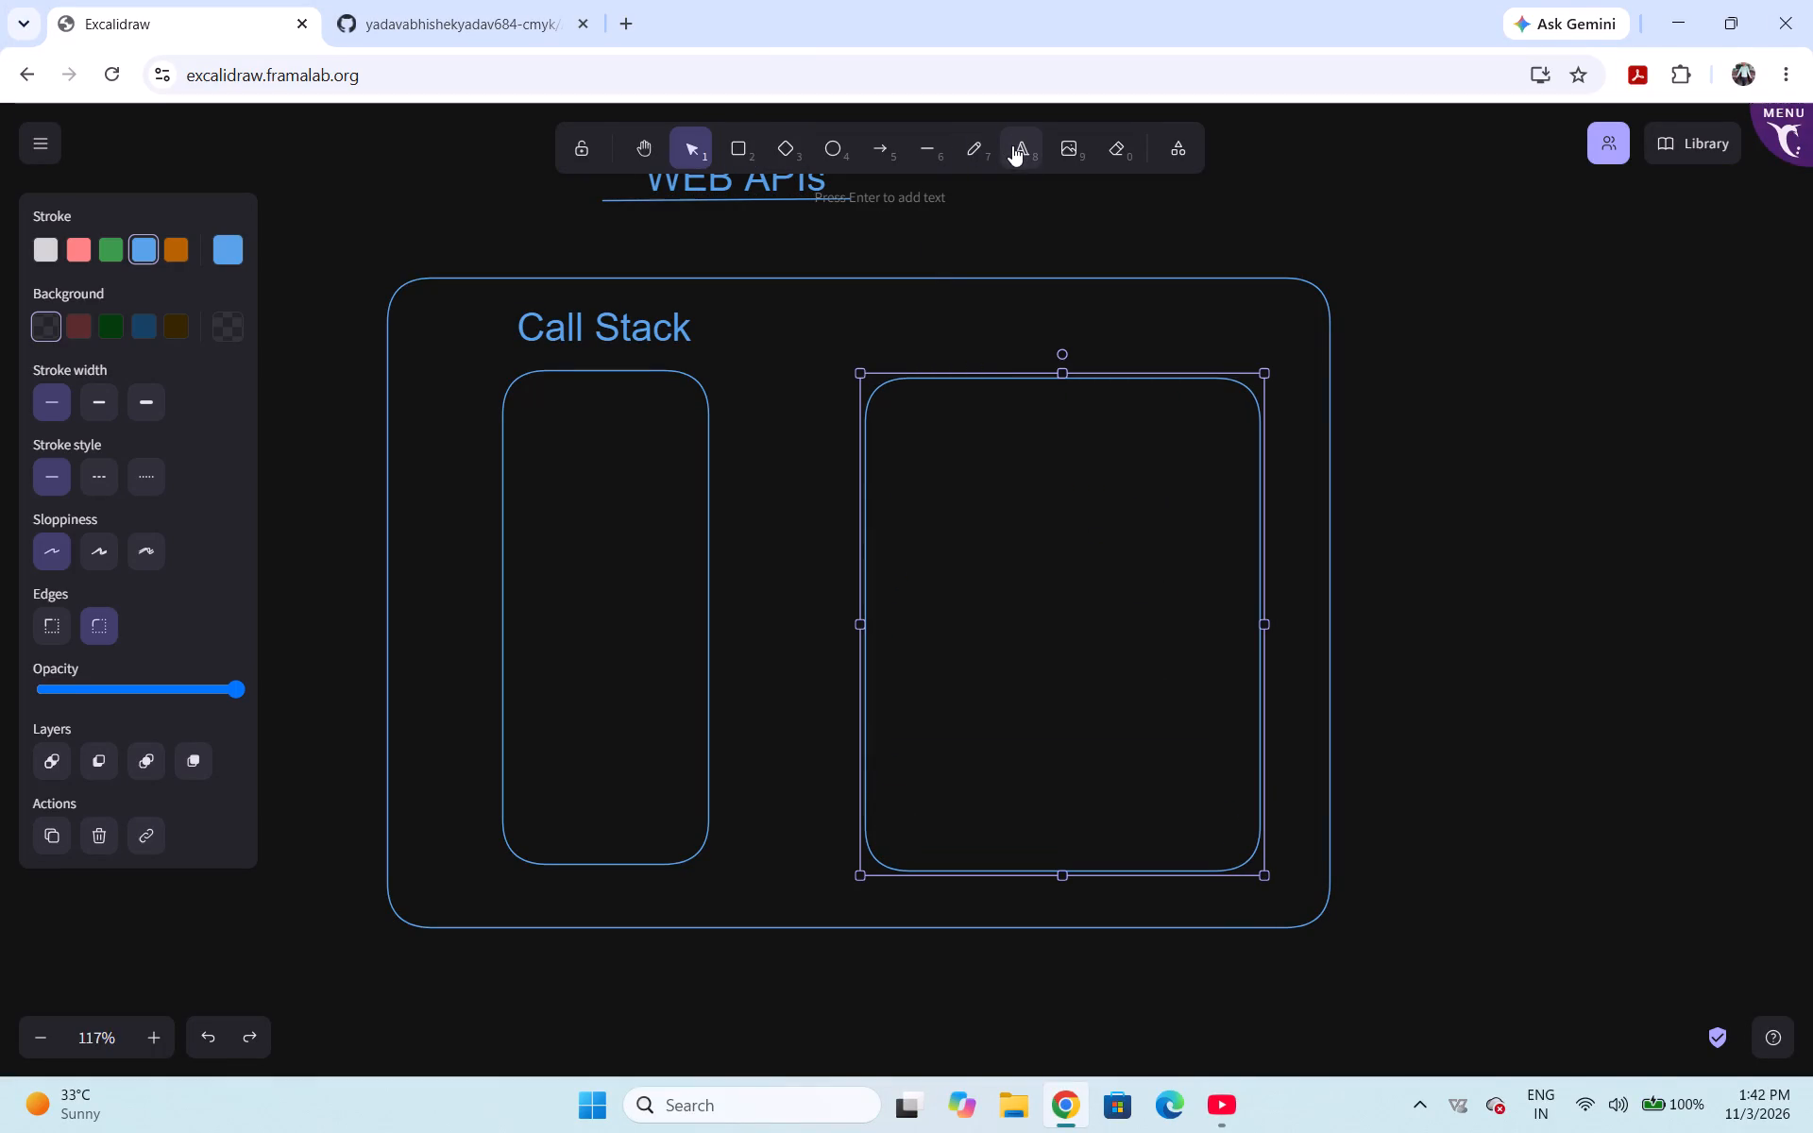
# Add the label "WEB APIs" directly above the new rectangle inside the container.
pyautogui.click(1012, 145)
pyautogui.click(911, 335)
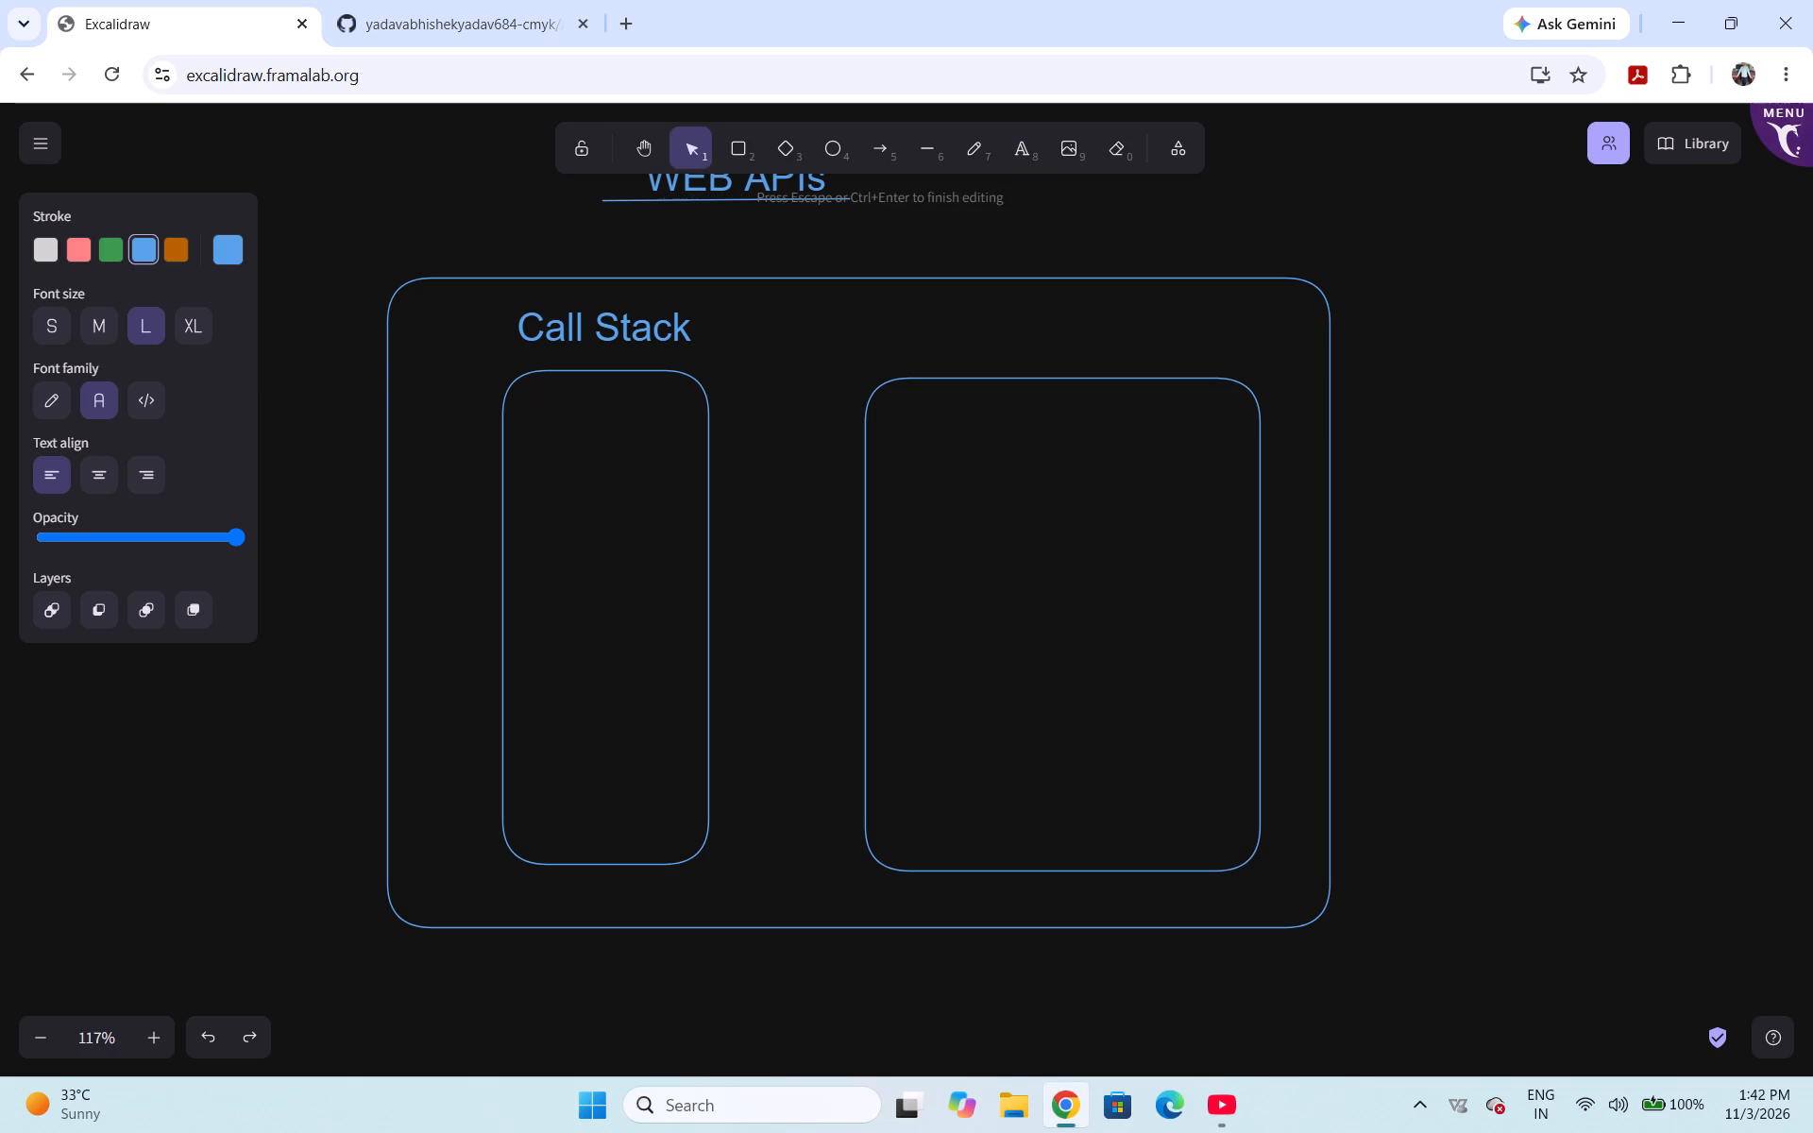
pyautogui.hotkey('shift', 'w')
pyautogui.write('EB aPI')
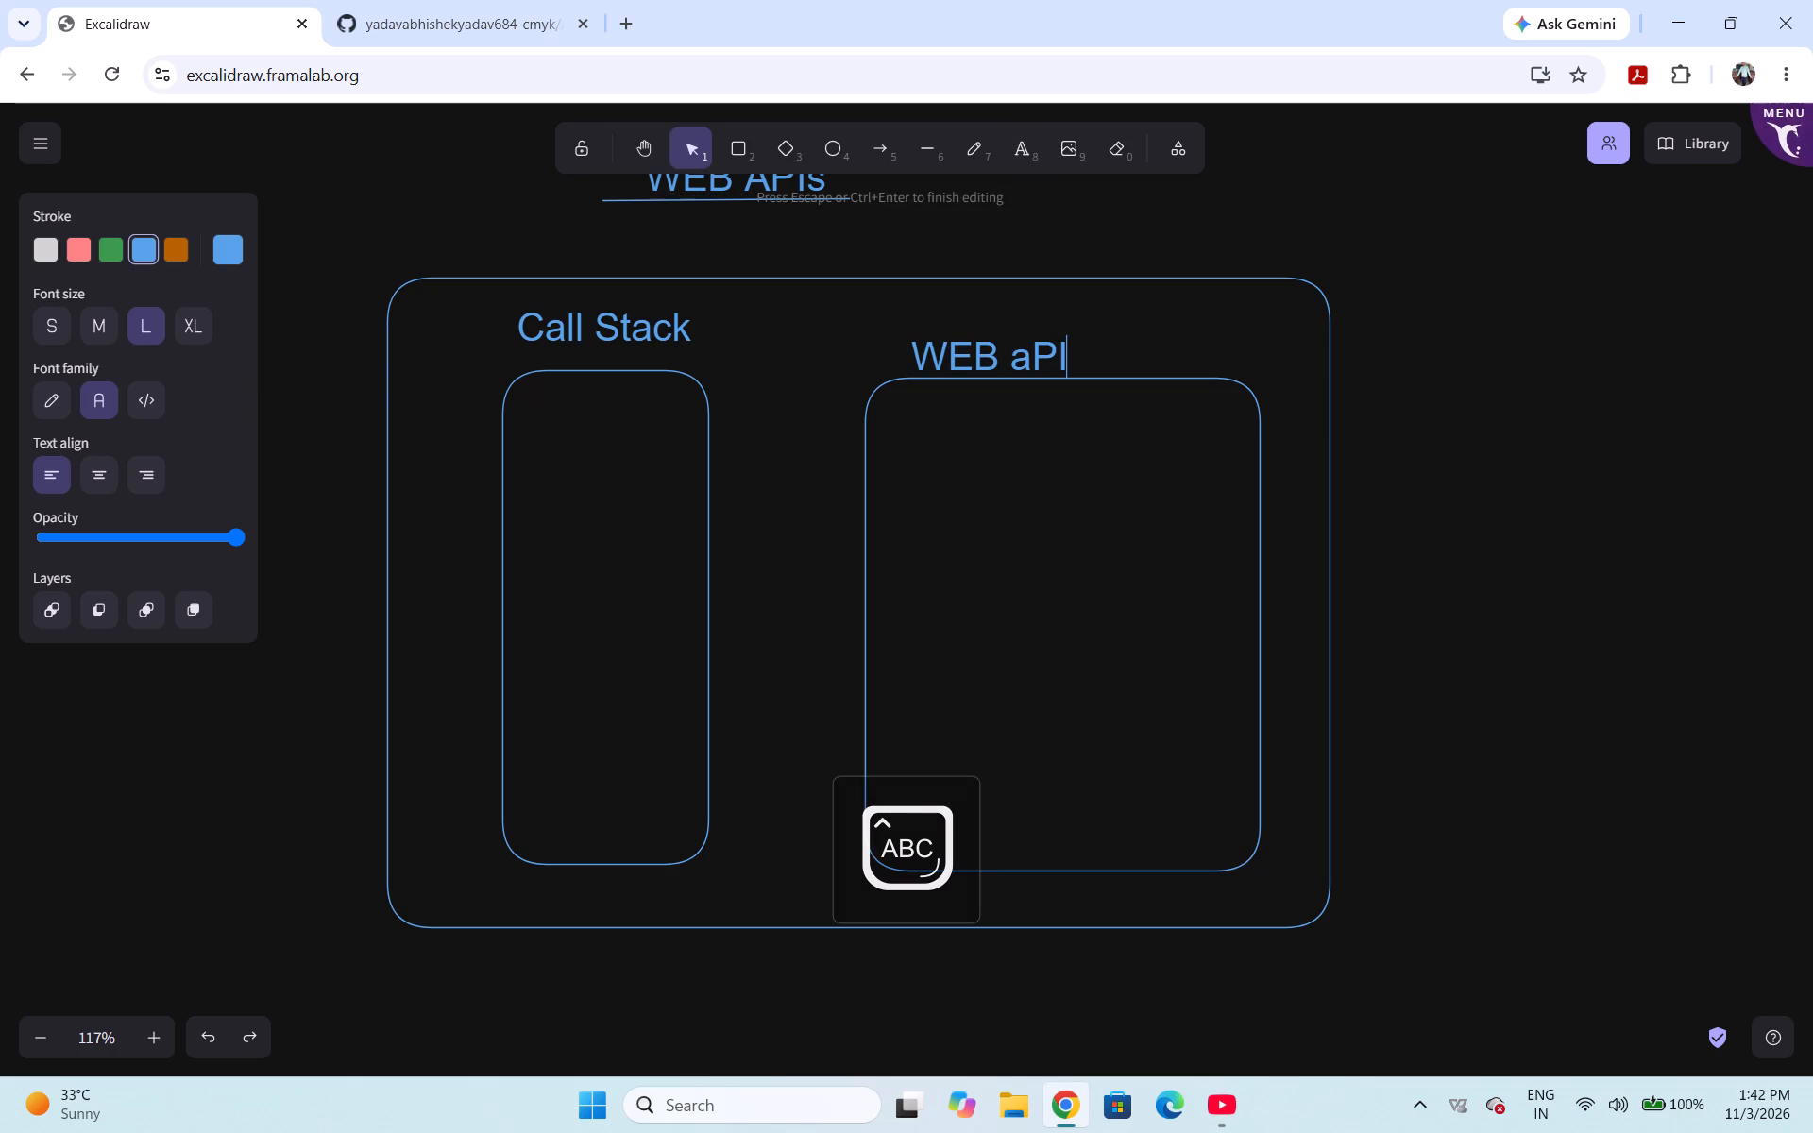
pyautogui.press('BackSpace')
pyautogui.press('BackSpace')
pyautogui.press('BackSpace')
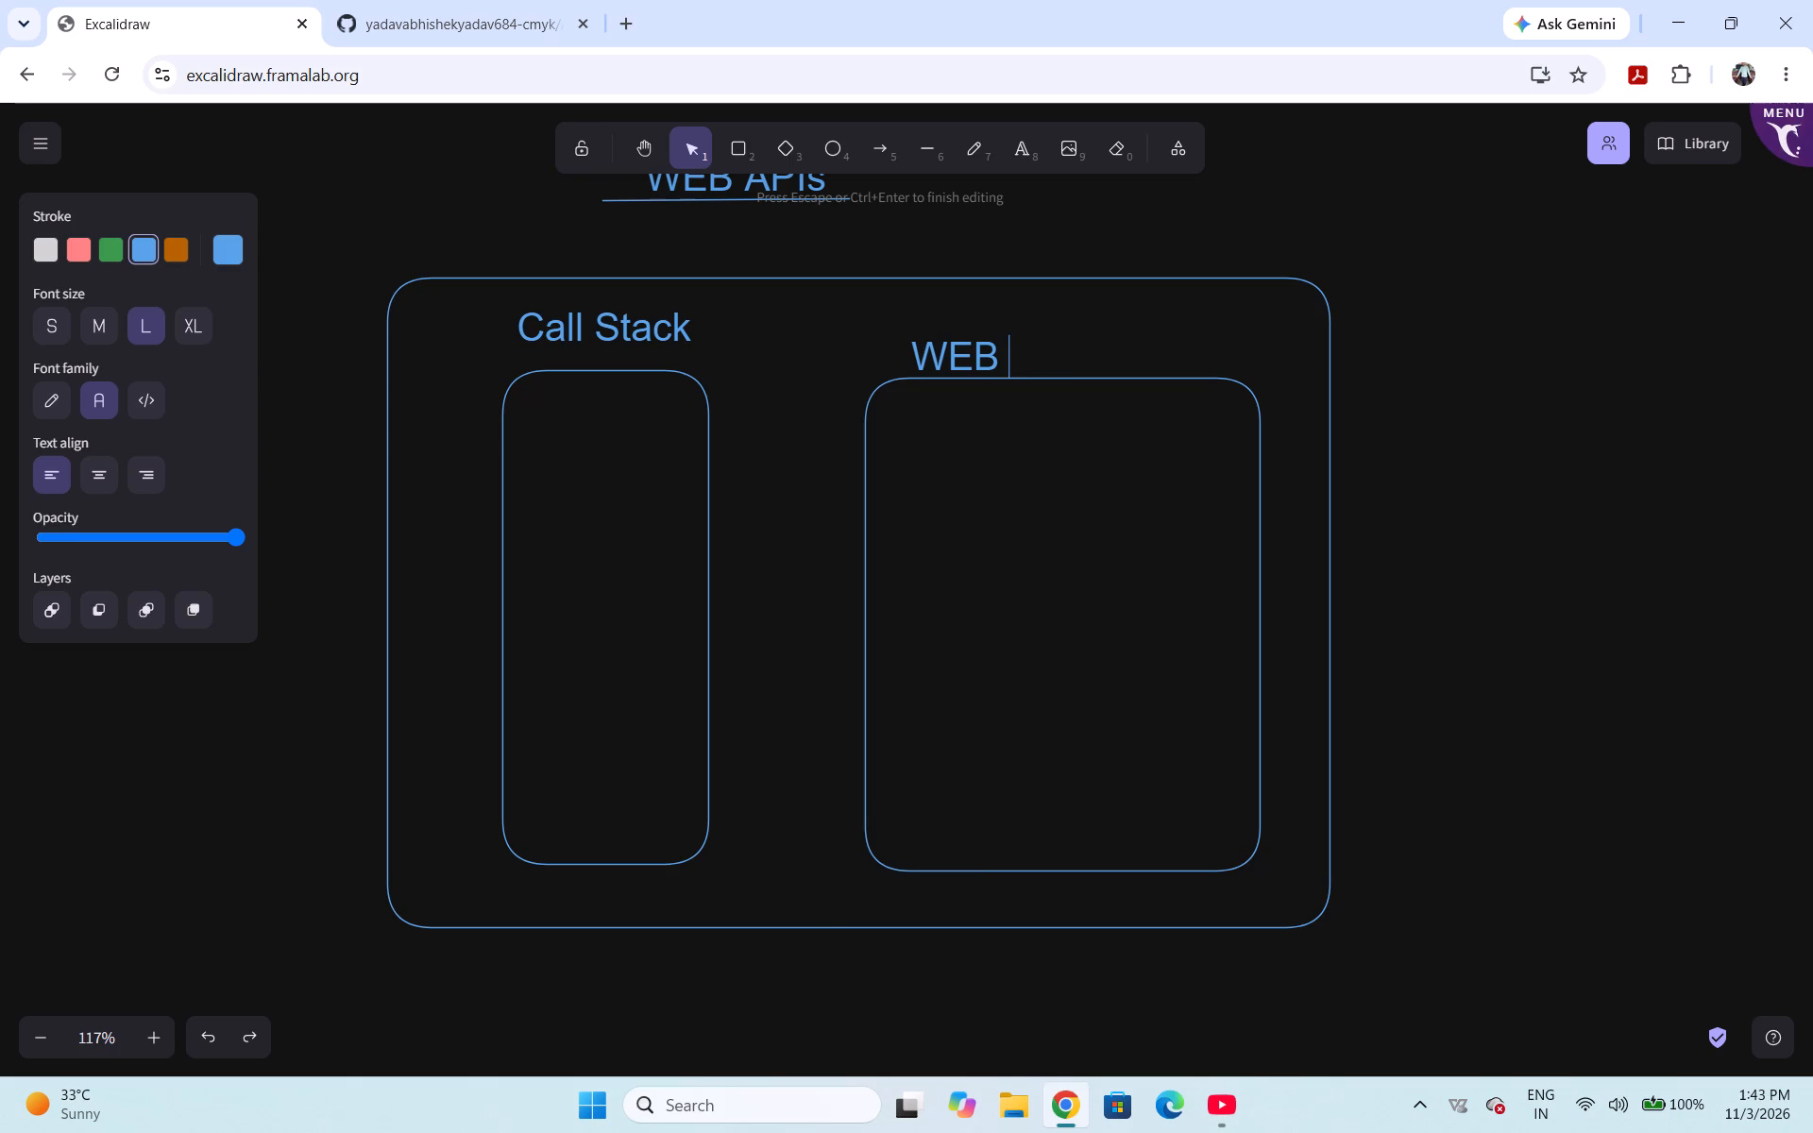
pyautogui.write('AO')
pyautogui.press('BackSpace')
pyautogui.write('PI')
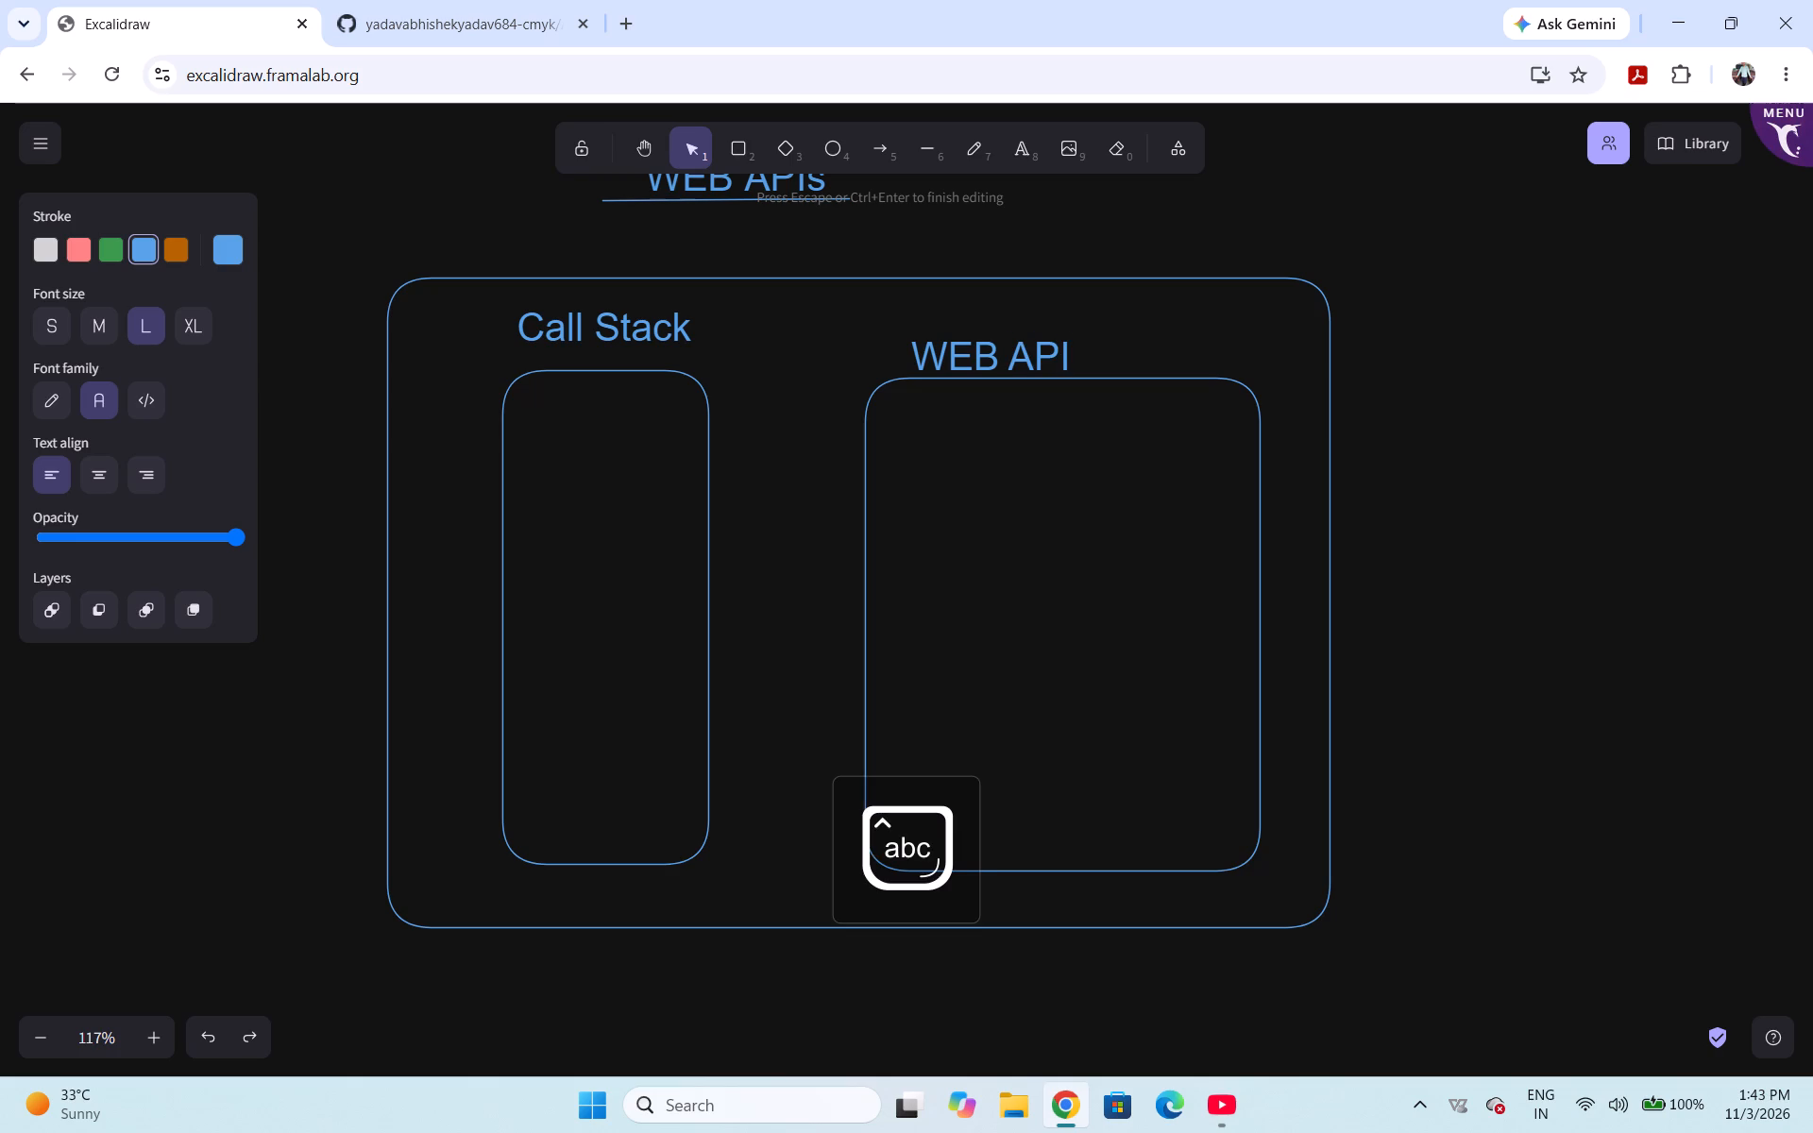
pyautogui.press('s')
pyautogui.click(956, 347)
pyautogui.click(1073, 337)
pyautogui.click(1055, 326)
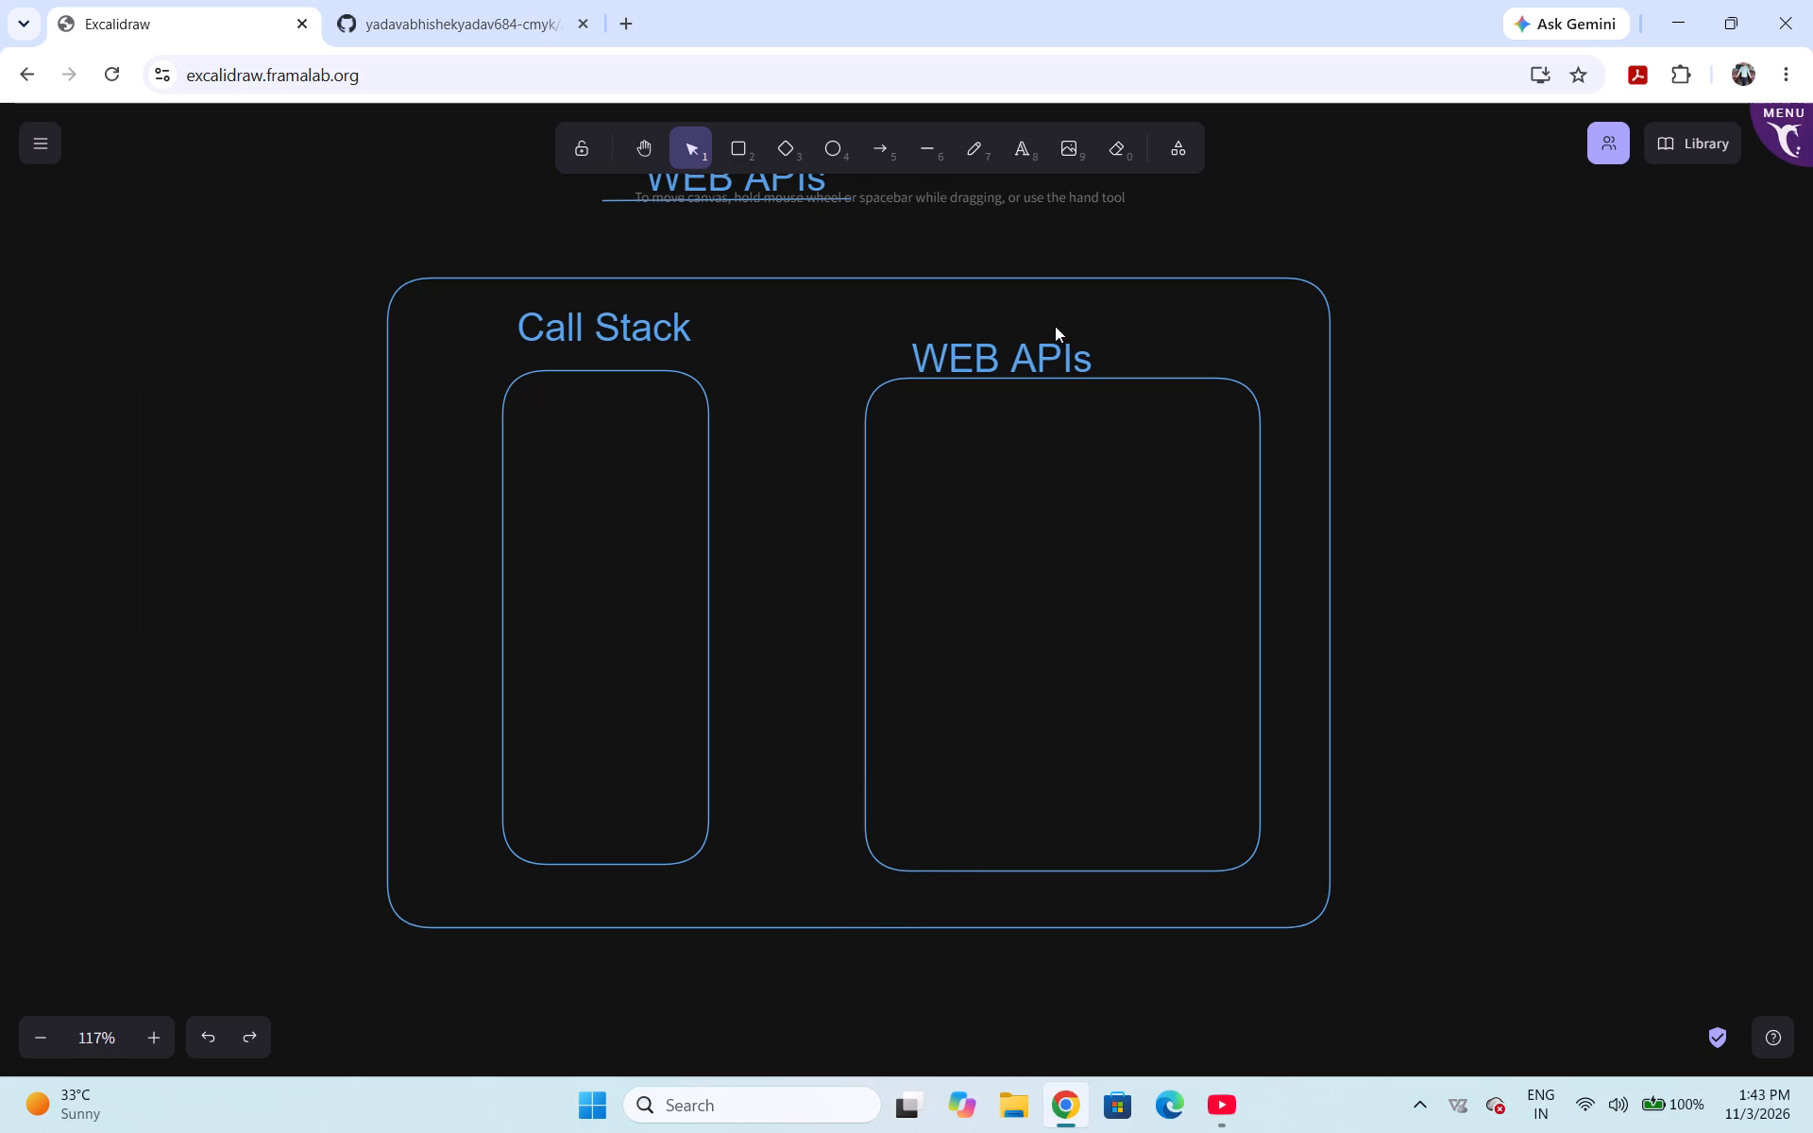
# Move the inner "WEB APIs" label up and slightly right, level with the "Call Stack" label and clear of its box.
pyautogui.moveTo(1044, 347); pyautogui.dragTo(1071, 317)
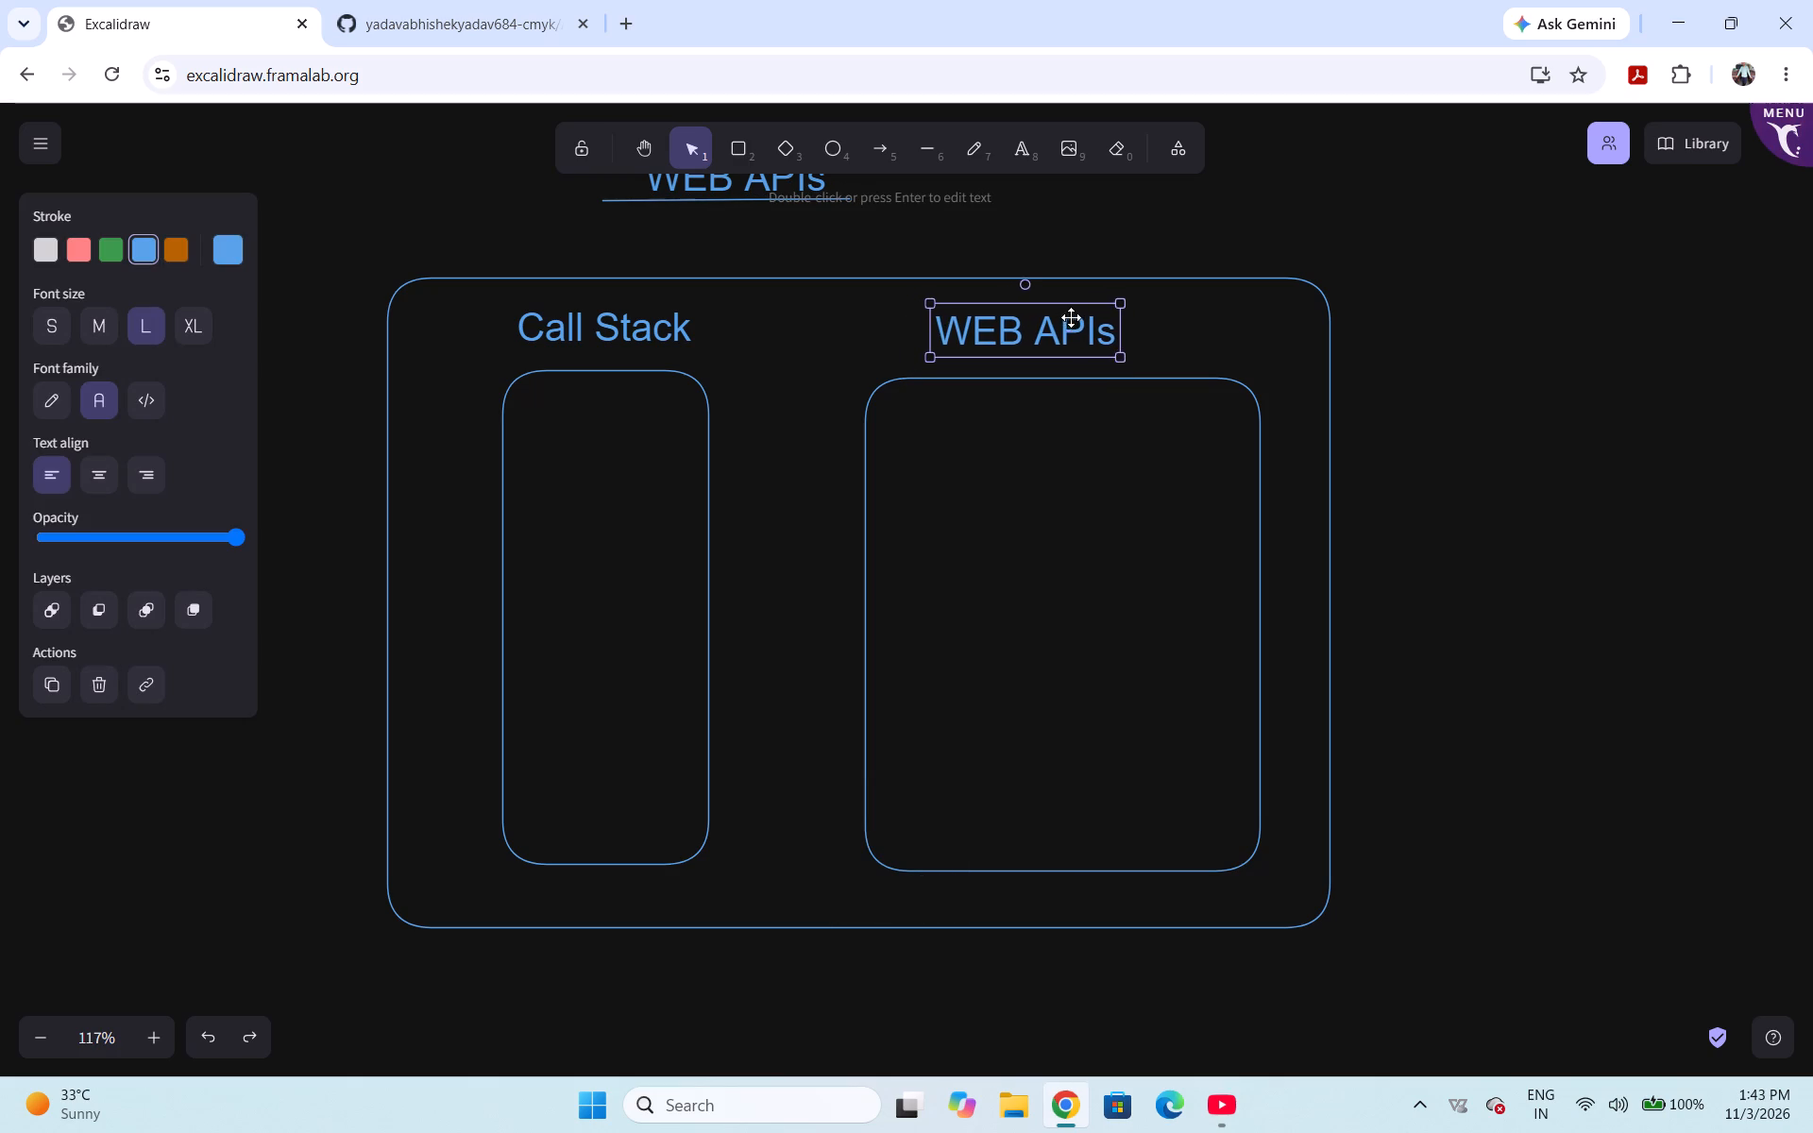
pyautogui.moveTo(1071, 317); pyautogui.dragTo(1076, 317)
pyautogui.click(1184, 329)
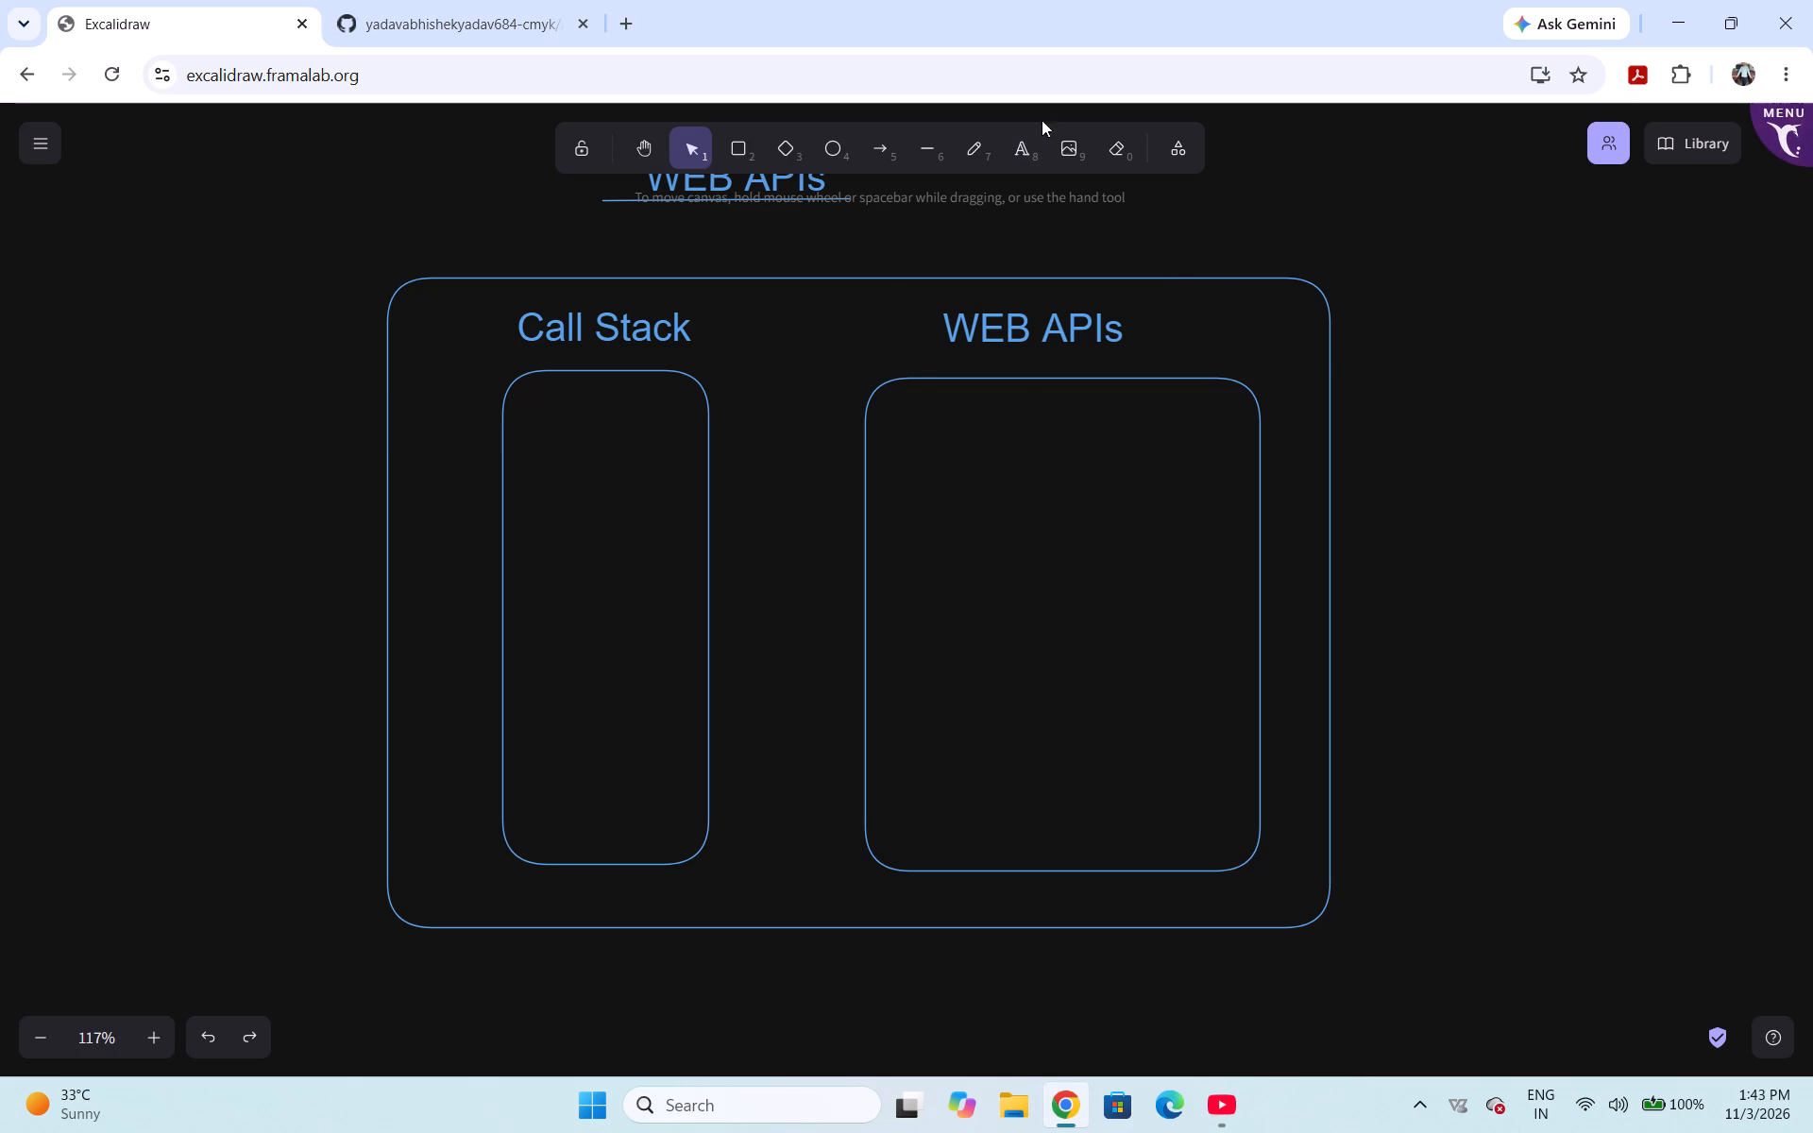
# Start a medium-size text list at the top of the WEB APIs box with the first line "setTimeout/setInterval".
pyautogui.click(1018, 149)
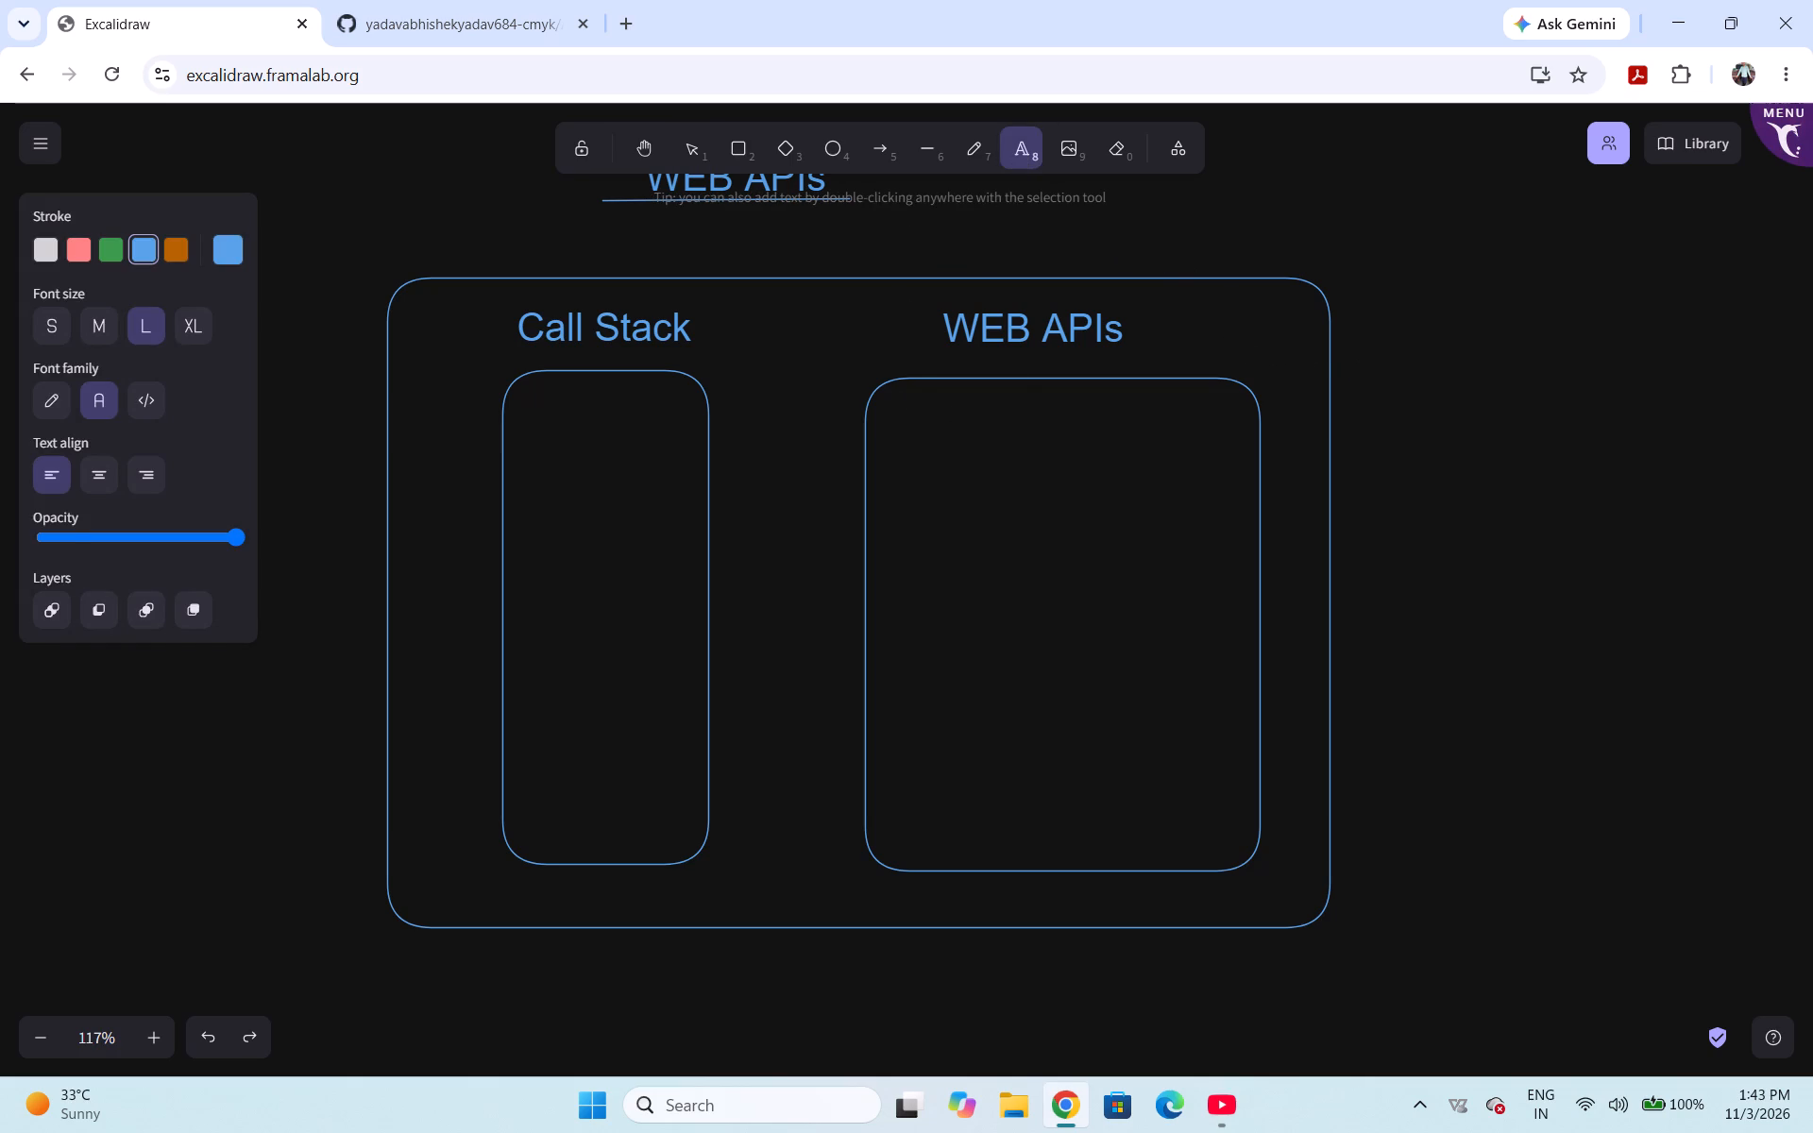
pyautogui.click(889, 411)
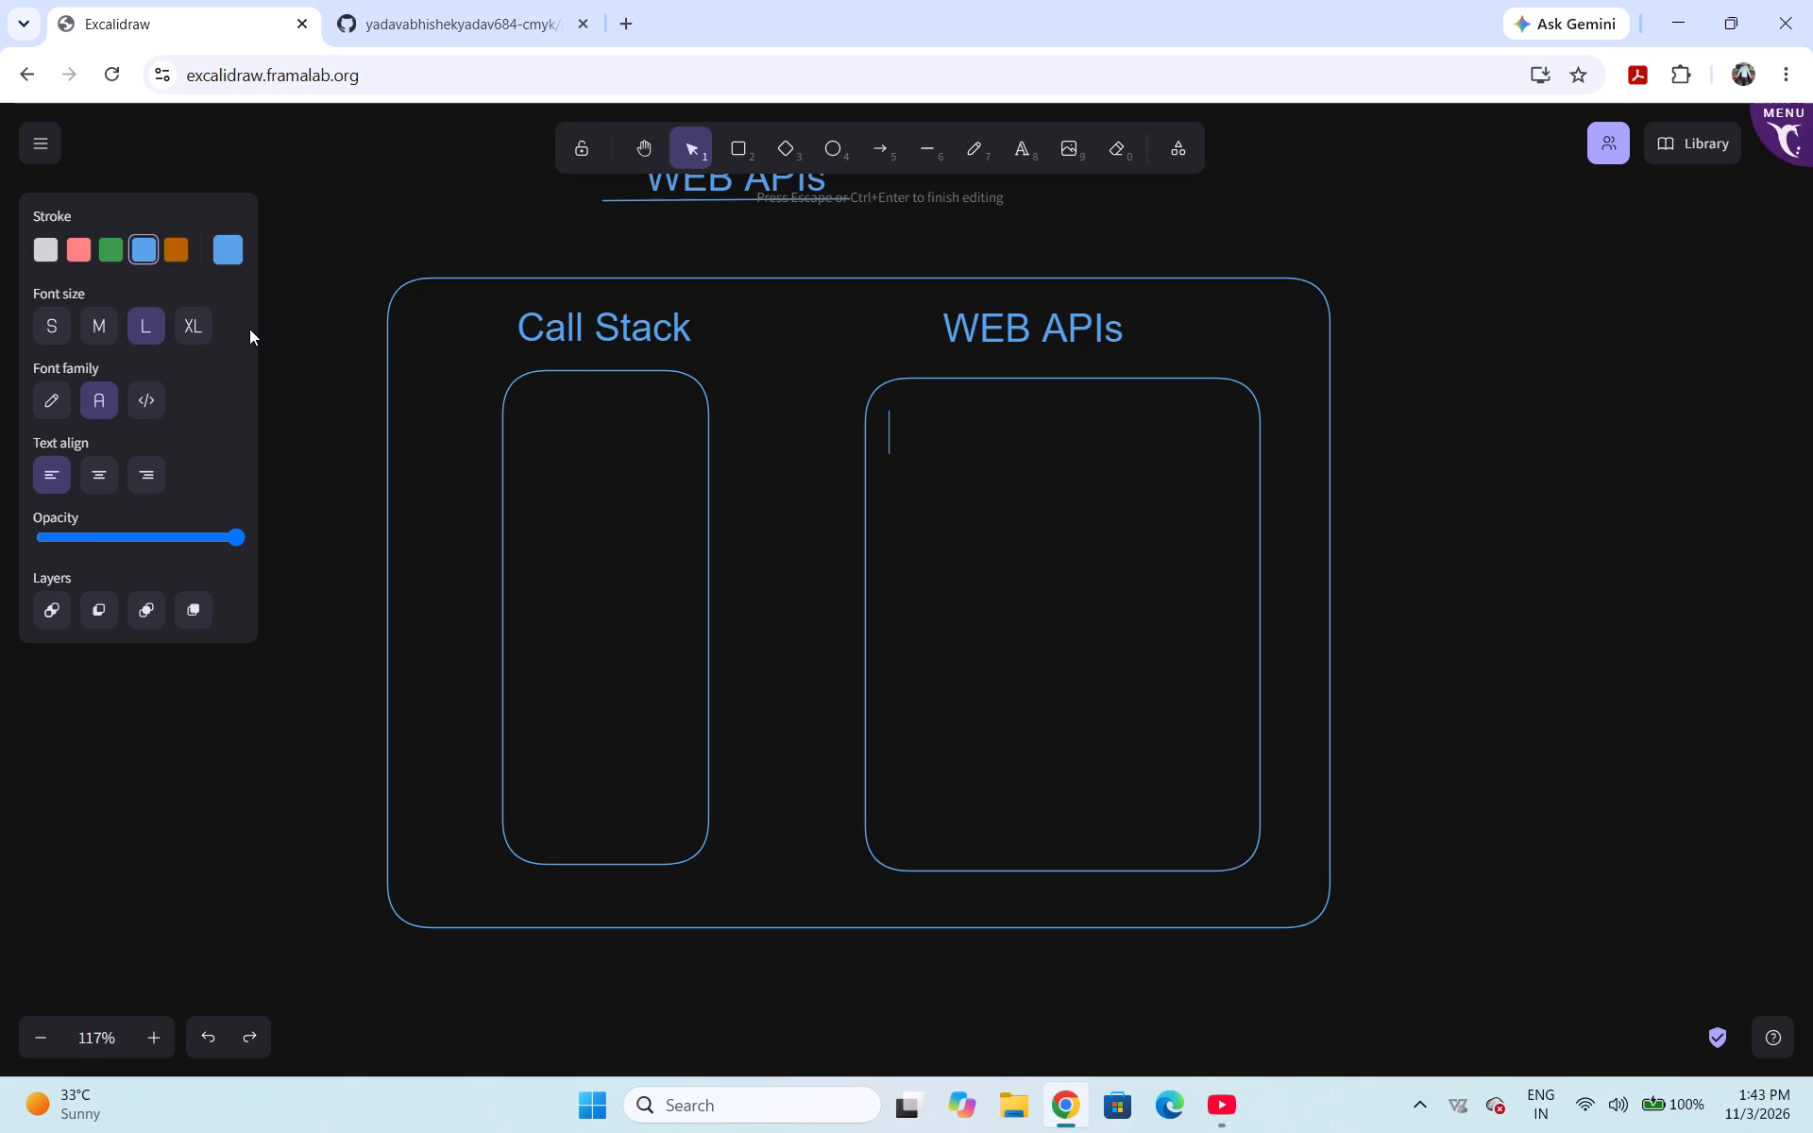
pyautogui.click(108, 323)
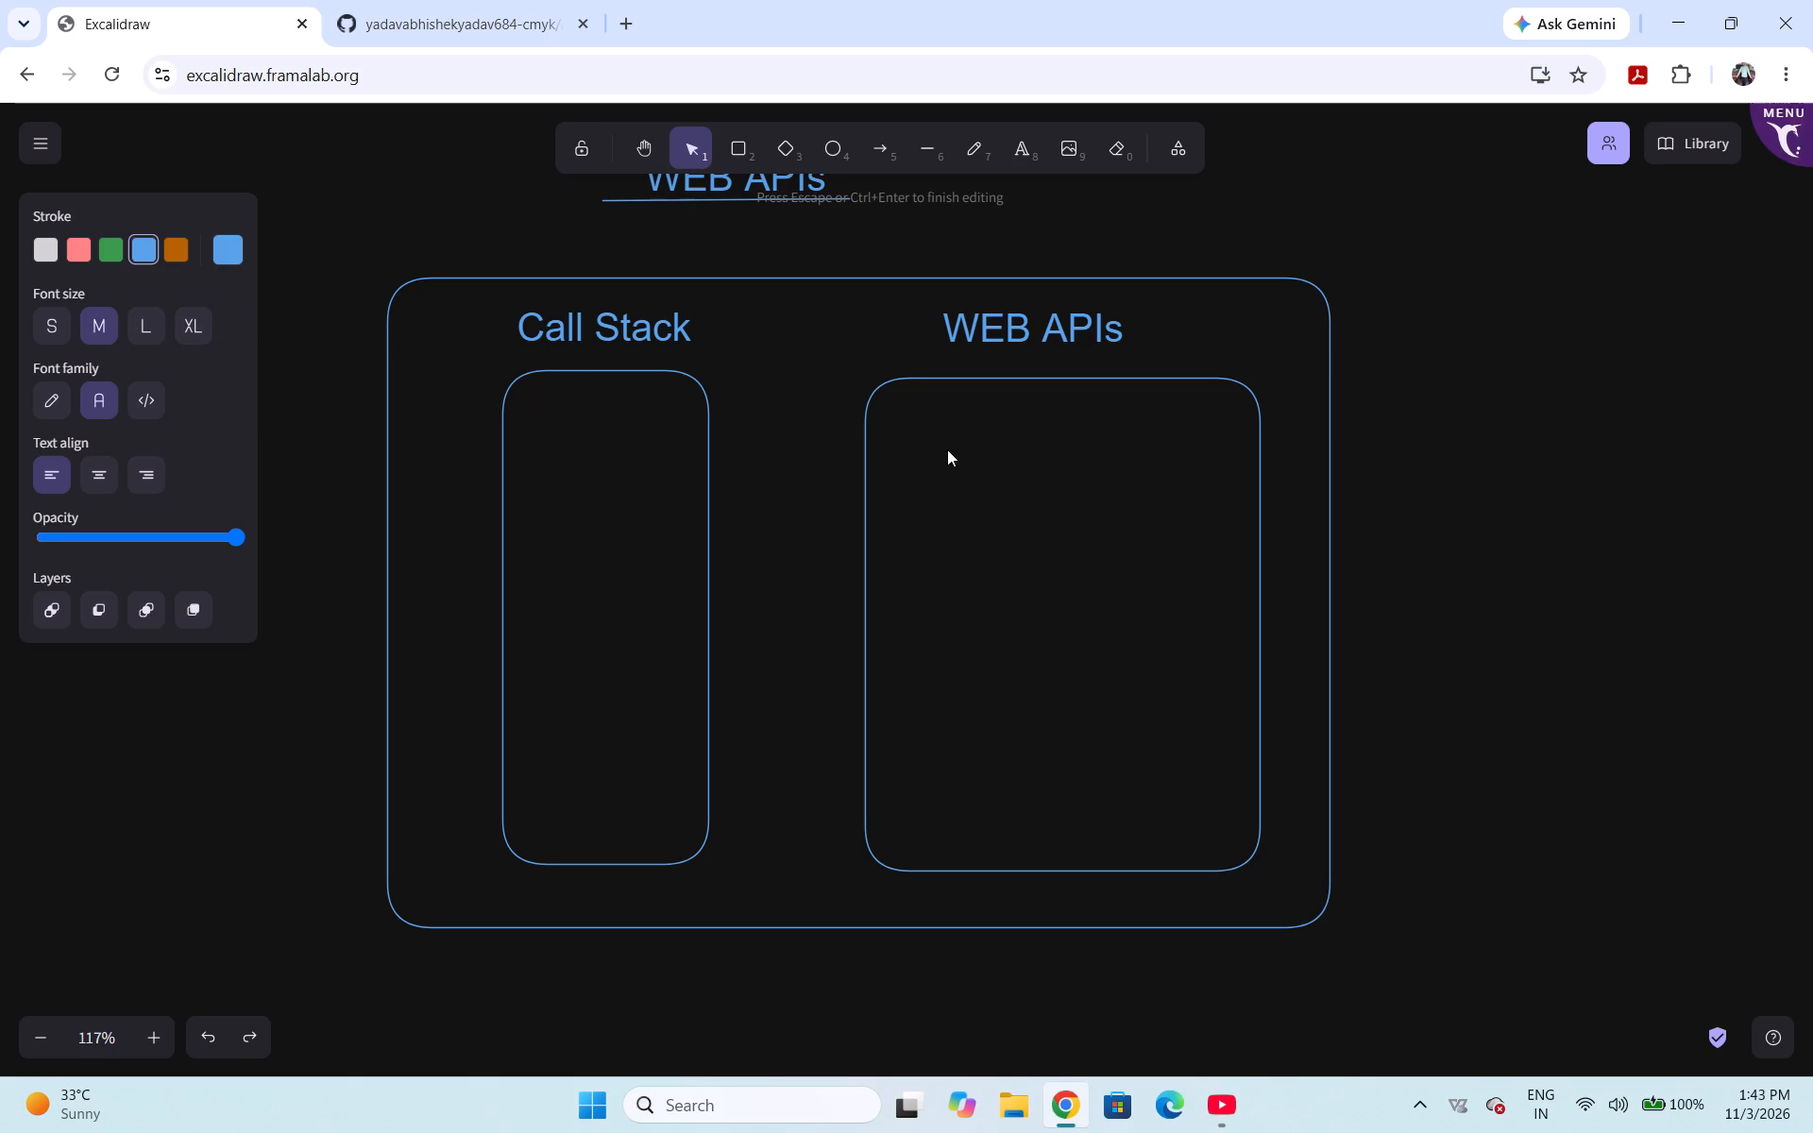
pyautogui.write('Set')
pyautogui.write('Time')
pyautogui.write('out')
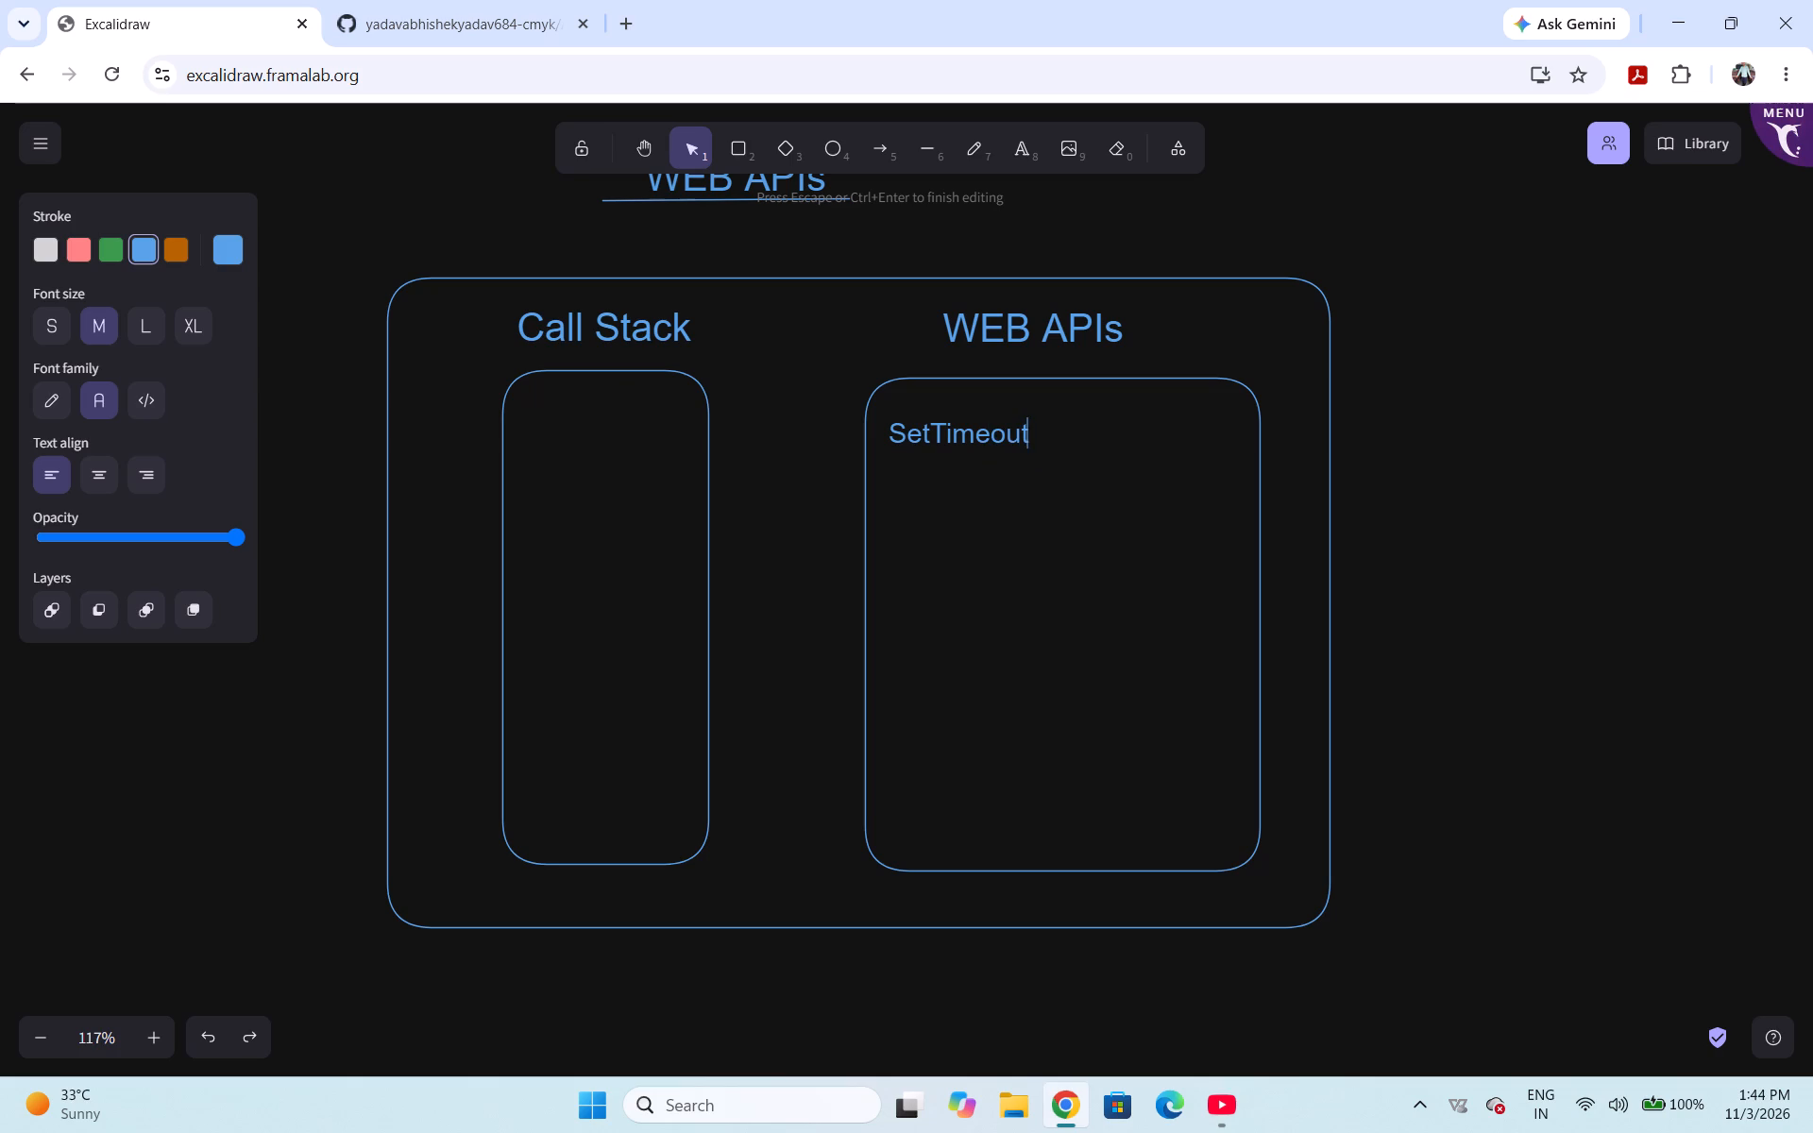
pyautogui.press('/')
pyautogui.press('space')
pyautogui.write('s')
pyautogui.press('BackSpace')
pyautogui.press('BackSpace')
pyautogui.press('s')
pyautogui.press('BackSpace')
pyautogui.press('Left')
pyautogui.press('Left')
pyautogui.press('Left')
pyautogui.press('Left')
pyautogui.press('Left')
pyautogui.press('Left')
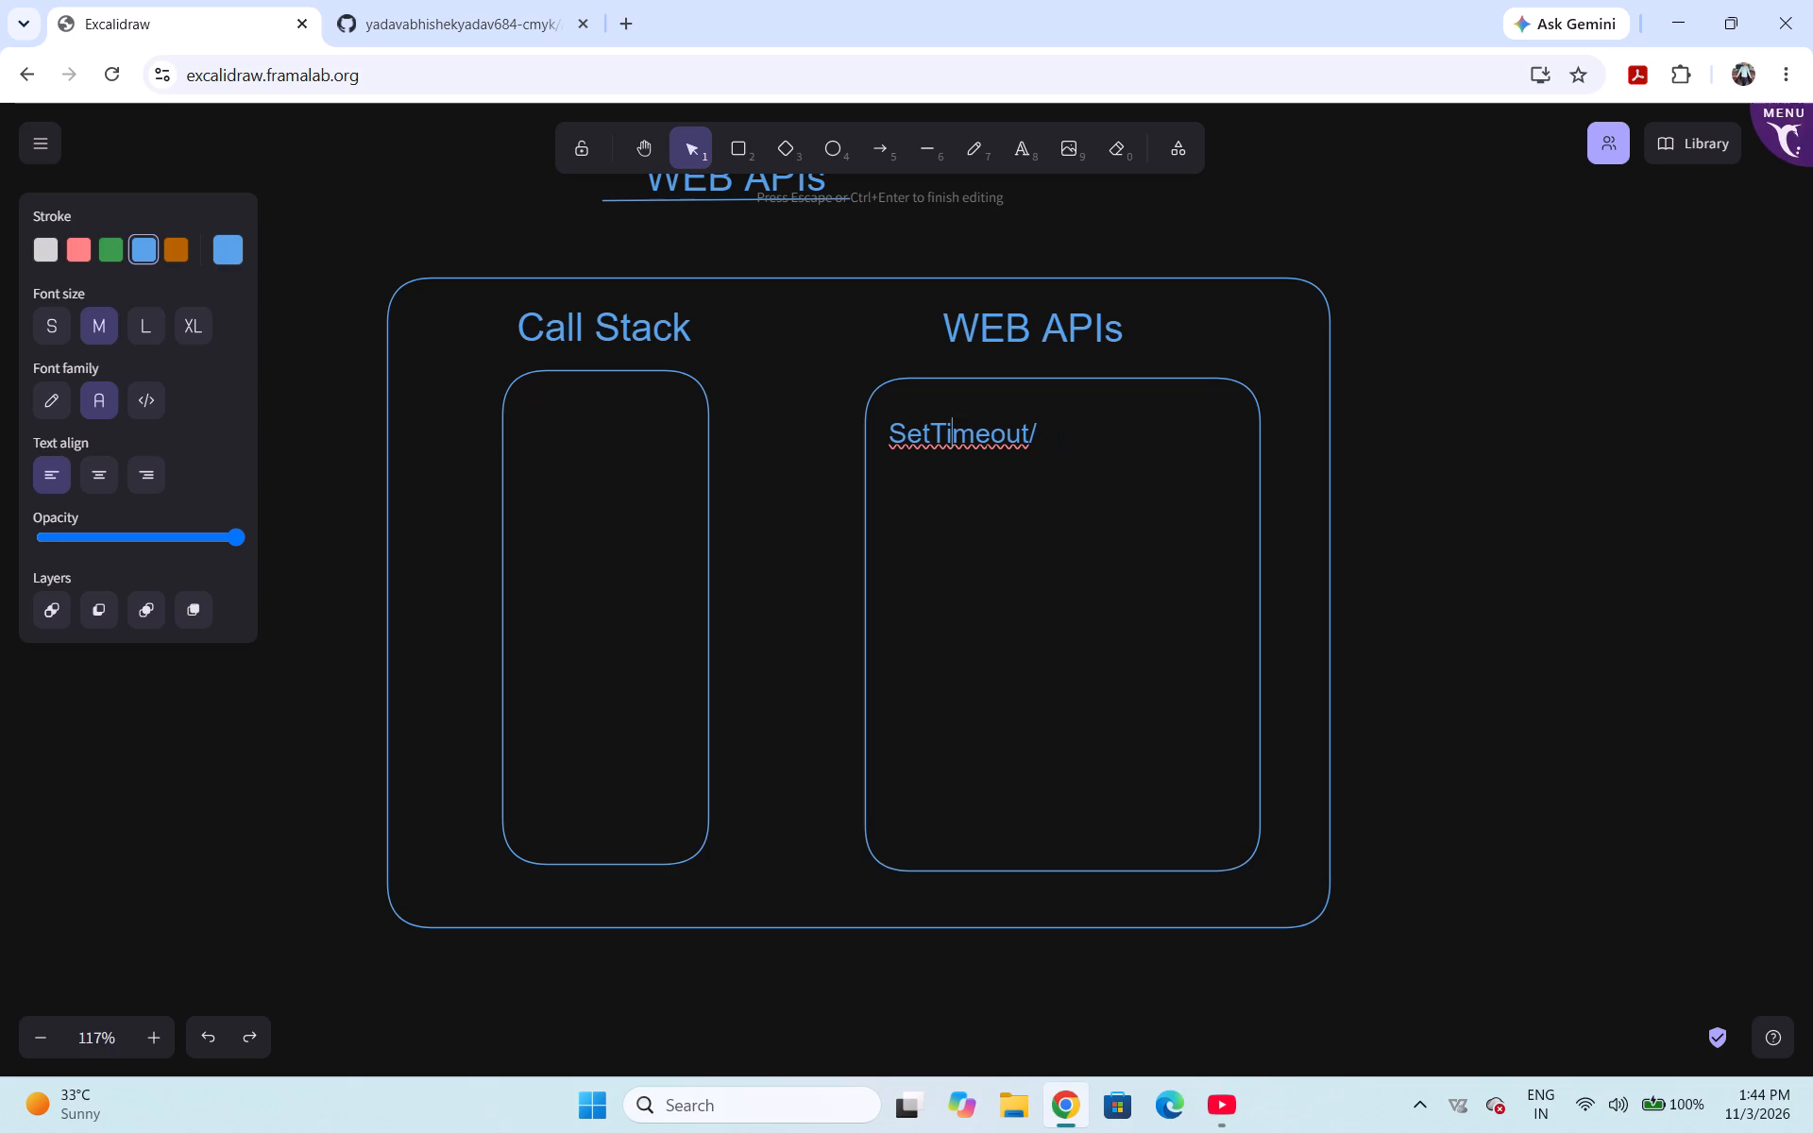
# Change the initial capital S of the text line in the WEB APIs box to lowercase, making it "setTimeout/".
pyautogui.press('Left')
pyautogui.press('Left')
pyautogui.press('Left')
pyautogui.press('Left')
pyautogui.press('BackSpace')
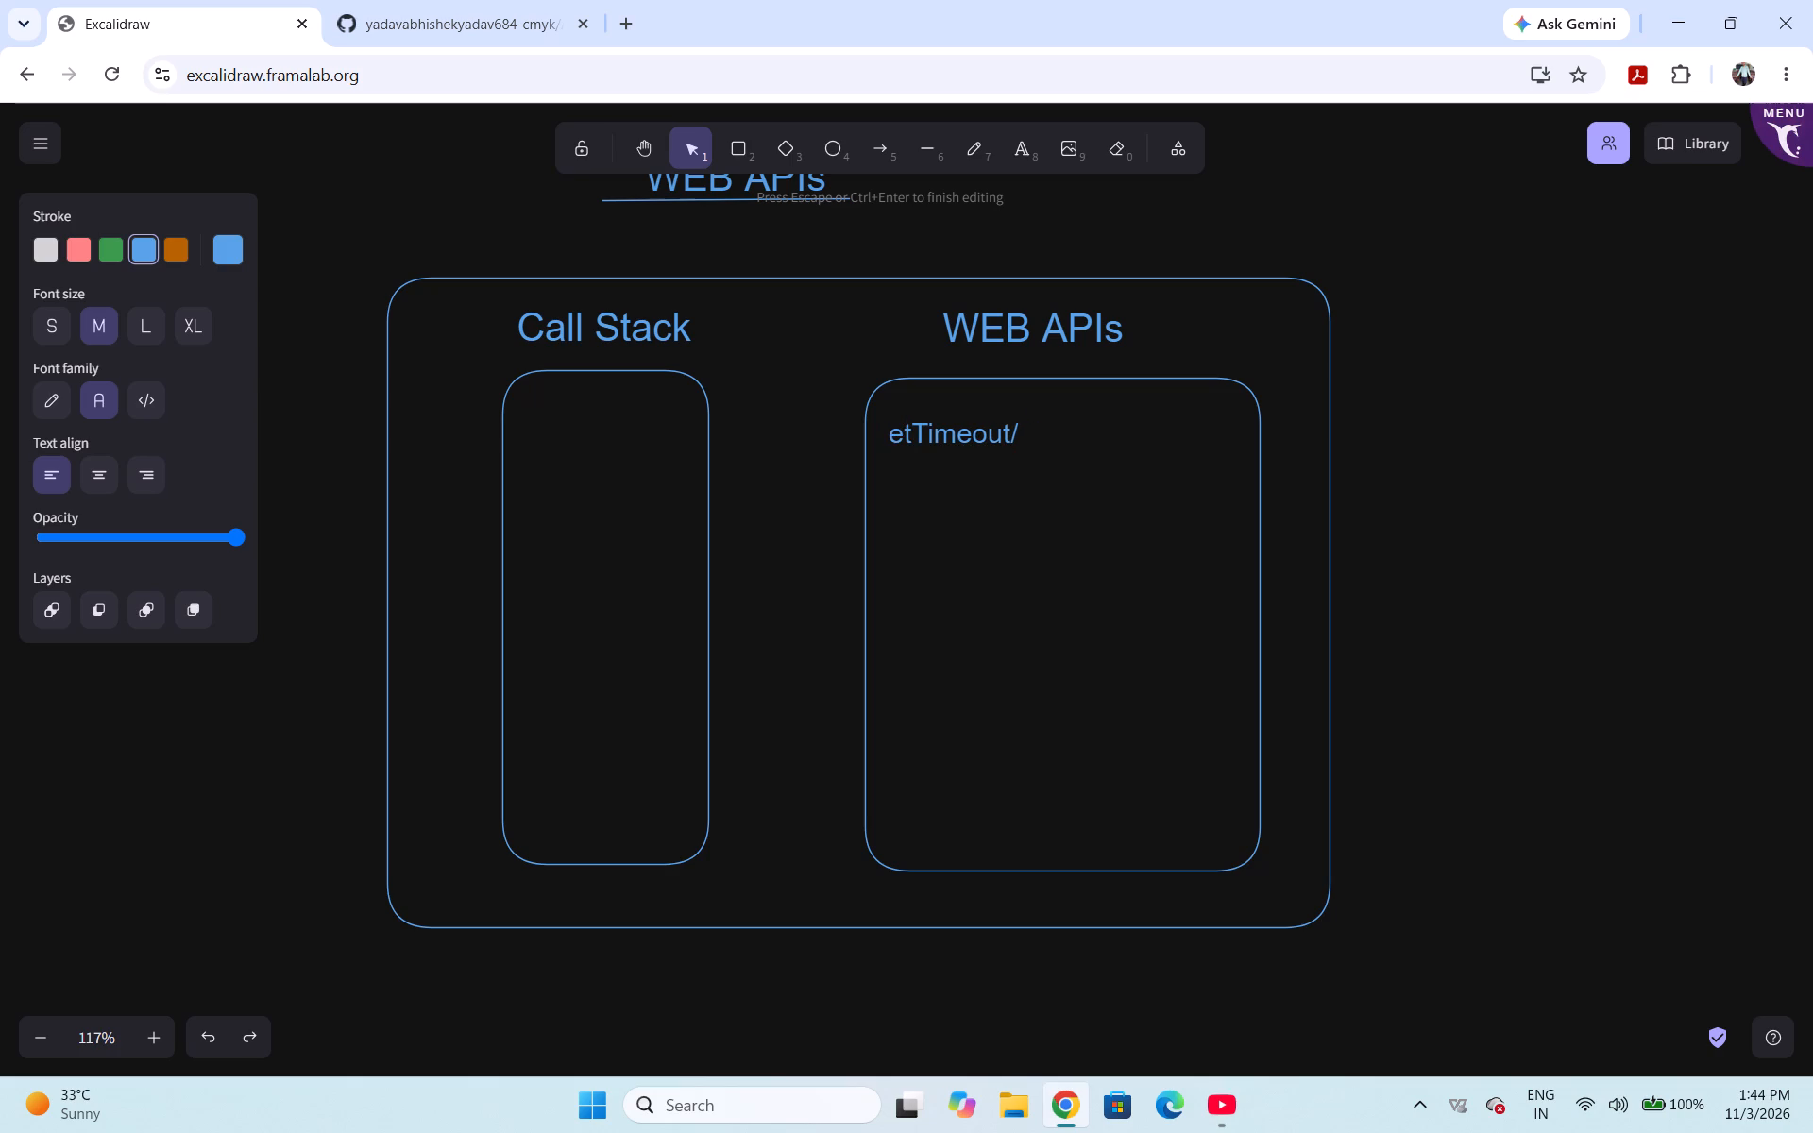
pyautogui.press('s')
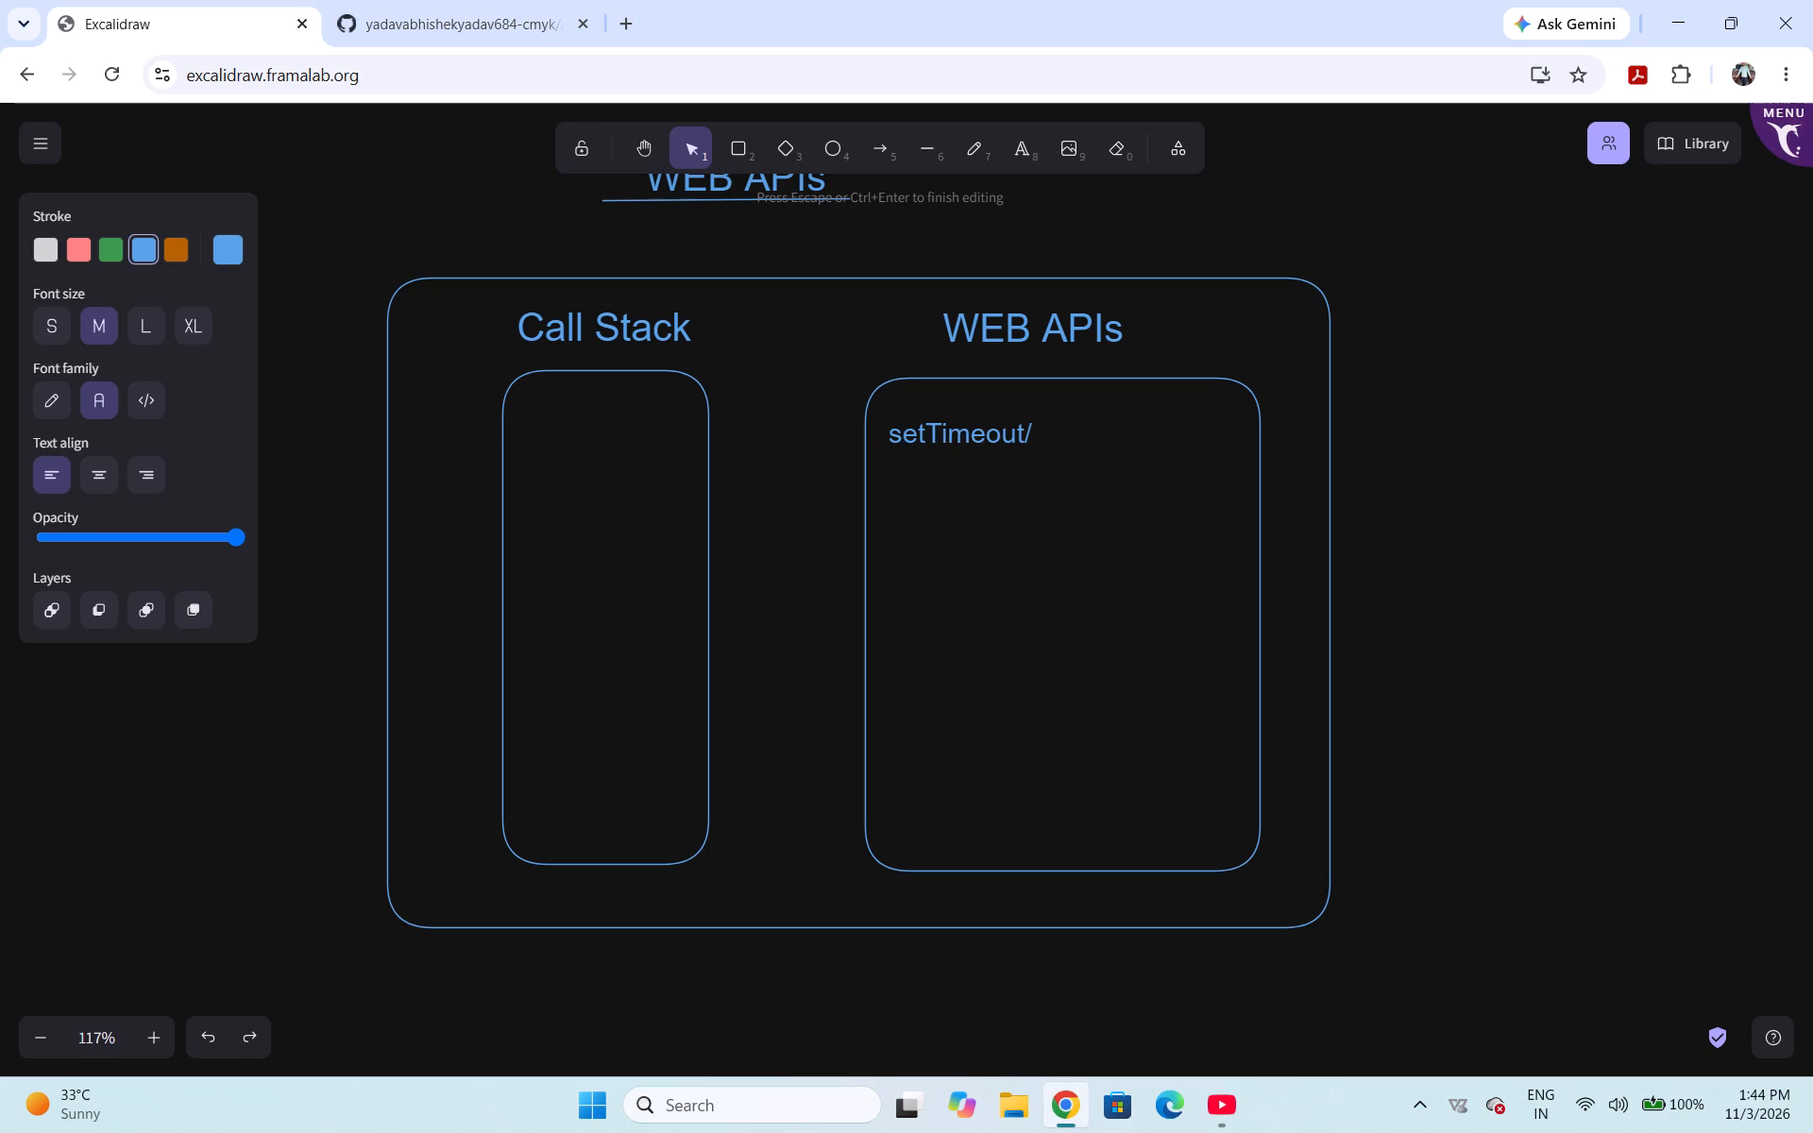
# Complete the first list line with "setInterval" after the slash and start a new line below it.
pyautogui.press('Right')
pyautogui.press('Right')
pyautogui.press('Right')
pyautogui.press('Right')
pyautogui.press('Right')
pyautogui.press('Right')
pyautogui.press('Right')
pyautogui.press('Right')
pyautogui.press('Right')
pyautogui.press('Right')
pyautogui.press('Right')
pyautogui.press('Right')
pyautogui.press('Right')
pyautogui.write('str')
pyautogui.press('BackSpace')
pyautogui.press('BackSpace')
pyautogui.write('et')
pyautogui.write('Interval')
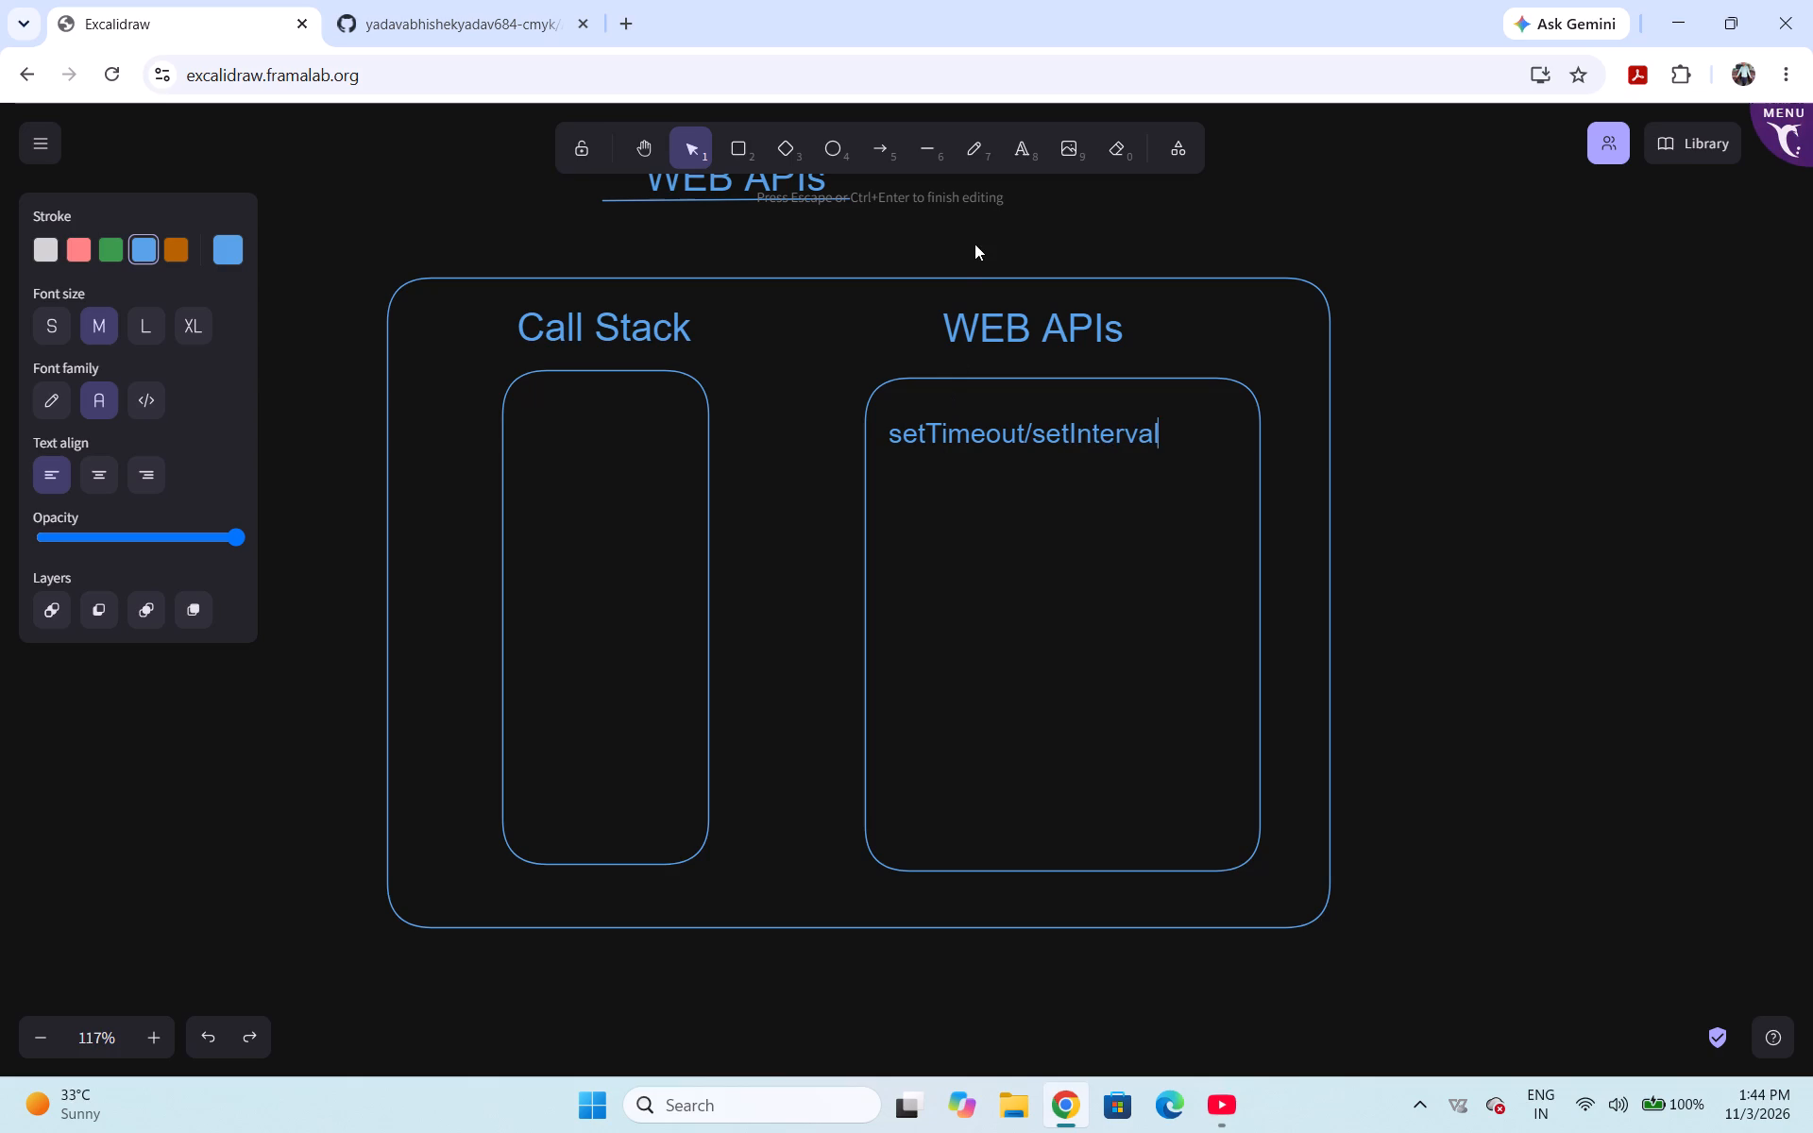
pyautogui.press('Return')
# Add the second line "DOM APIs(querySelecter...)" to the list in the WEB APIs box, followed by a new line.
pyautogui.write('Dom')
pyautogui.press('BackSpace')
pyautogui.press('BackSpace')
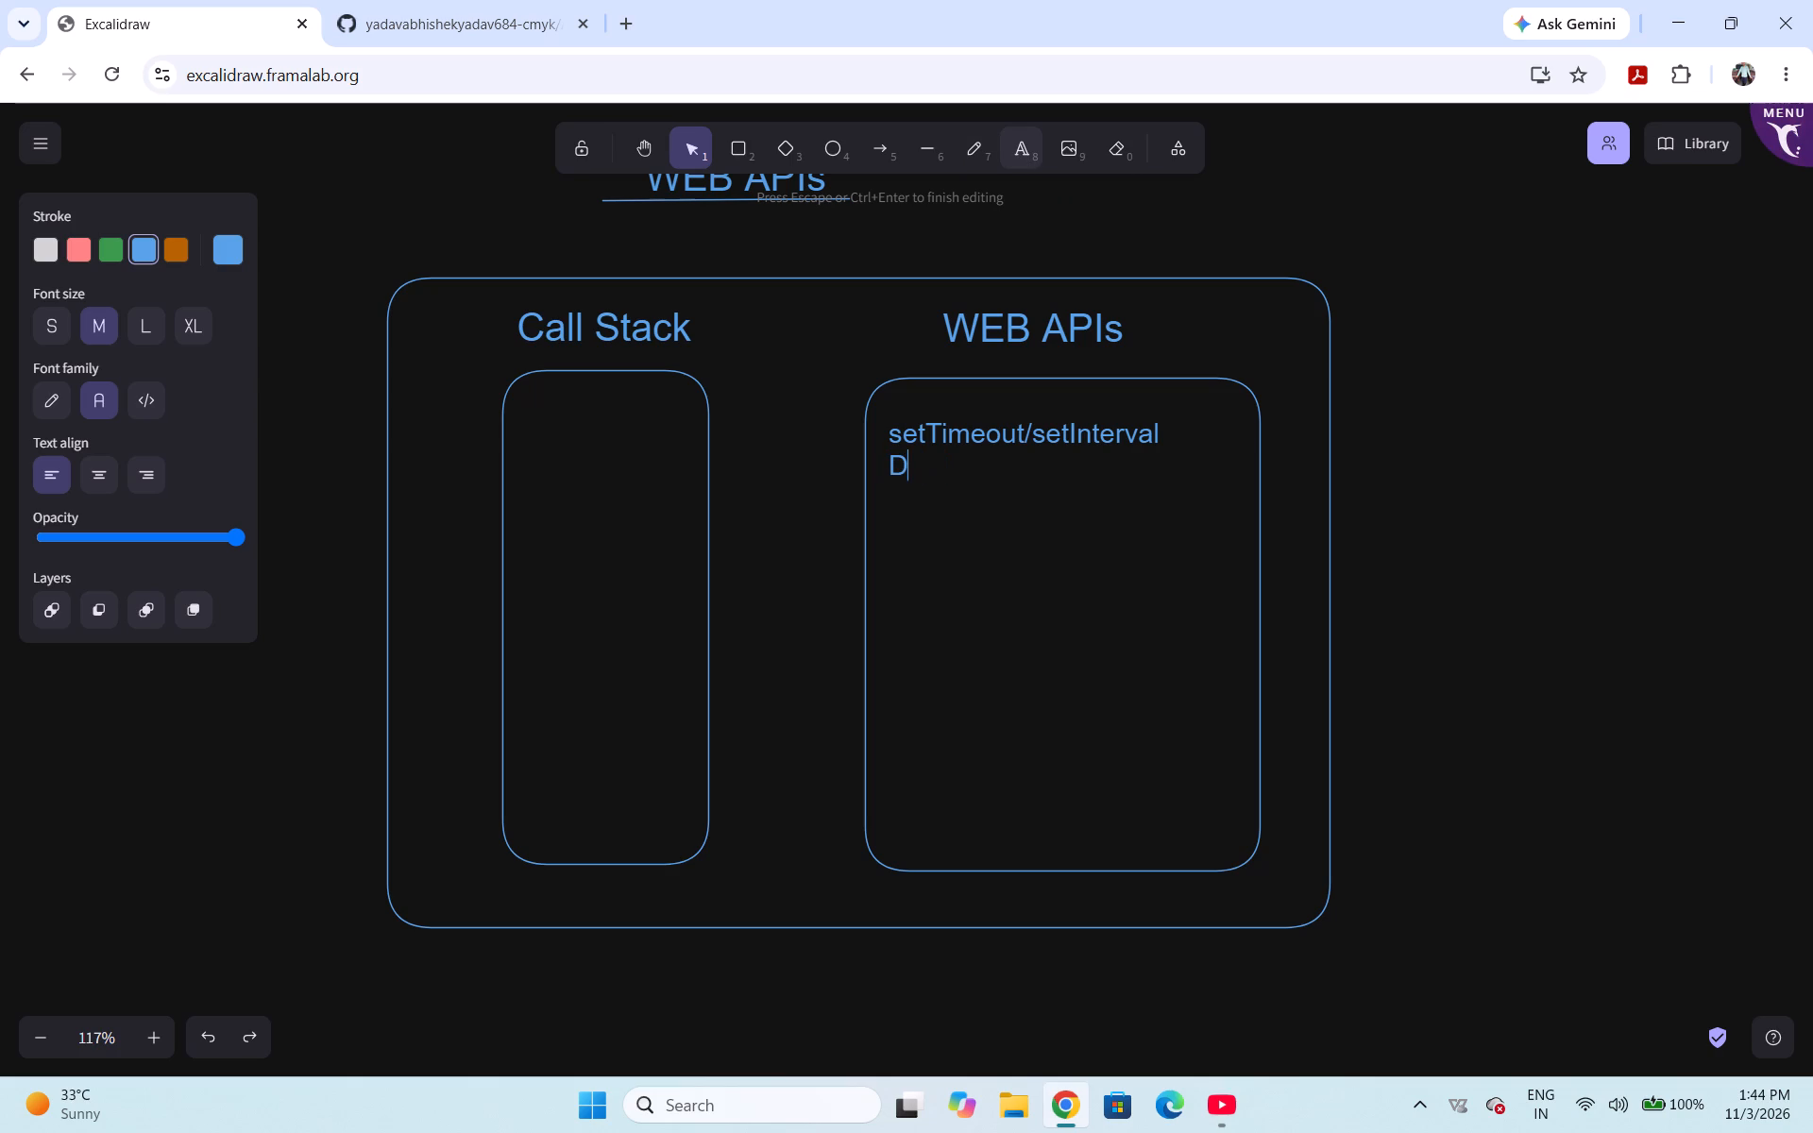
pyautogui.write('OM')
pyautogui.press('space')
pyautogui.write('Apis')
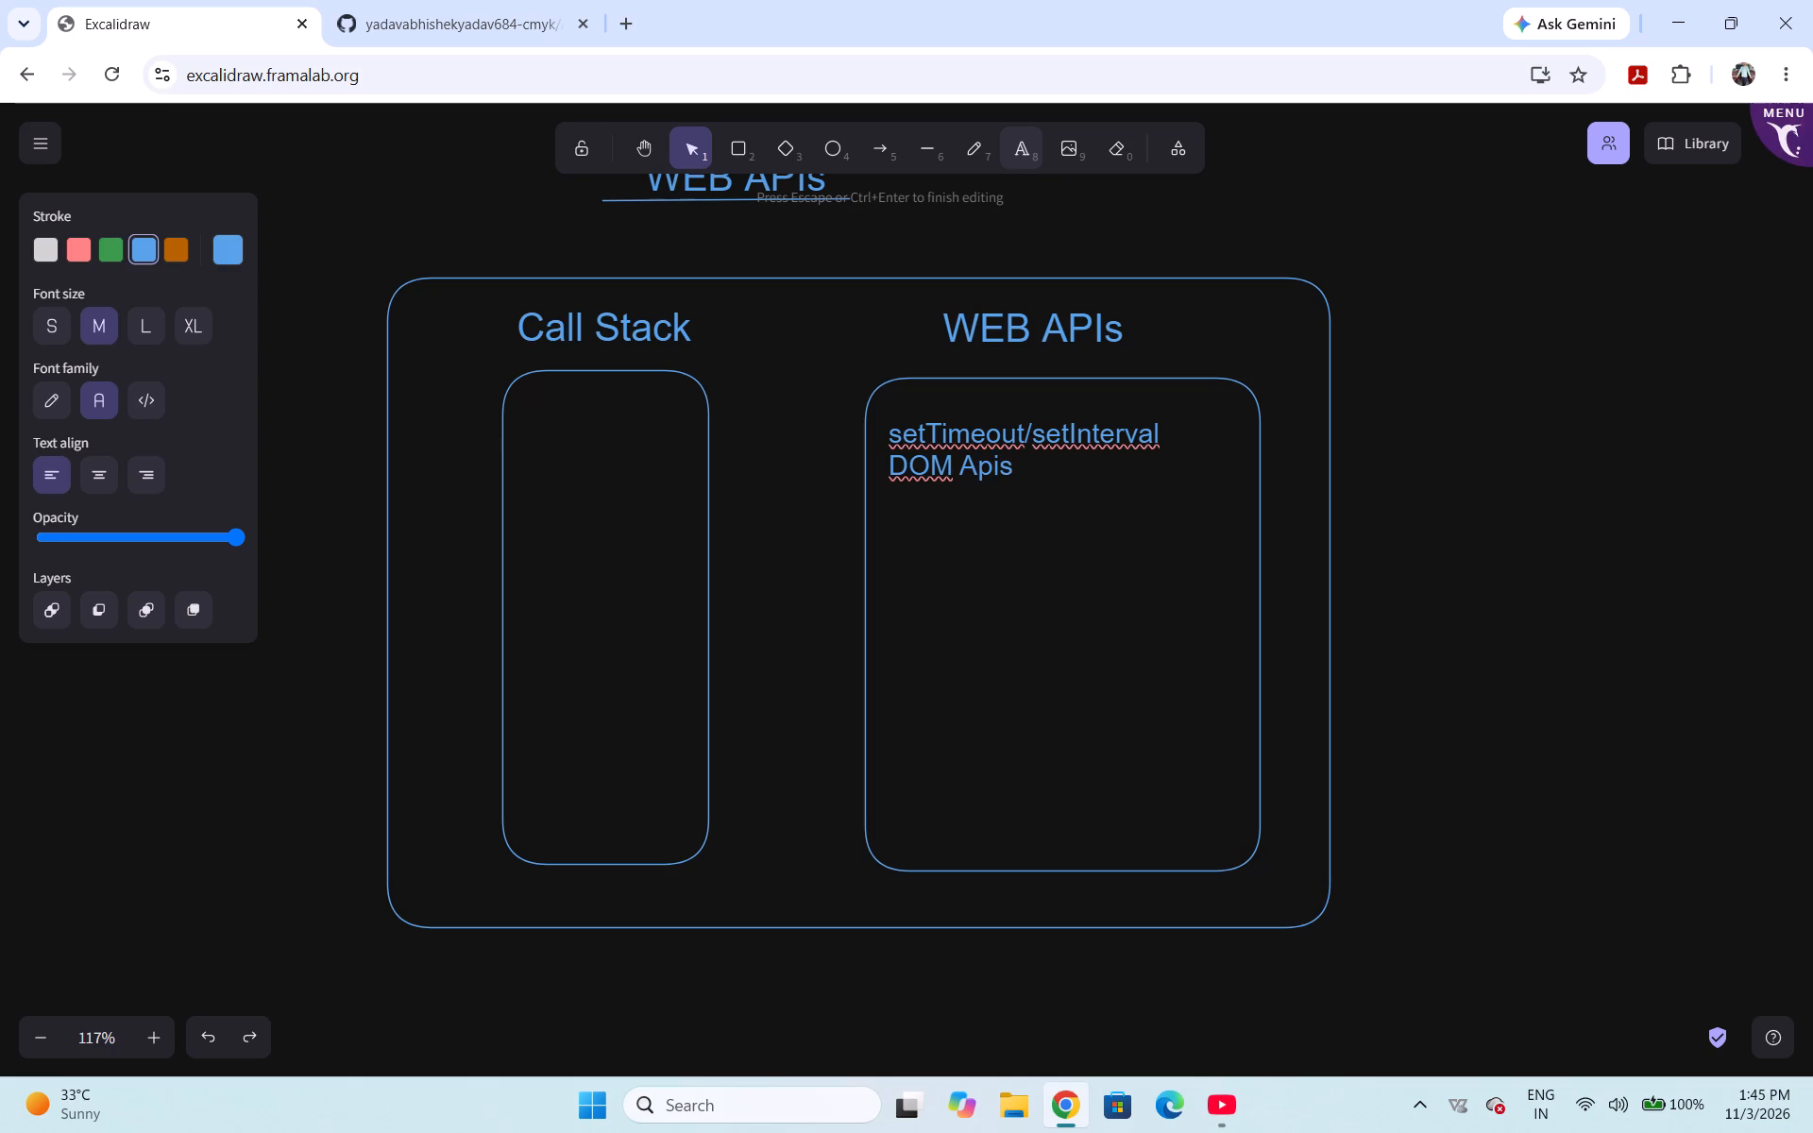
pyautogui.press('BackSpace')
pyautogui.press('BackSpace')
pyautogui.press('BackSpace')
pyautogui.write('PI')
pyautogui.press('s')
pyautogui.hotkey('shift', '(')
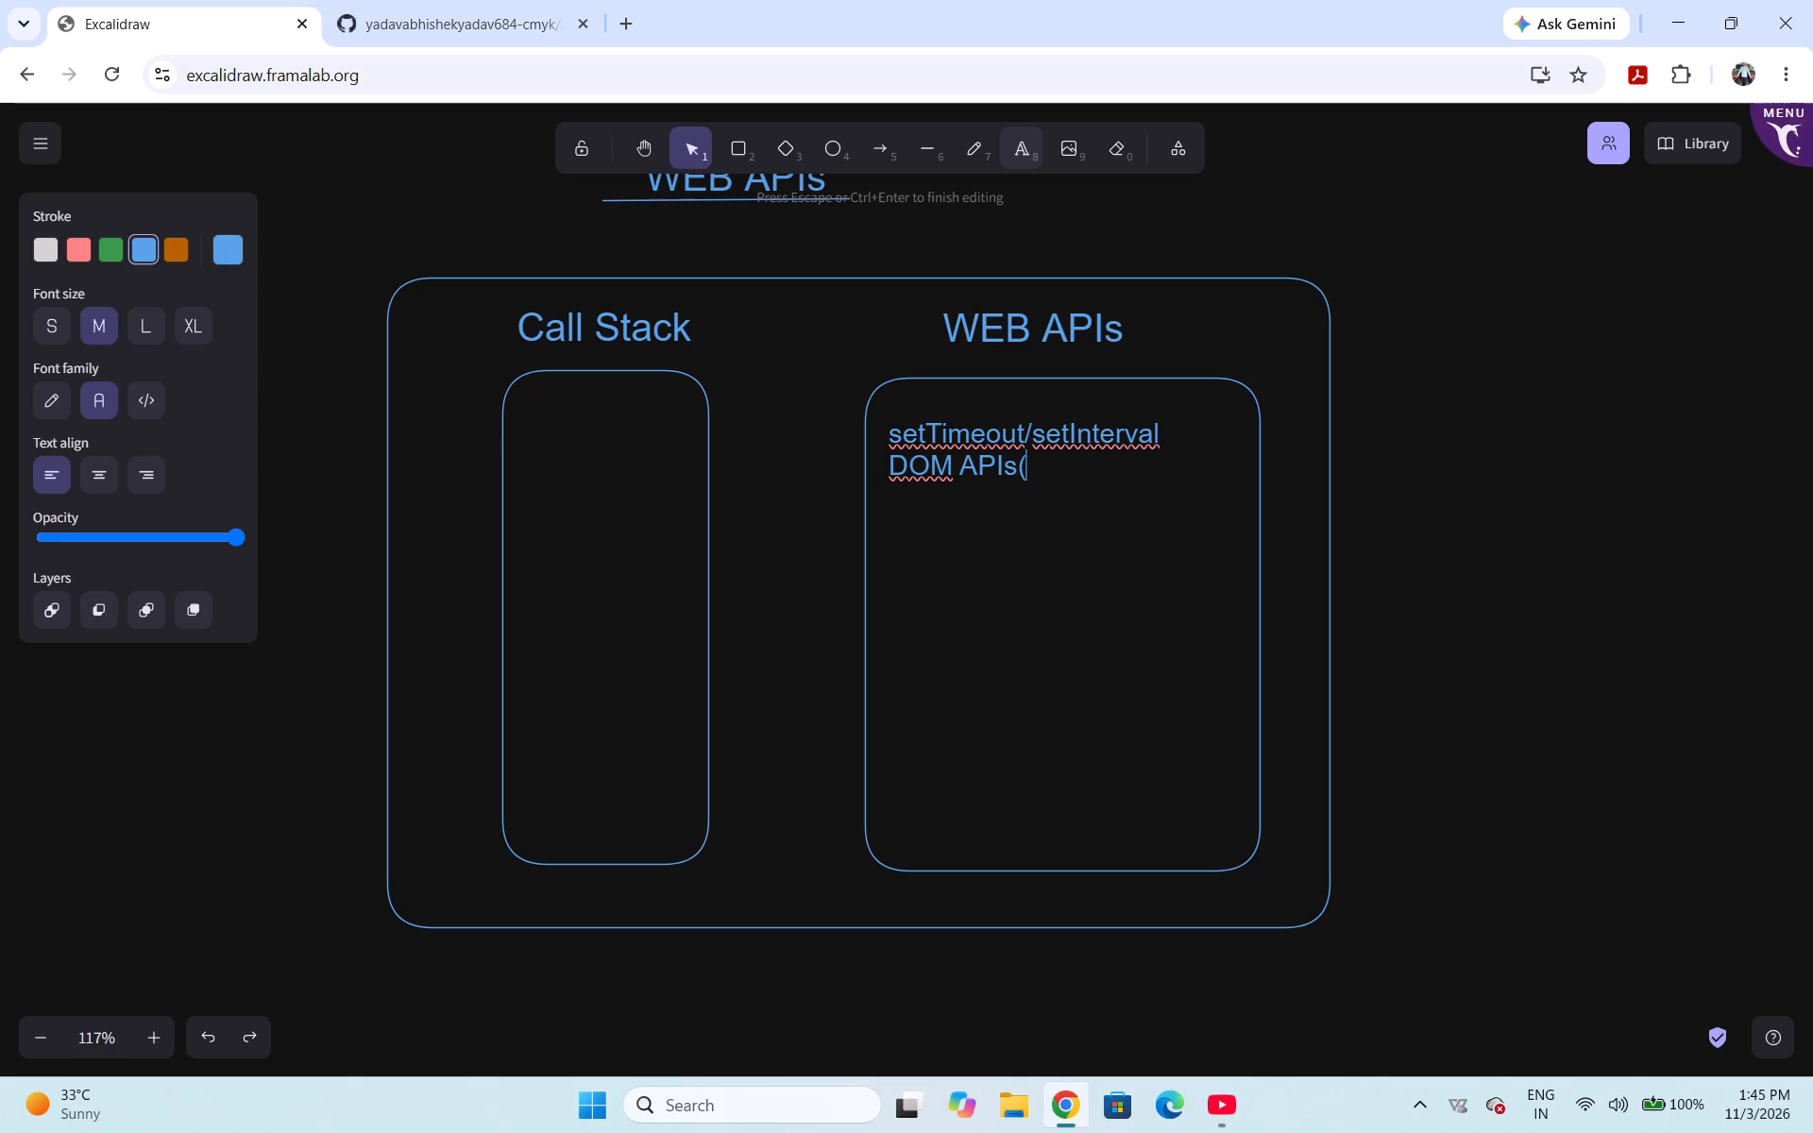
pyautogui.write('grt')
pyautogui.press('BackSpace')
pyautogui.press('BackSpace')
pyautogui.press('BackSpace')
pyautogui.write('query')
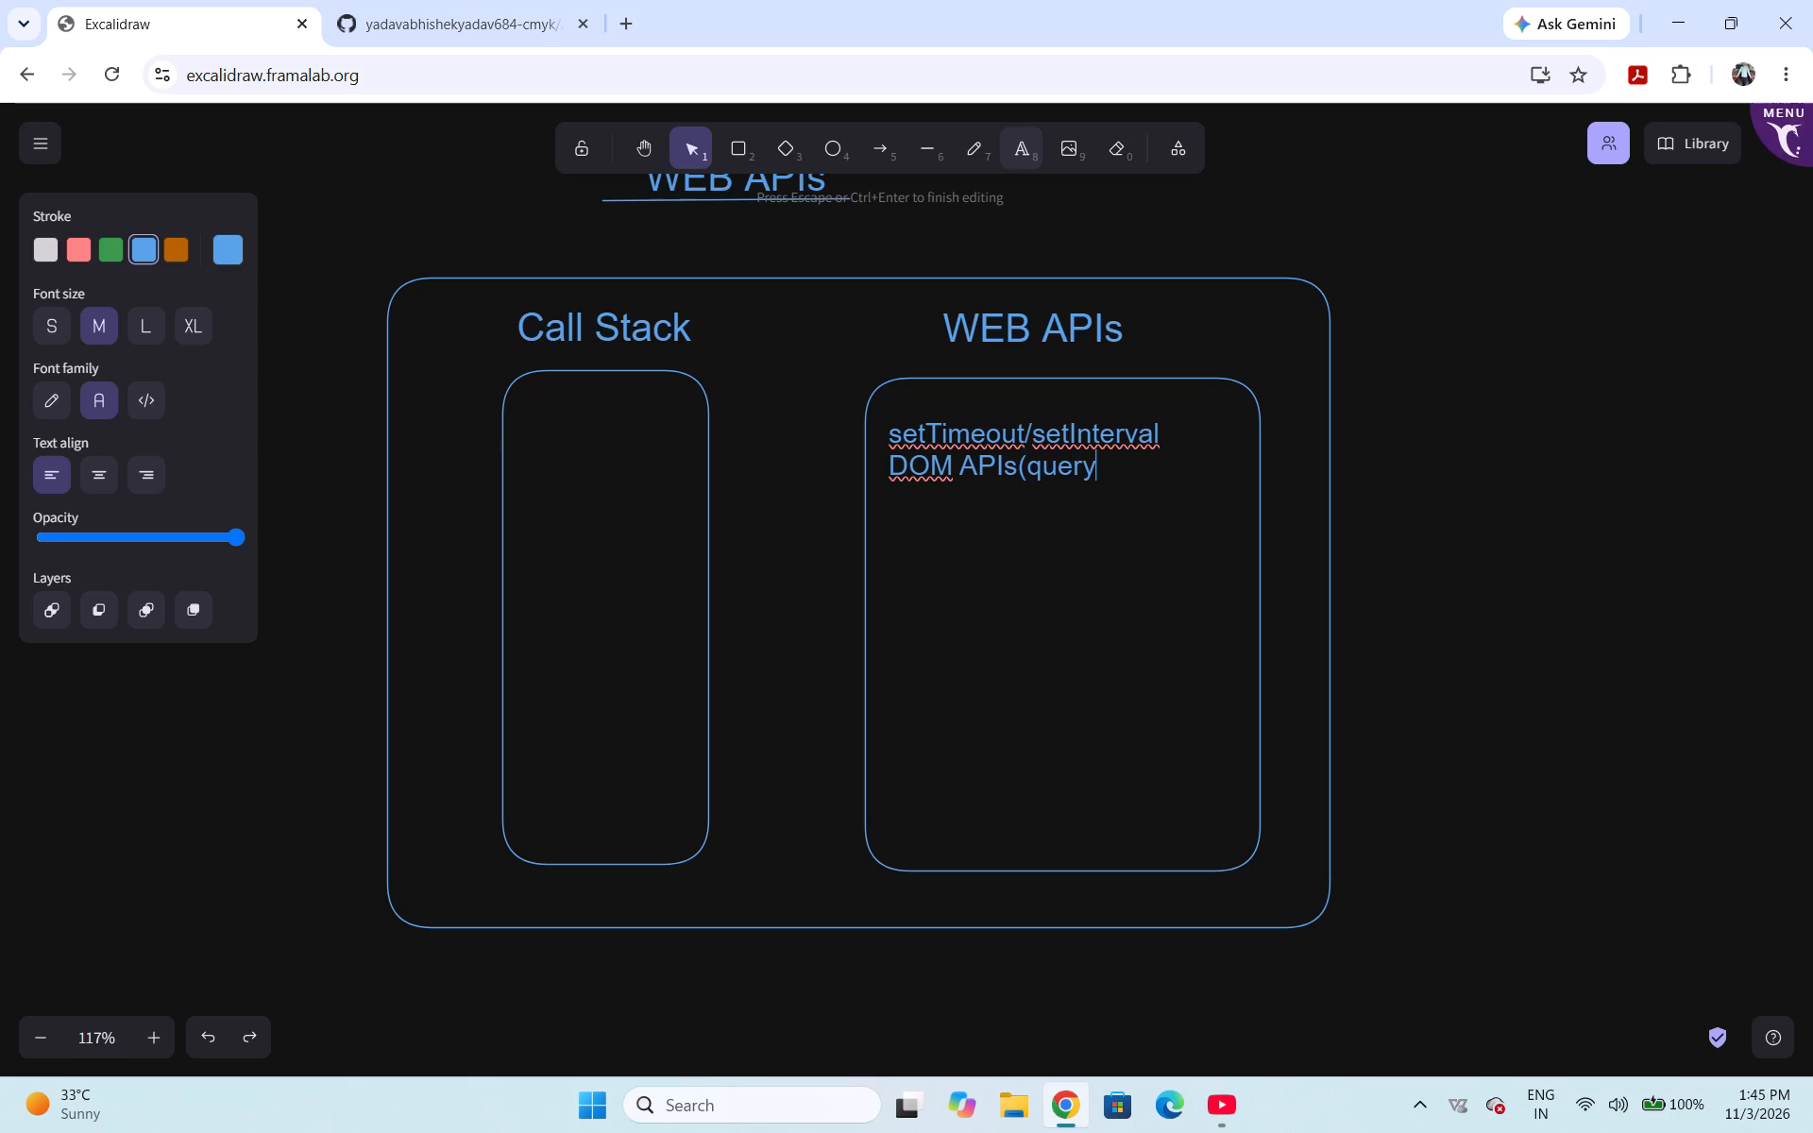
pyautogui.write('Se')
pyautogui.write('lecter')
pyautogui.write('...')
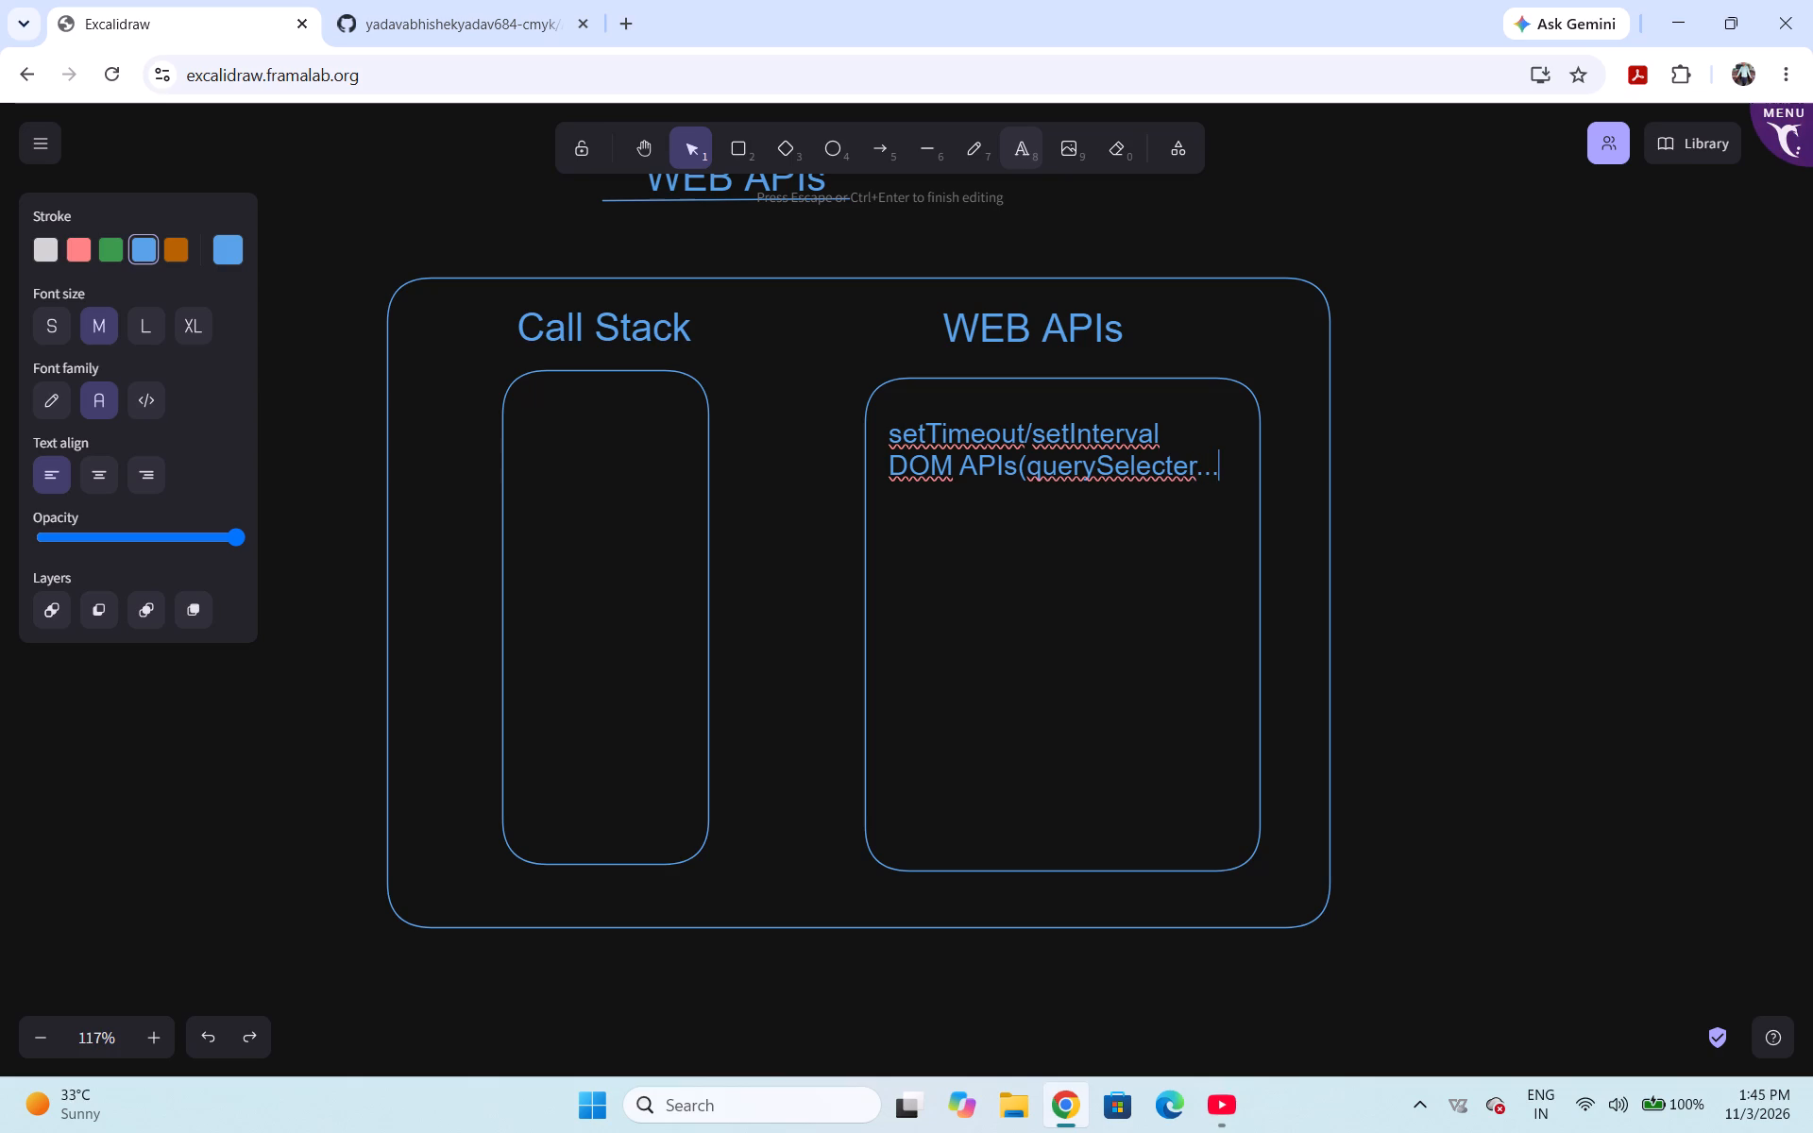
pyautogui.hotkey('shift', ')')
pyautogui.press('Return')
# Insert a blank line between "setTimeout/setInterval" and "DOM APIs(querySelecter...)" in the WEB APIs list.
pyautogui.click(1159, 439)
pyautogui.press('Return')
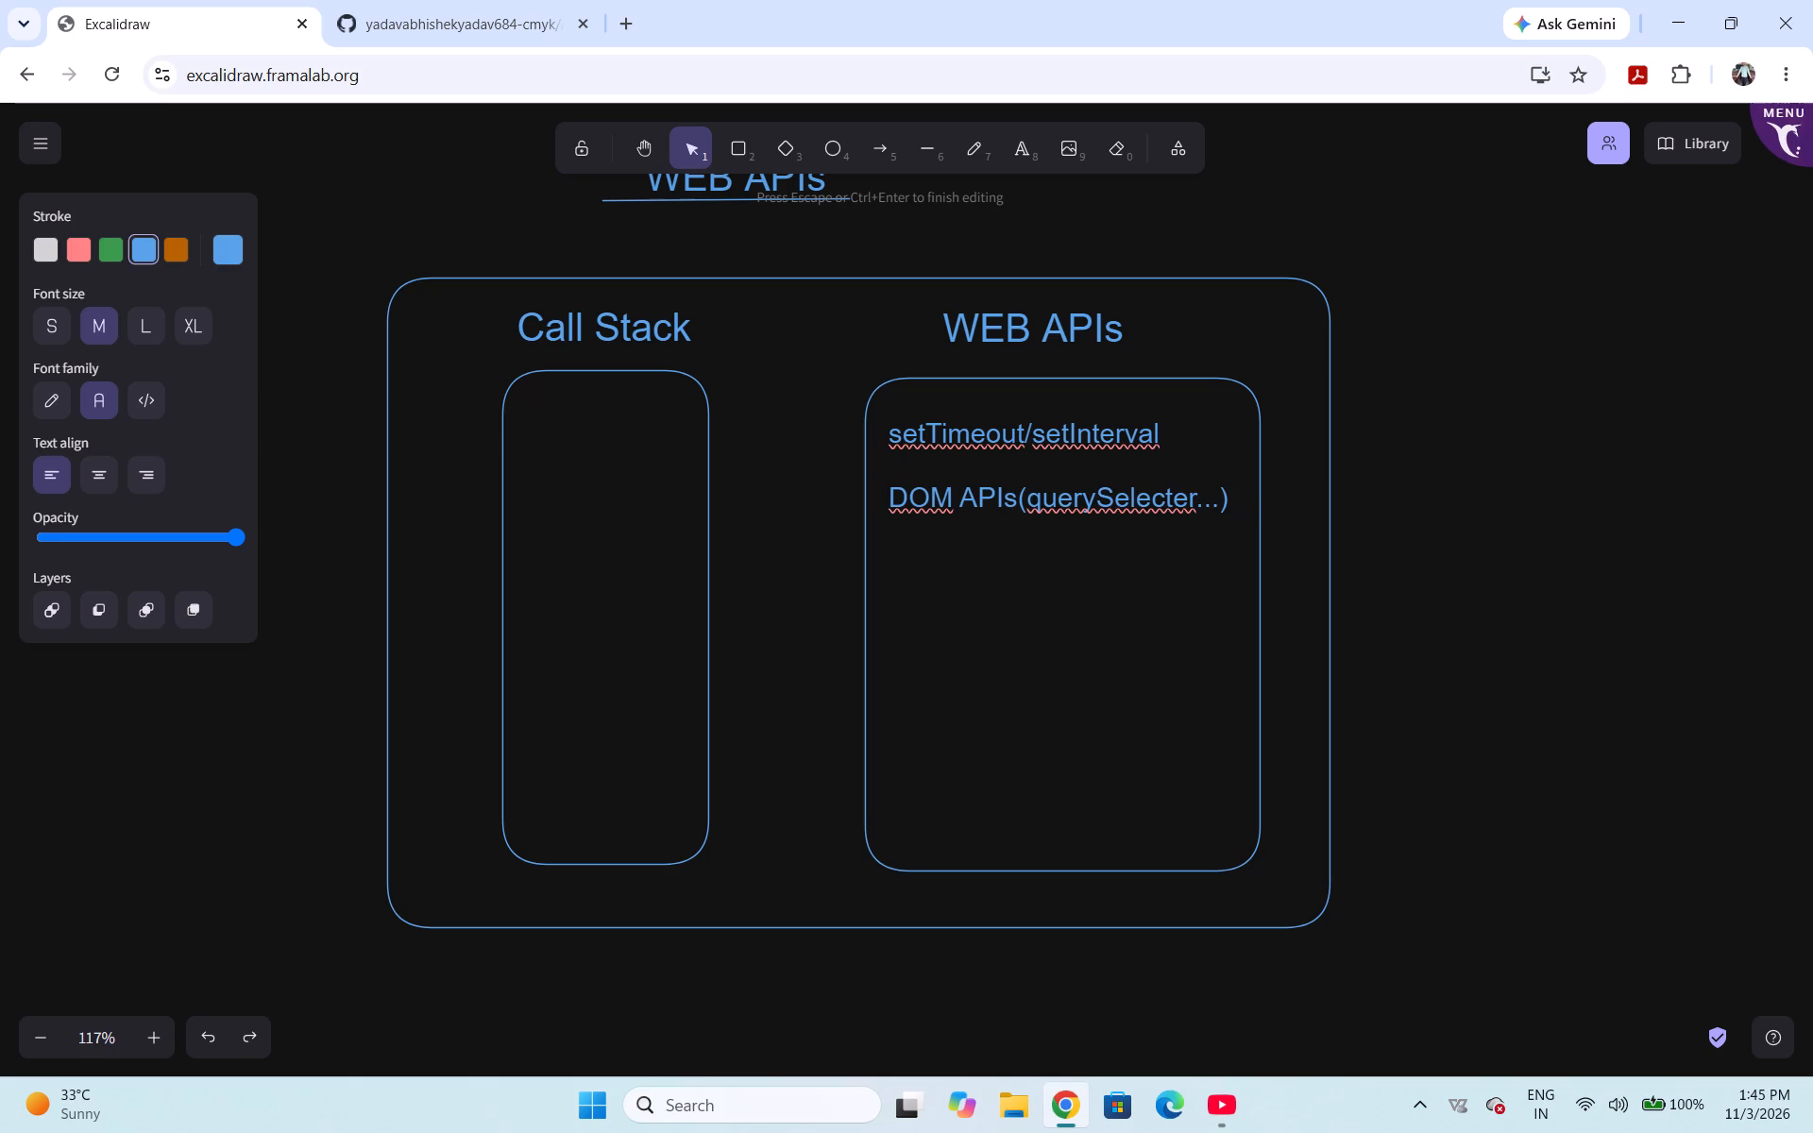
# Add the entries "fetch" and "localStorage" below the DOM APIs line, with a blank line between entries.
pyautogui.click(1228, 500)
pyautogui.press('Return')
pyautogui.press('Return')
pyautogui.write('fetch')
pyautogui.press('Return')
pyautogui.press('Return')
pyautogui.write('local')
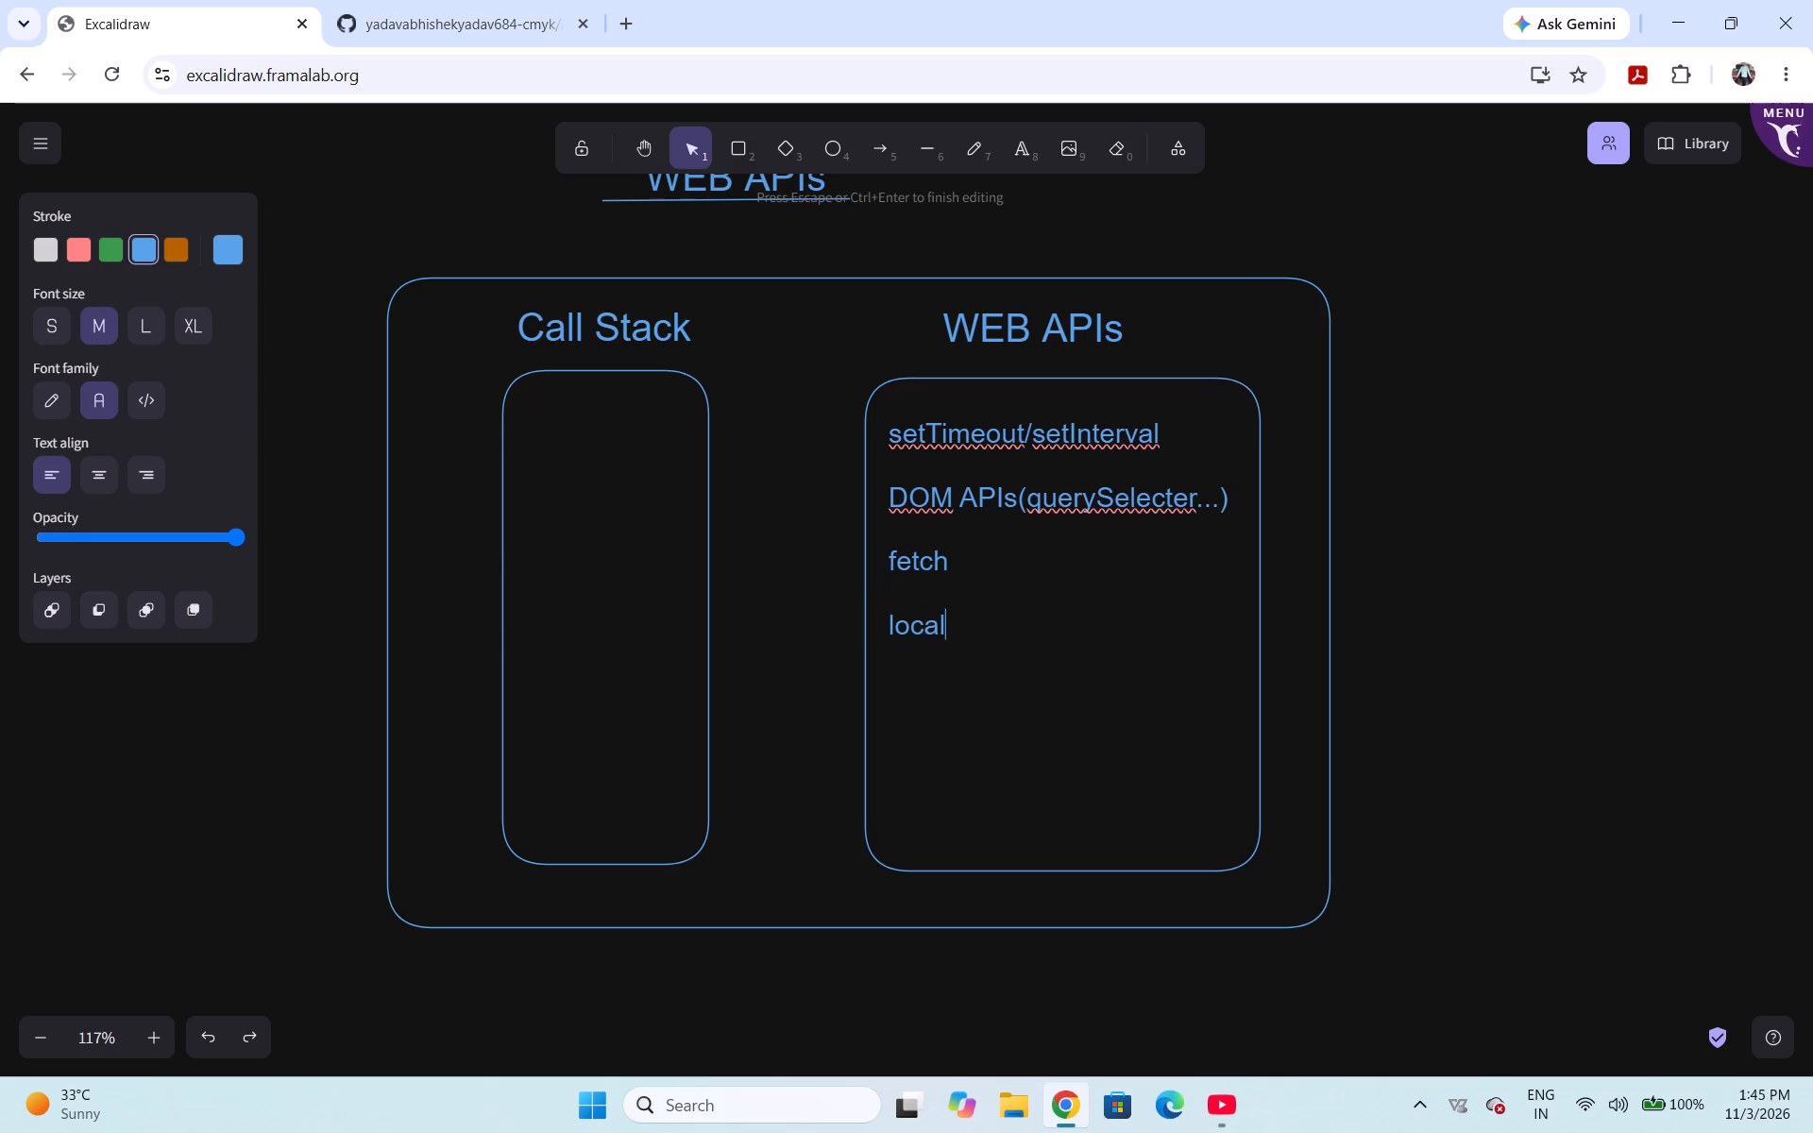
pyautogui.write('Storage')
pyautogui.press('Return')
pyautogui.press('Return')
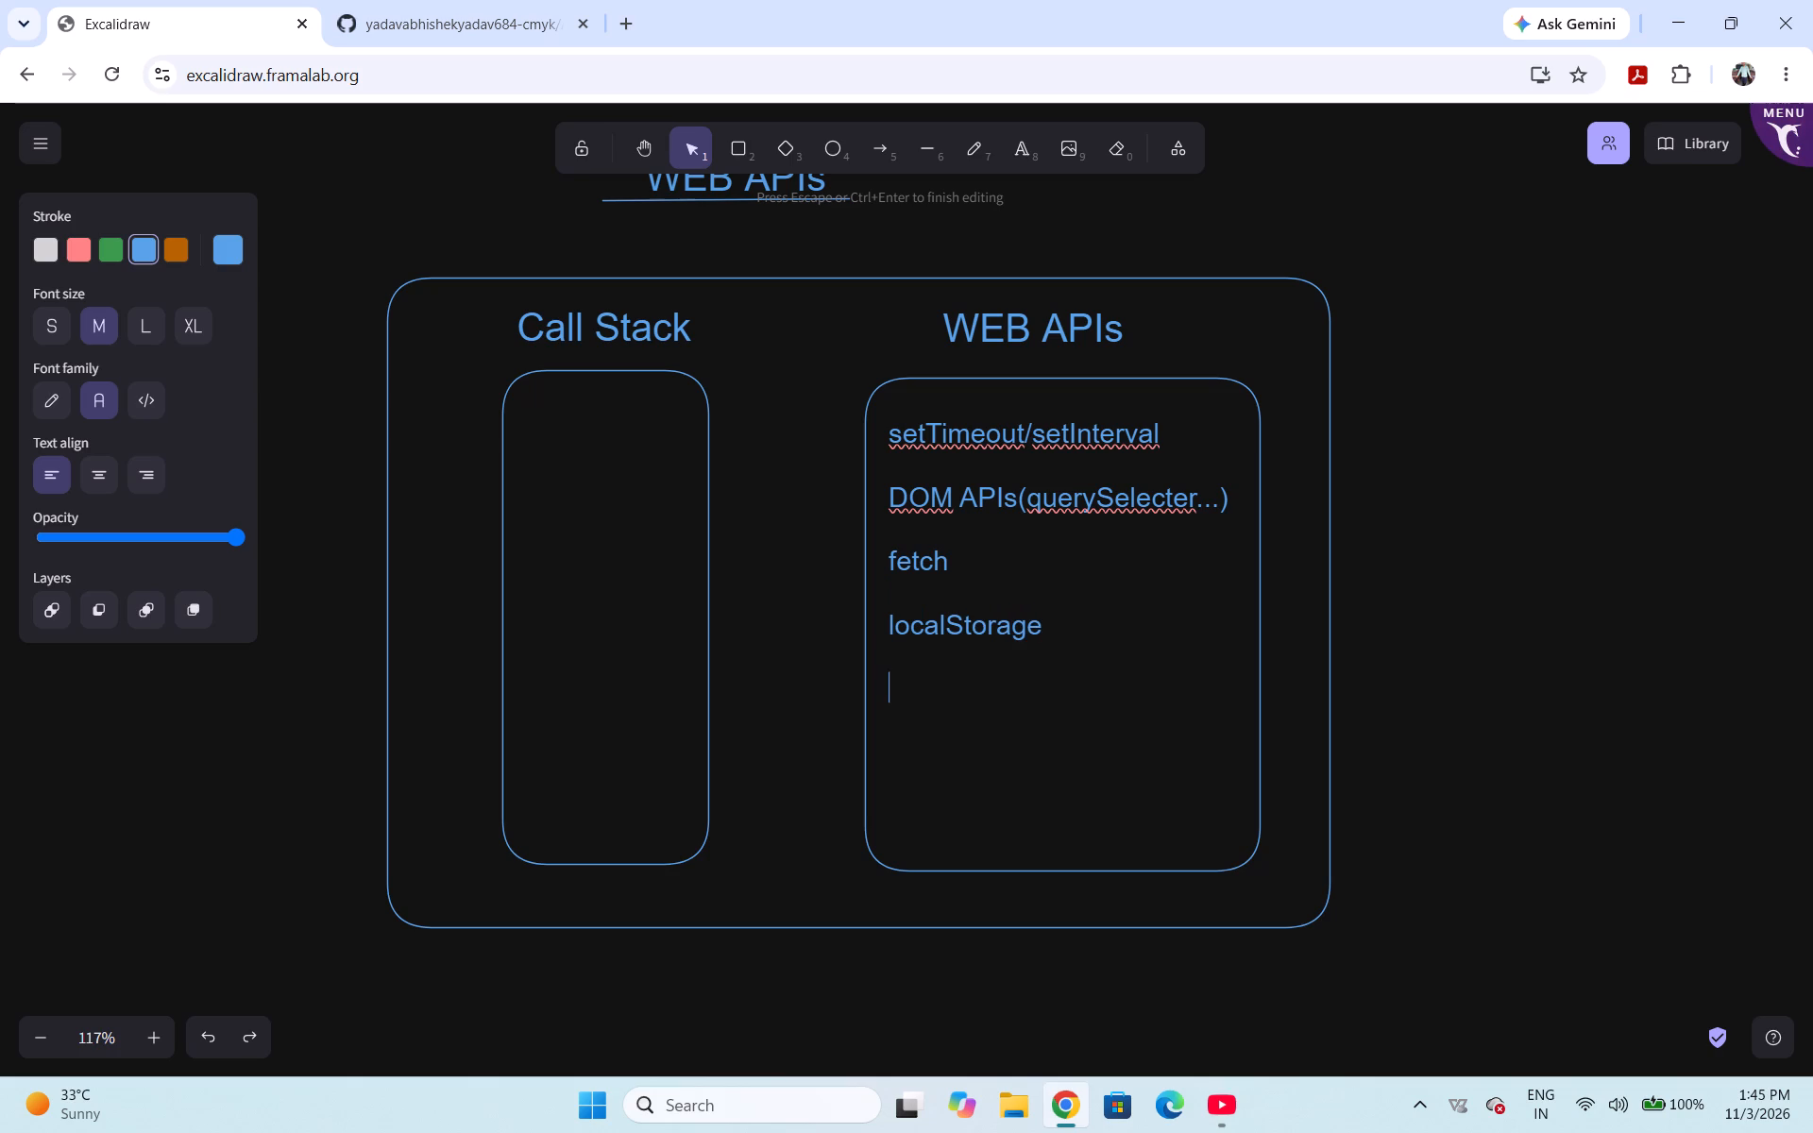
# Complete the WEB APIs list with the entries "console.log()" and "location", separated by a blank line.
pyautogui.write('consol')
pyautogui.write('e,')
pyautogui.press('BackSpace')
pyautogui.write('.loh()')
pyautogui.press('BackSpace')
pyautogui.press('BackSpace')
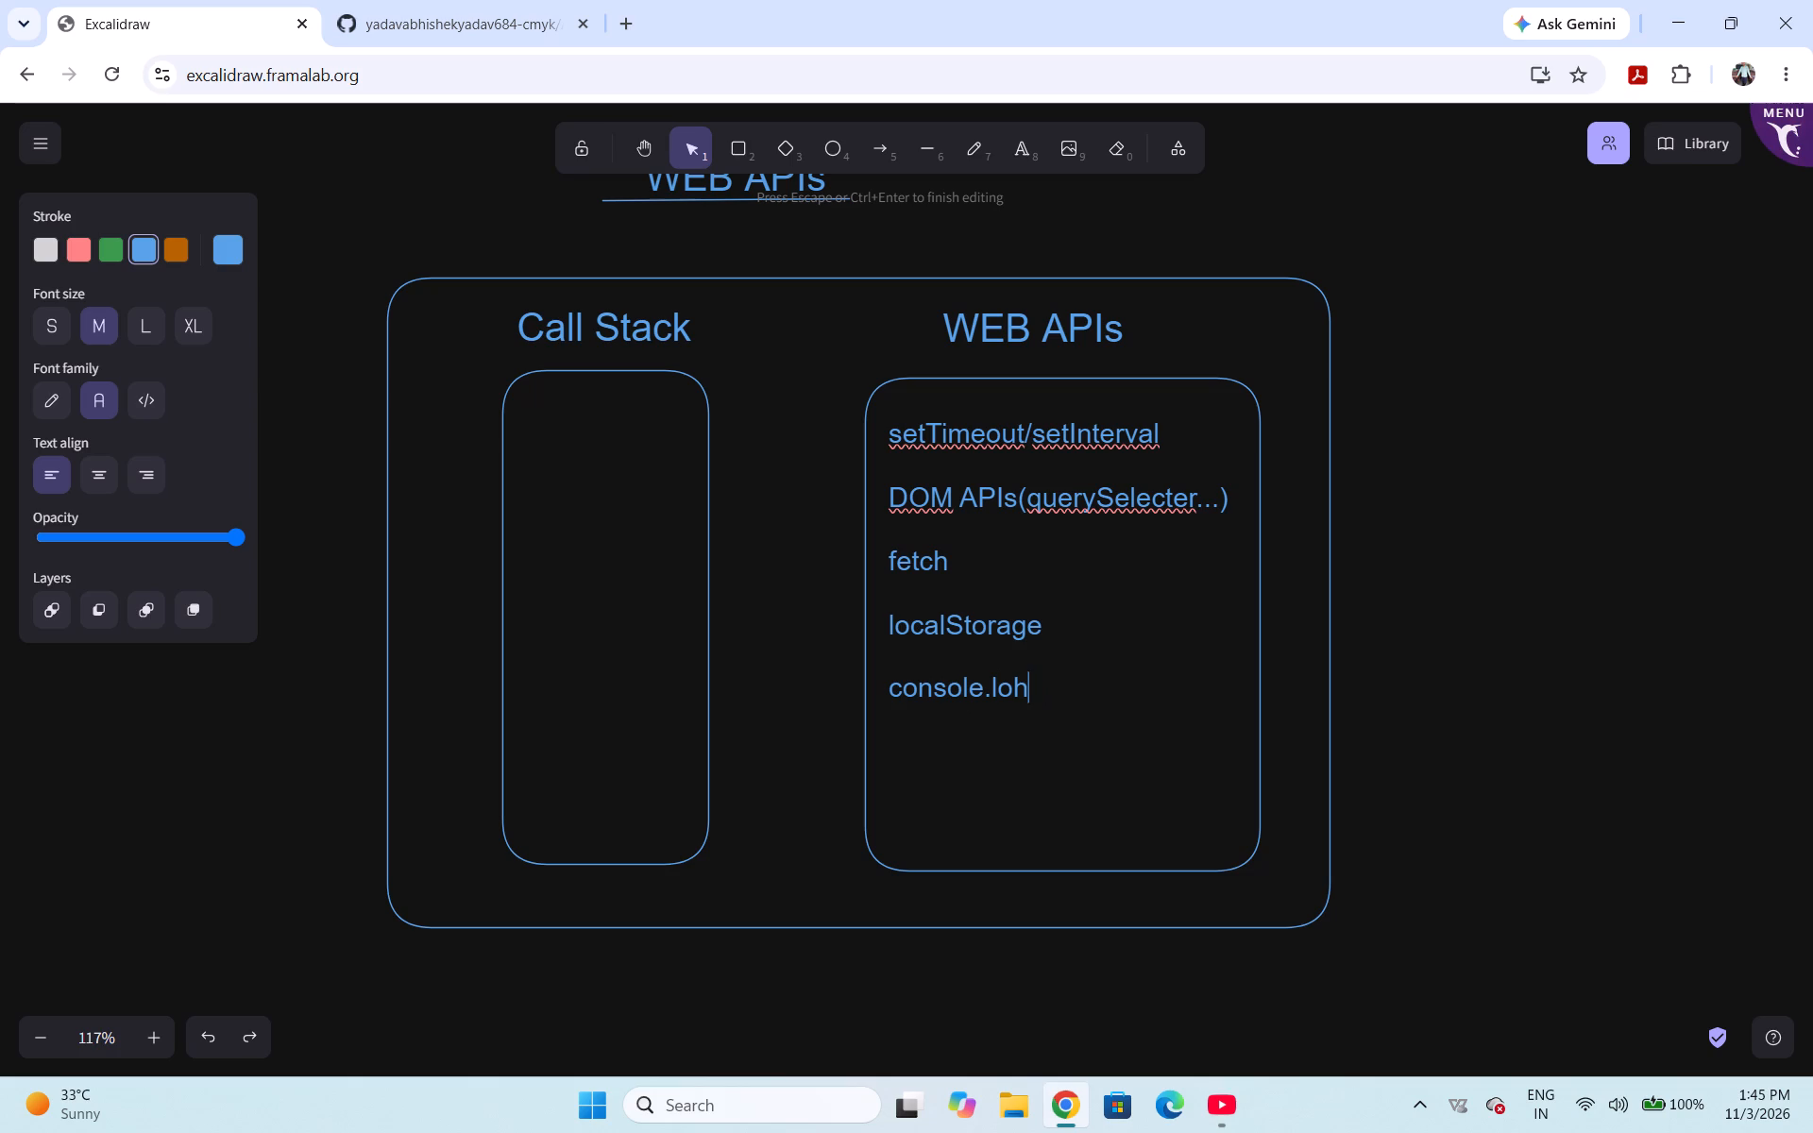
pyautogui.press('BackSpace')
pyautogui.write('g()')
pyautogui.press('Return')
pyautogui.press('Return')
pyautogui.press('l')
pyautogui.write('ocation')
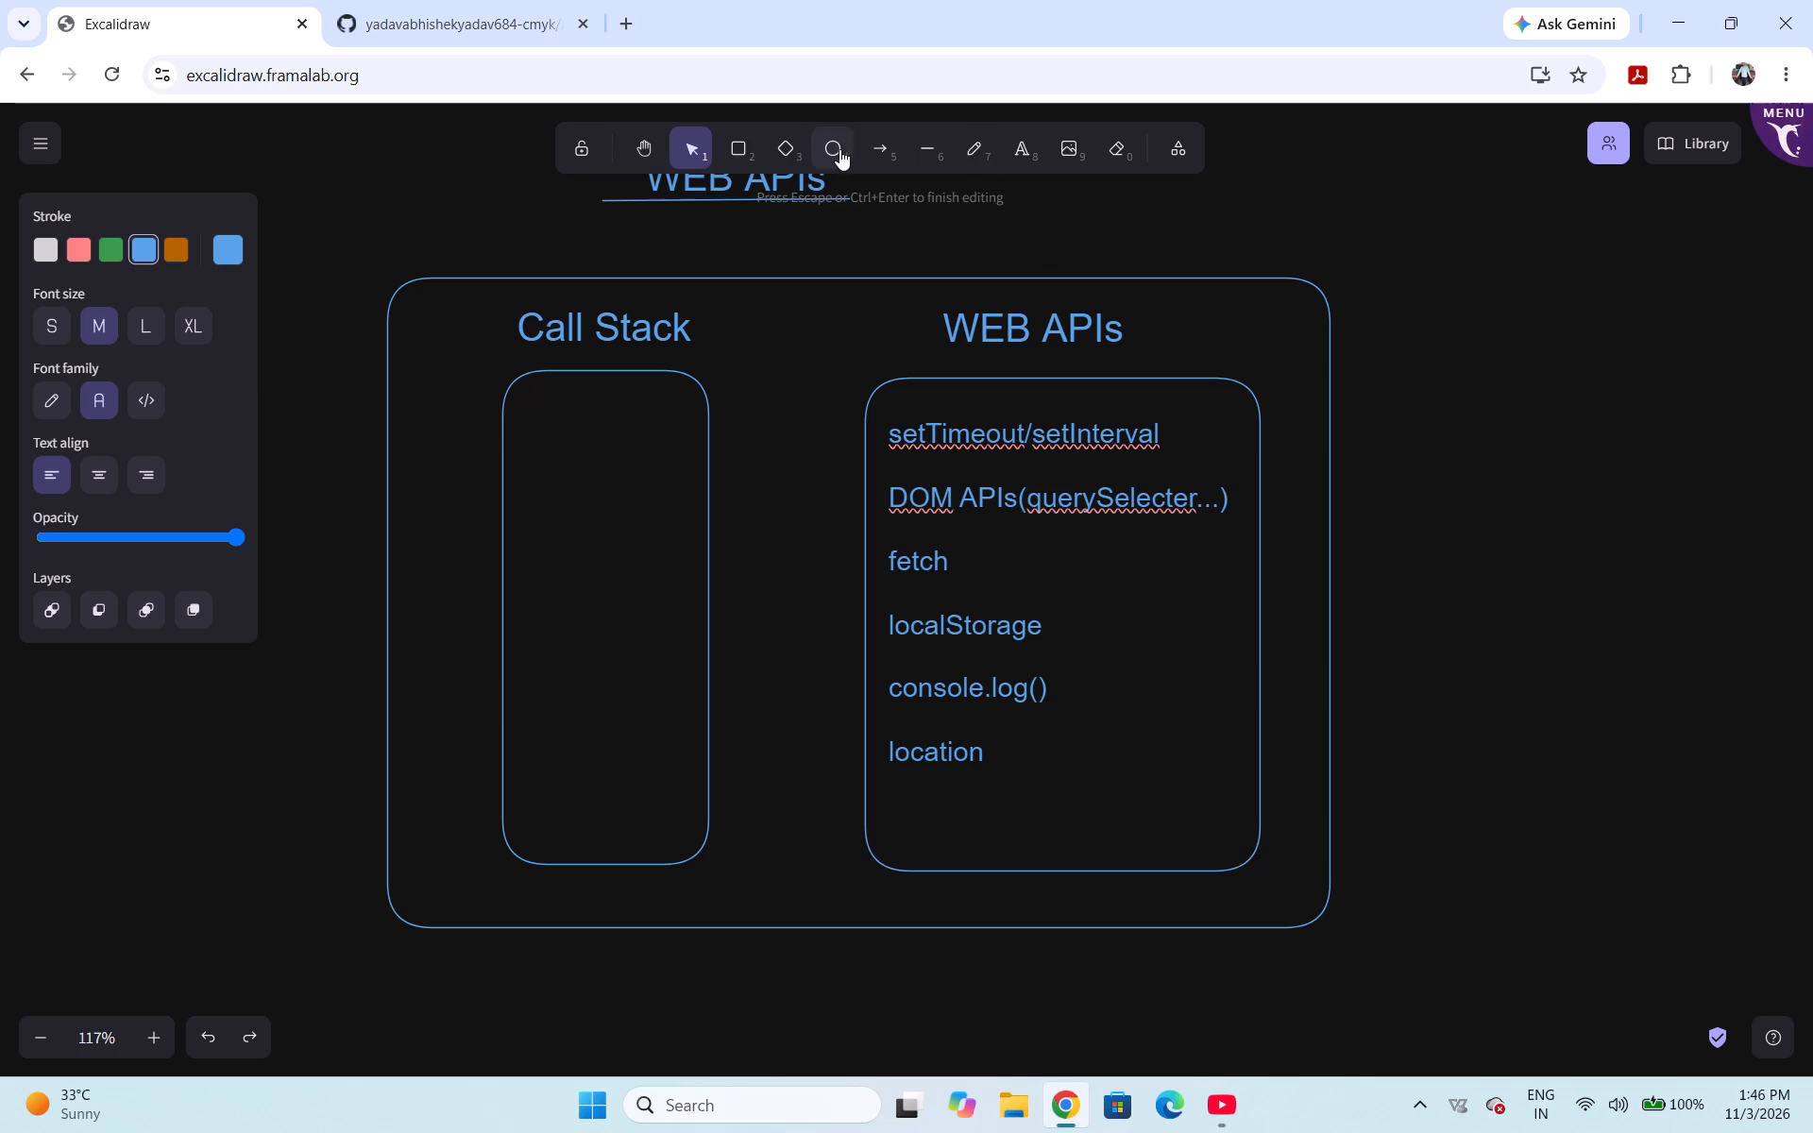
# Draw a horizontal arrow from the end of the "DOM APIs(querySelecter...)" line rightward to just outside the large container.
pyautogui.click(746, 146)
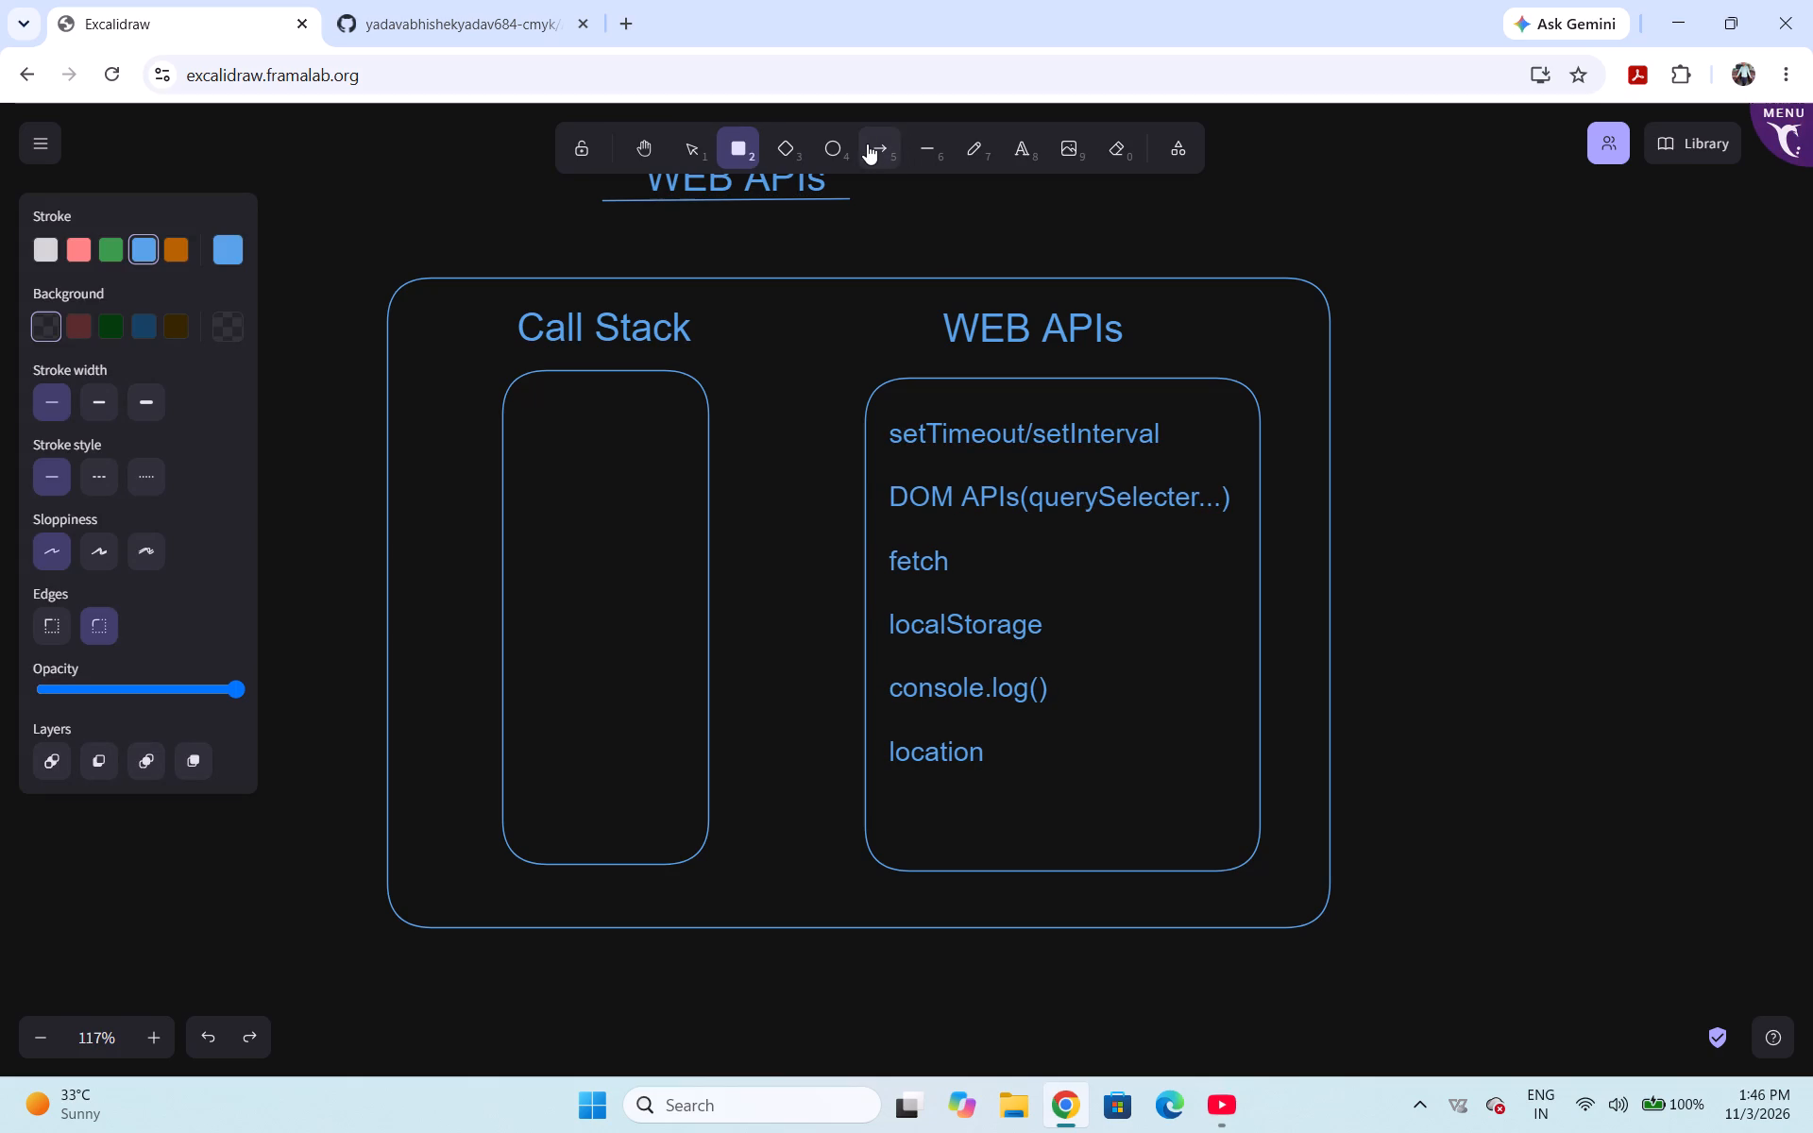
pyautogui.click(865, 145)
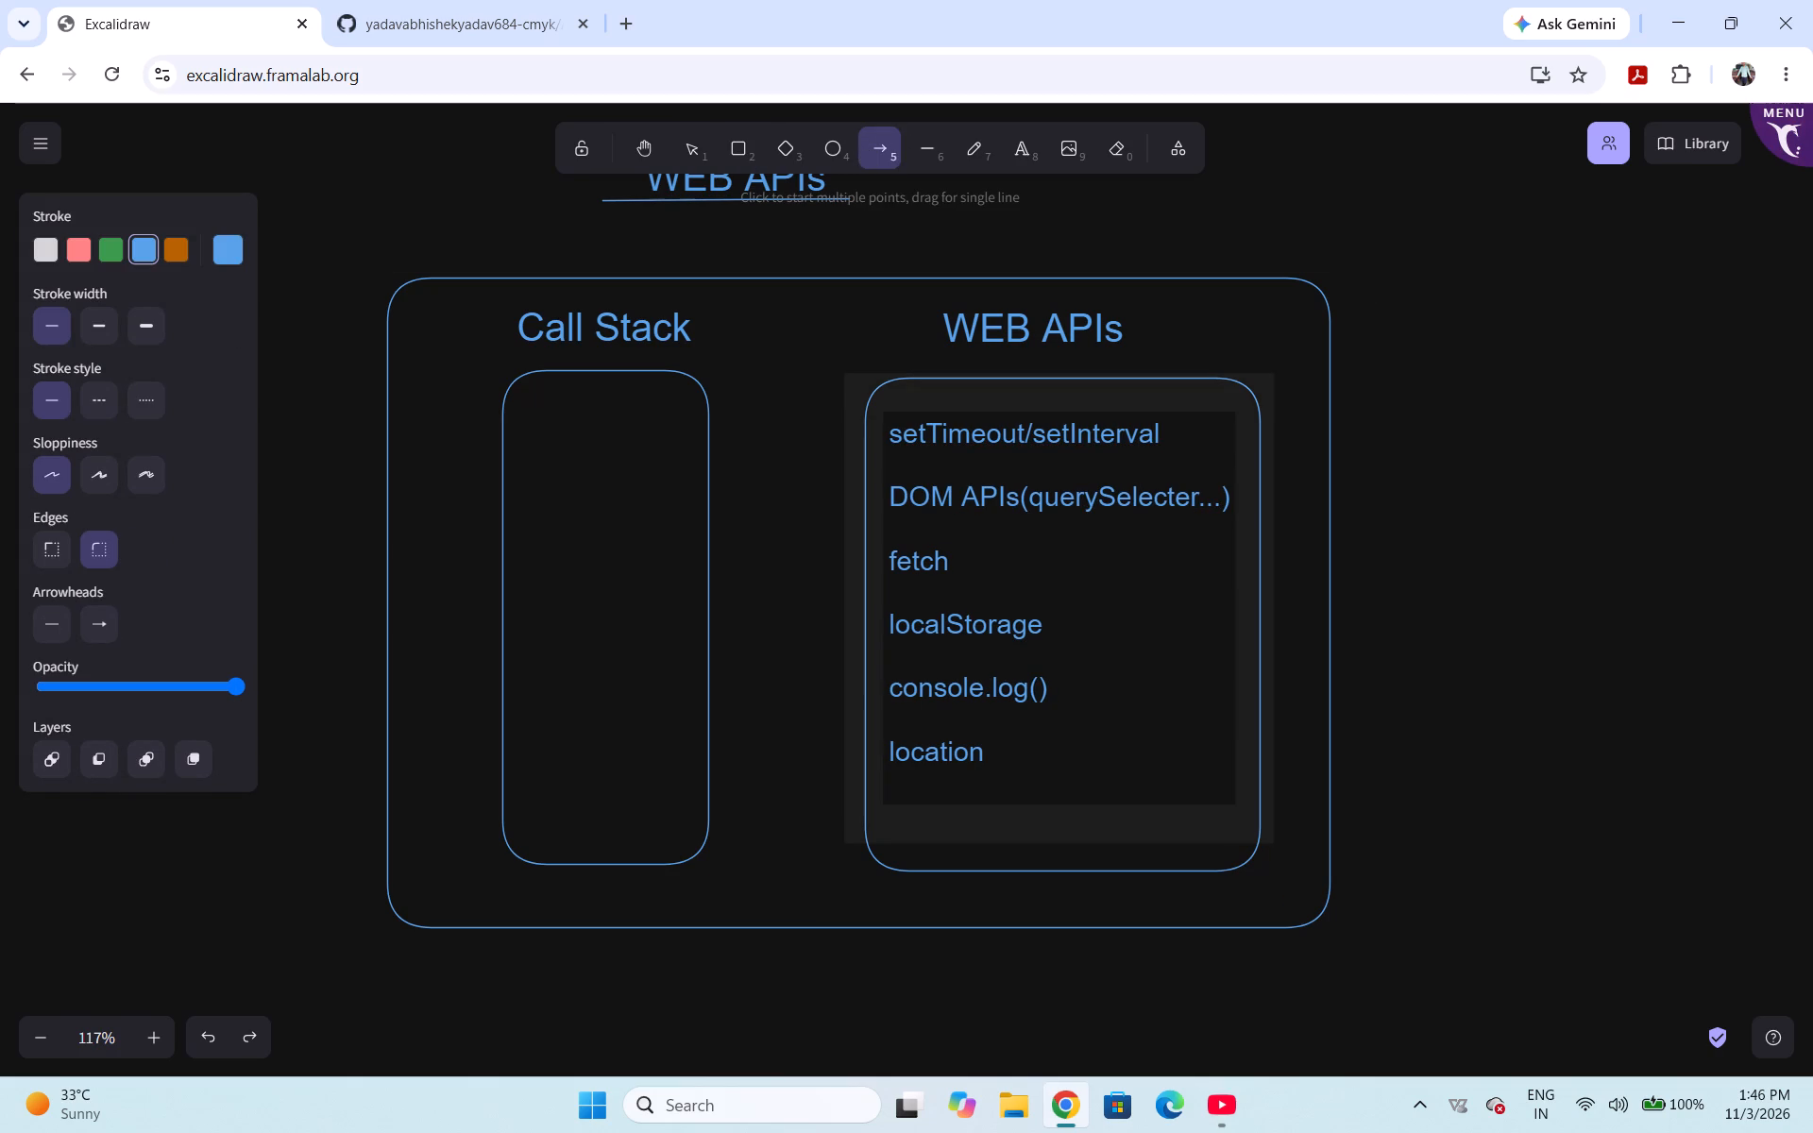
pyautogui.moveTo(1232, 500); pyautogui.dragTo(1376, 501)
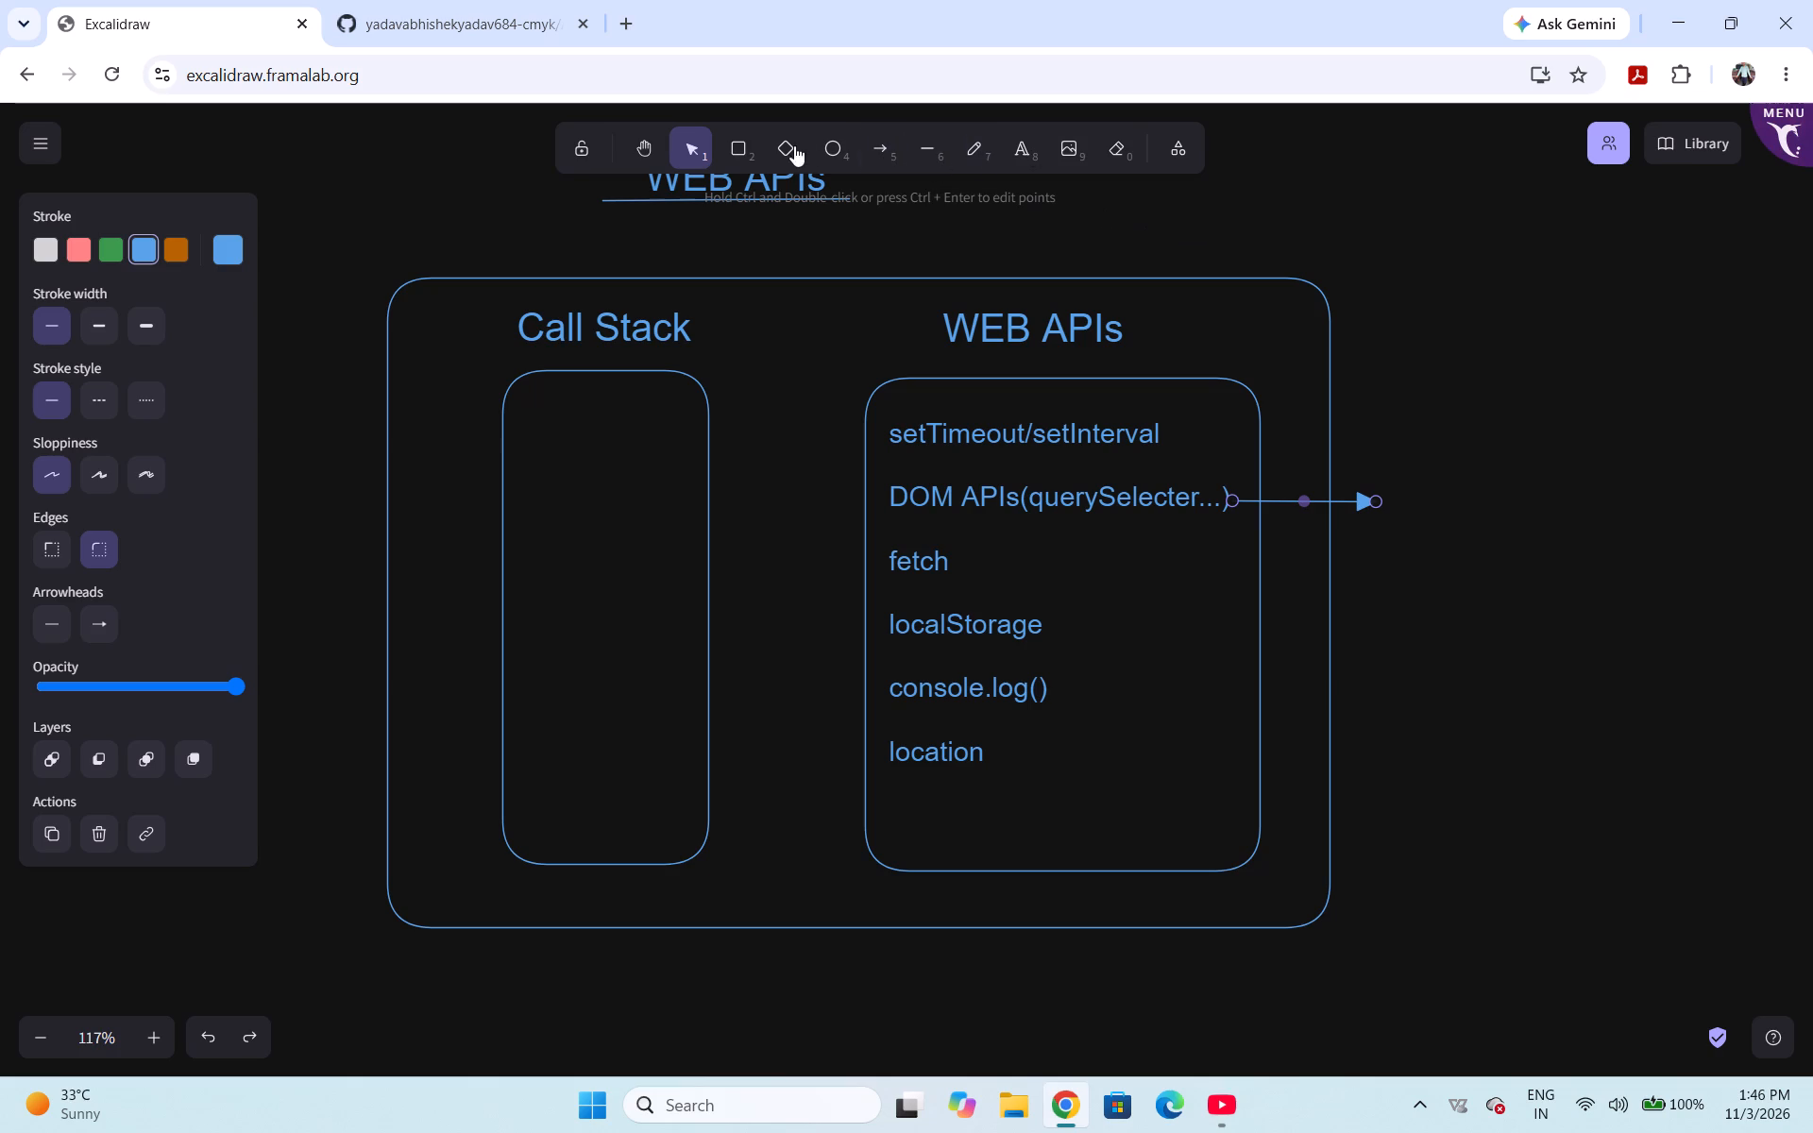
# Draw a tall rounded rectangle outside the large container, just beyond the arrow's tip, and deselect it.
pyautogui.click(751, 139)
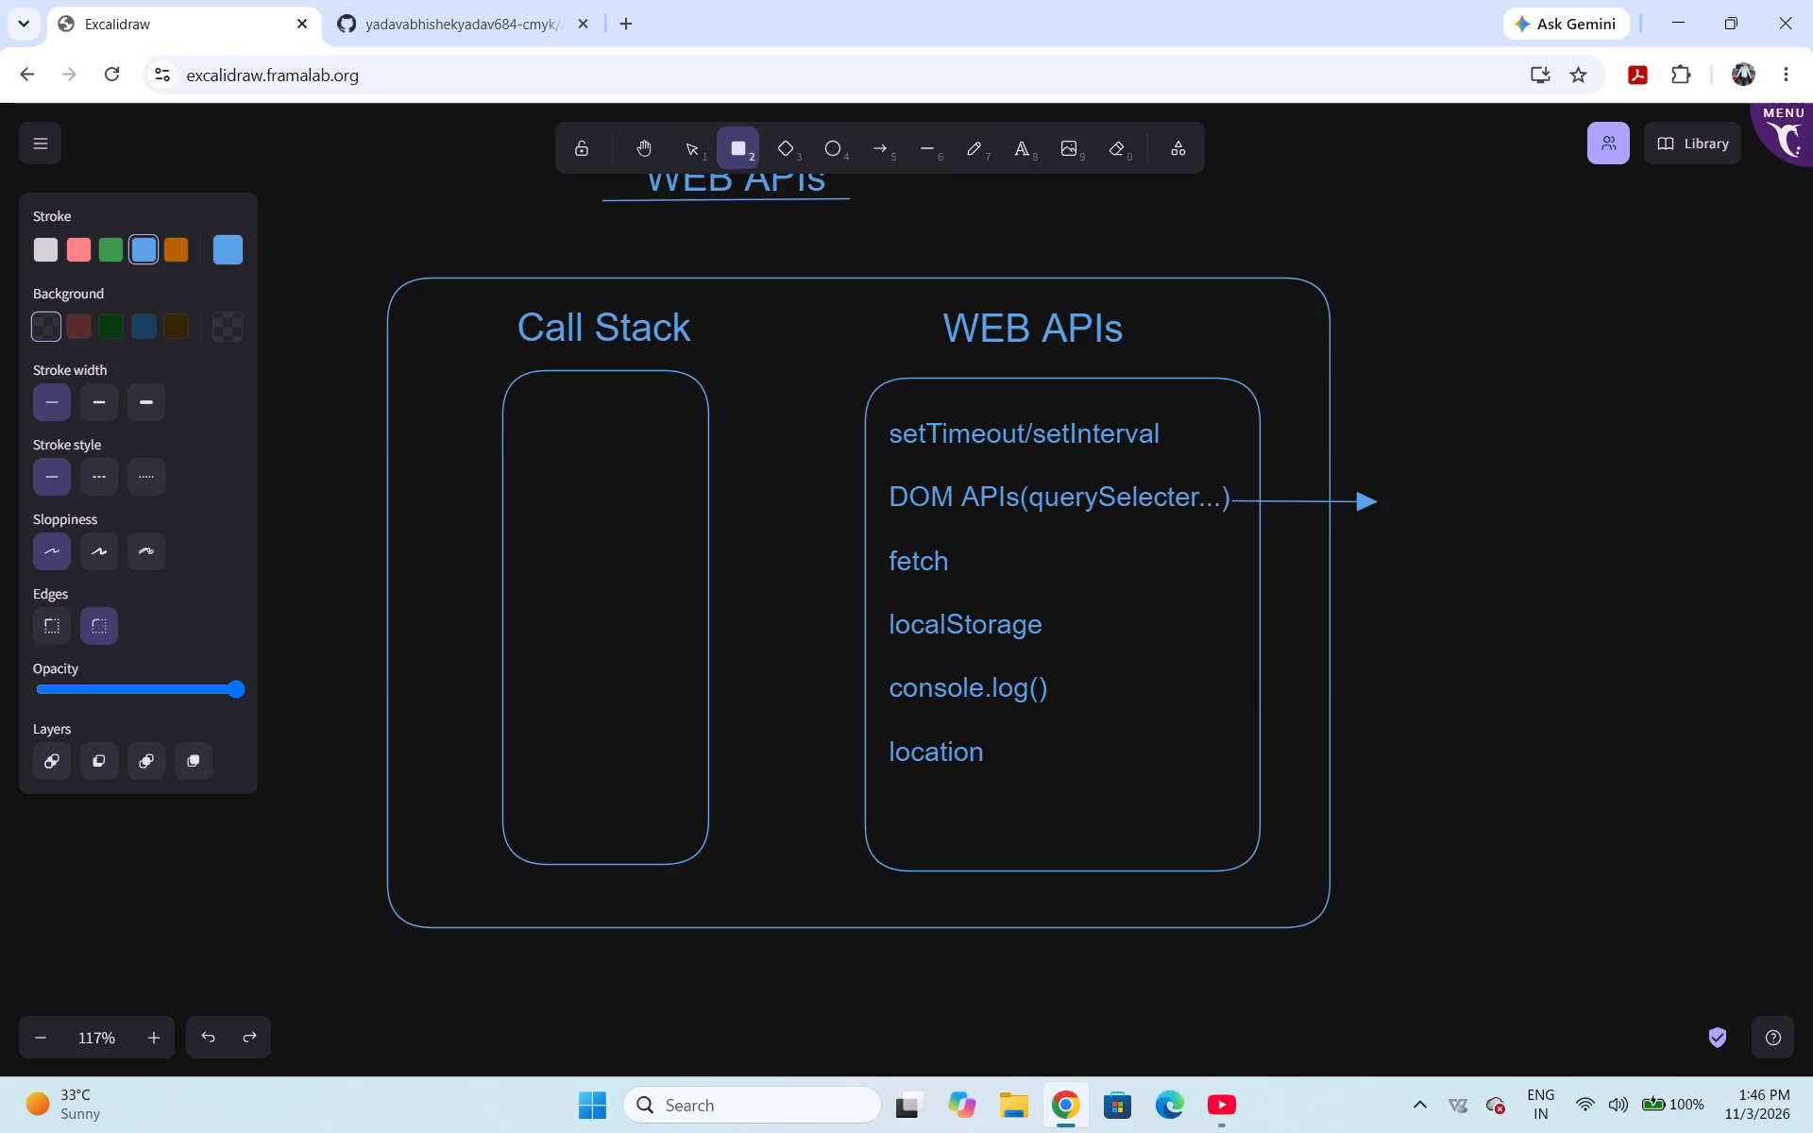
pyautogui.moveTo(1403, 465); pyautogui.dragTo(1636, 841)
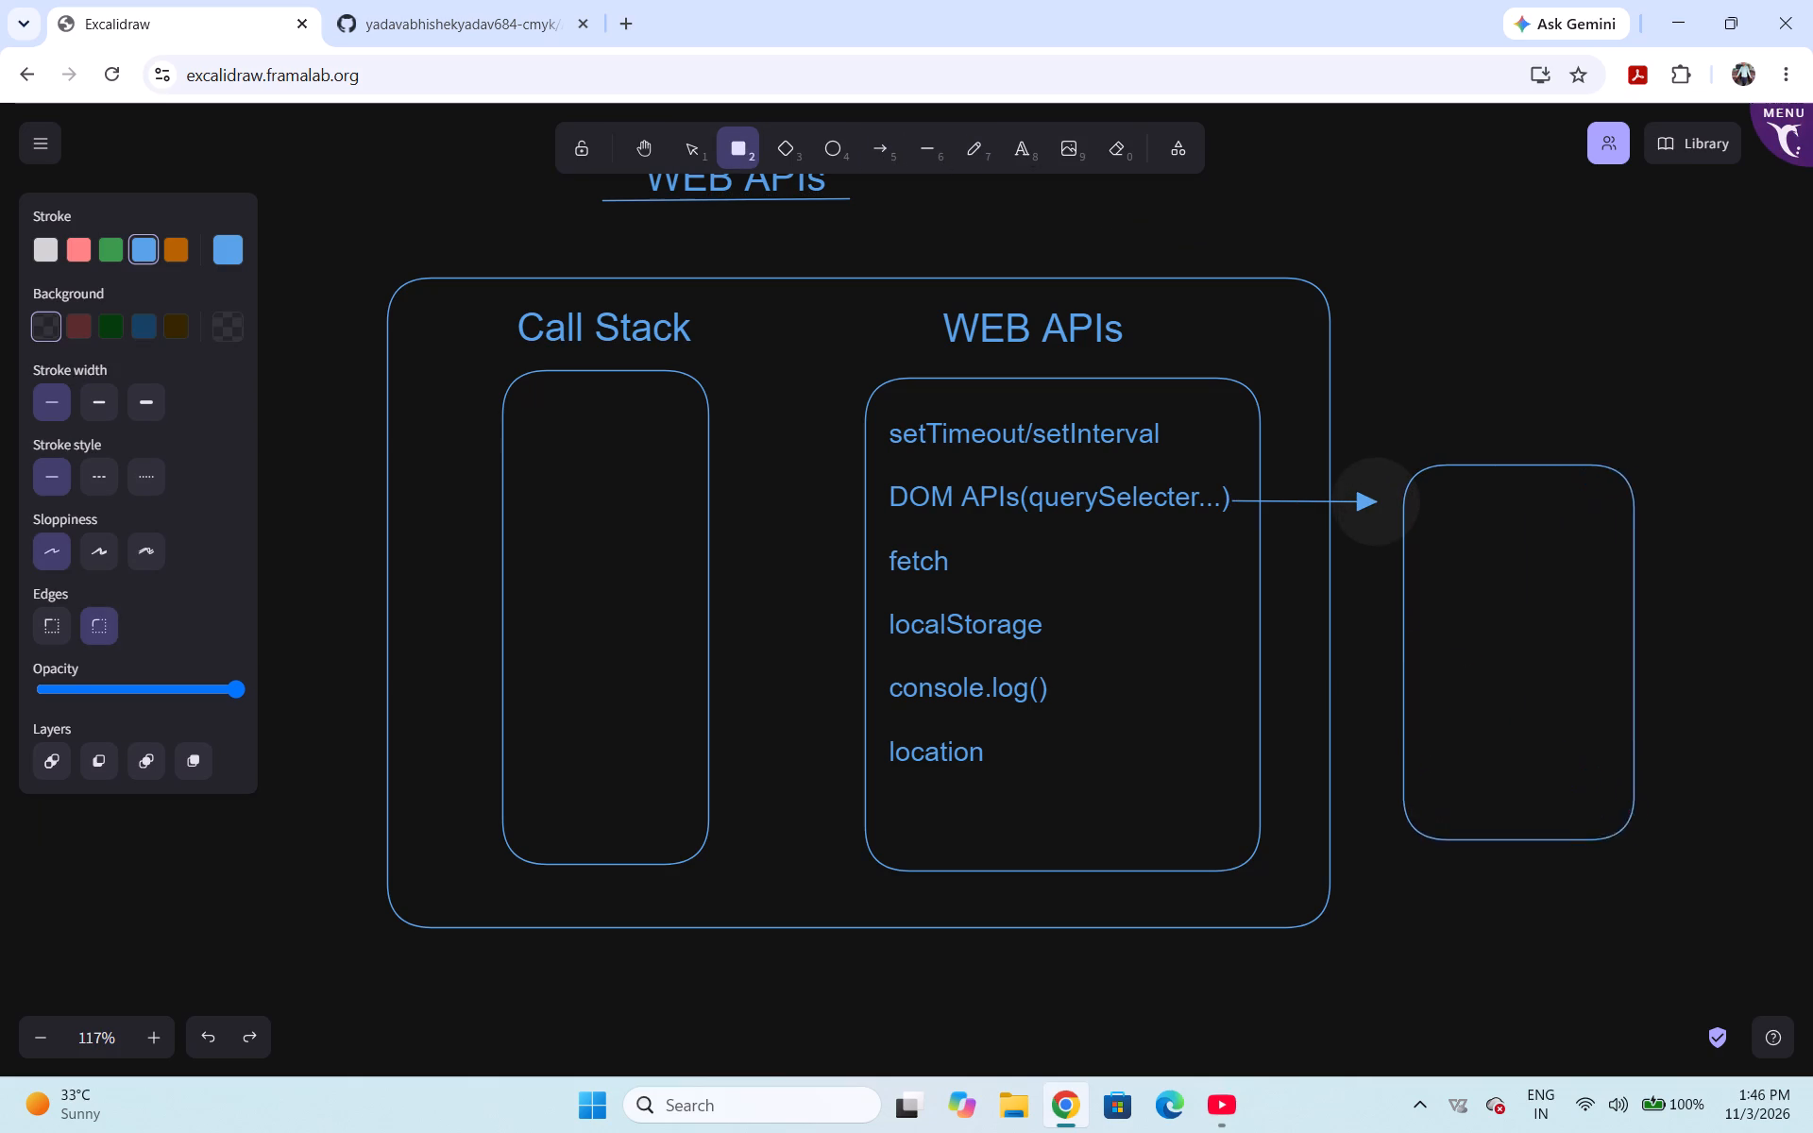
pyautogui.moveTo(1636, 841); pyautogui.dragTo(1665, 844)
pyautogui.click(1489, 414)
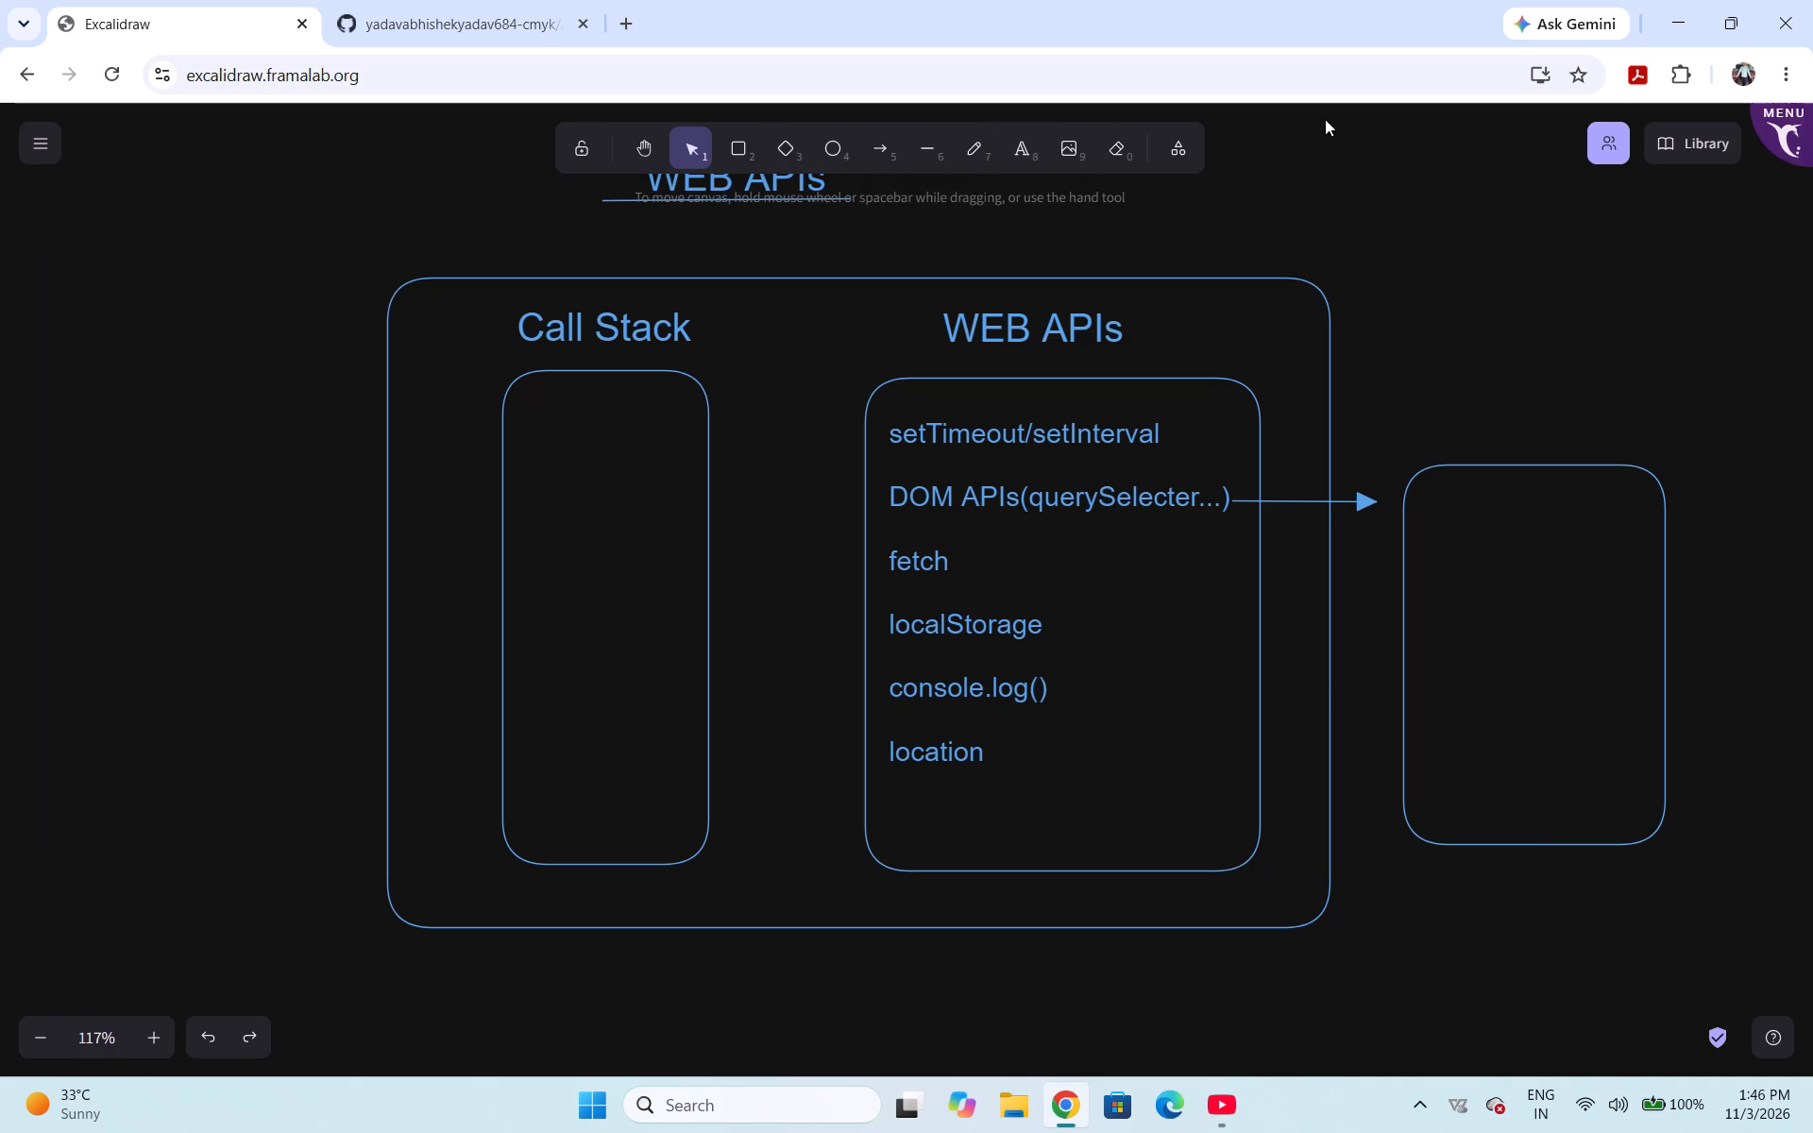
# Add the medium-size label "DOM Tree" directly above the new rectangle outside the container.
pyautogui.click(1025, 142)
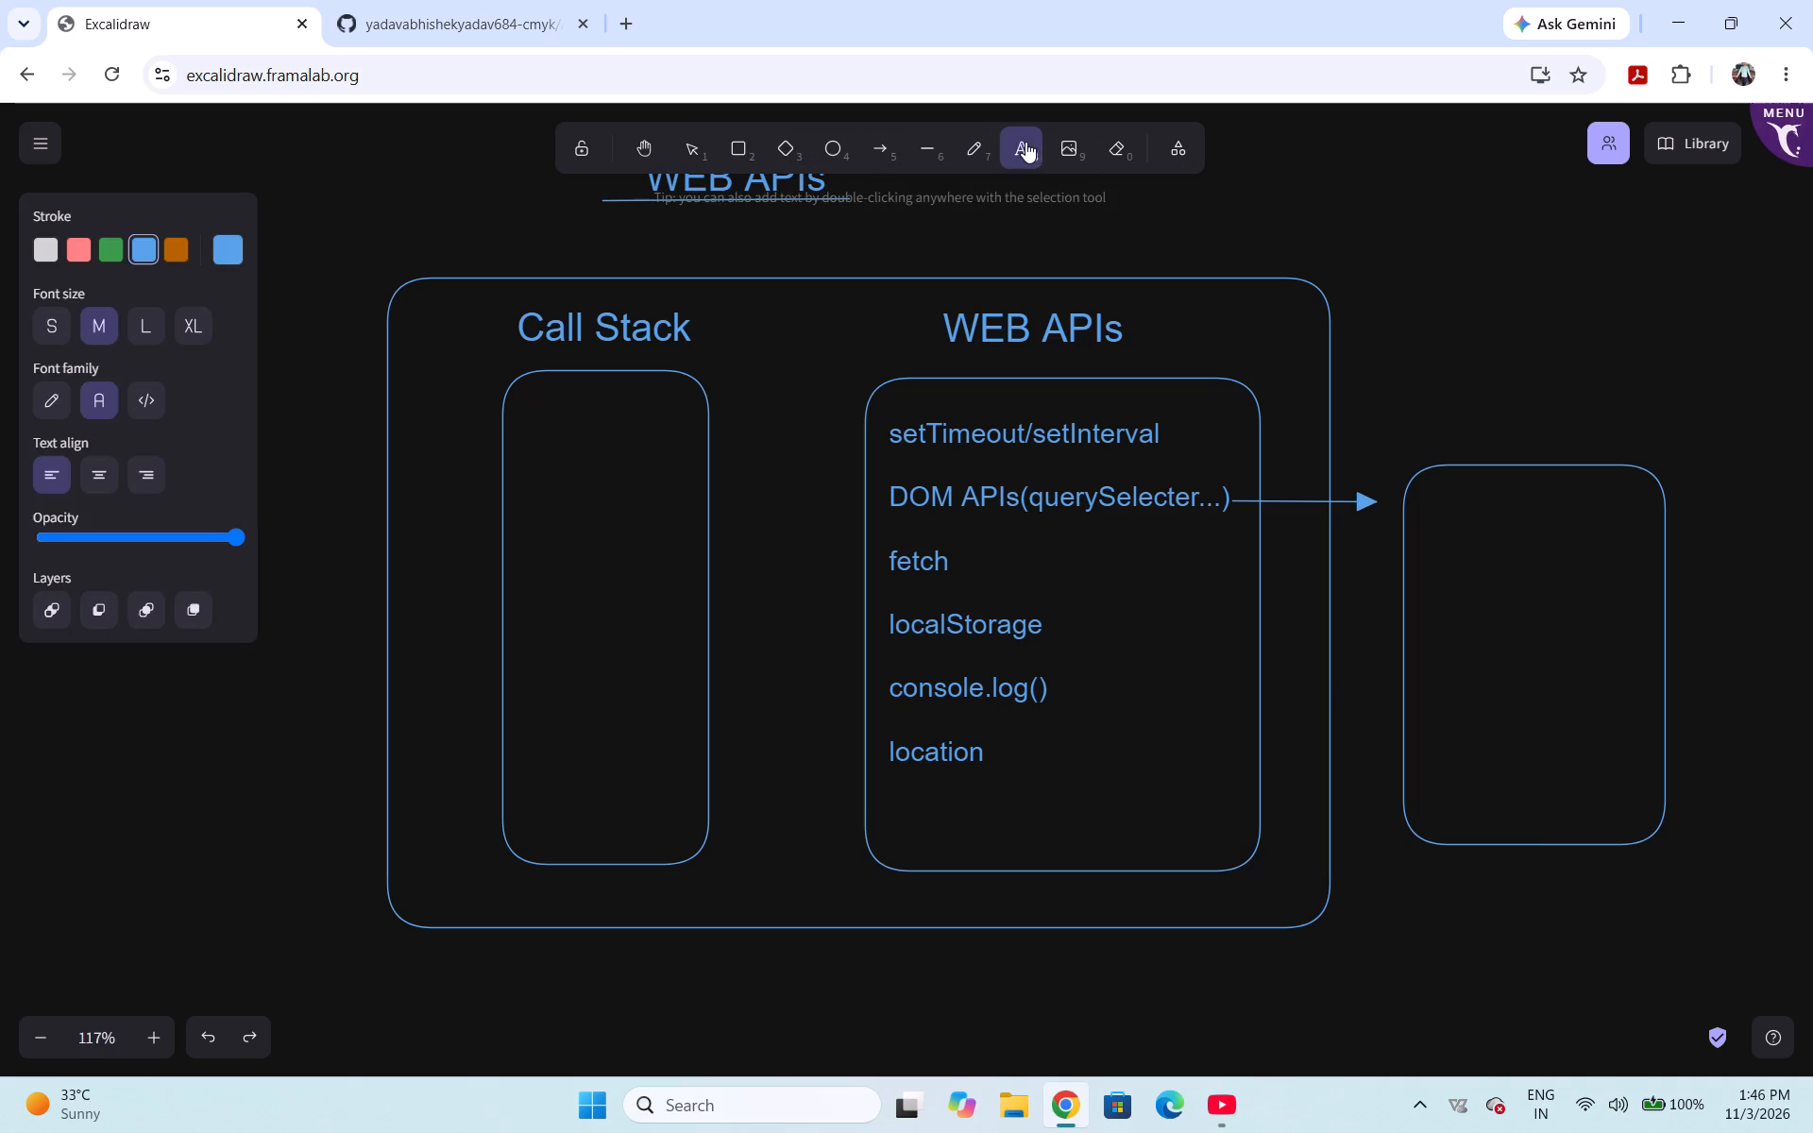
pyautogui.click(1460, 420)
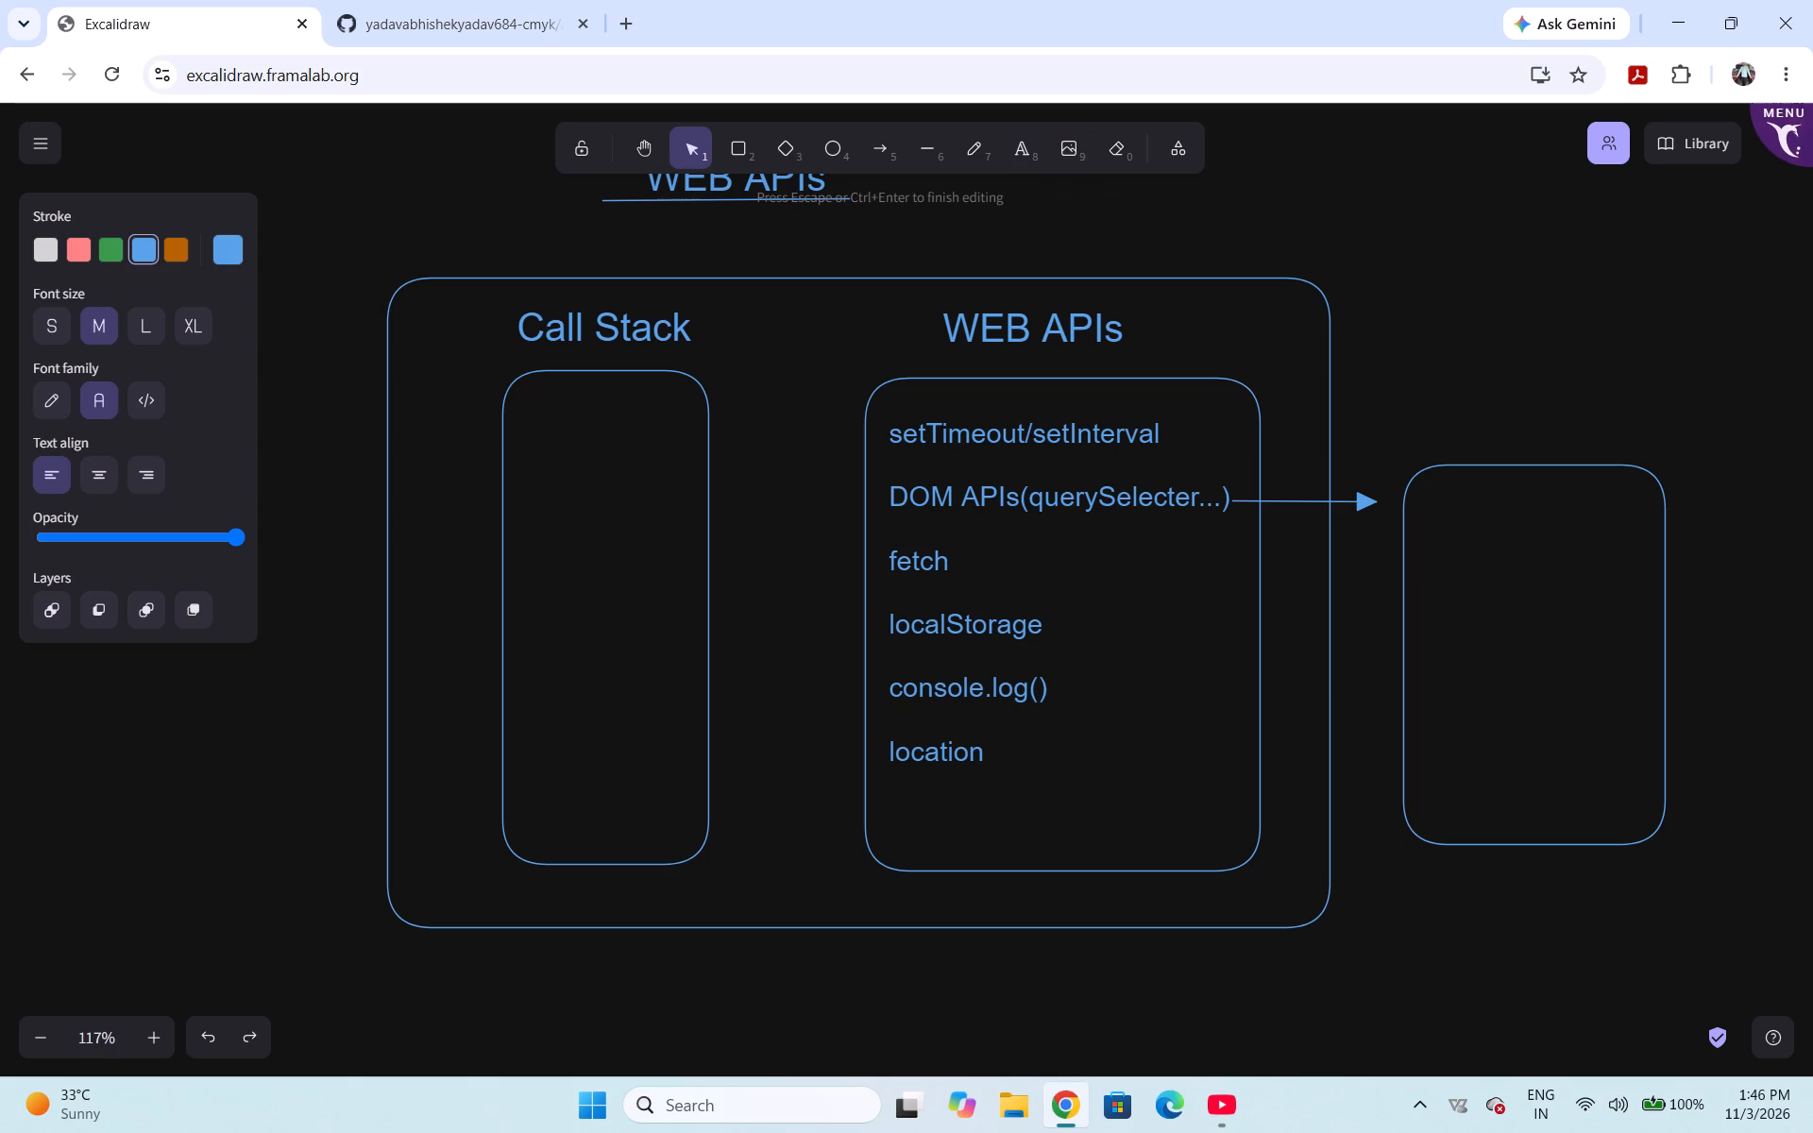
pyautogui.hotkey('shift', 'd')
pyautogui.write('OM Tree')
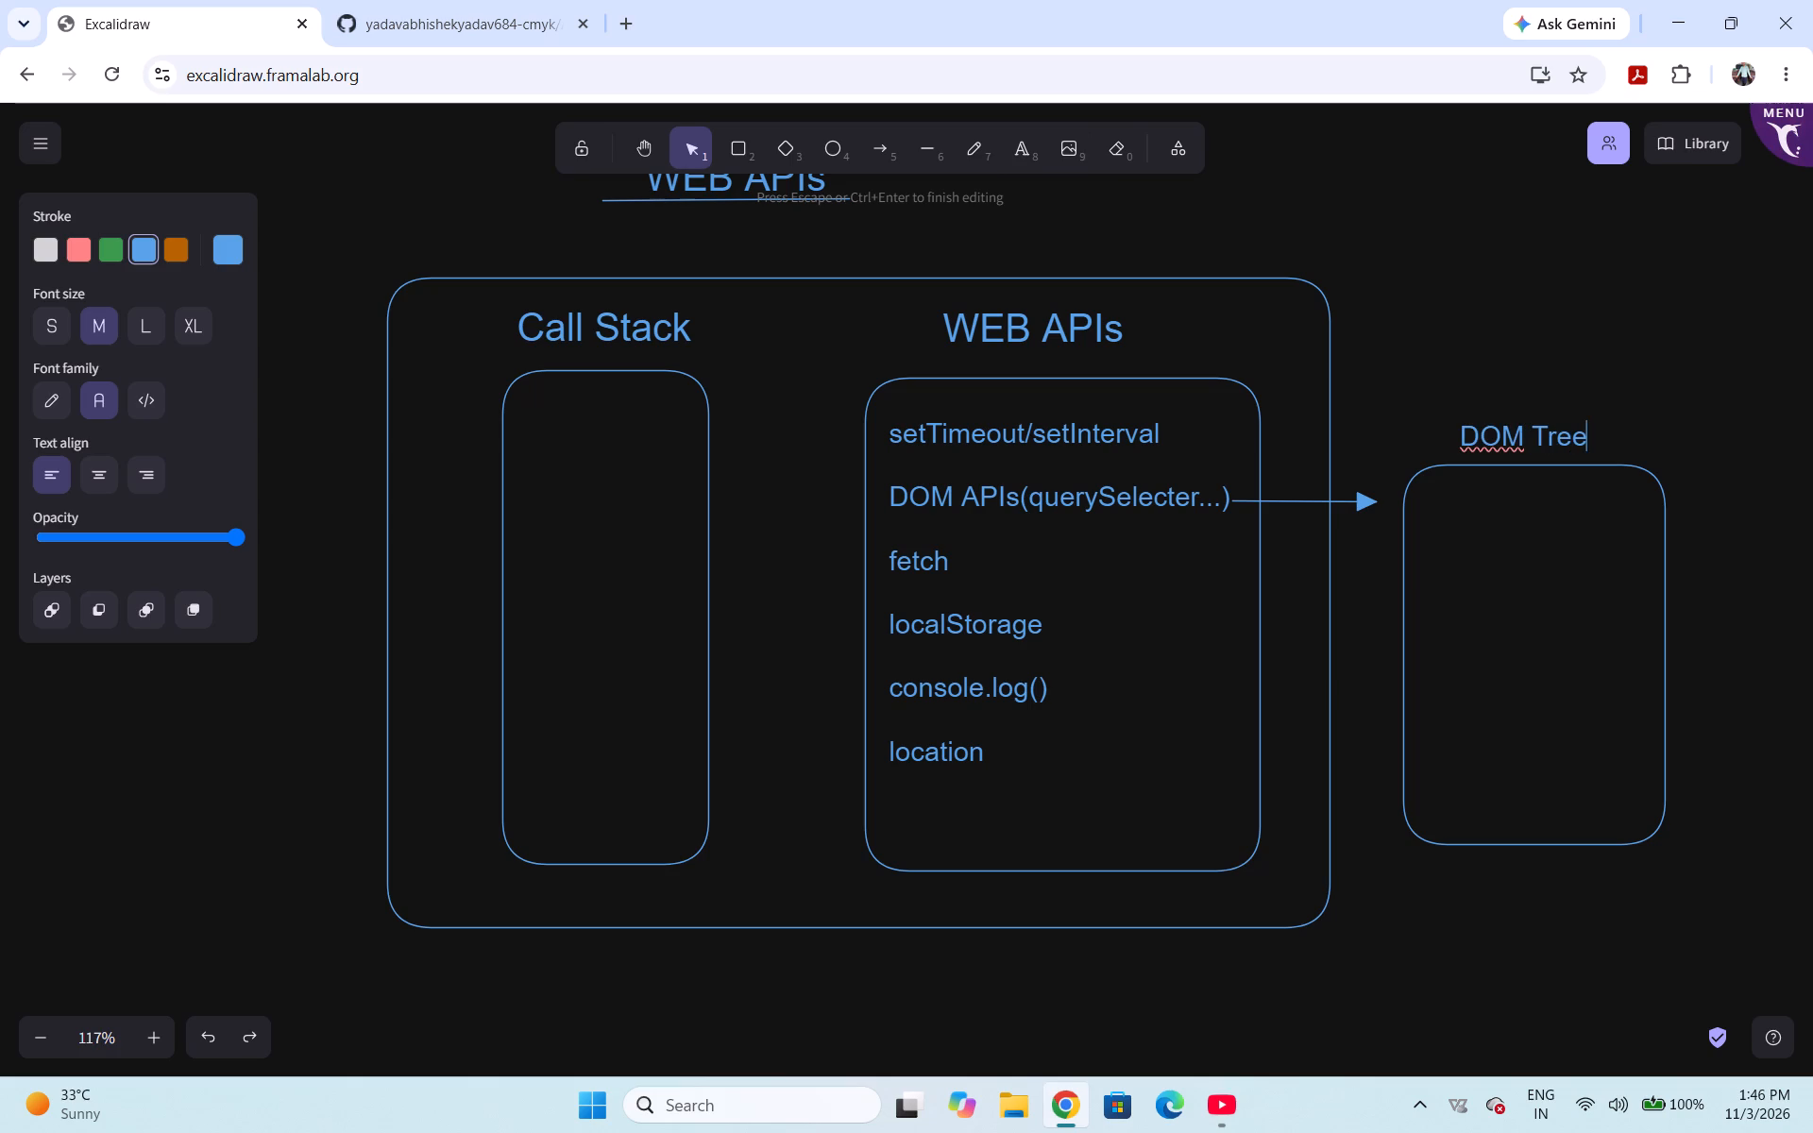
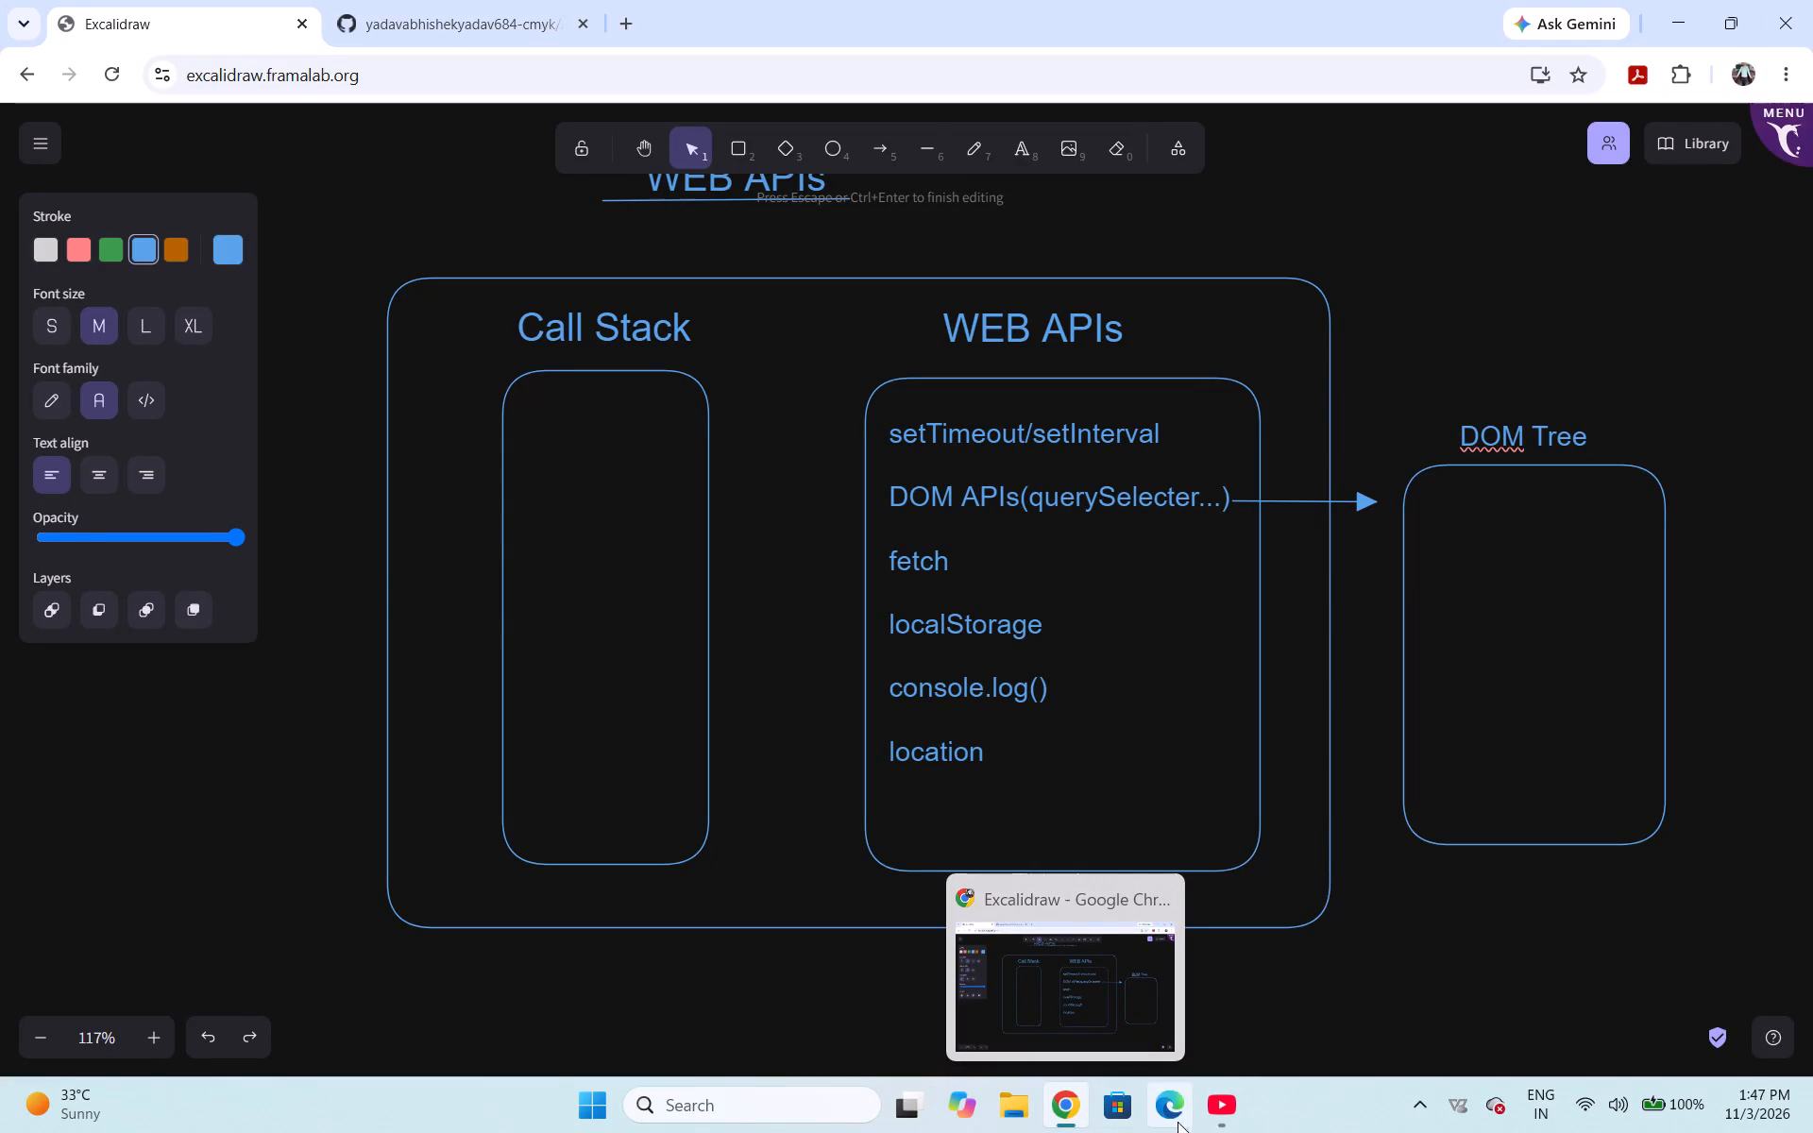
# Finish the DOM Tree label, switch to Visual Studio Code and open index.html from the Quiz App project.
pyautogui.click(1346, 979)
pyautogui.click(1667, 10)
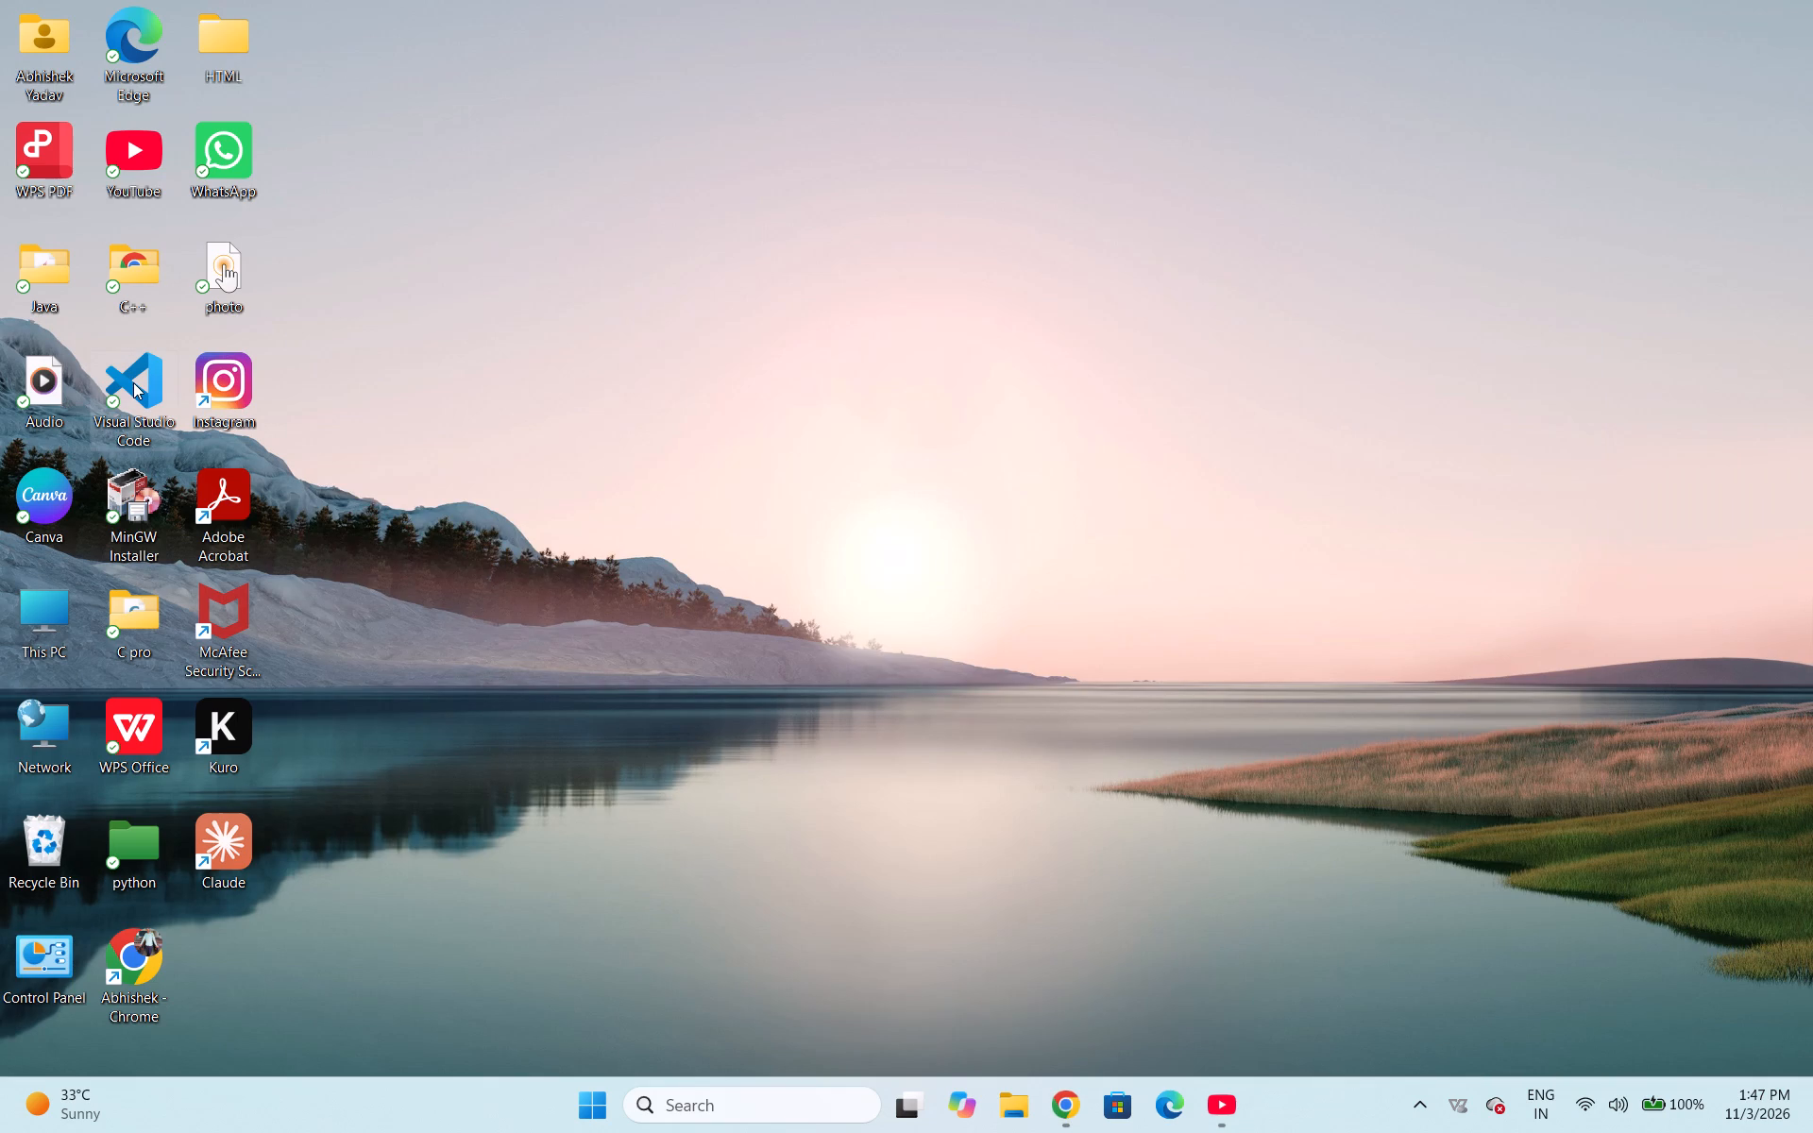
pyautogui.doubleClick(133, 382)
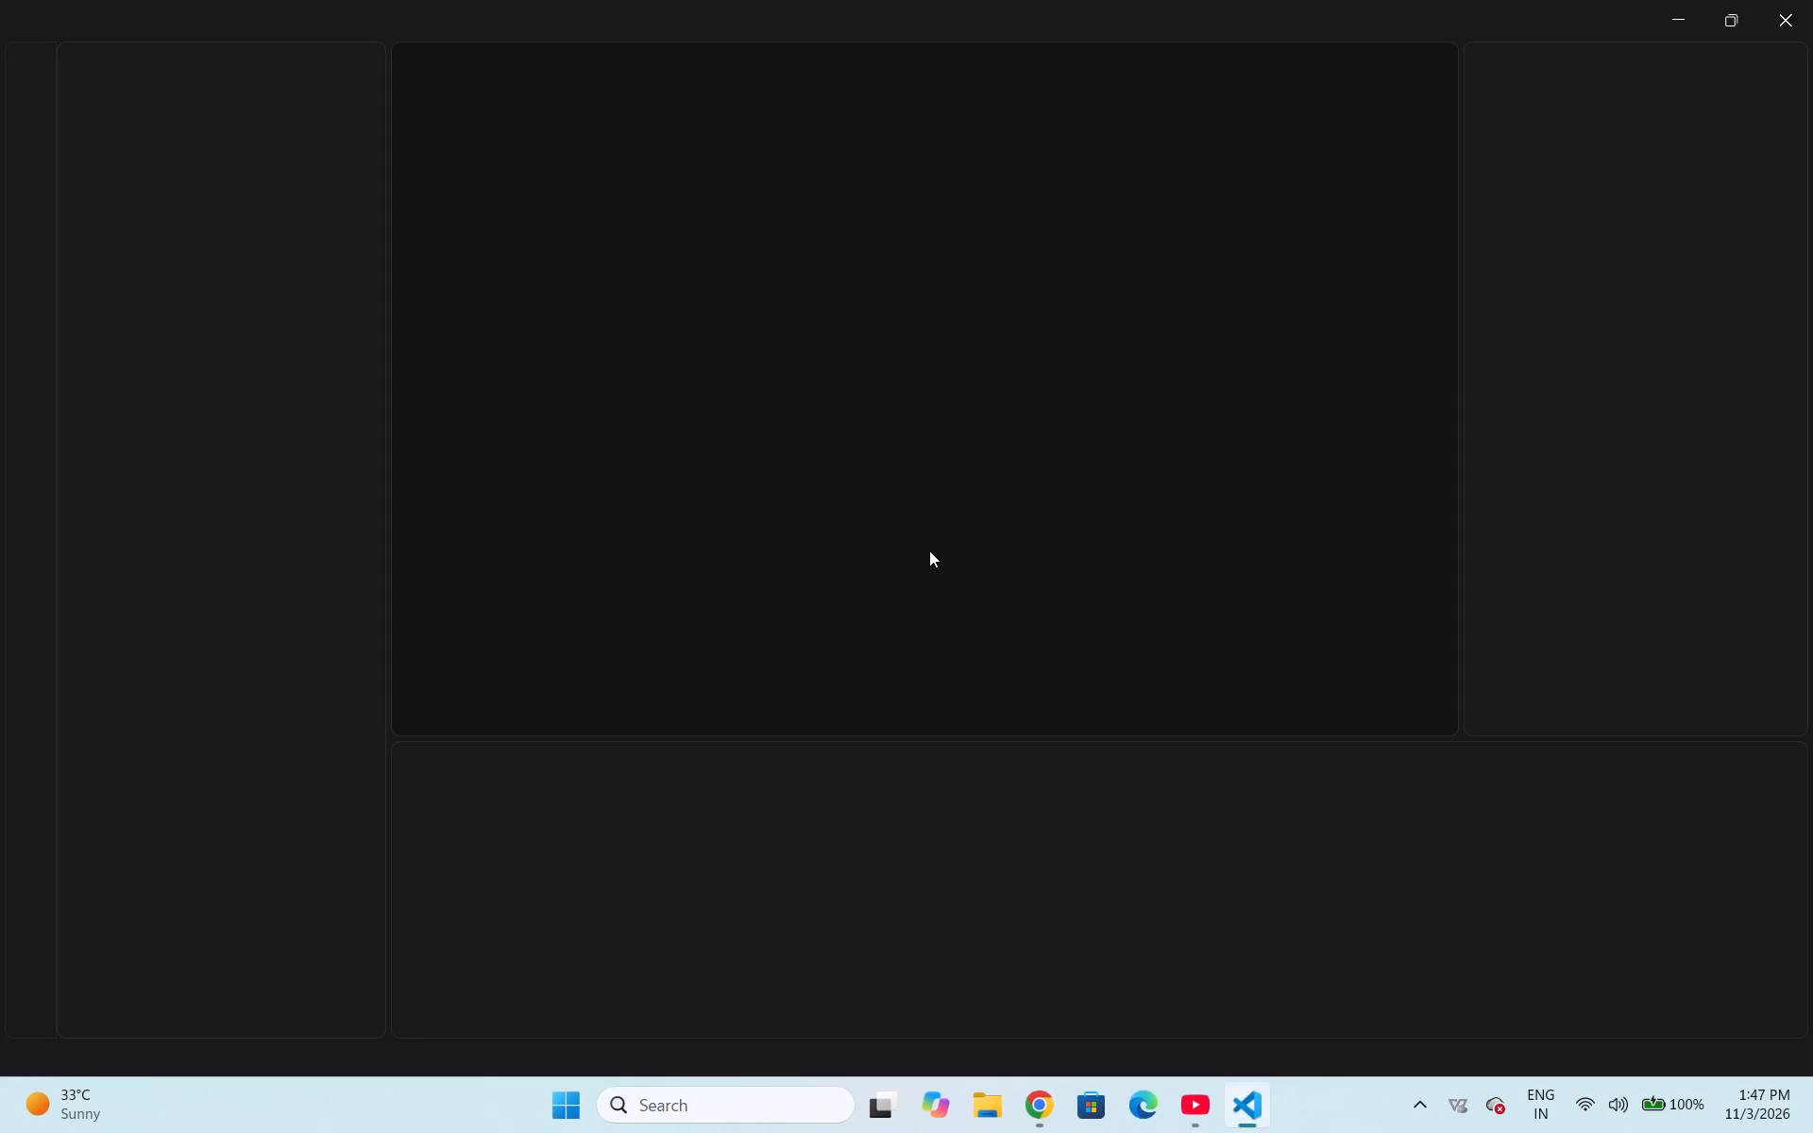
pyautogui.click(108, 42)
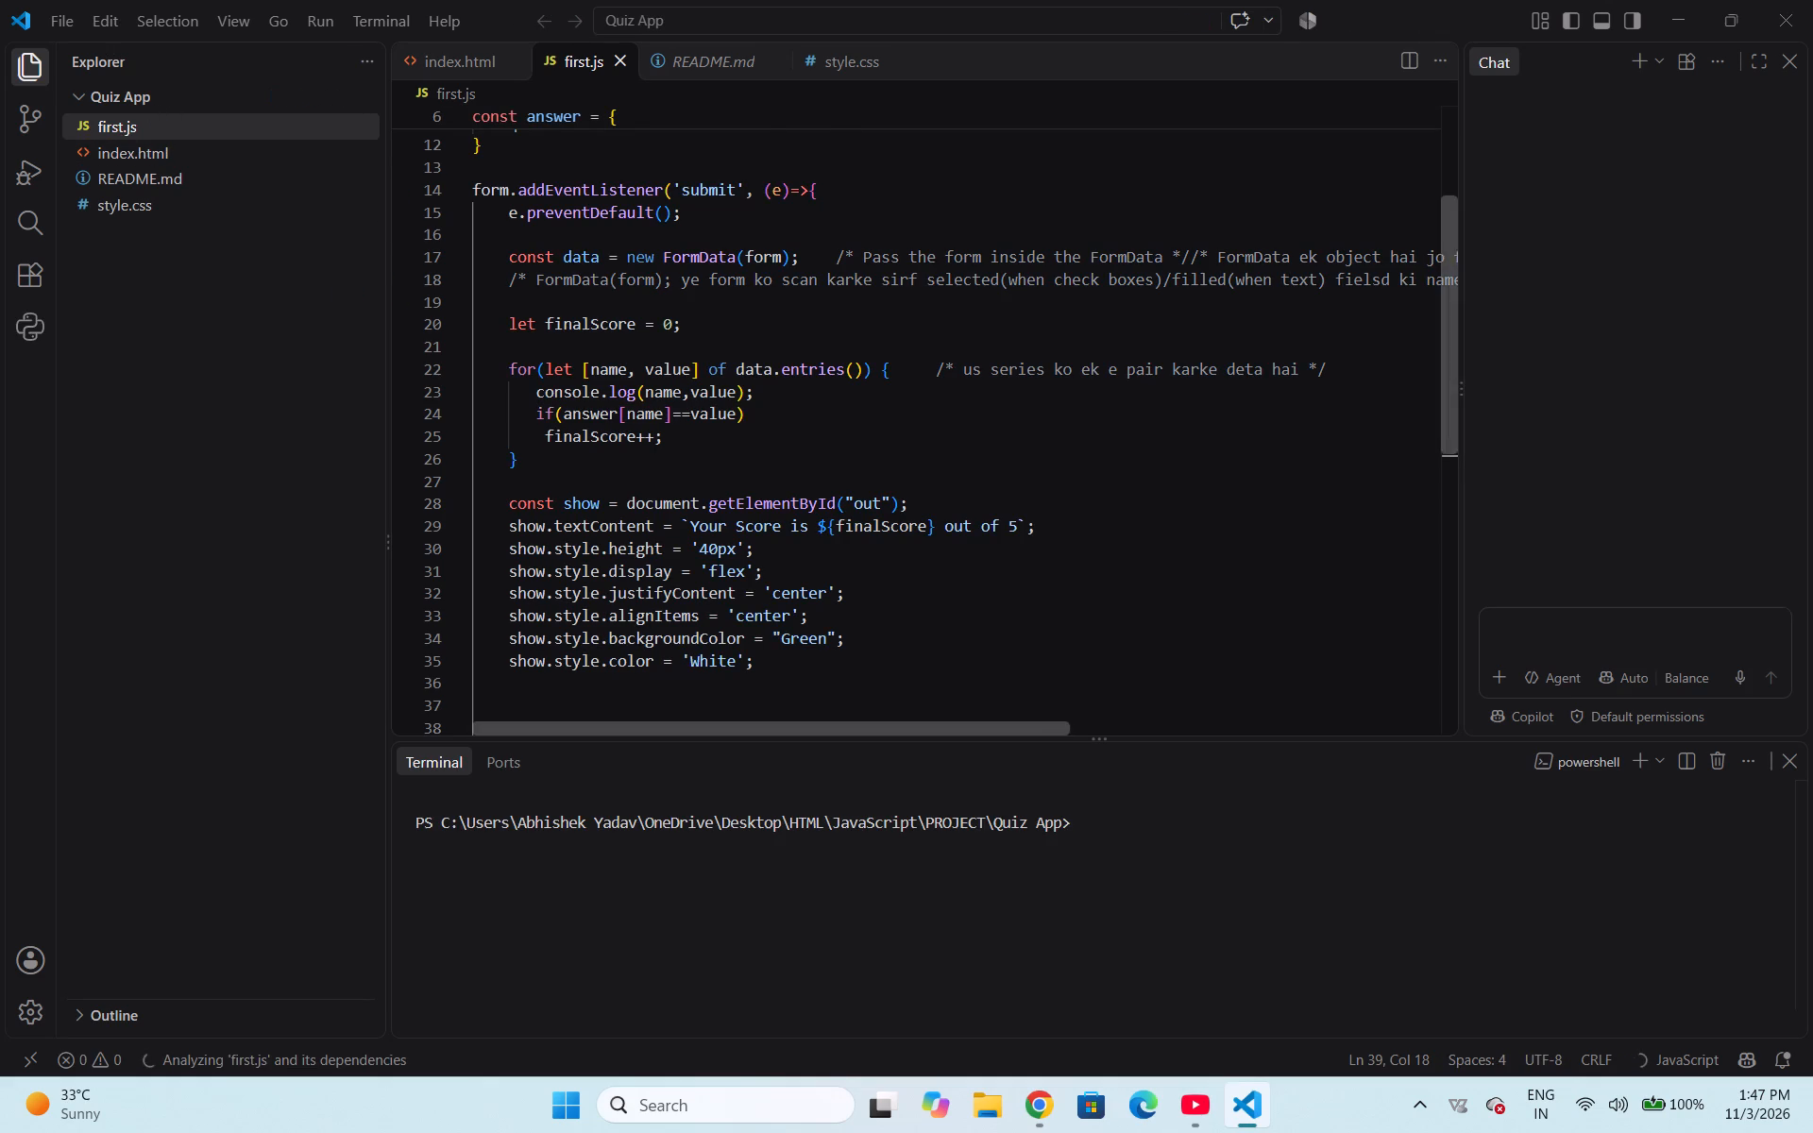
pyautogui.scroll(4, 803, 347)
pyautogui.click(158, 156)
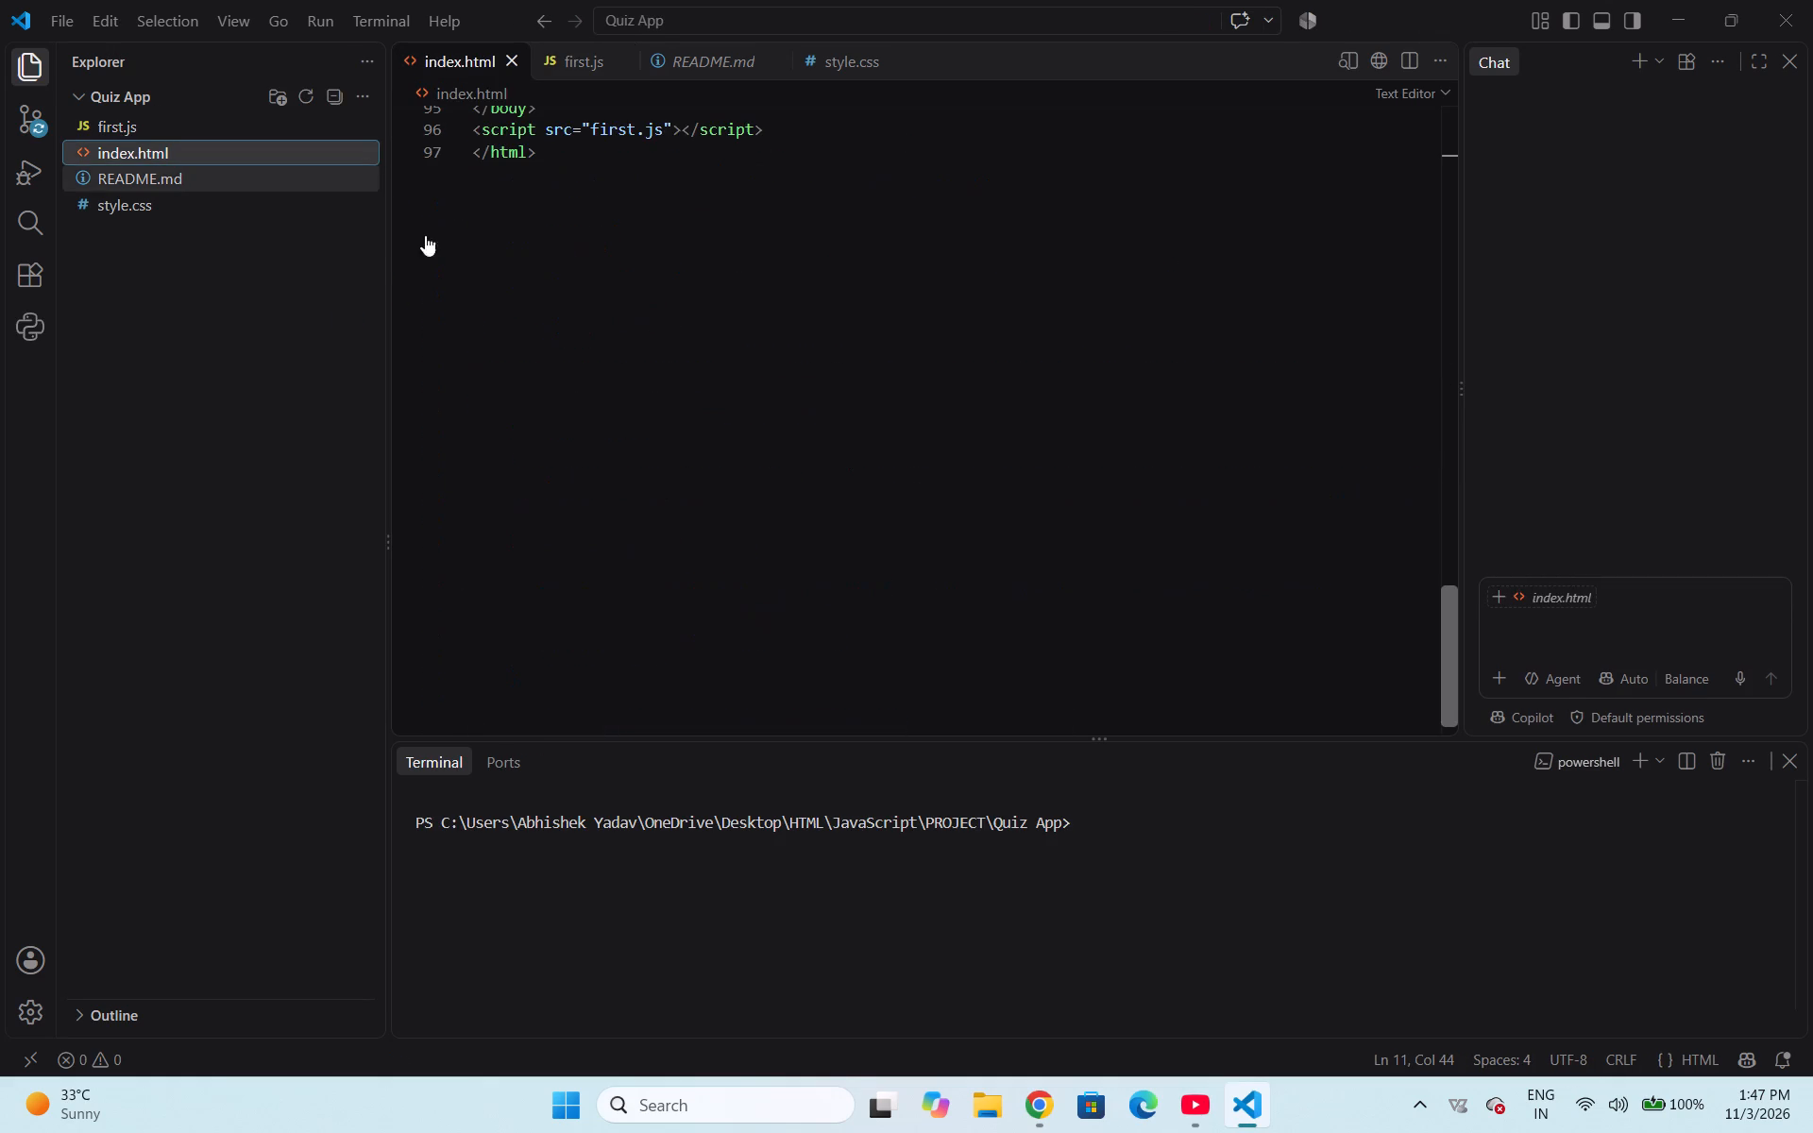
# Examine the tag hierarchy in index.html, from the html, head and body elements down to the closing script tag.
pyautogui.scroll(13, 799, 330)
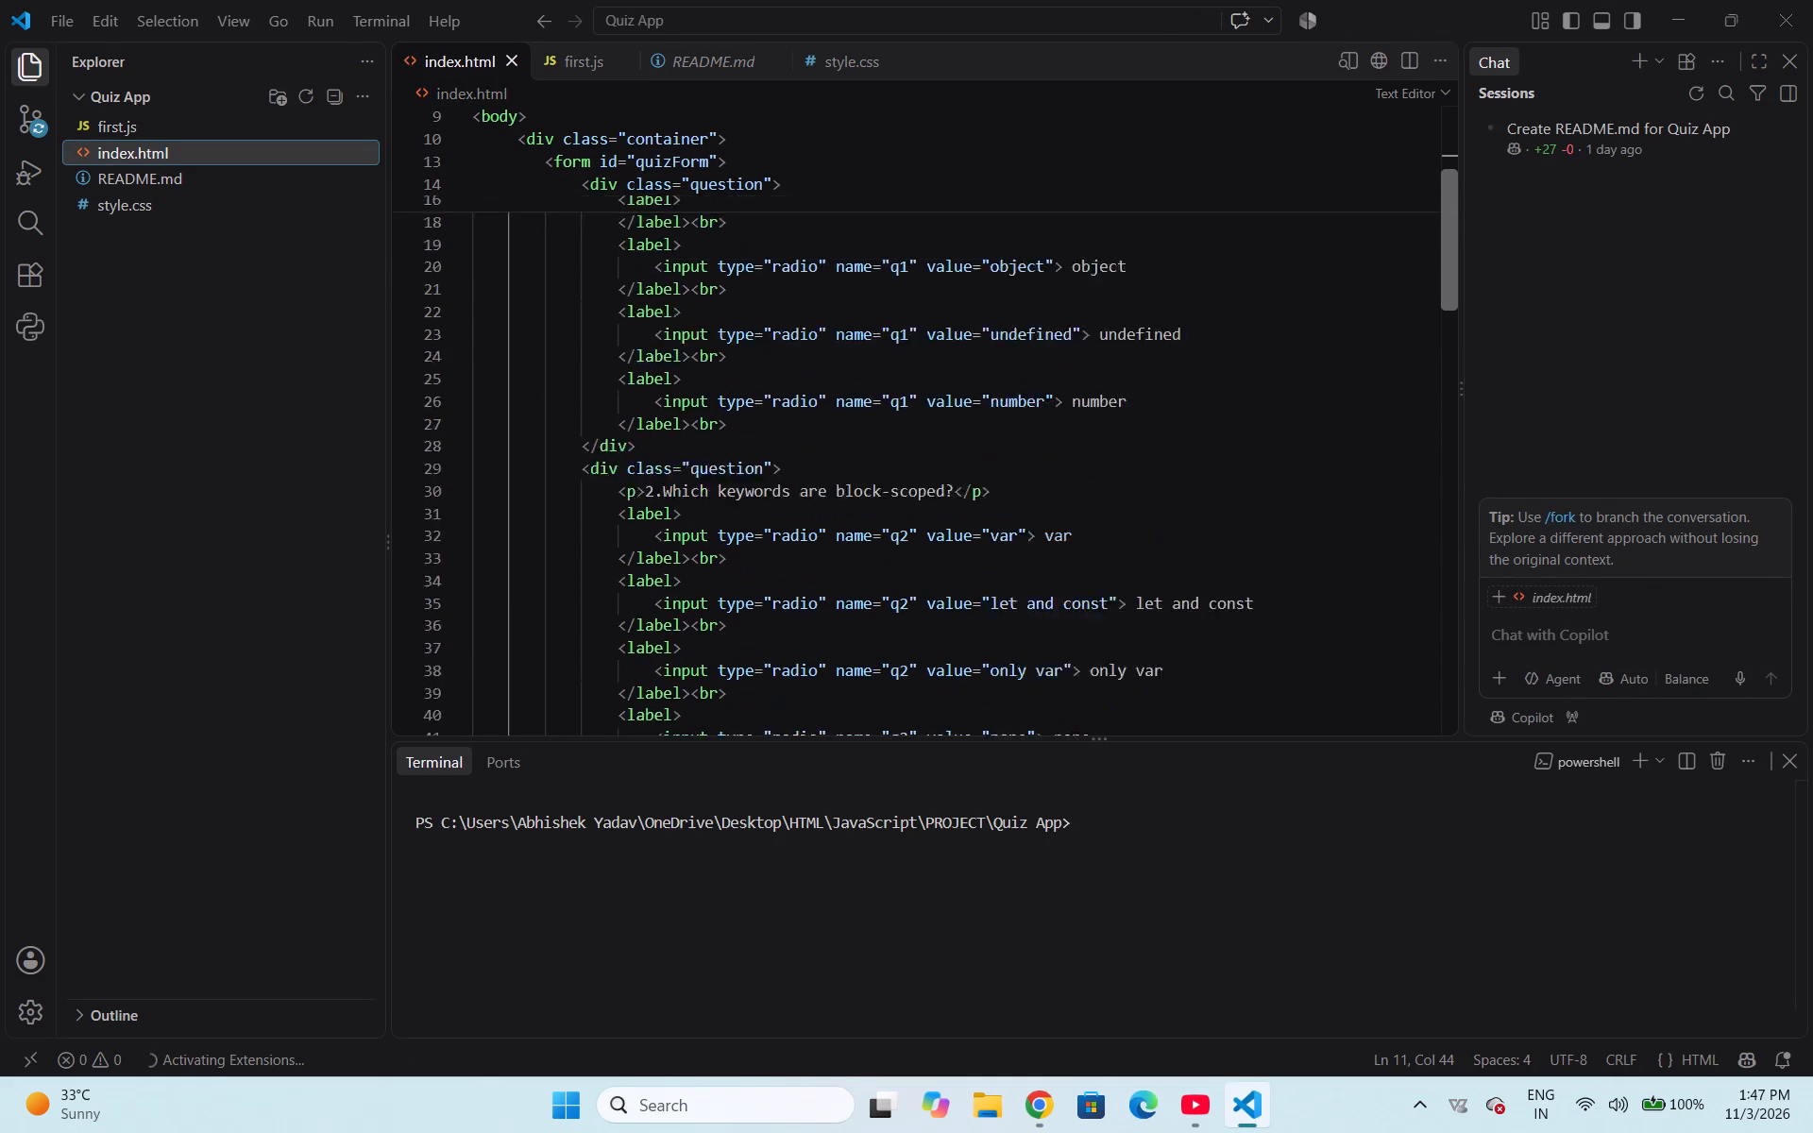
pyautogui.scroll(4, 799, 330)
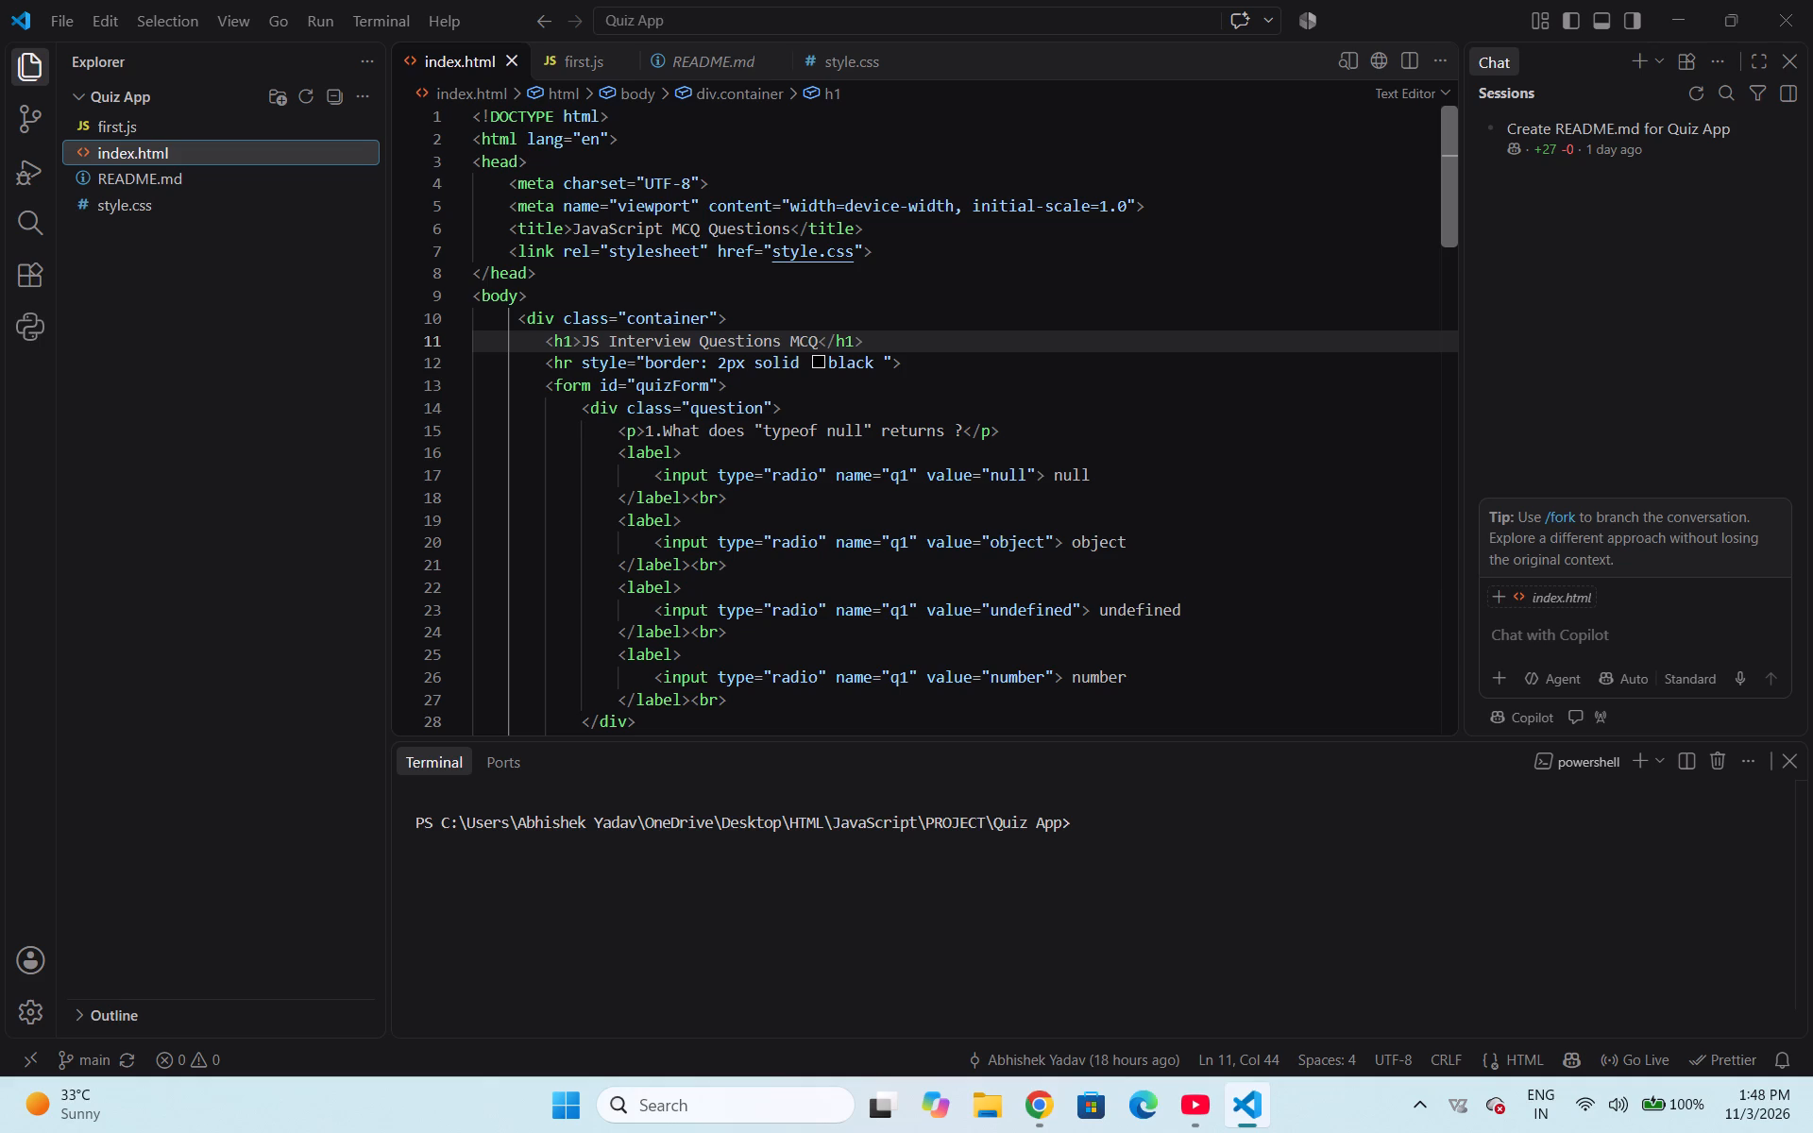
pyautogui.scroll(-8, 799, 330)
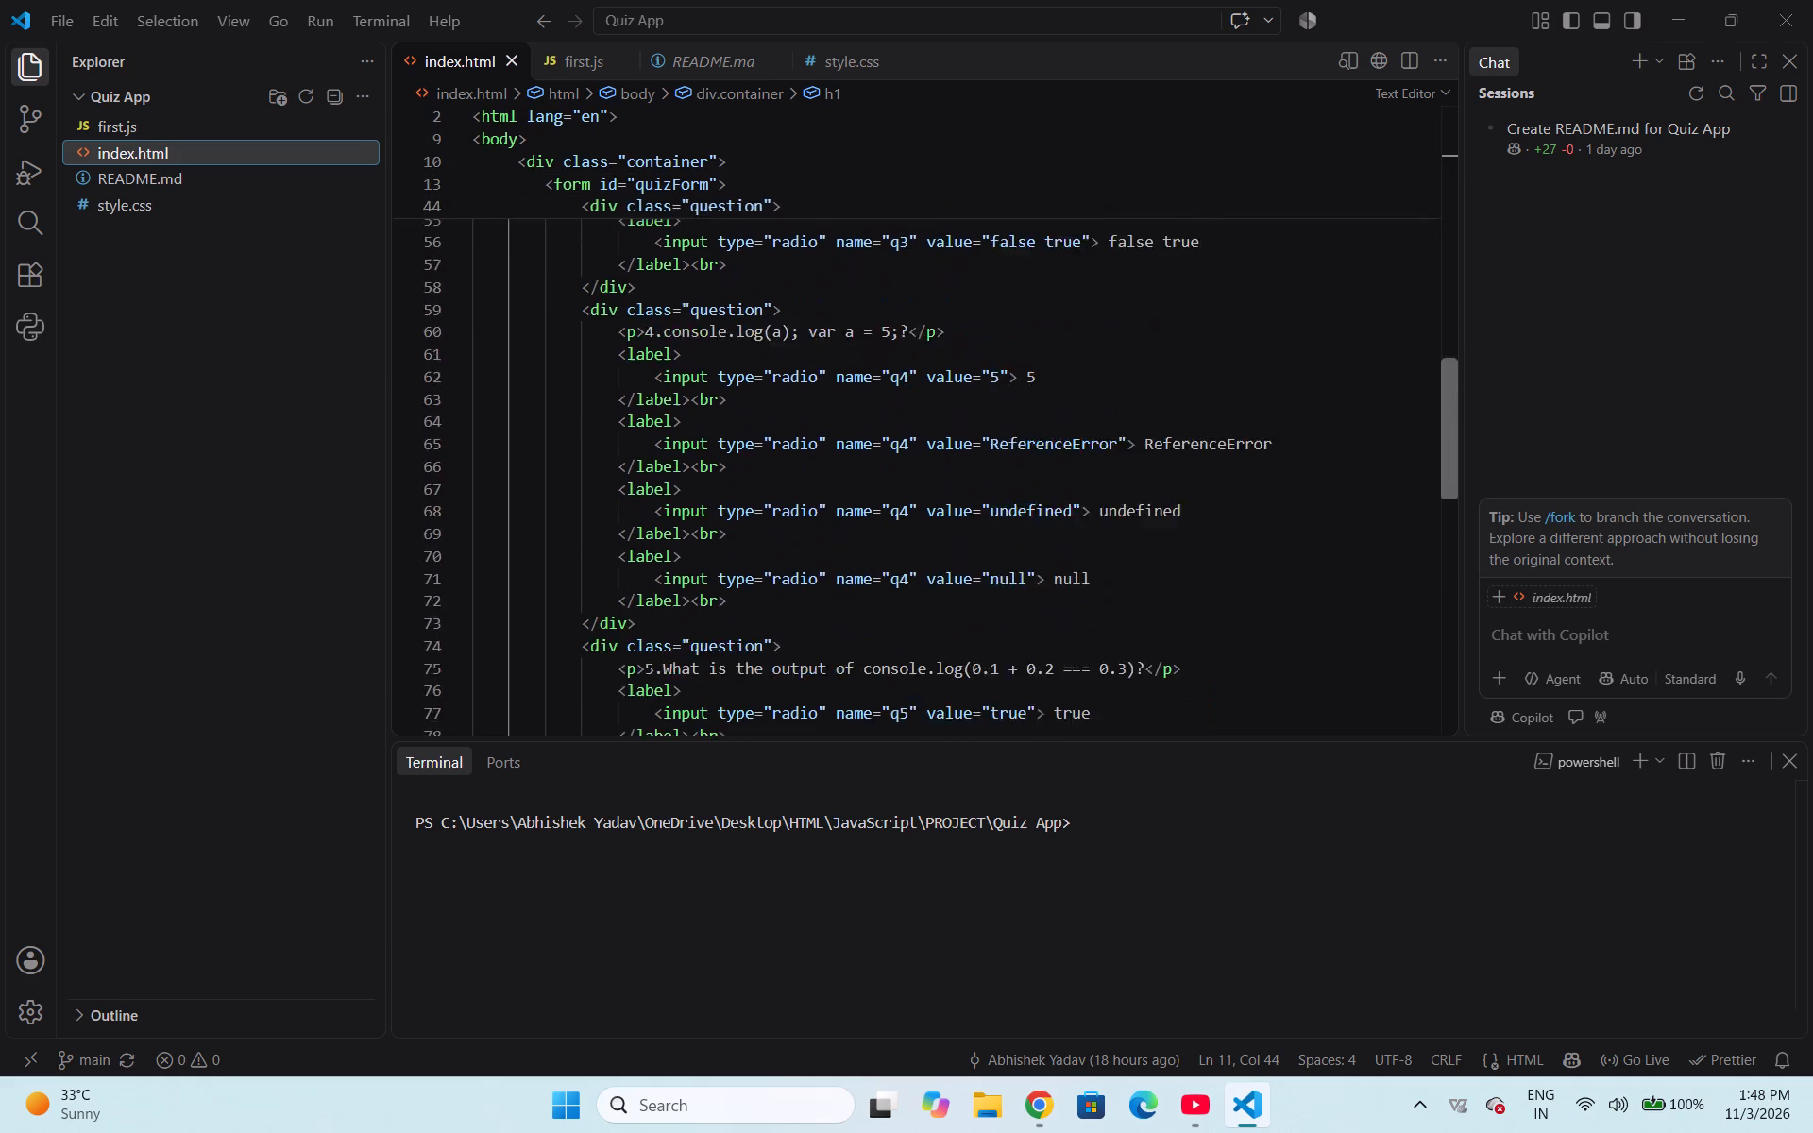
pyautogui.scroll(-3, 799, 330)
pyautogui.scroll(3, 799, 330)
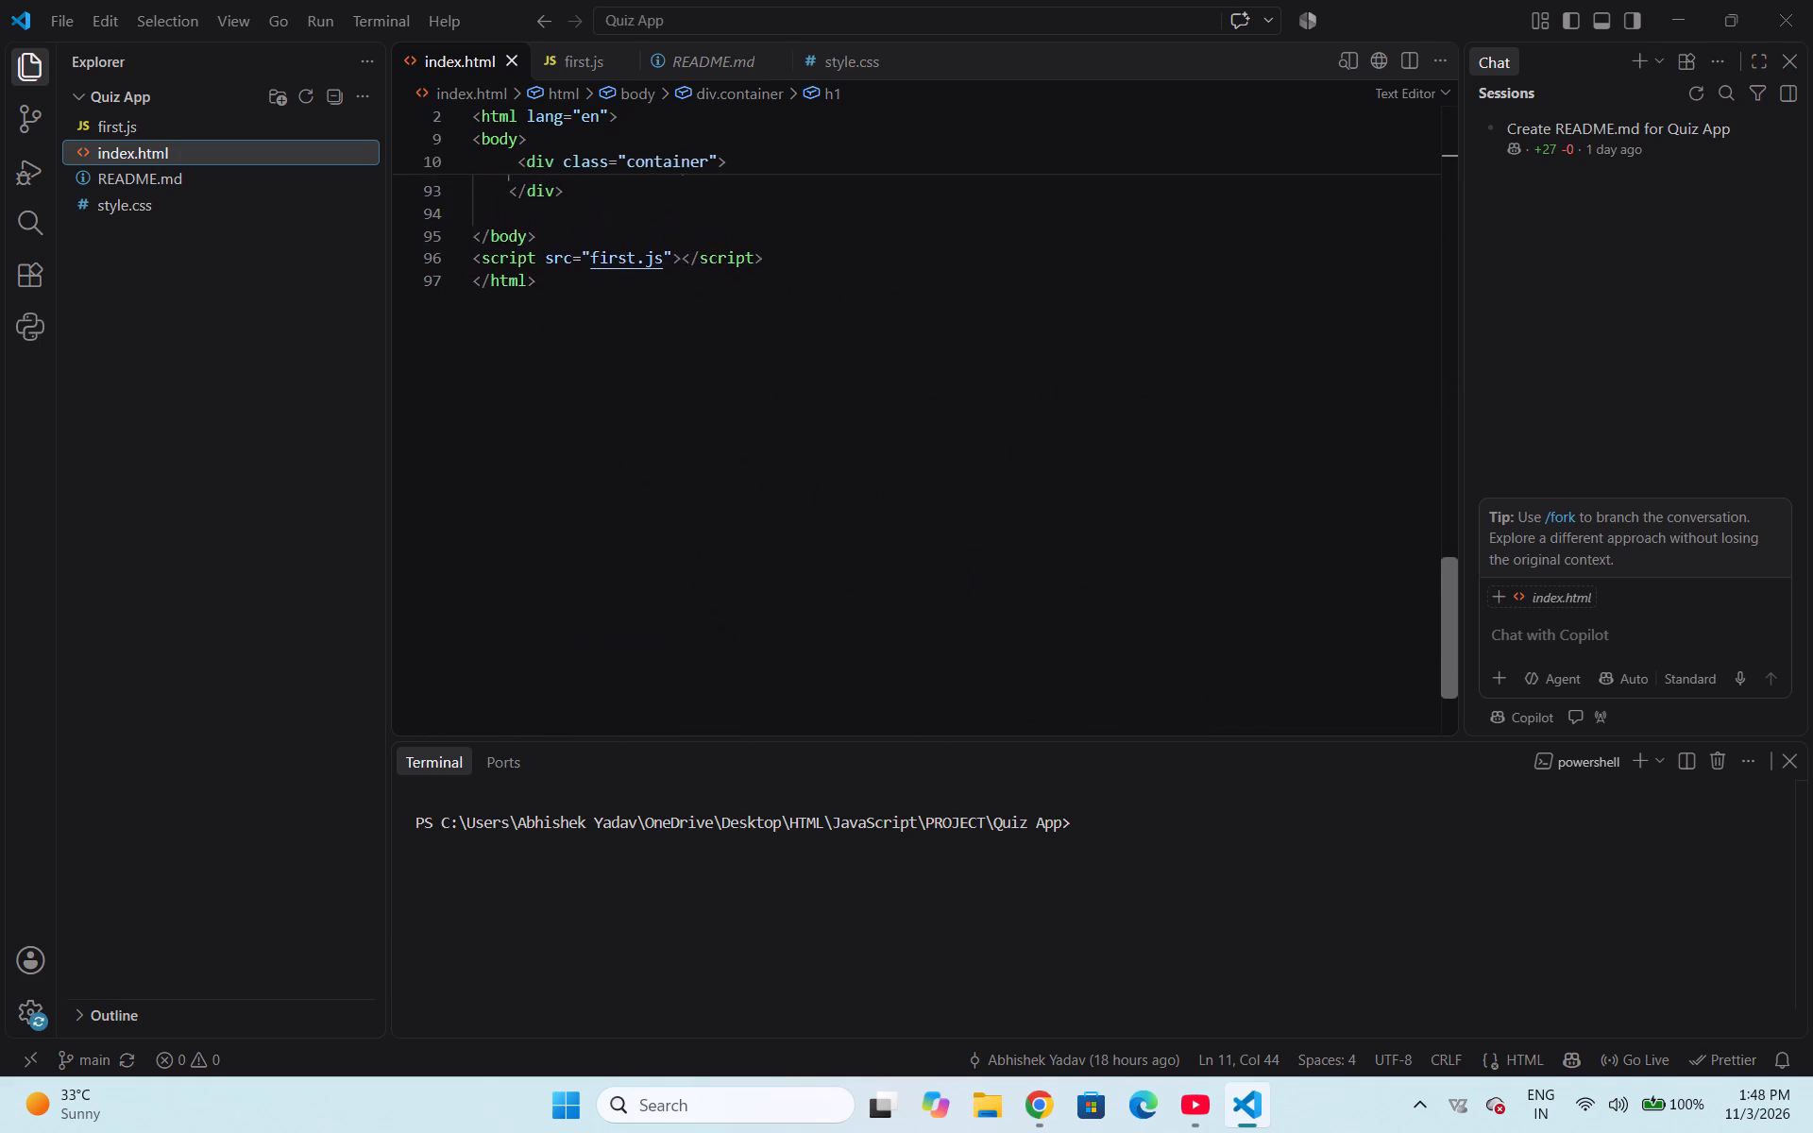
pyautogui.scroll(1, 799, 330)
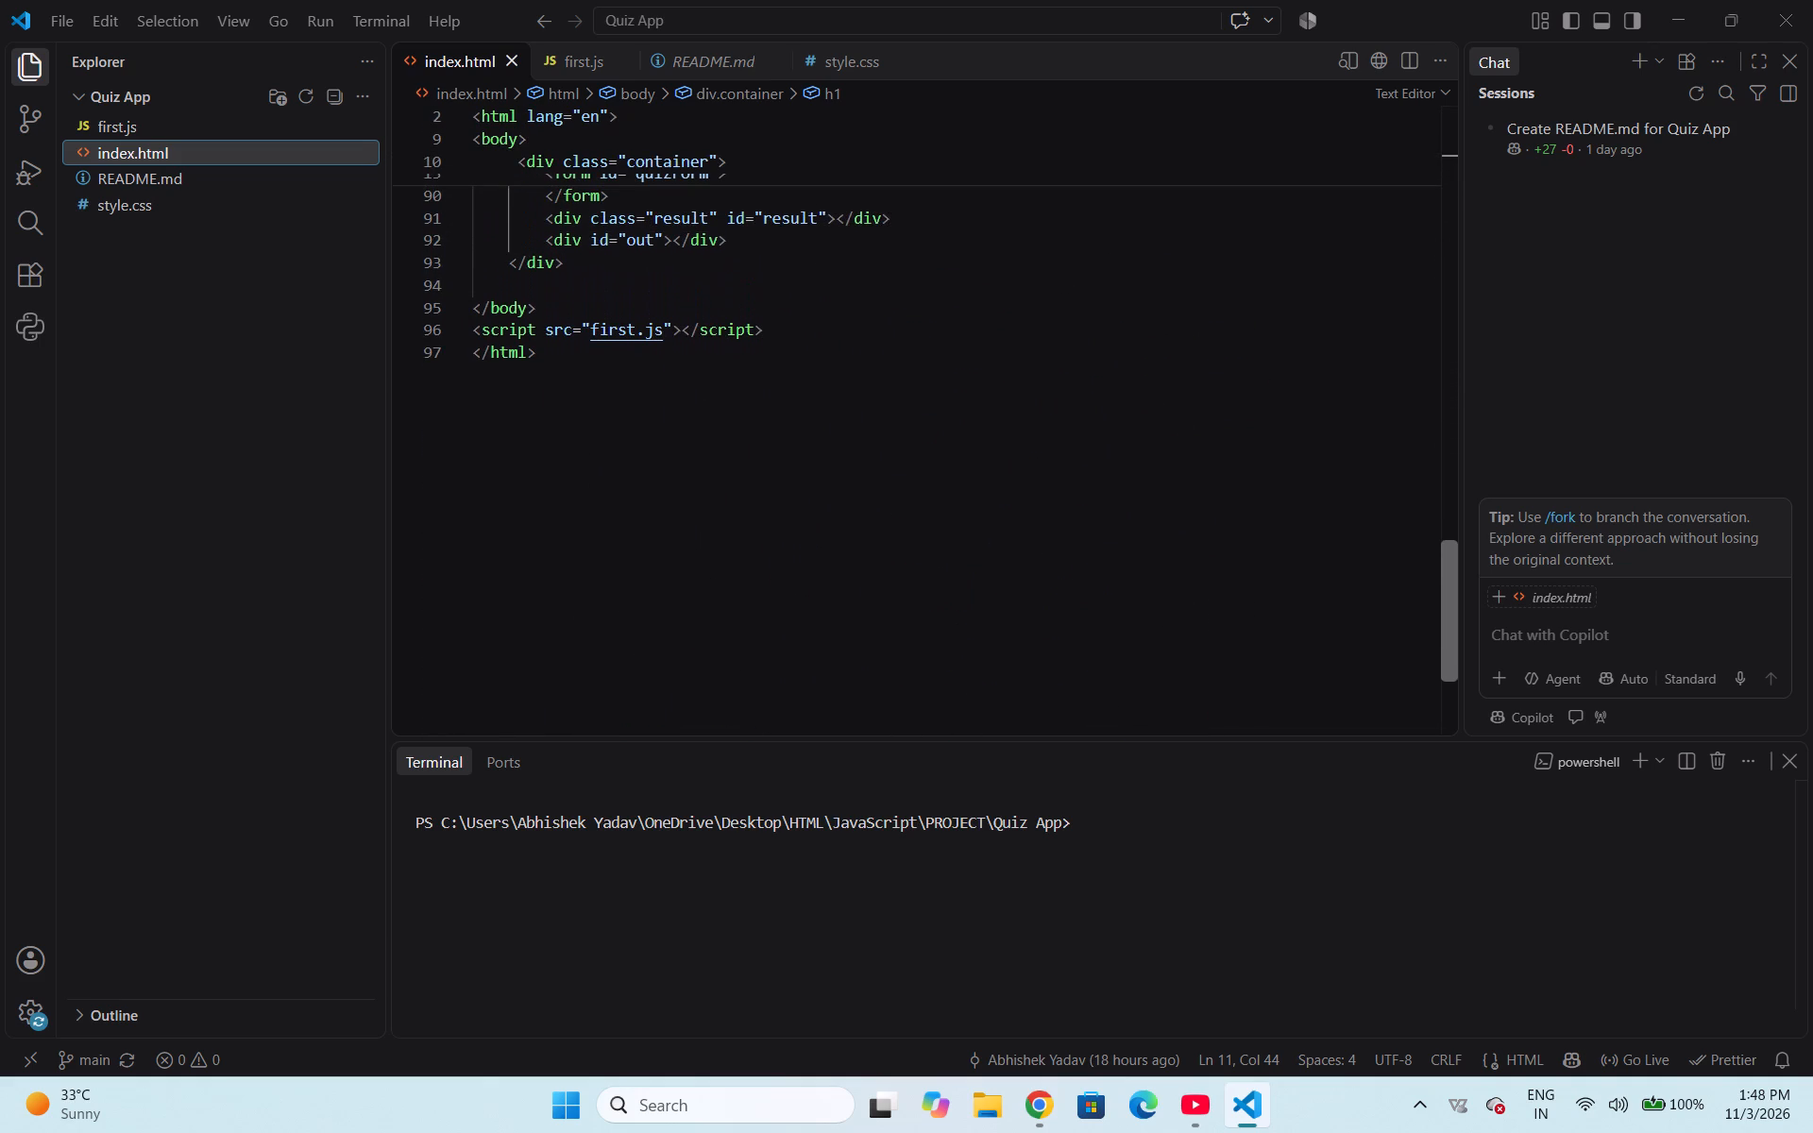
pyautogui.scroll(2, 799, 330)
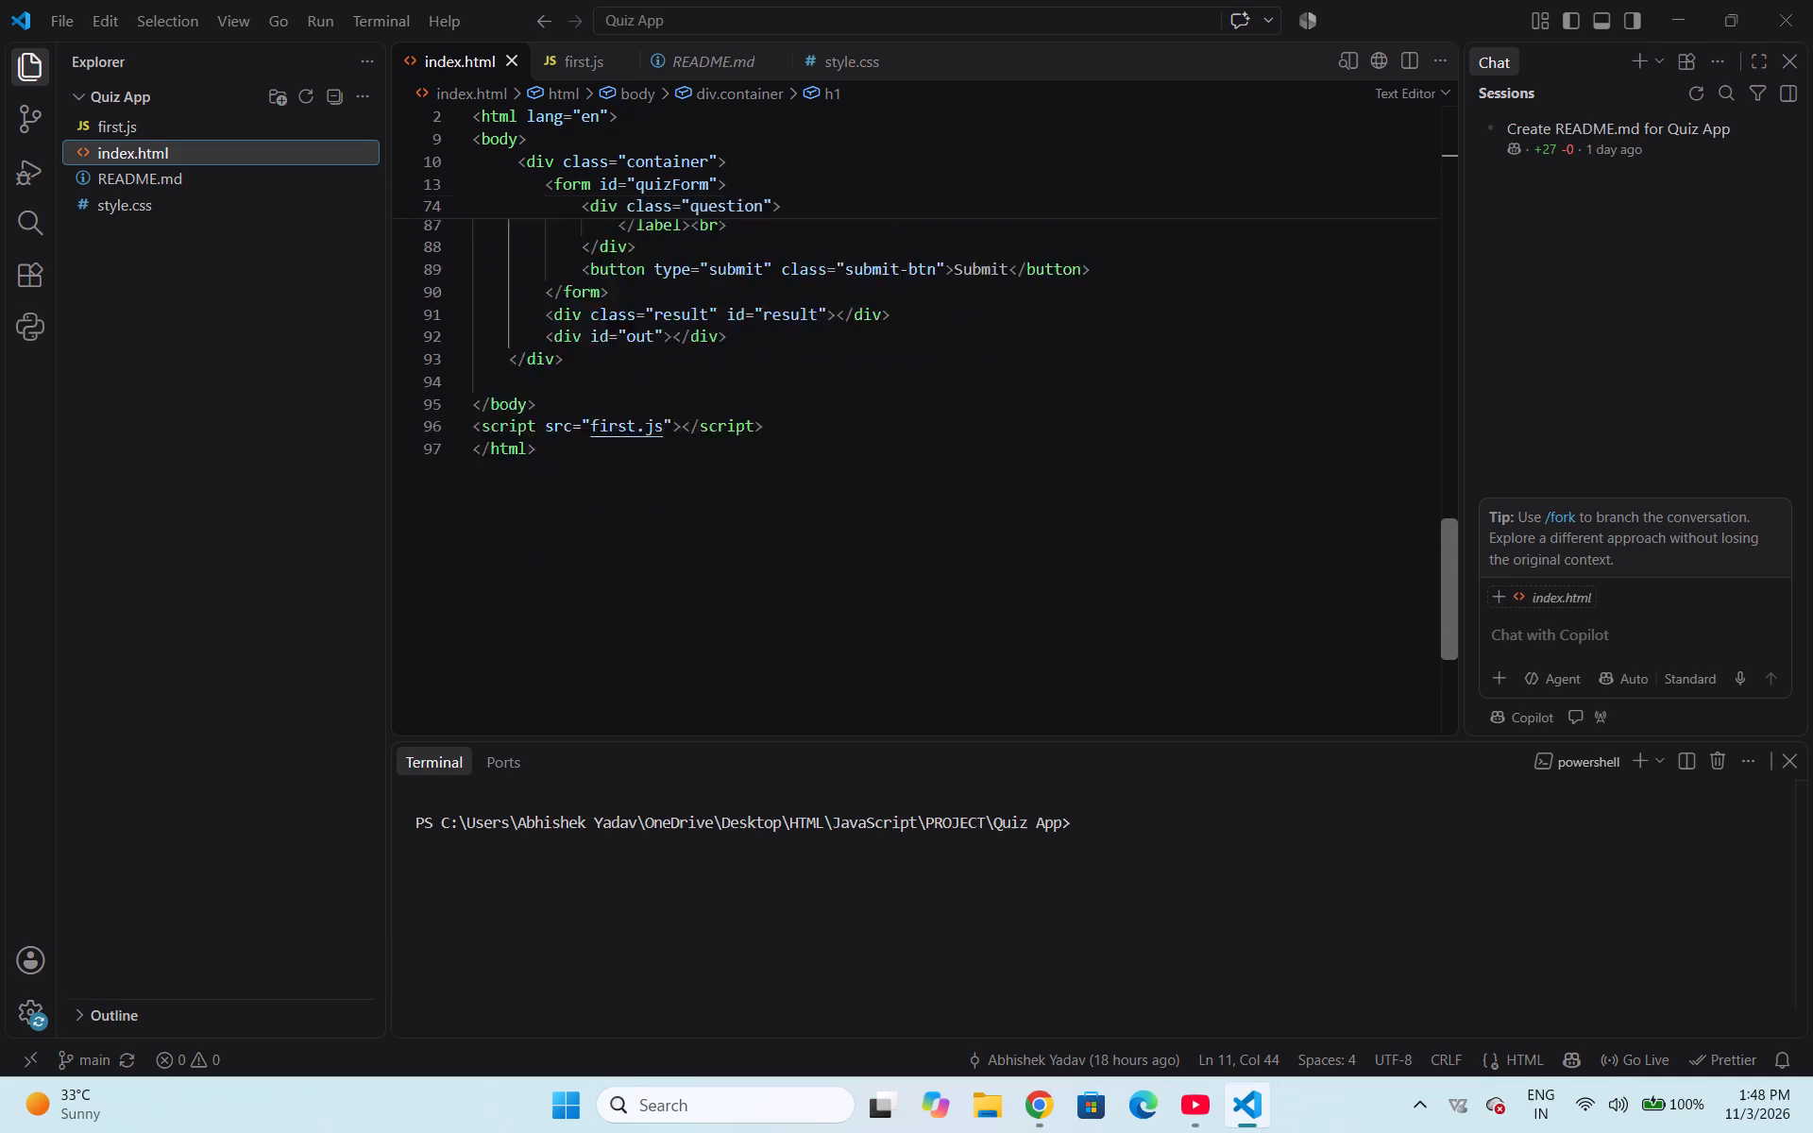
pyautogui.scroll(6, 799, 330)
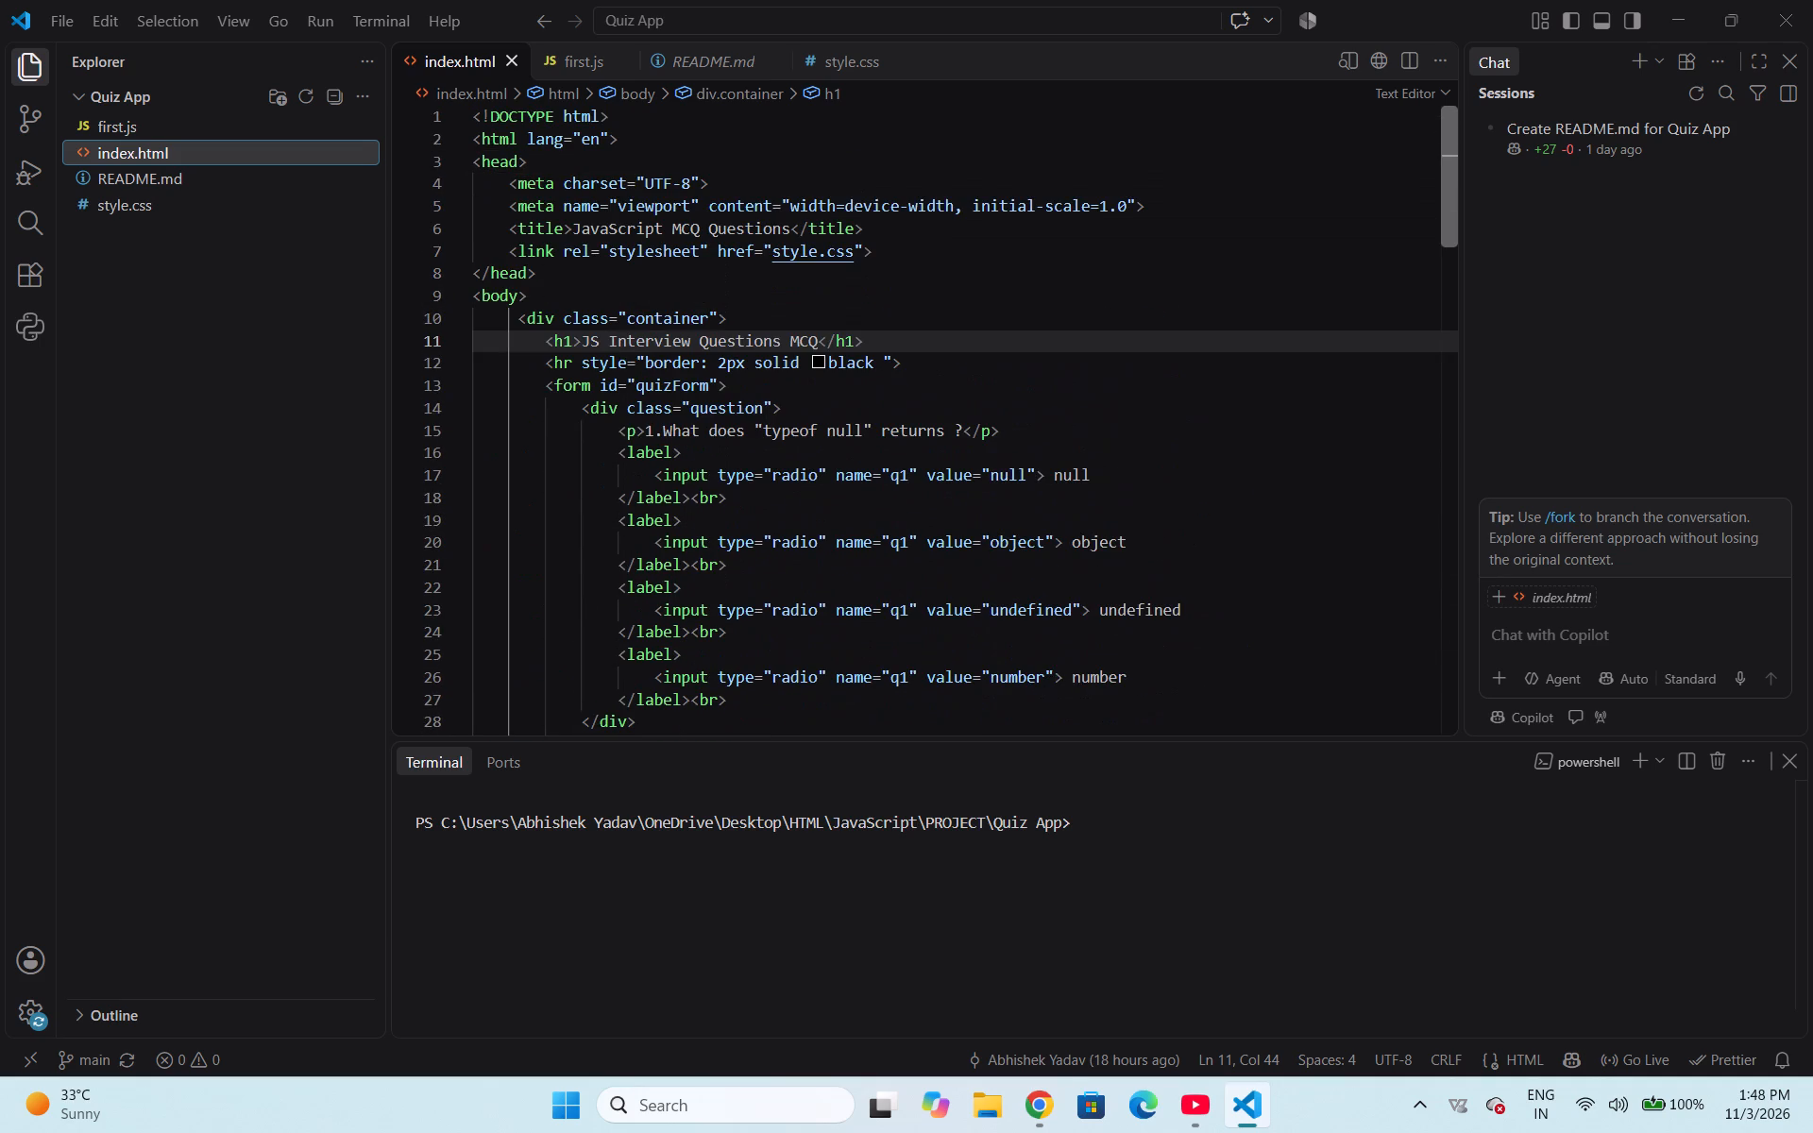
pyautogui.scroll(-5, 799, 330)
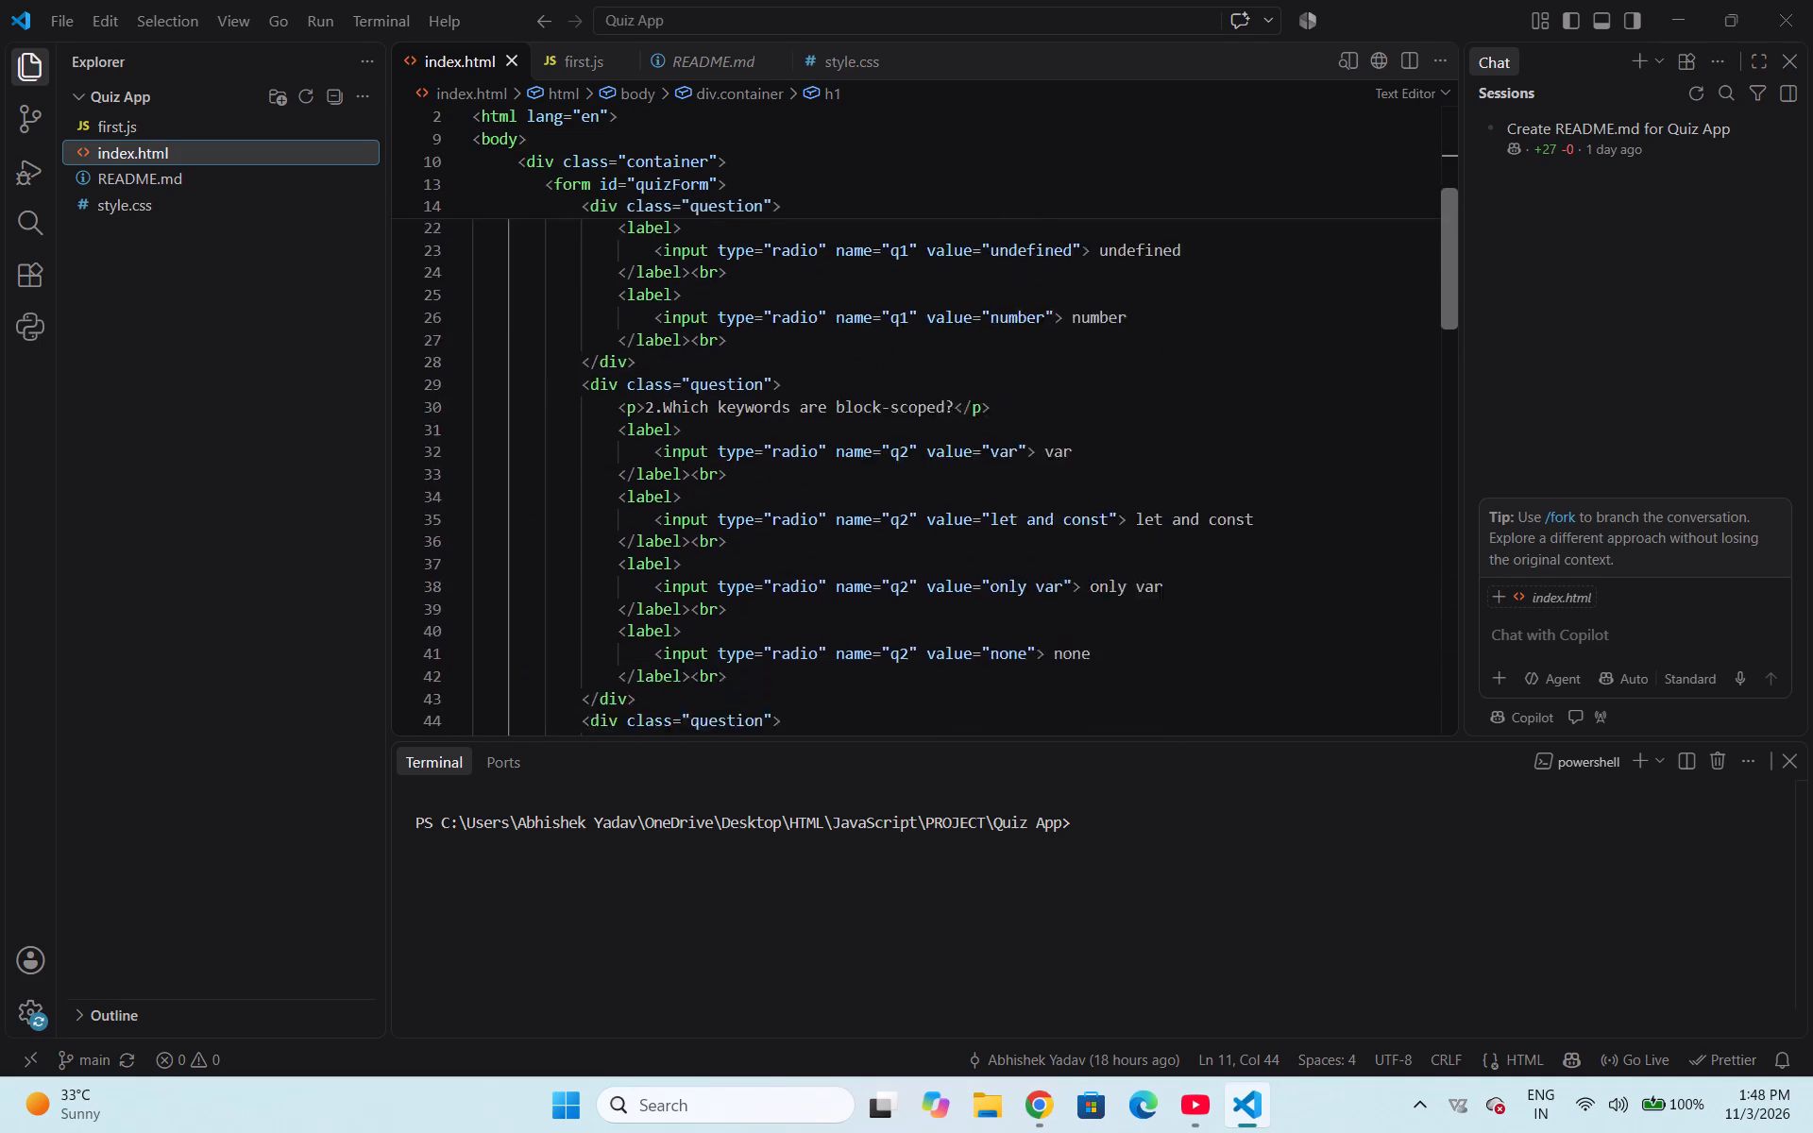
pyautogui.scroll(-6, 799, 330)
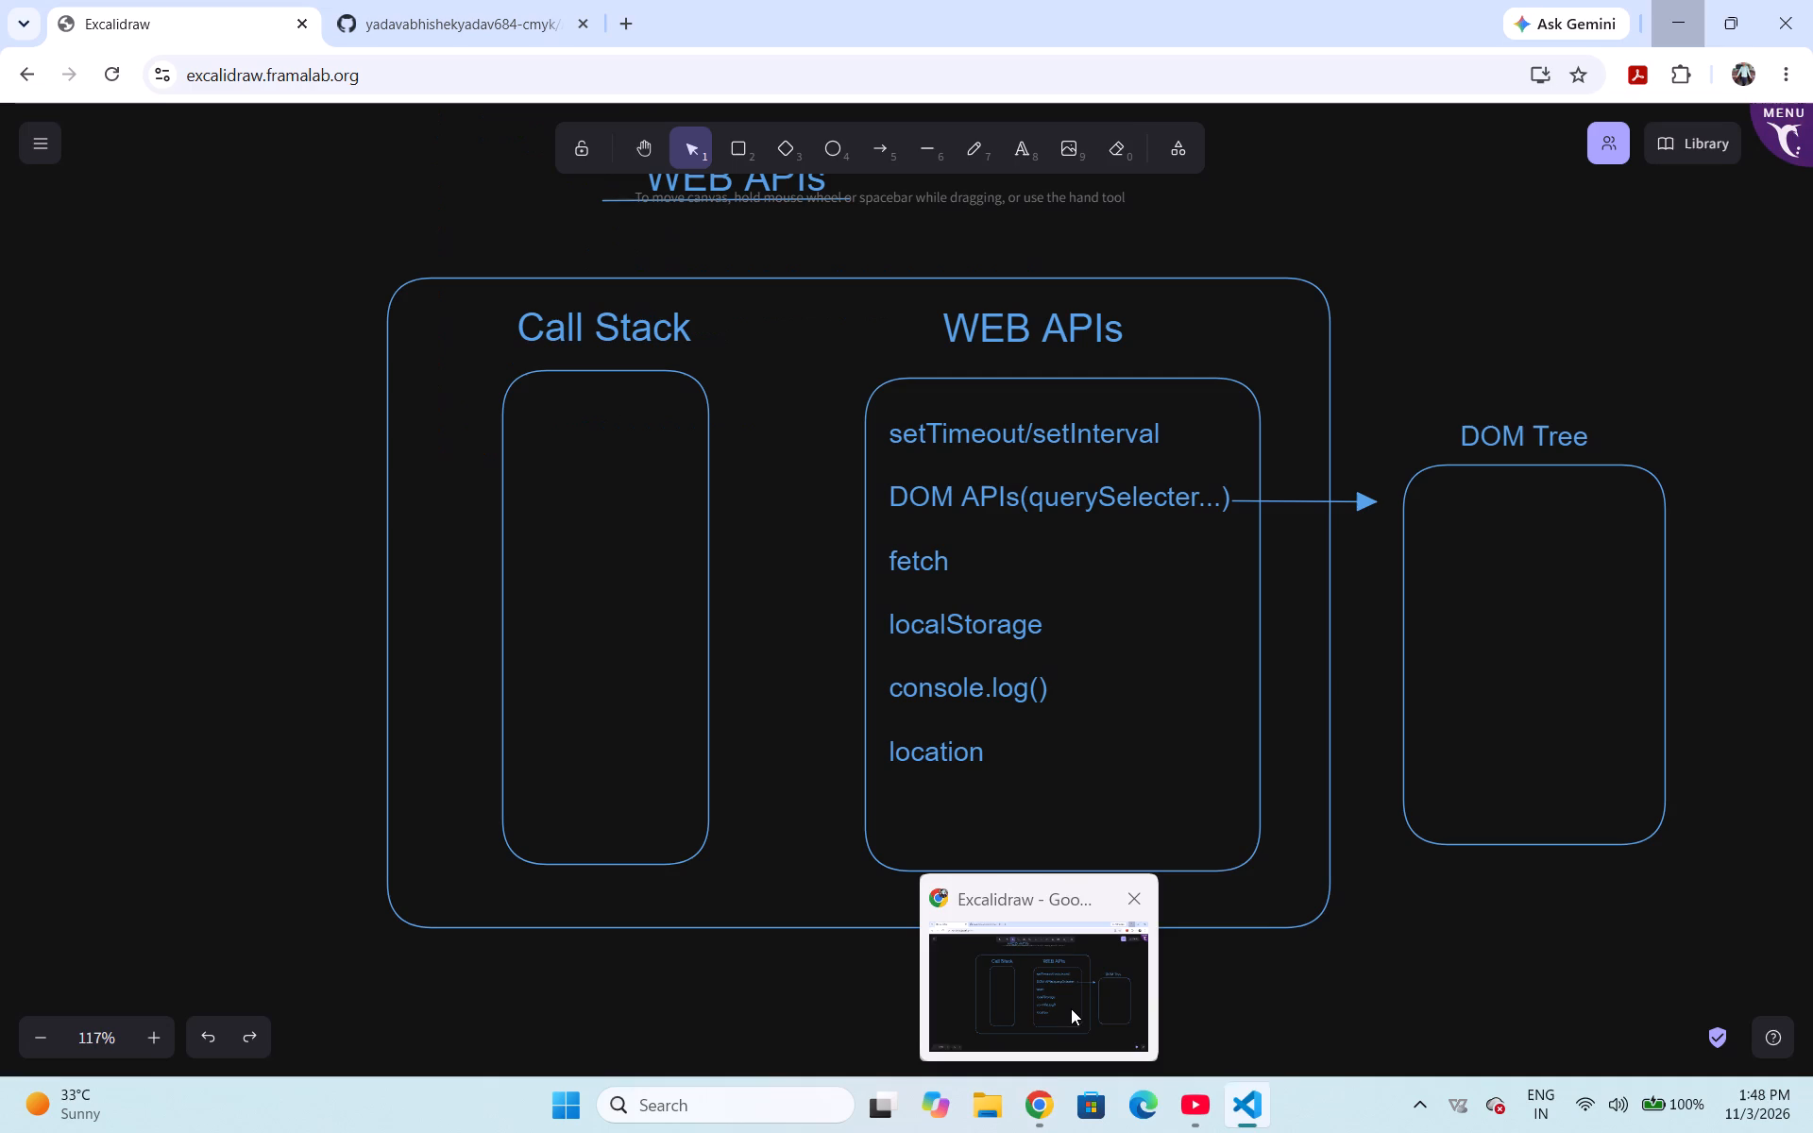
# Return to the Excalidraw drawing and add the text "document" near the top of the DOM Tree box, with "html" below it.
pyautogui.click(1071, 1008)
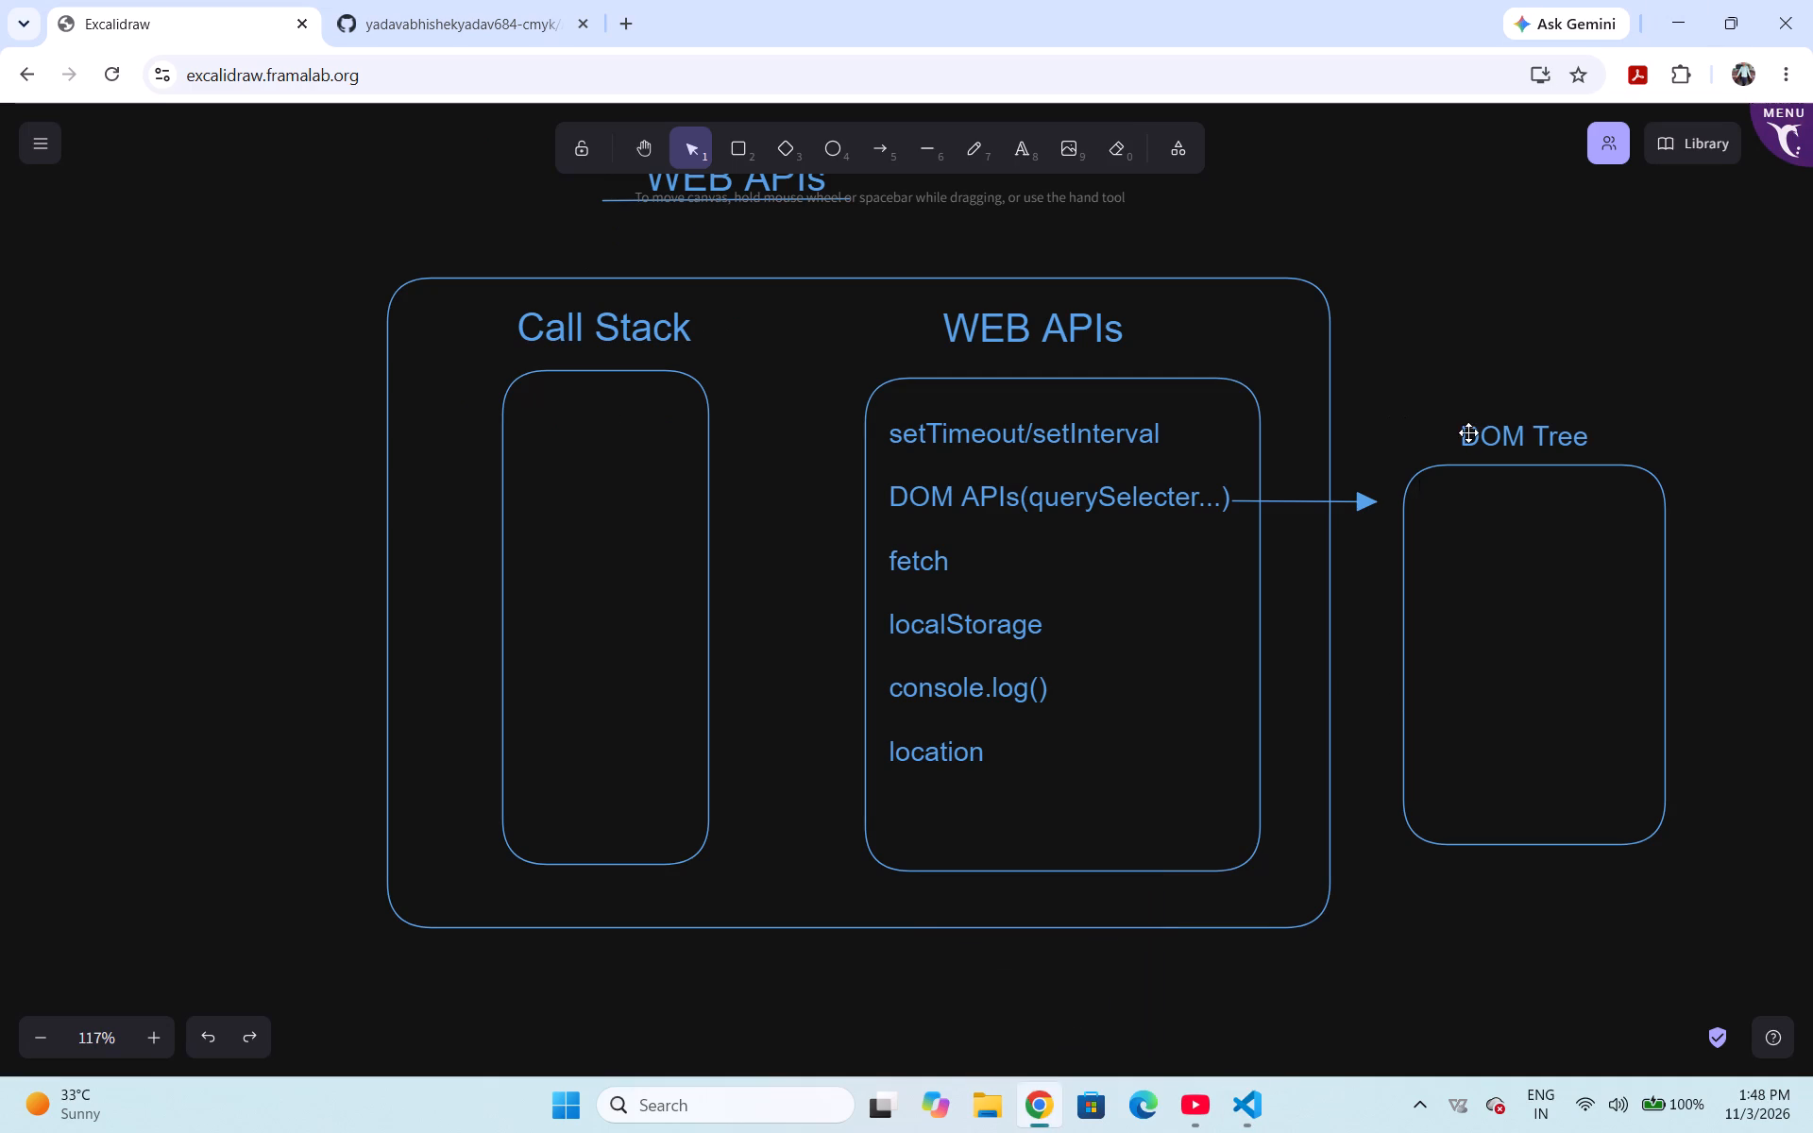
pyautogui.click(1022, 144)
pyautogui.click(1470, 484)
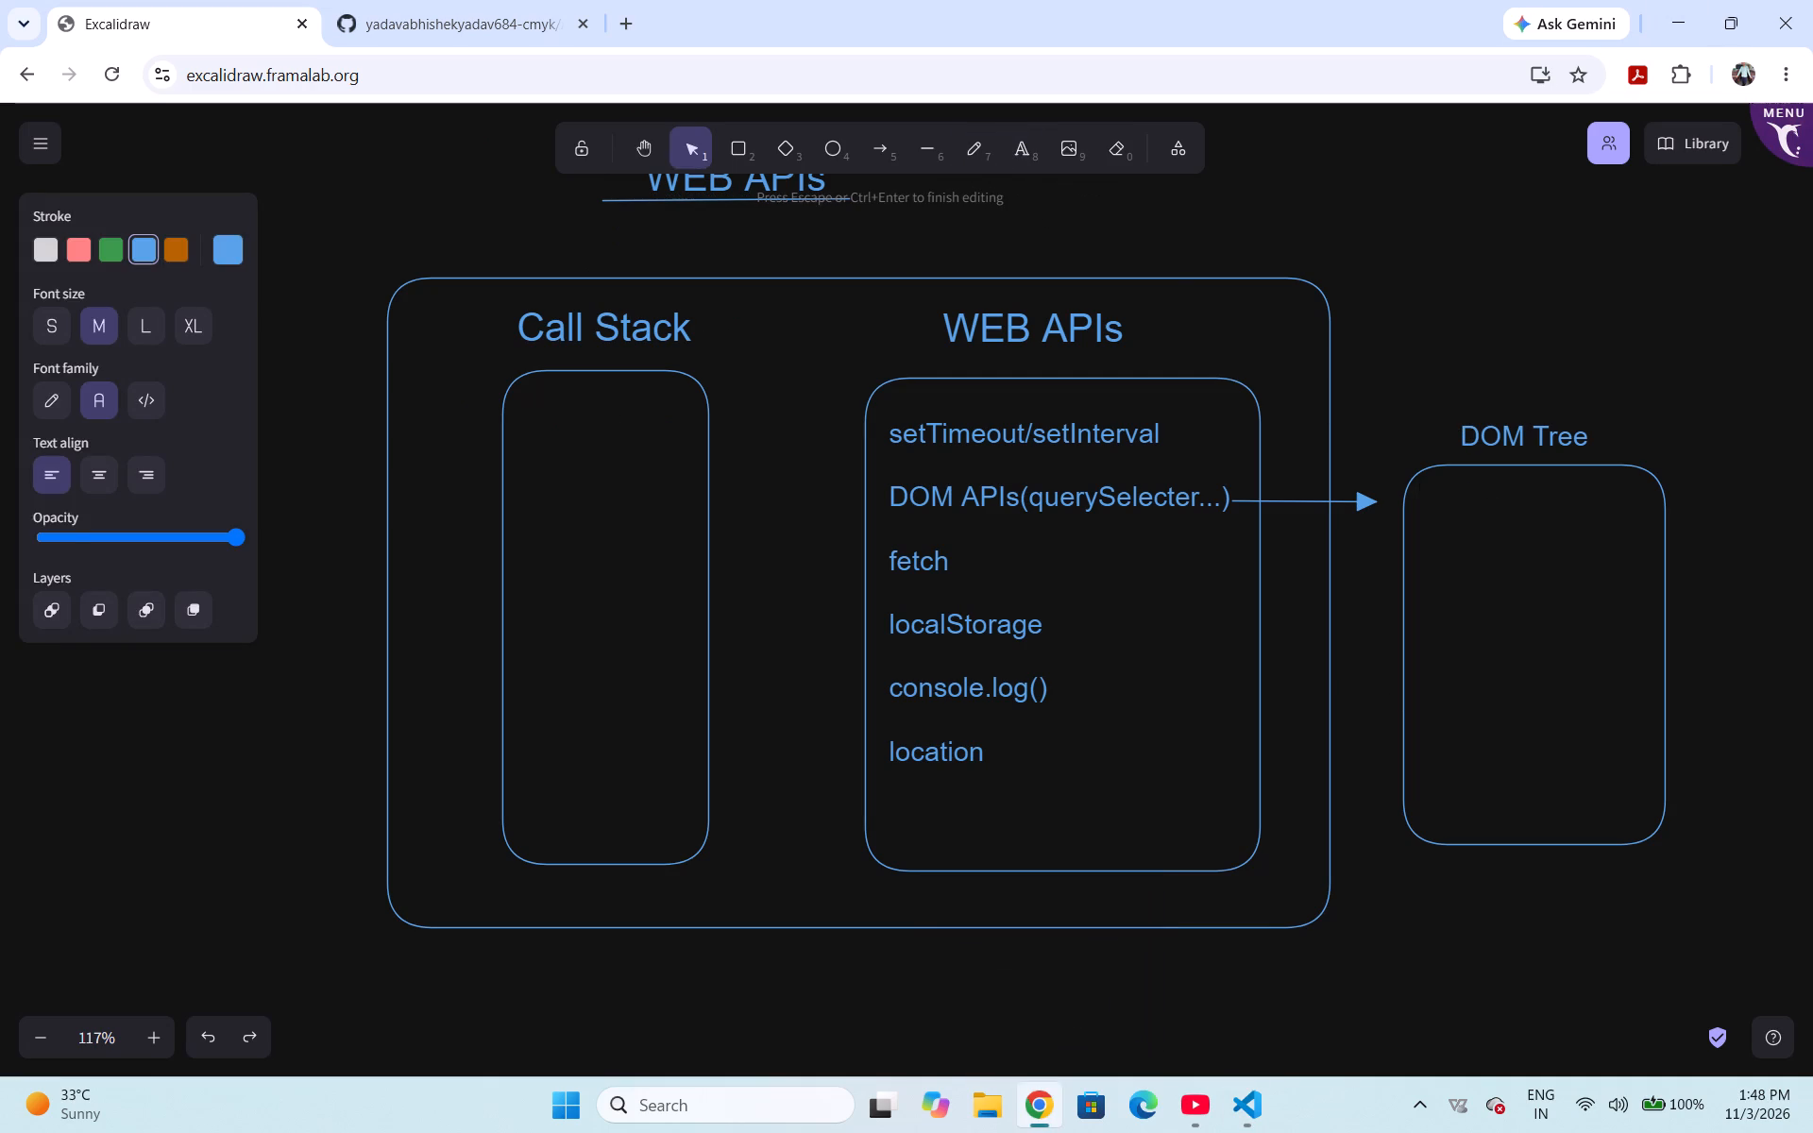
pyautogui.write('document')
pyautogui.click(1017, 146)
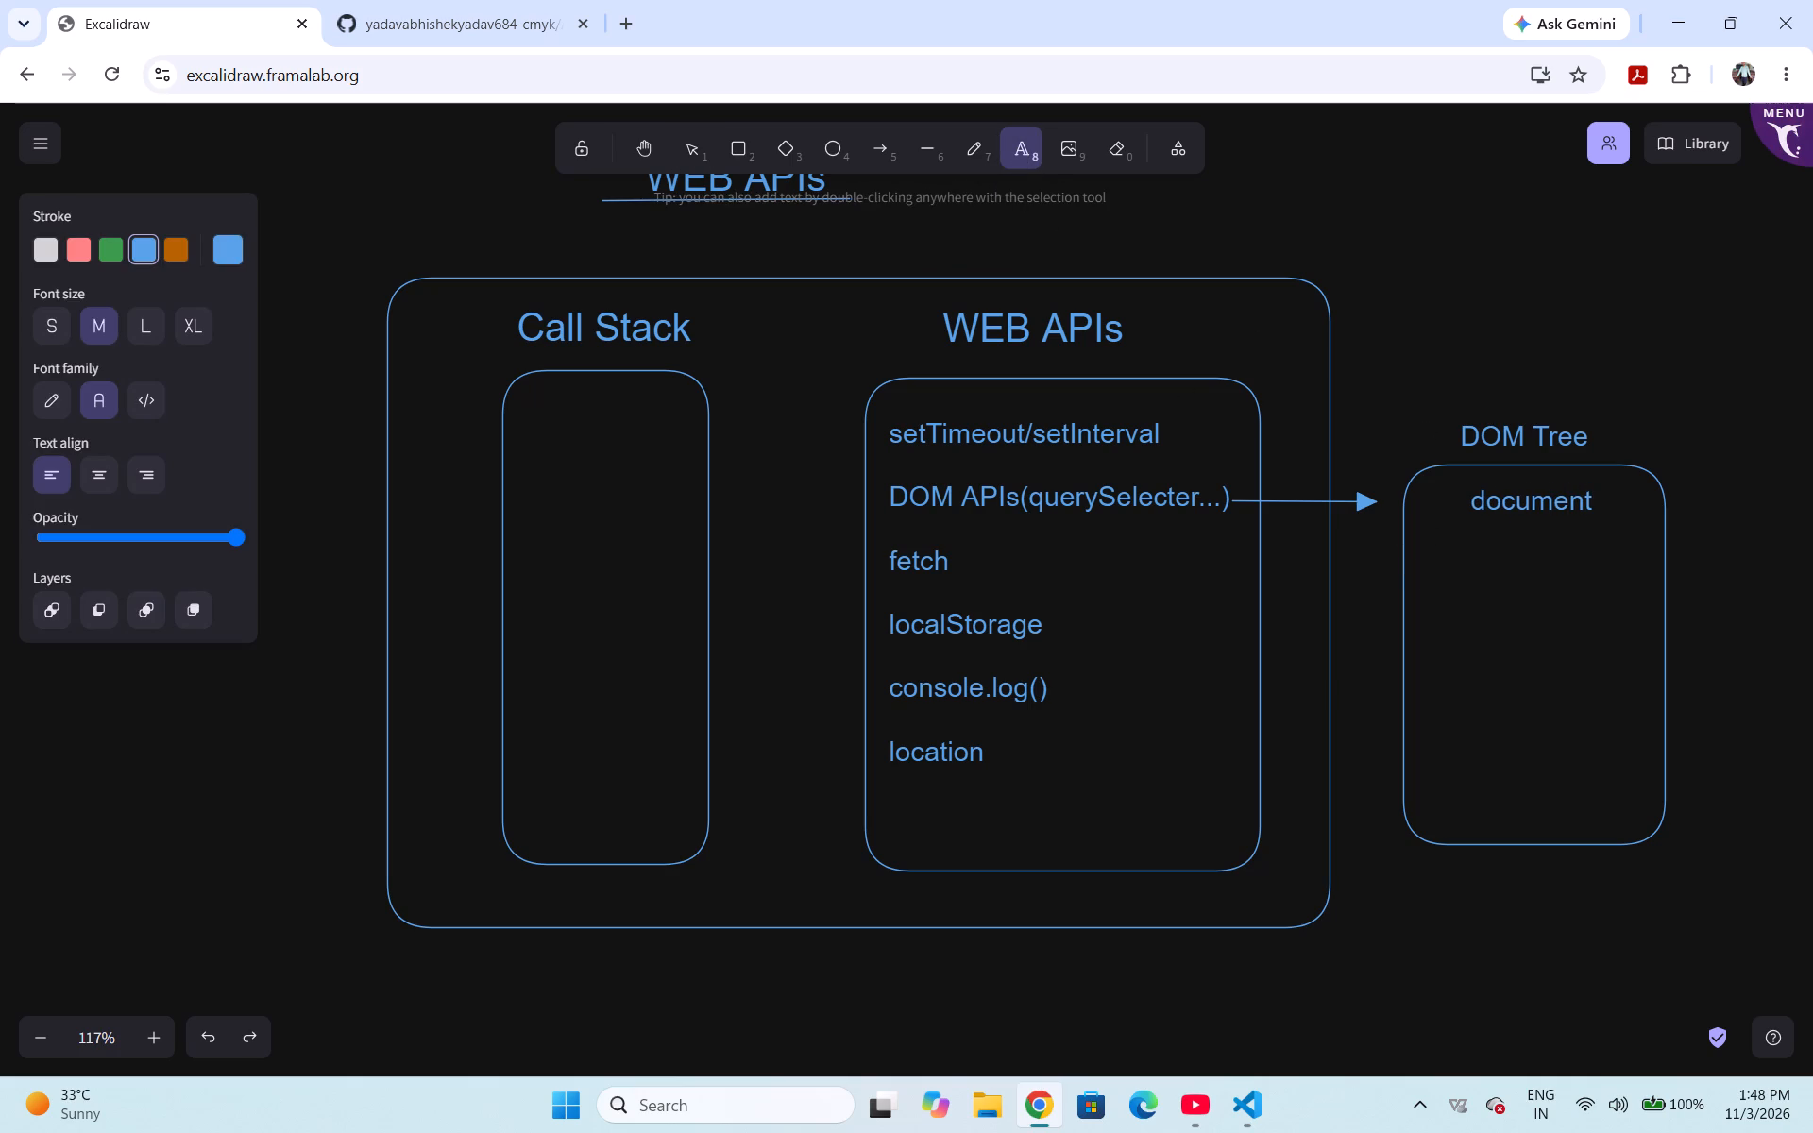
pyautogui.click(1494, 573)
pyautogui.write('html')
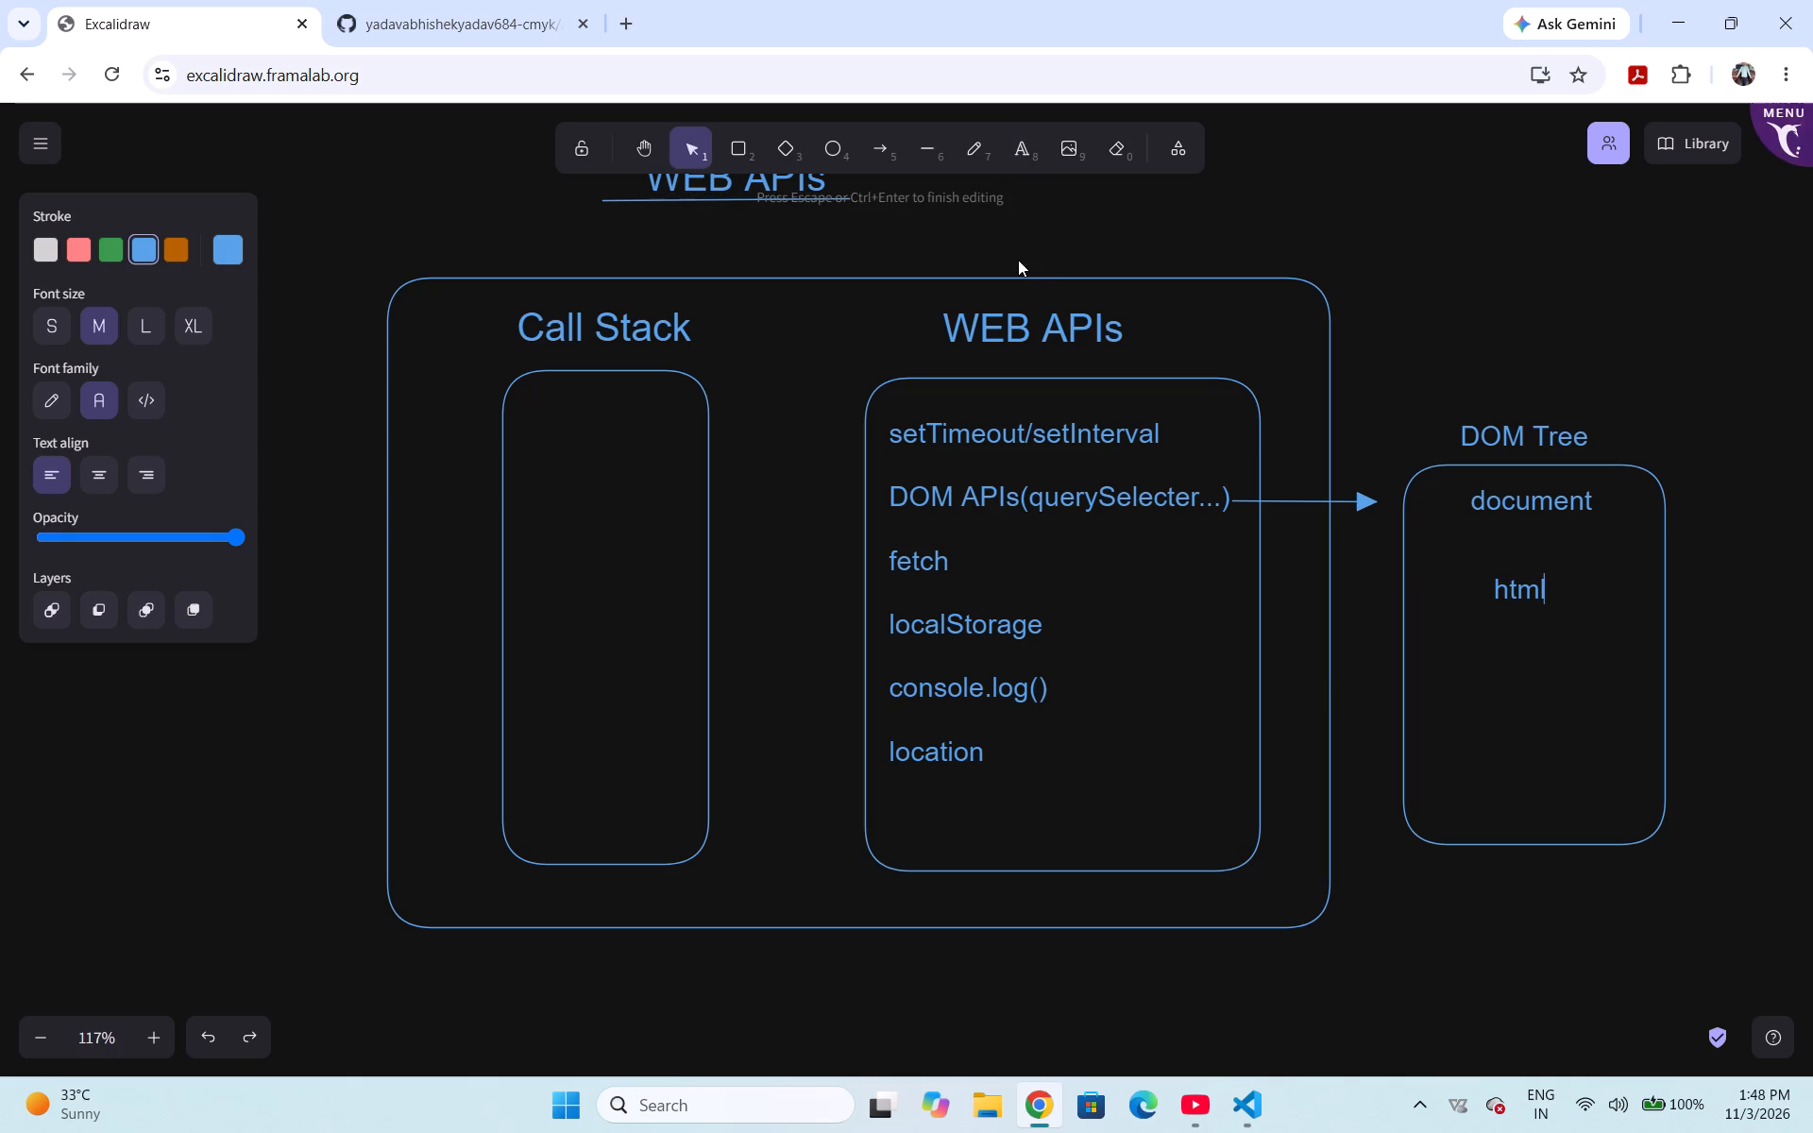
# Add one text line below "html" reading "head" and "body", separated by nine spaces so they spread across the DOM Tree box.
pyautogui.click(1020, 144)
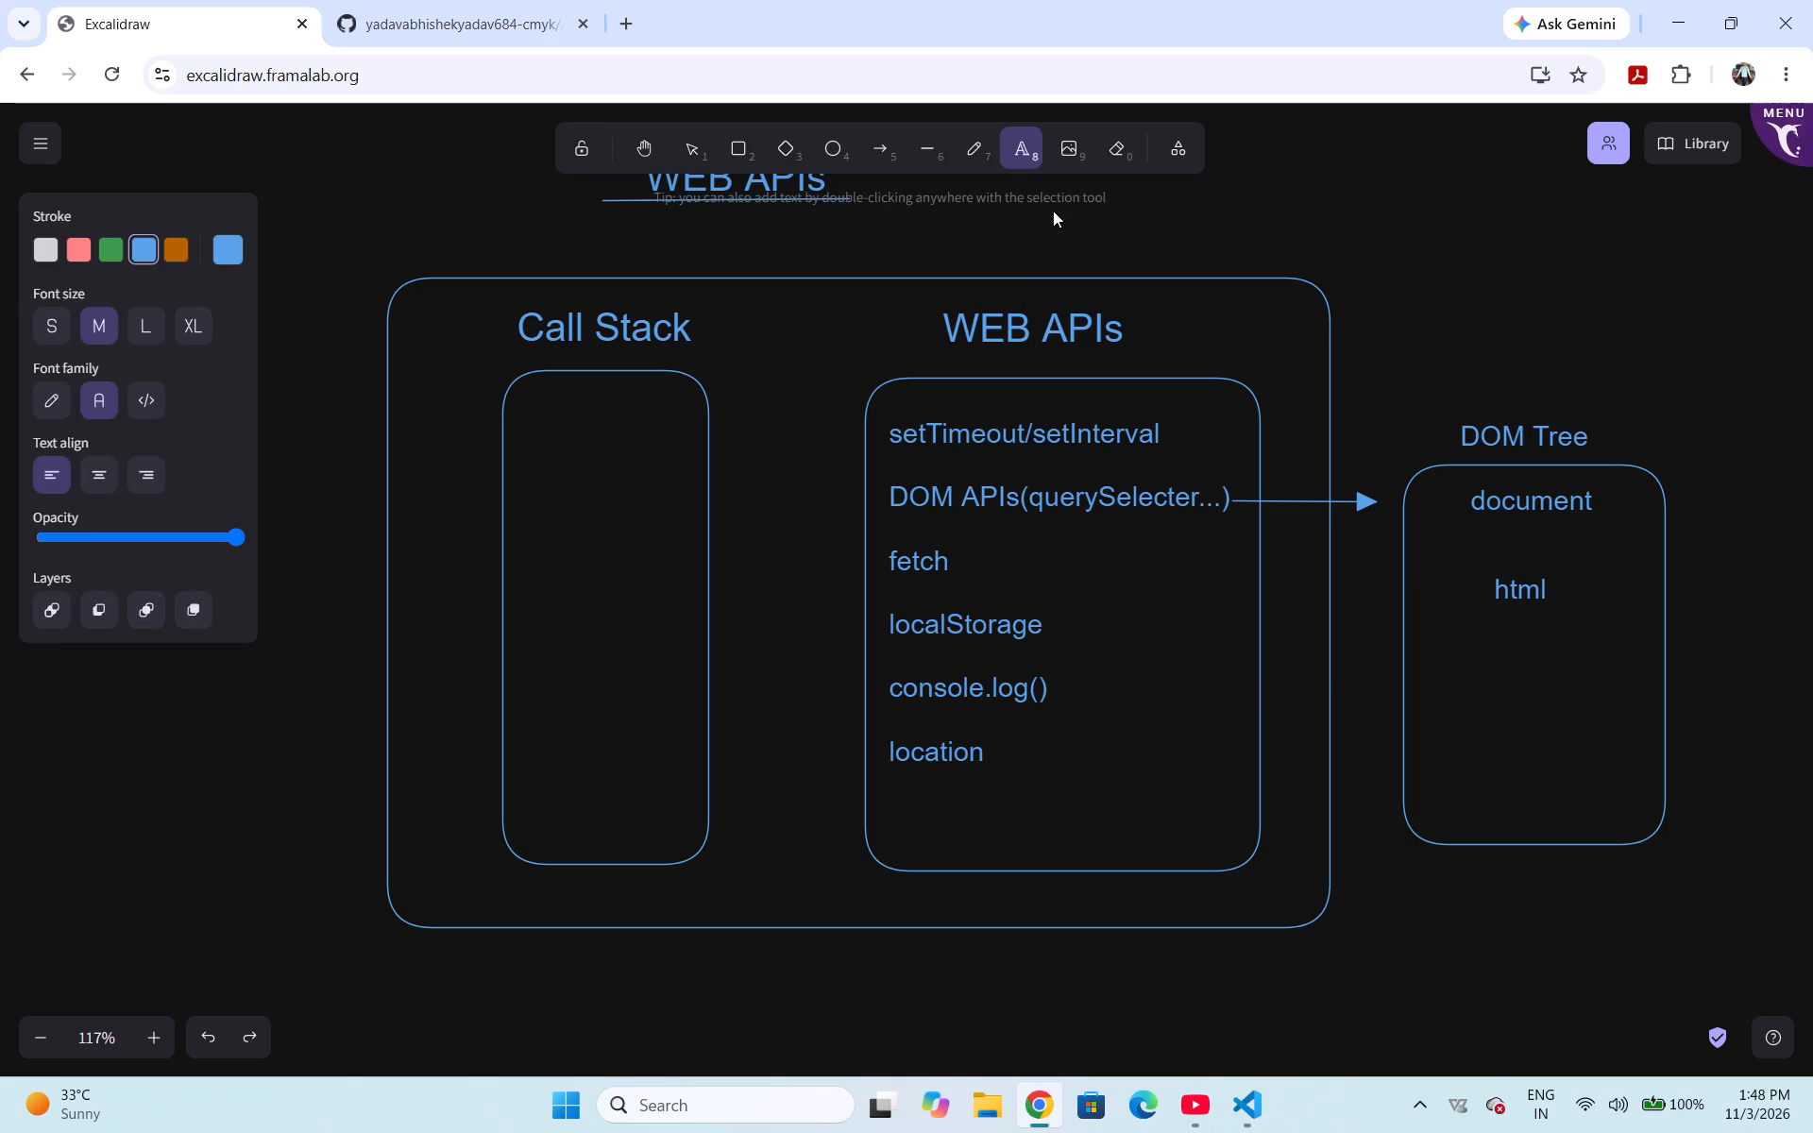
pyautogui.click(1439, 648)
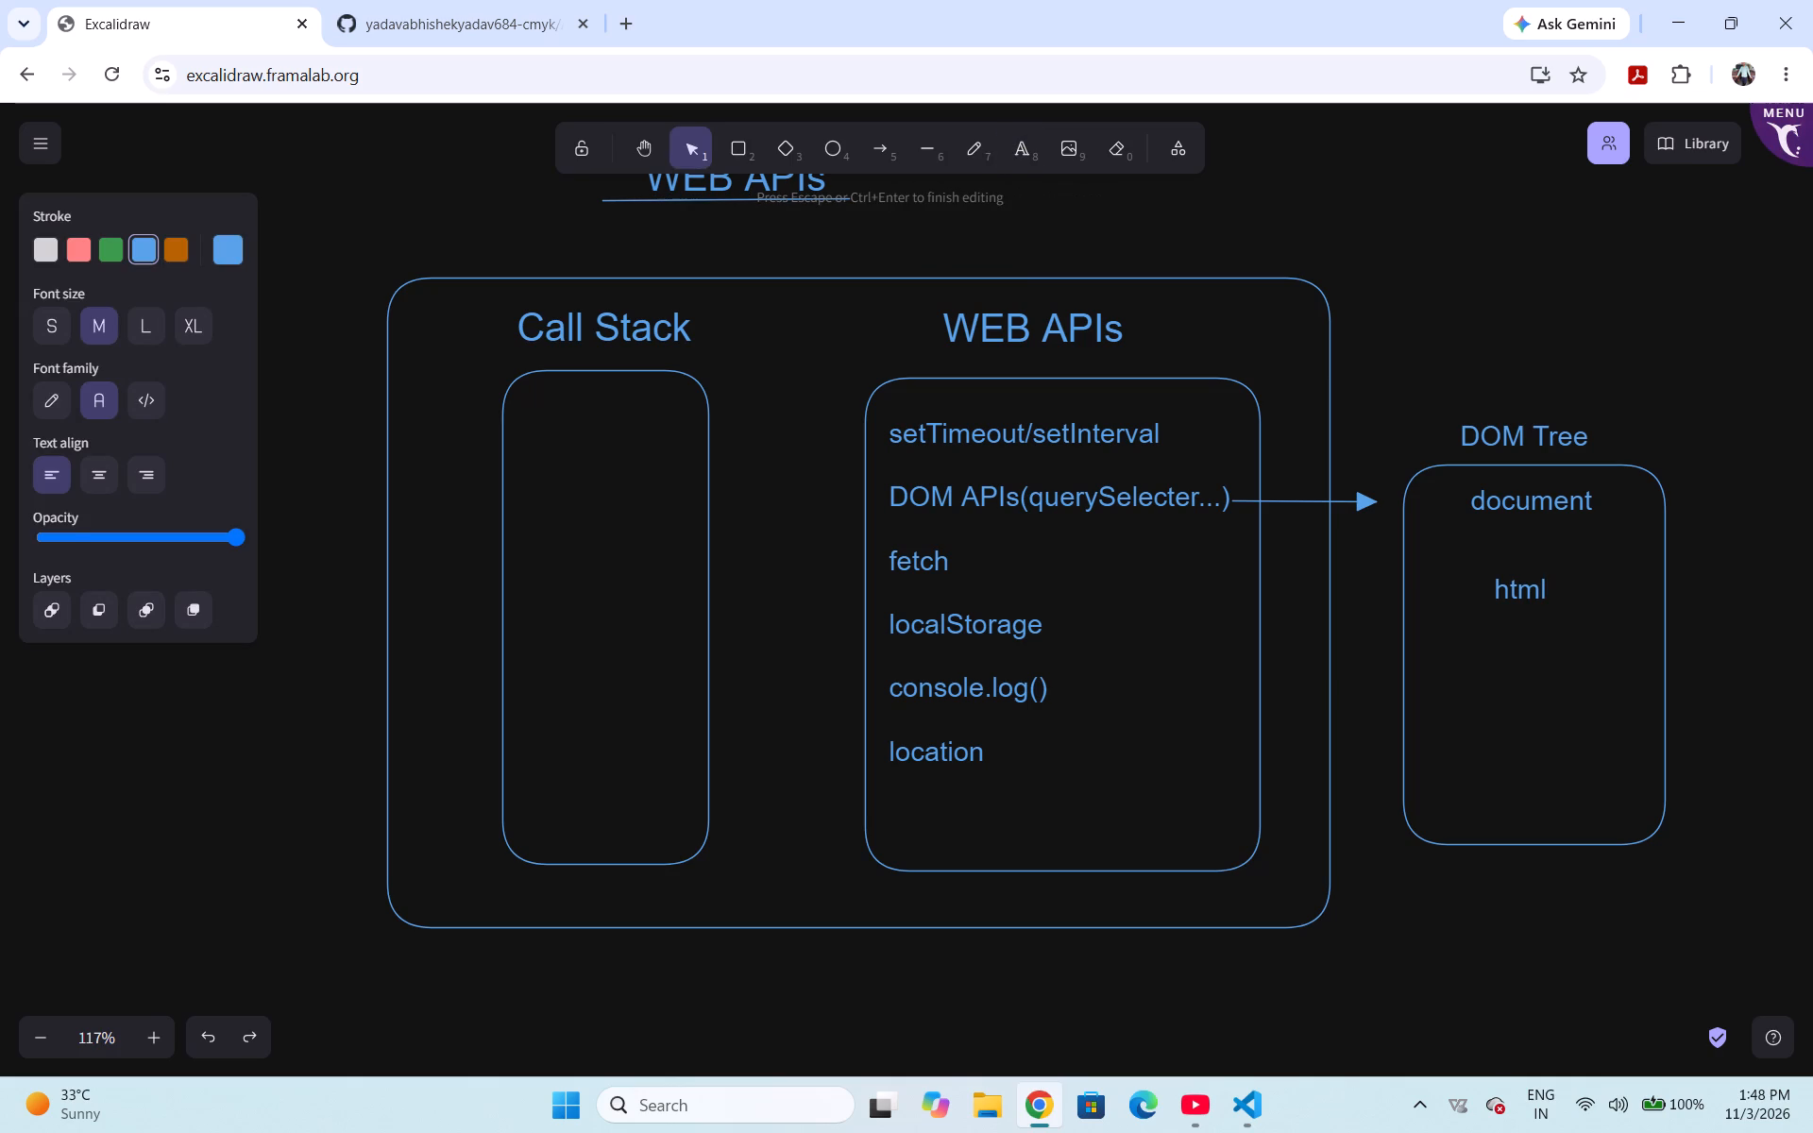
pyautogui.write('hear')
pyautogui.press('BackSpace')
pyautogui.press('d')
pyautogui.press('space')
pyautogui.press('space')
pyautogui.press('space')
pyautogui.press('space')
pyautogui.press('space')
pyautogui.press('space')
pyautogui.press('space')
pyautogui.press('space')
pyautogui.press('space')
pyautogui.write('body')
# Draw a wide ellipse around the "document" text in the DOM Tree box and deselect it.
pyautogui.click(817, 148)
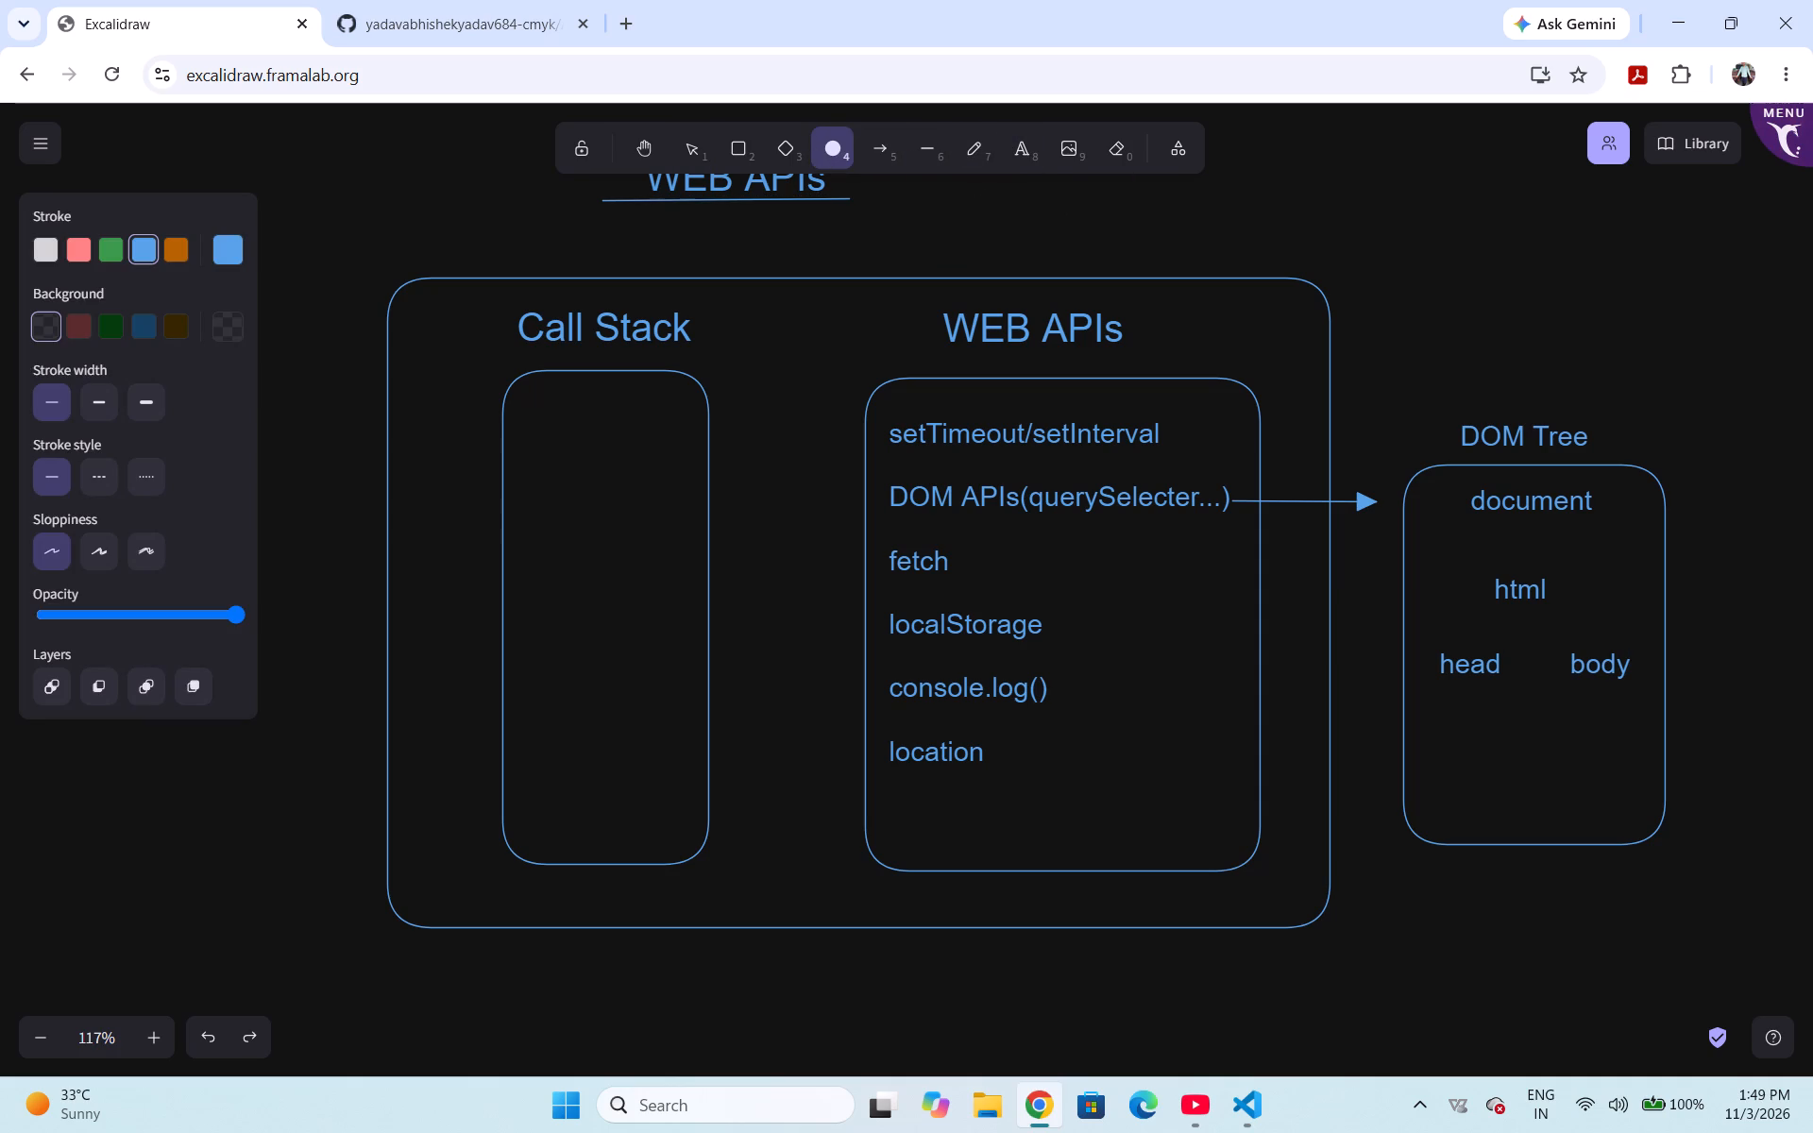
pyautogui.moveTo(1450, 477); pyautogui.dragTo(1613, 533)
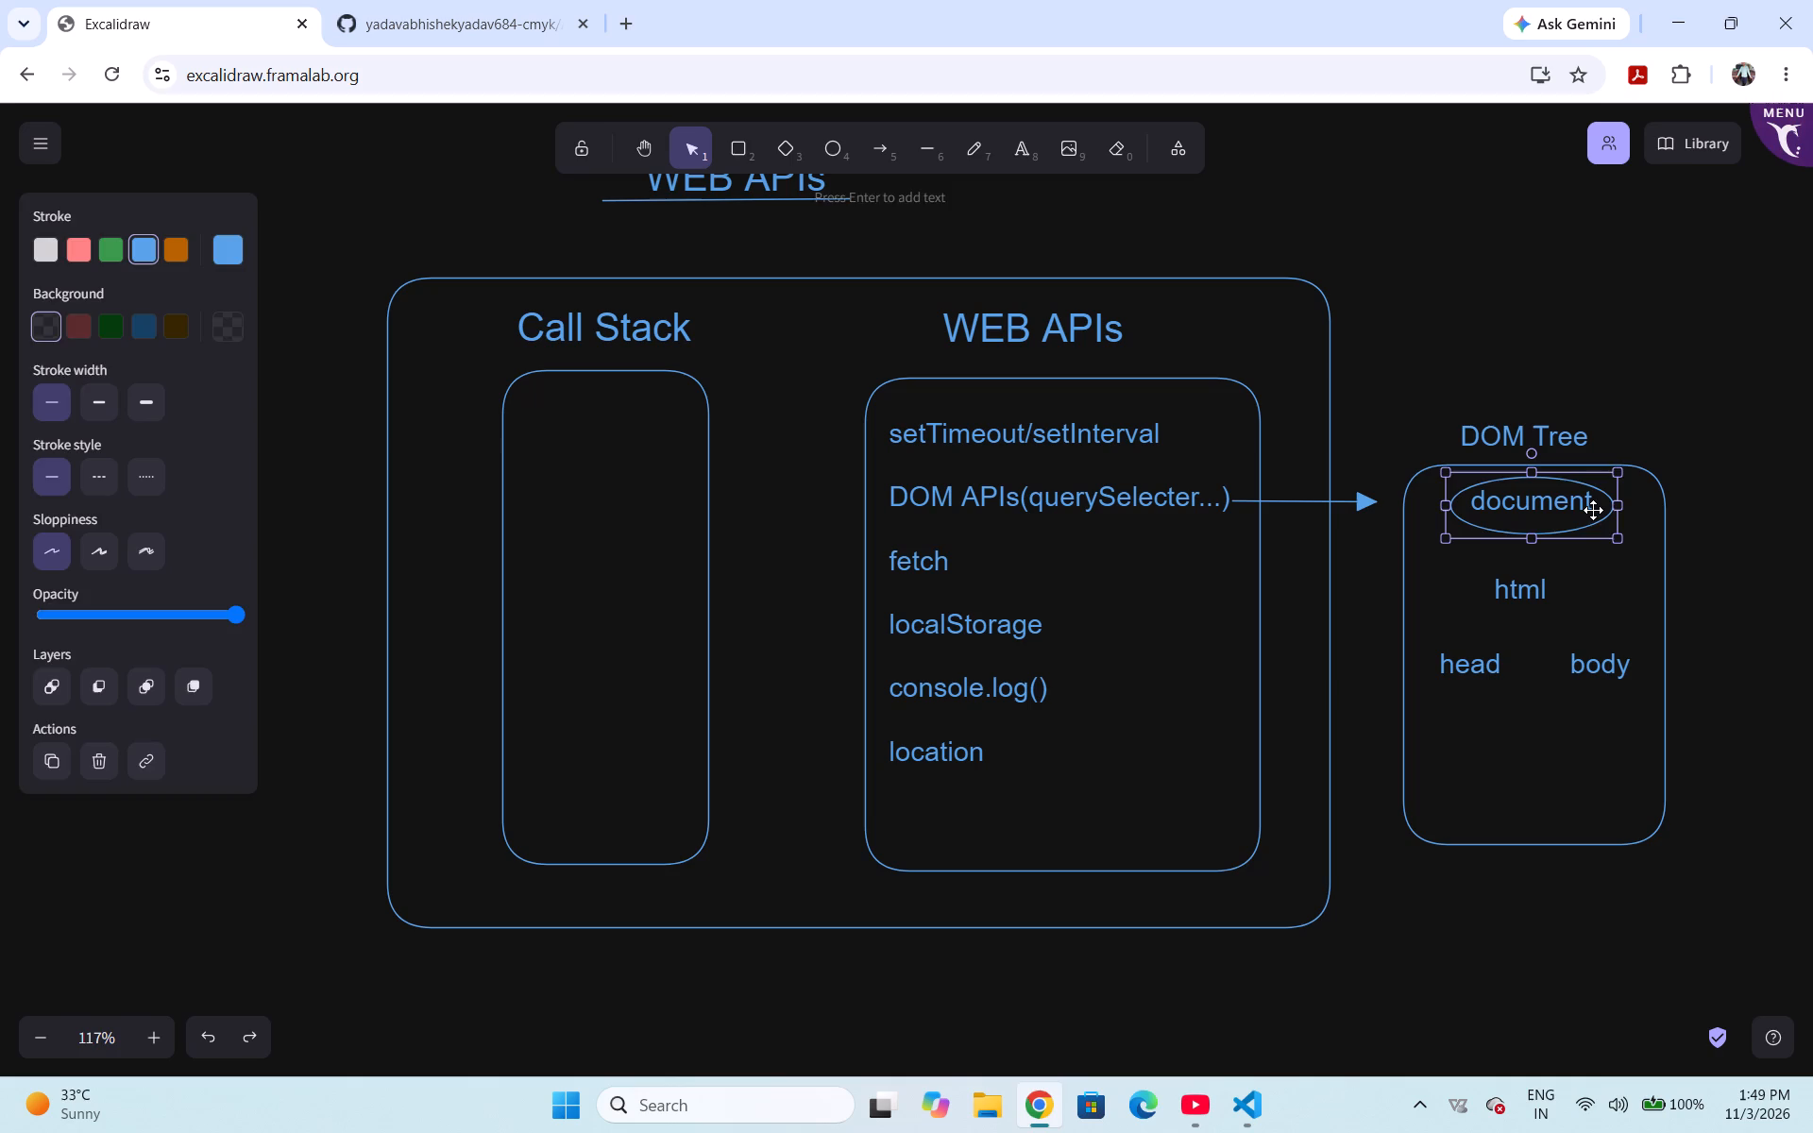
pyautogui.click(1593, 510)
pyautogui.doubleClick(1581, 533)
pyautogui.click(1322, 374)
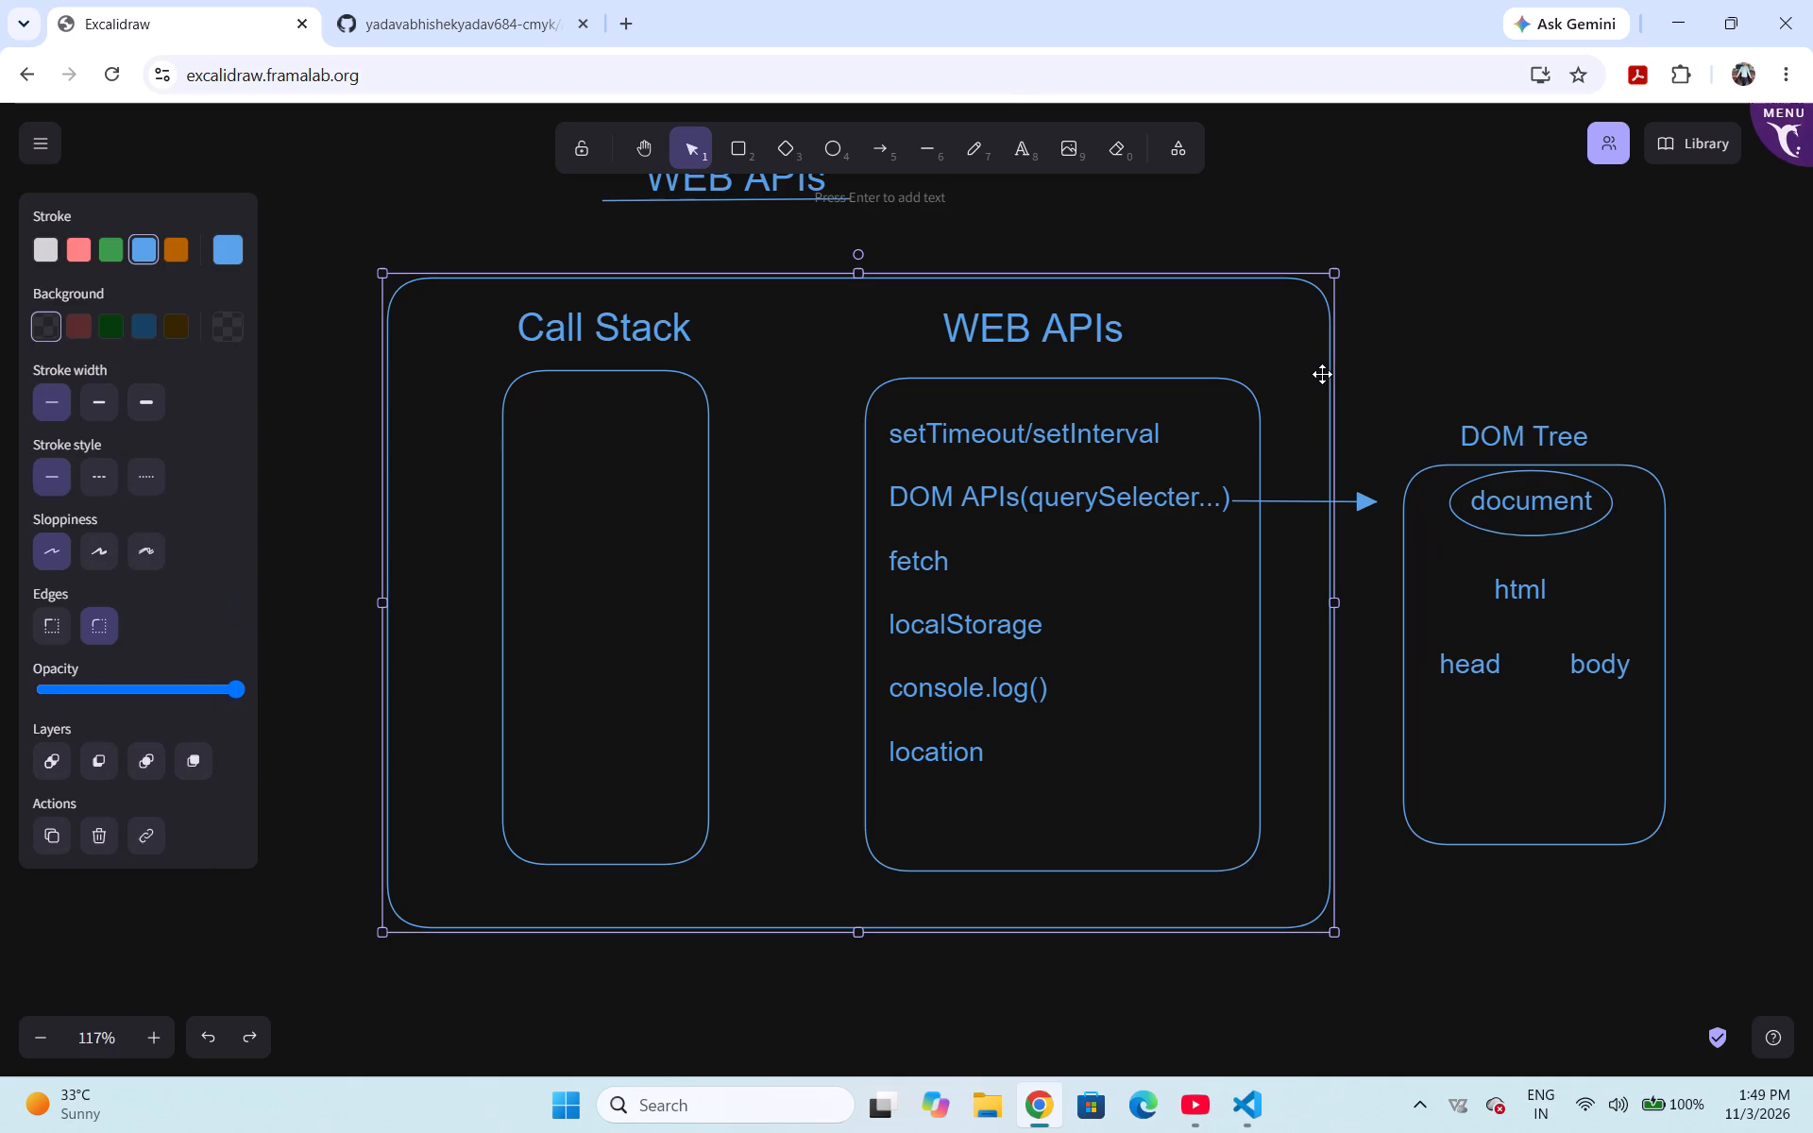
# Draw a smaller ellipse around the "html" text in the DOM Tree box.
pyautogui.click(1025, 149)
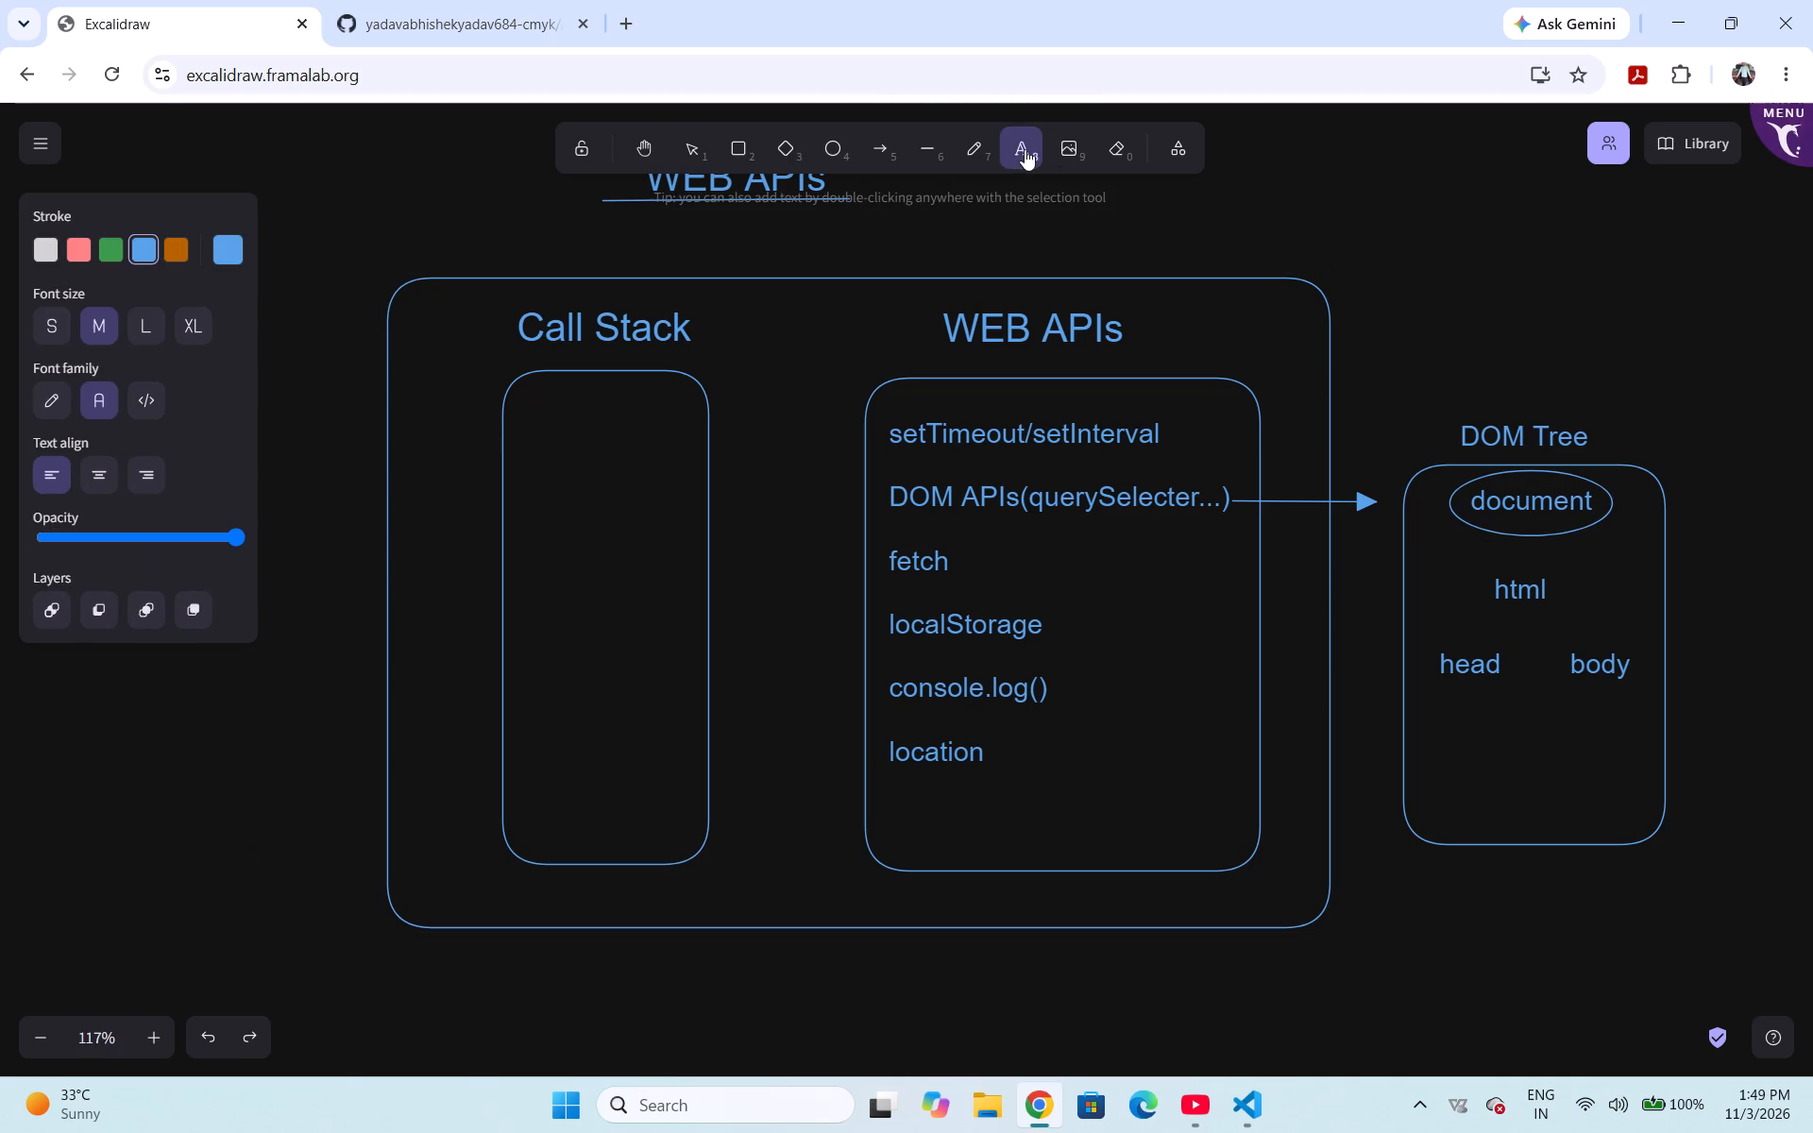
pyautogui.click(832, 152)
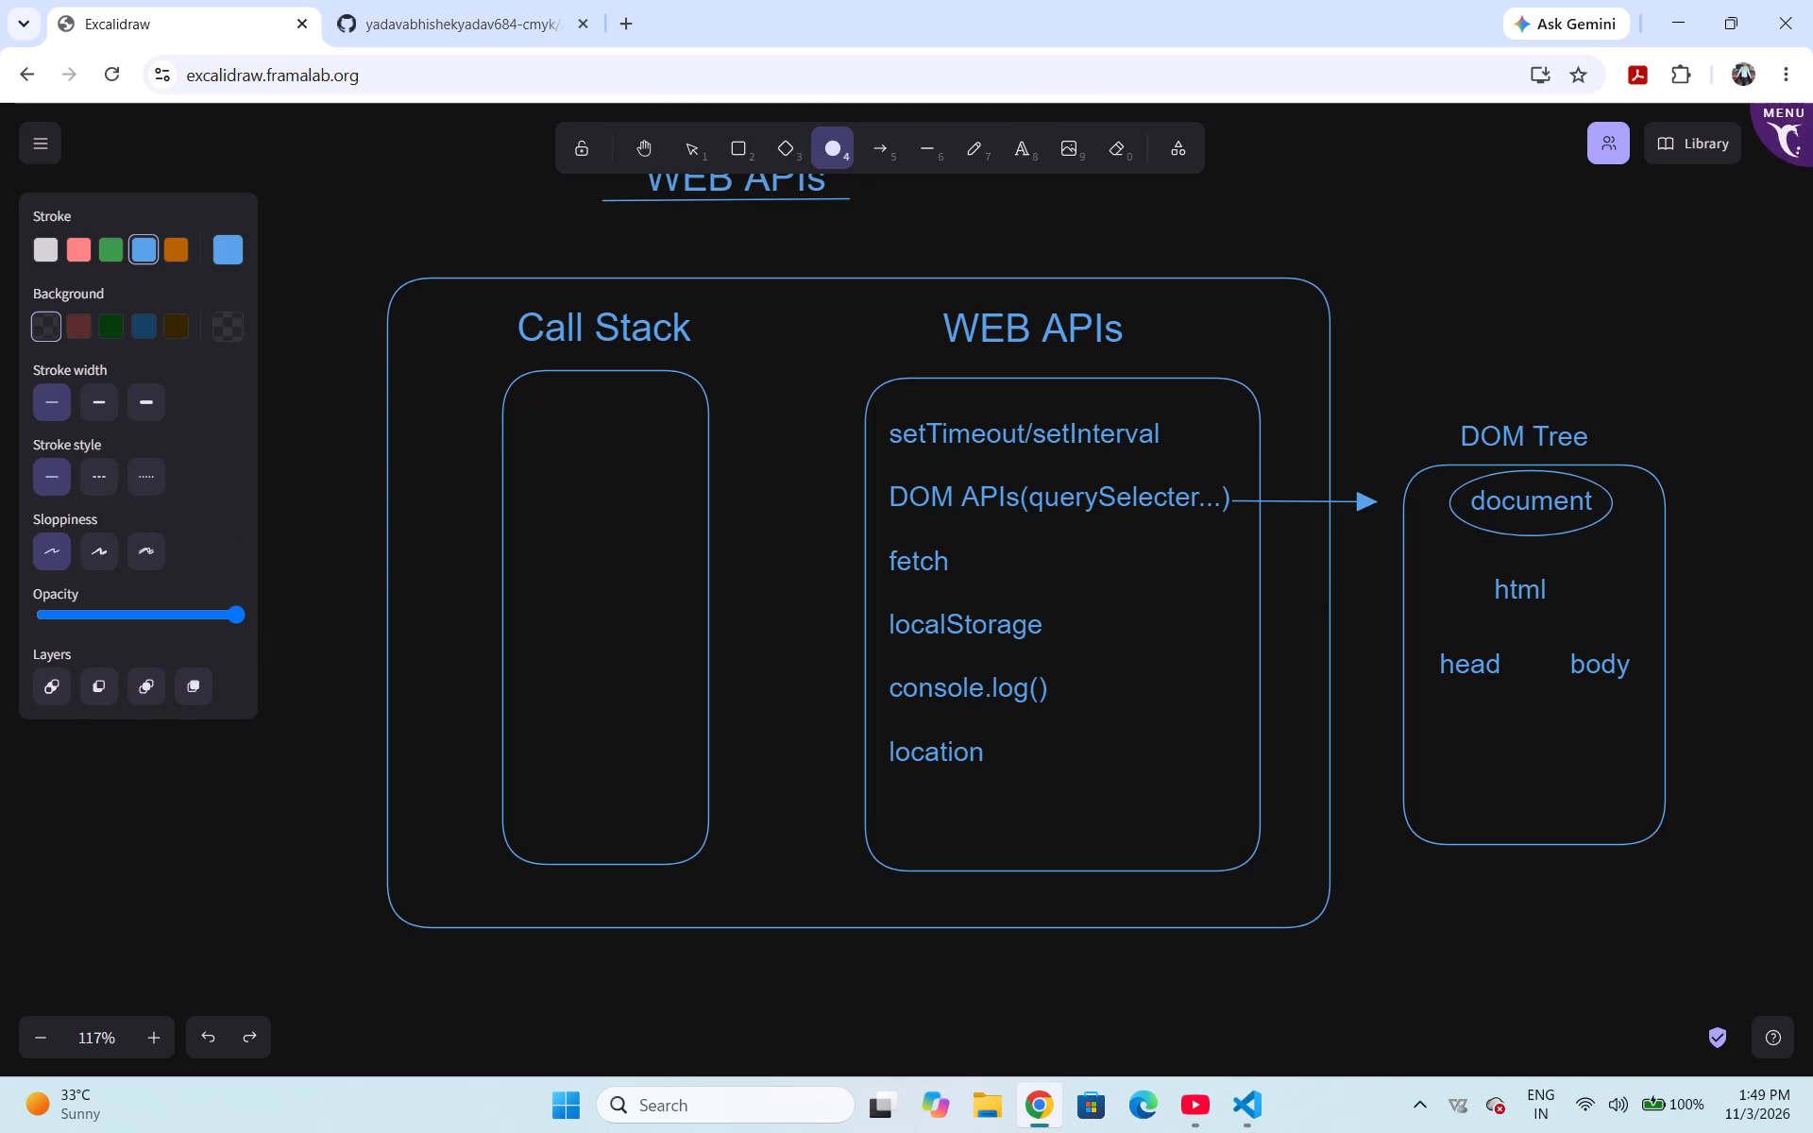
pyautogui.moveTo(1471, 556); pyautogui.dragTo(1533, 603)
pyautogui.moveTo(1533, 603); pyautogui.dragTo(1571, 616)
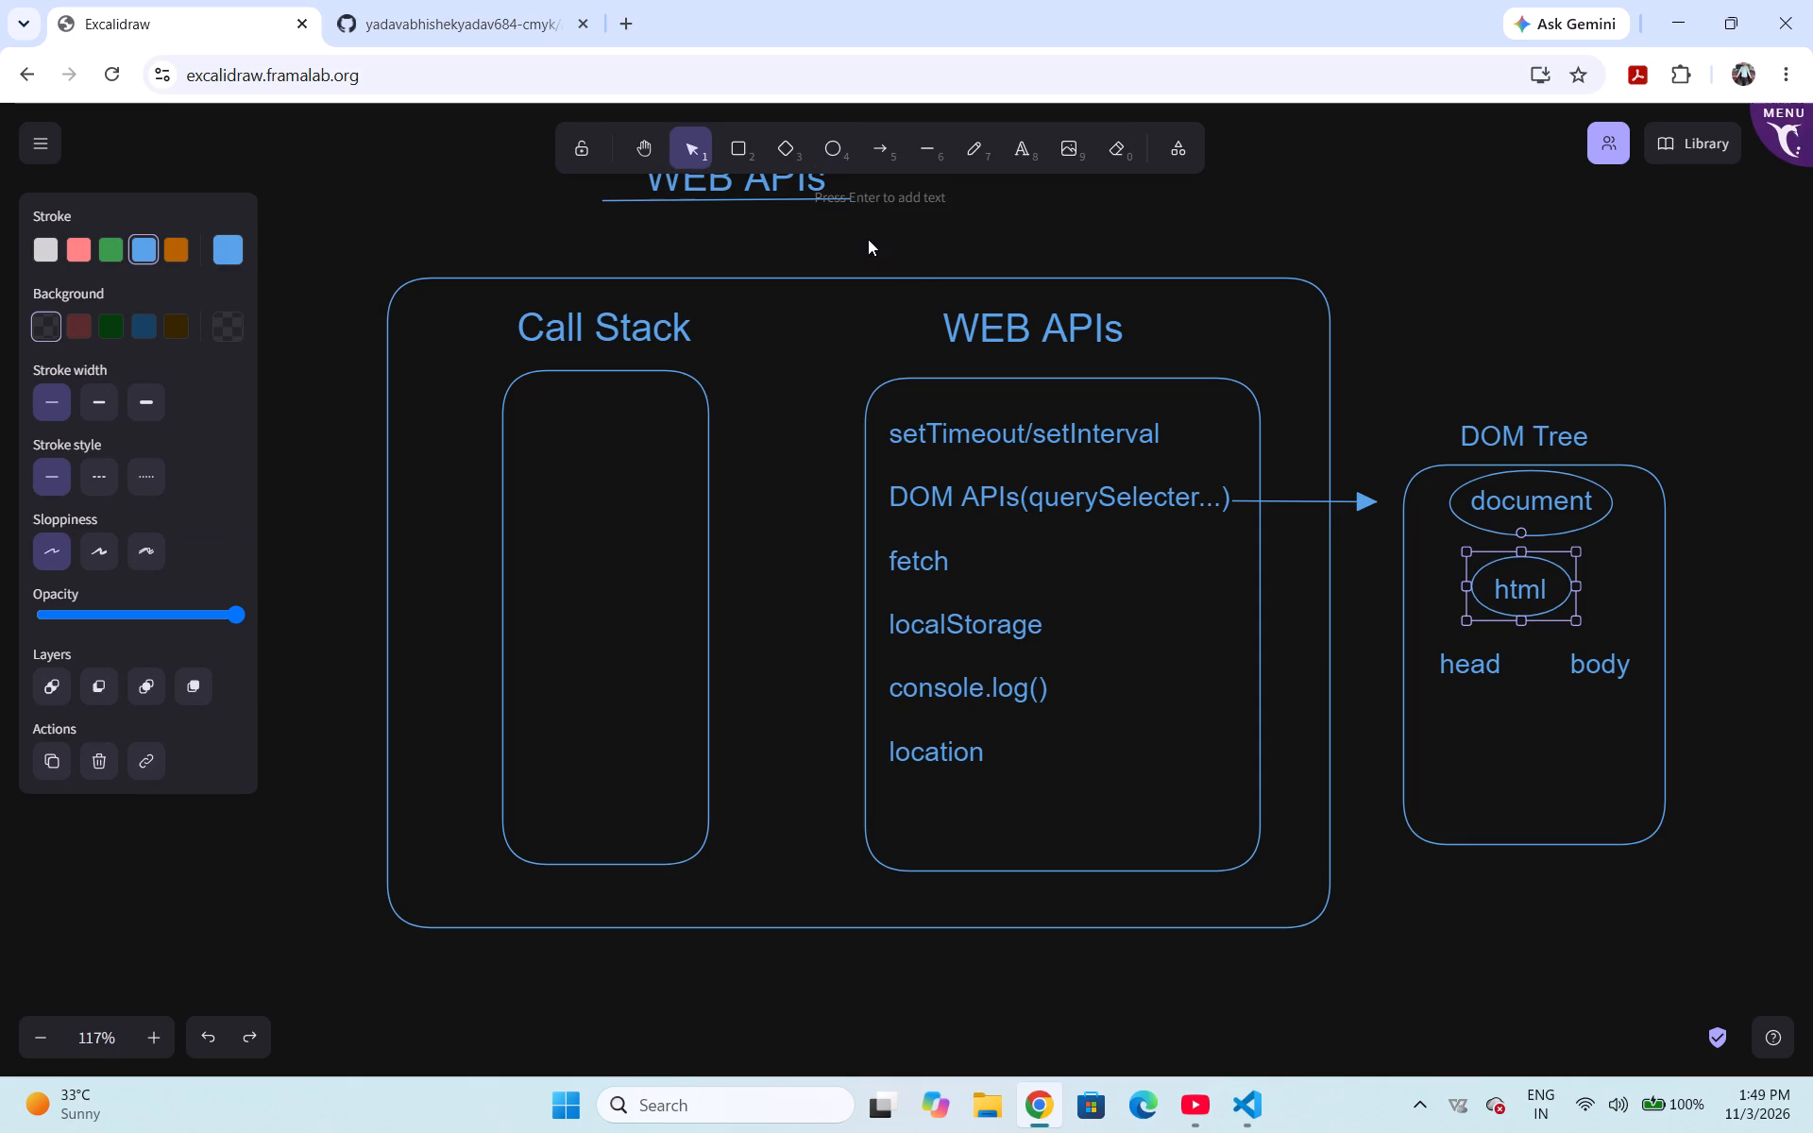
# Draw a small ellipse around the "head" text in the DOM Tree box.
pyautogui.click(826, 148)
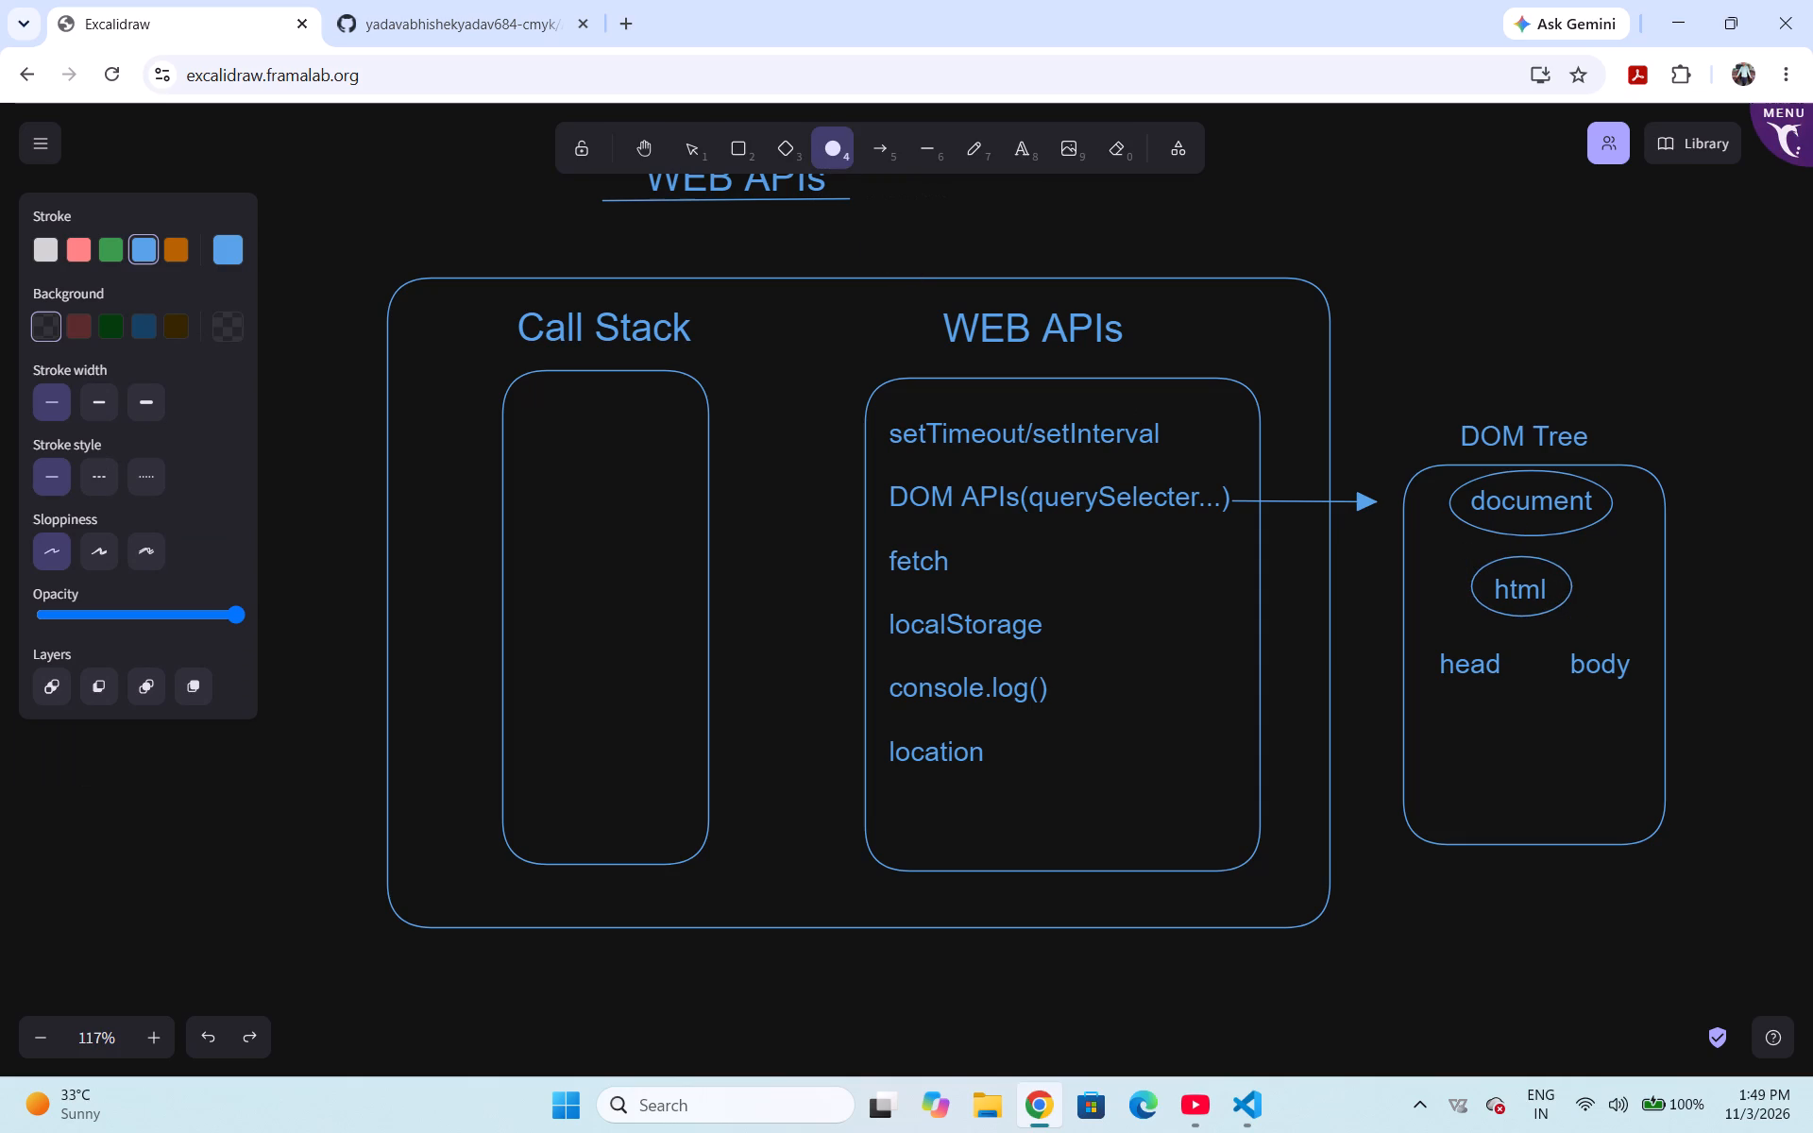
pyautogui.moveTo(1426, 645); pyautogui.dragTo(1515, 695)
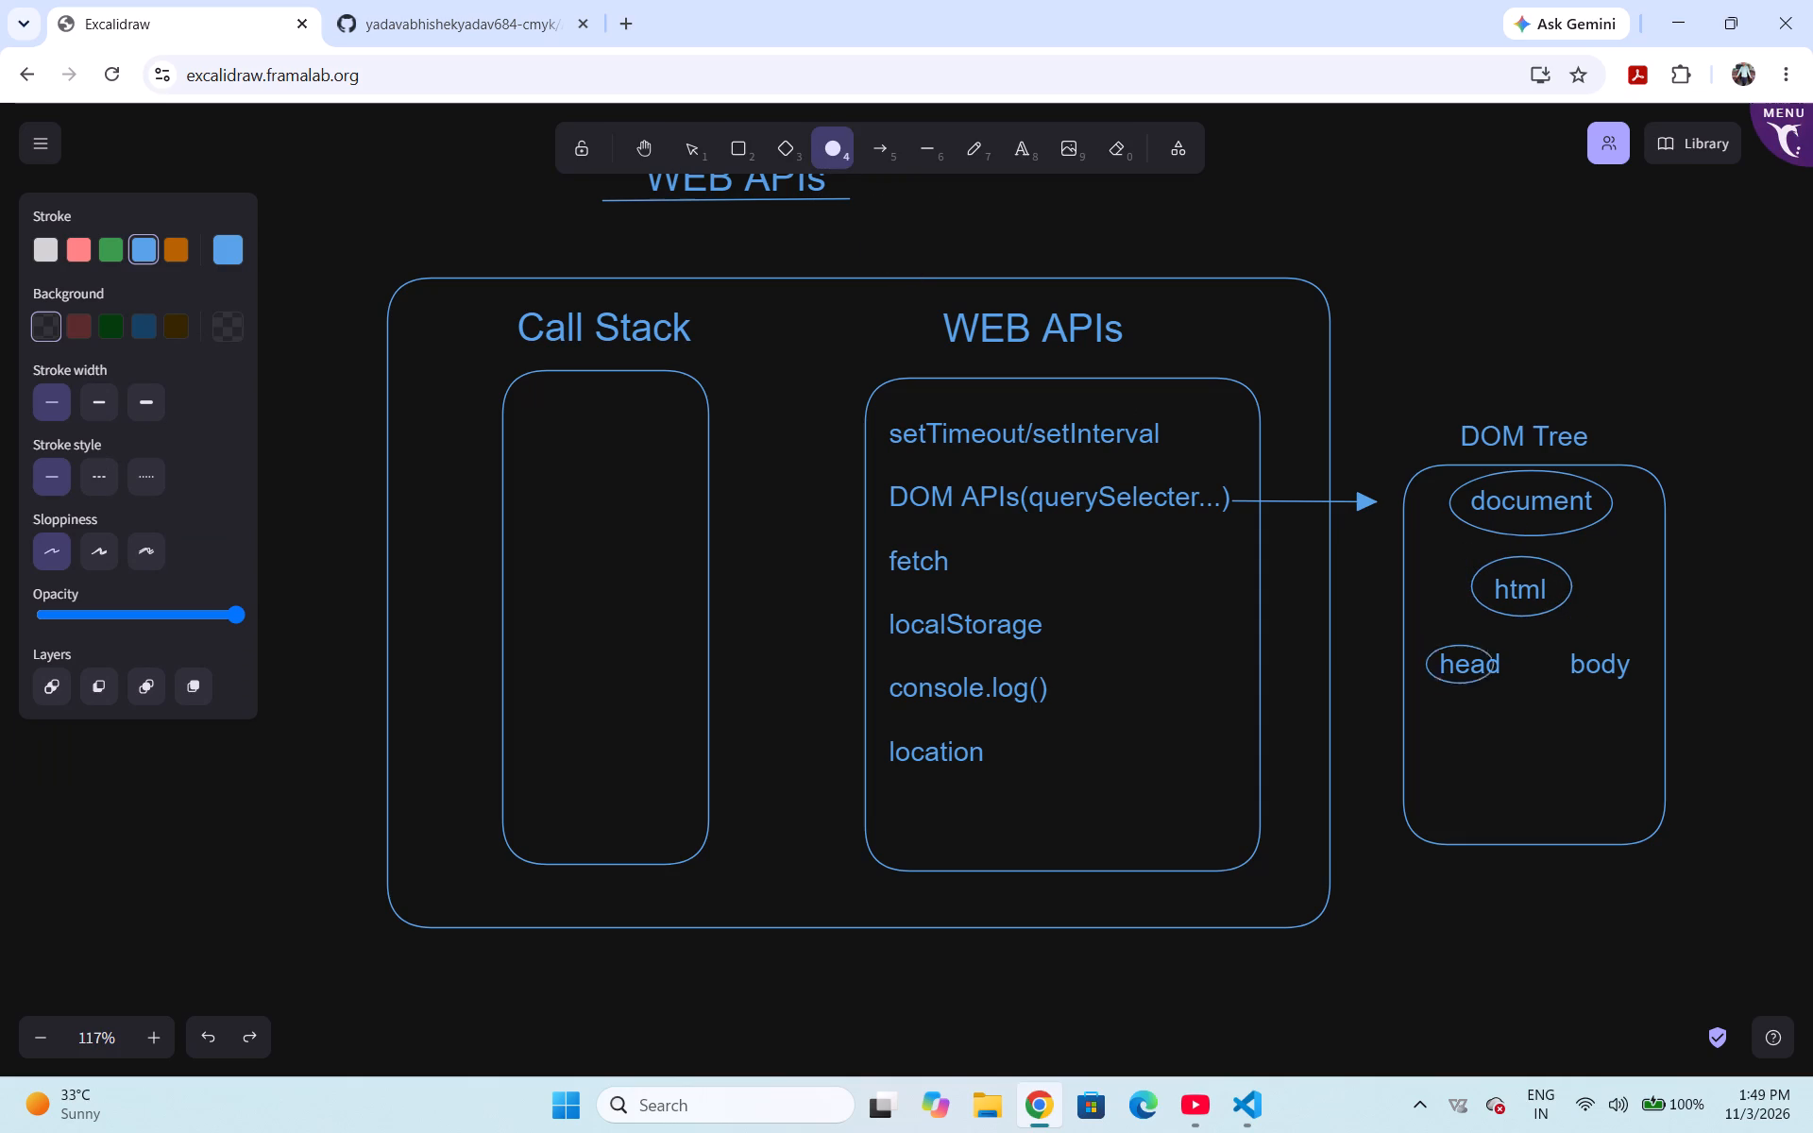
# Adjust the ellipse around the "head" text so it encloses the whole word, and deselect it.
pyautogui.moveTo(1515, 695); pyautogui.dragTo(1516, 698)
pyautogui.click(1504, 695)
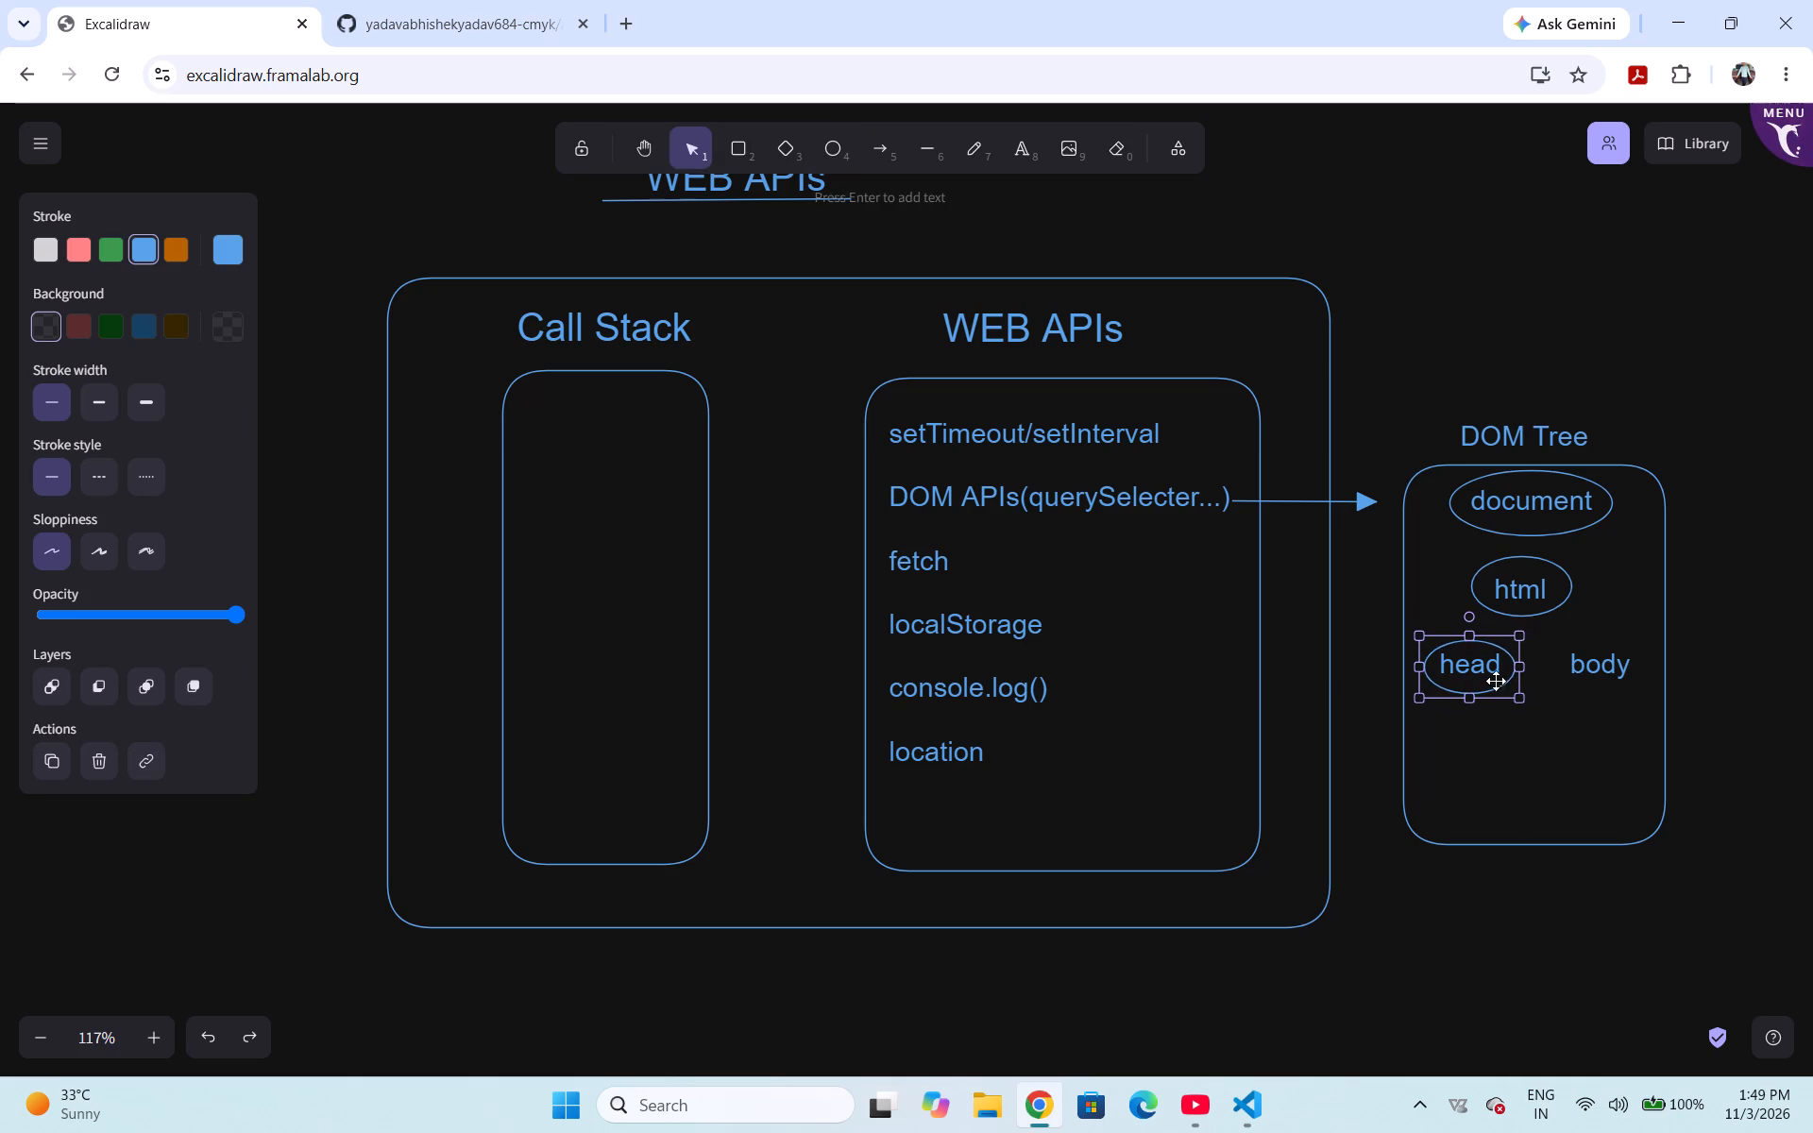
pyautogui.click(1403, 386)
# Draw an ellipse around the "body" text in the DOM Tree box and shift it to surround the word.
pyautogui.click(847, 138)
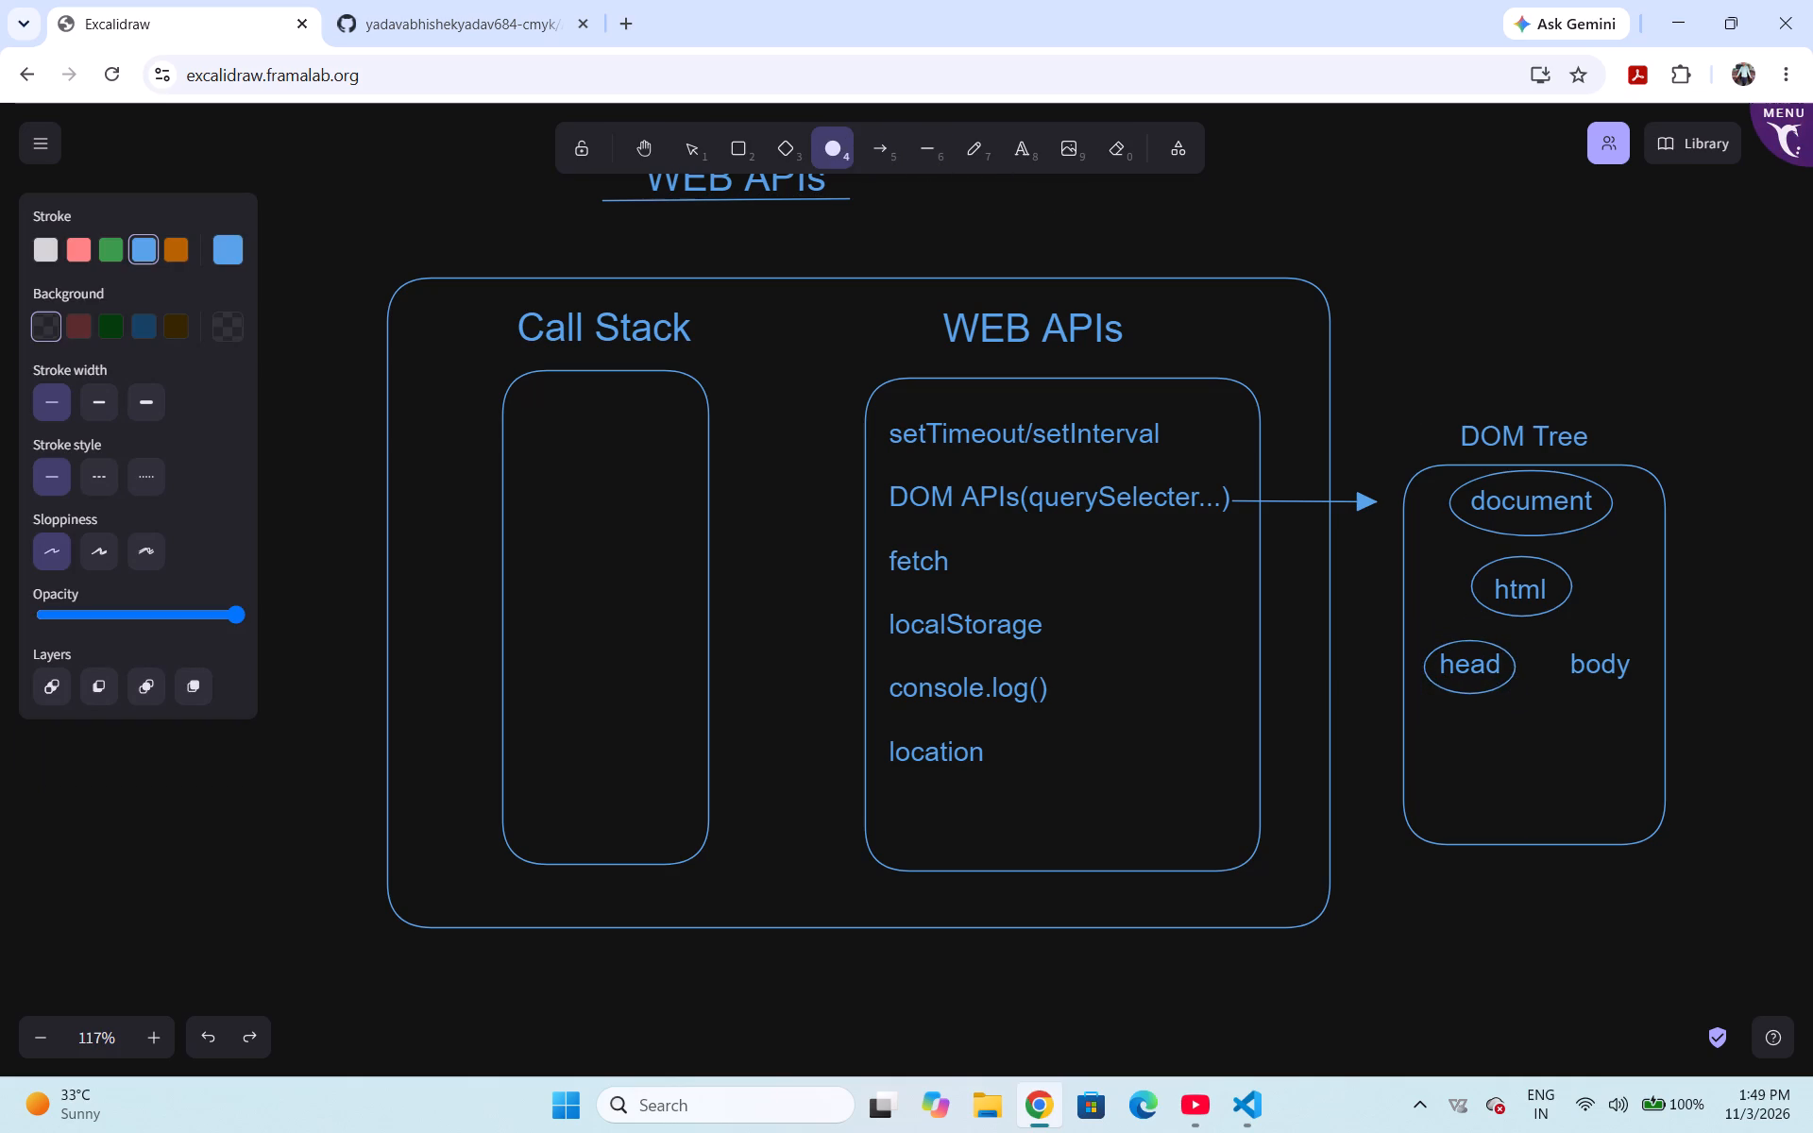
pyautogui.moveTo(1557, 644); pyautogui.dragTo(1656, 693)
pyautogui.click(1628, 700)
pyautogui.moveTo(1628, 700); pyautogui.dragTo(1618, 699)
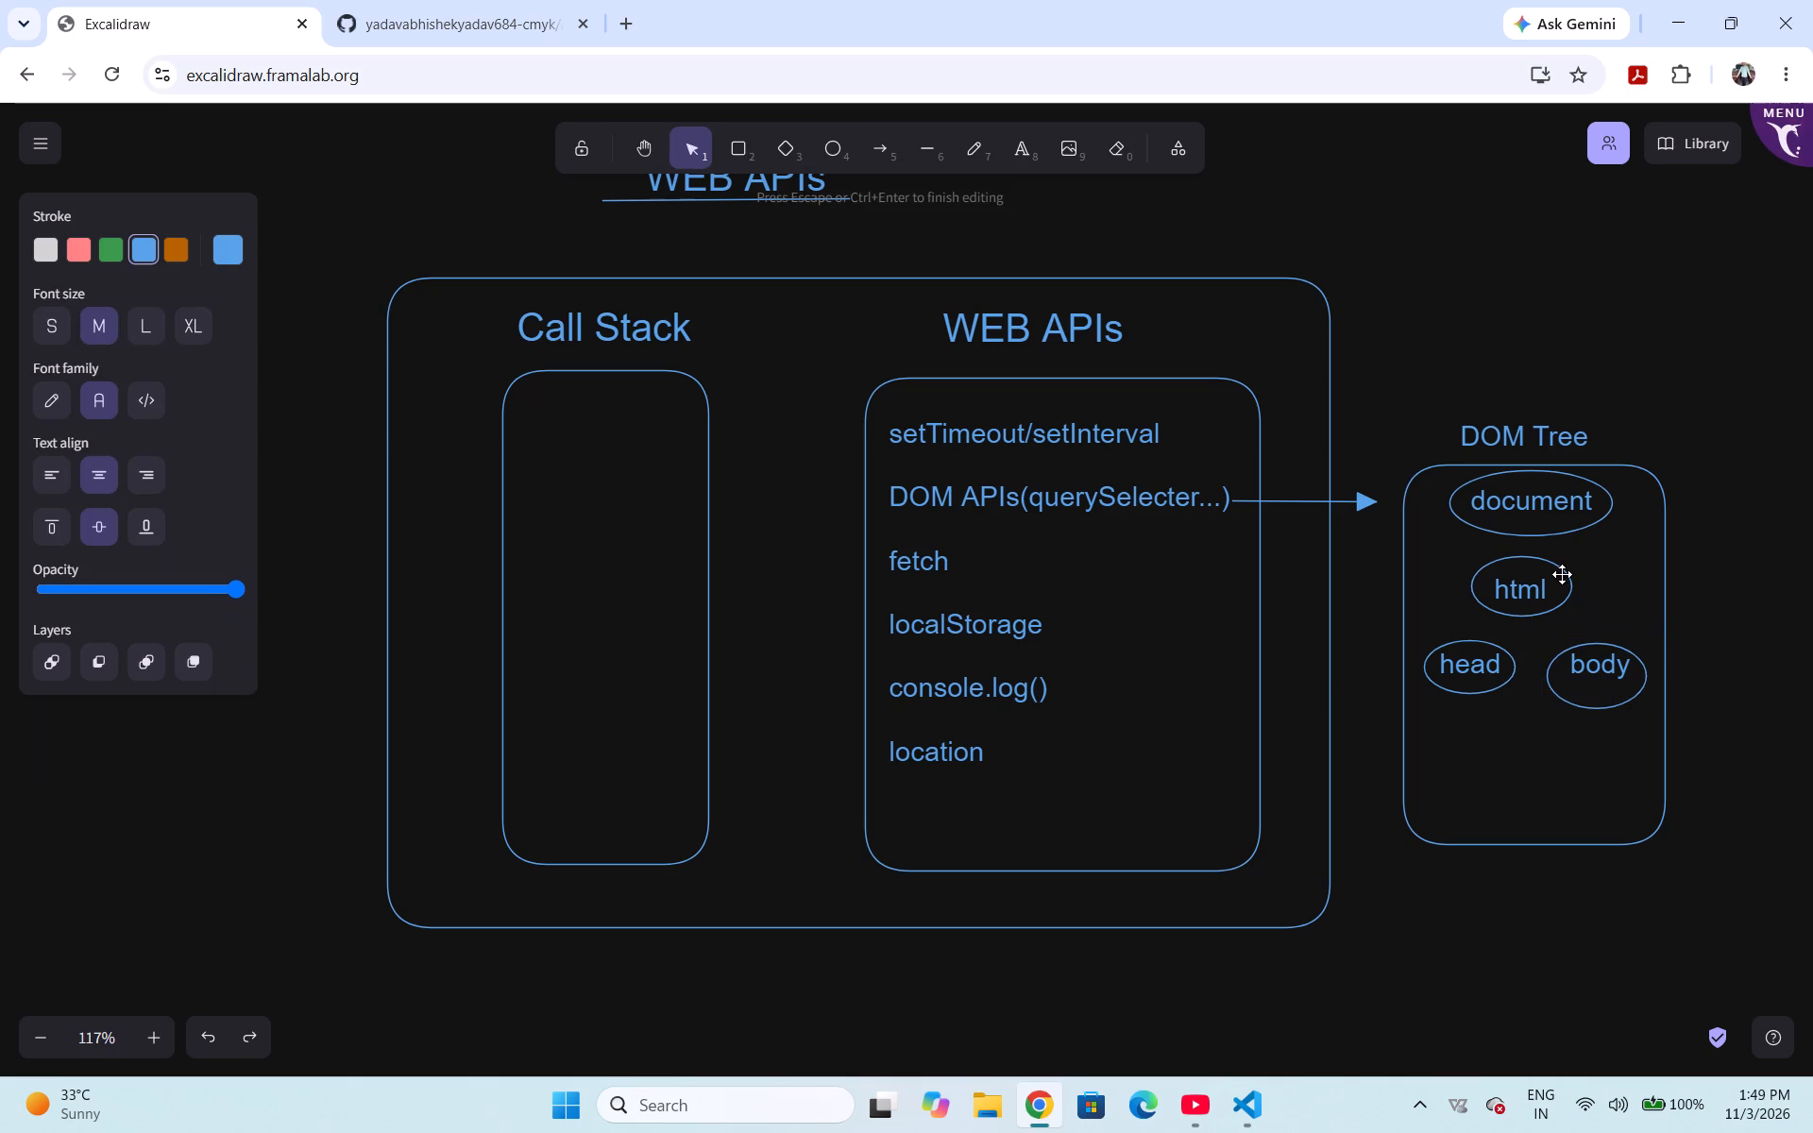
# Move the "html" text and its ellipse so both sit centred directly beneath the "document" node.
pyautogui.moveTo(1537, 587); pyautogui.dragTo(1552, 582)
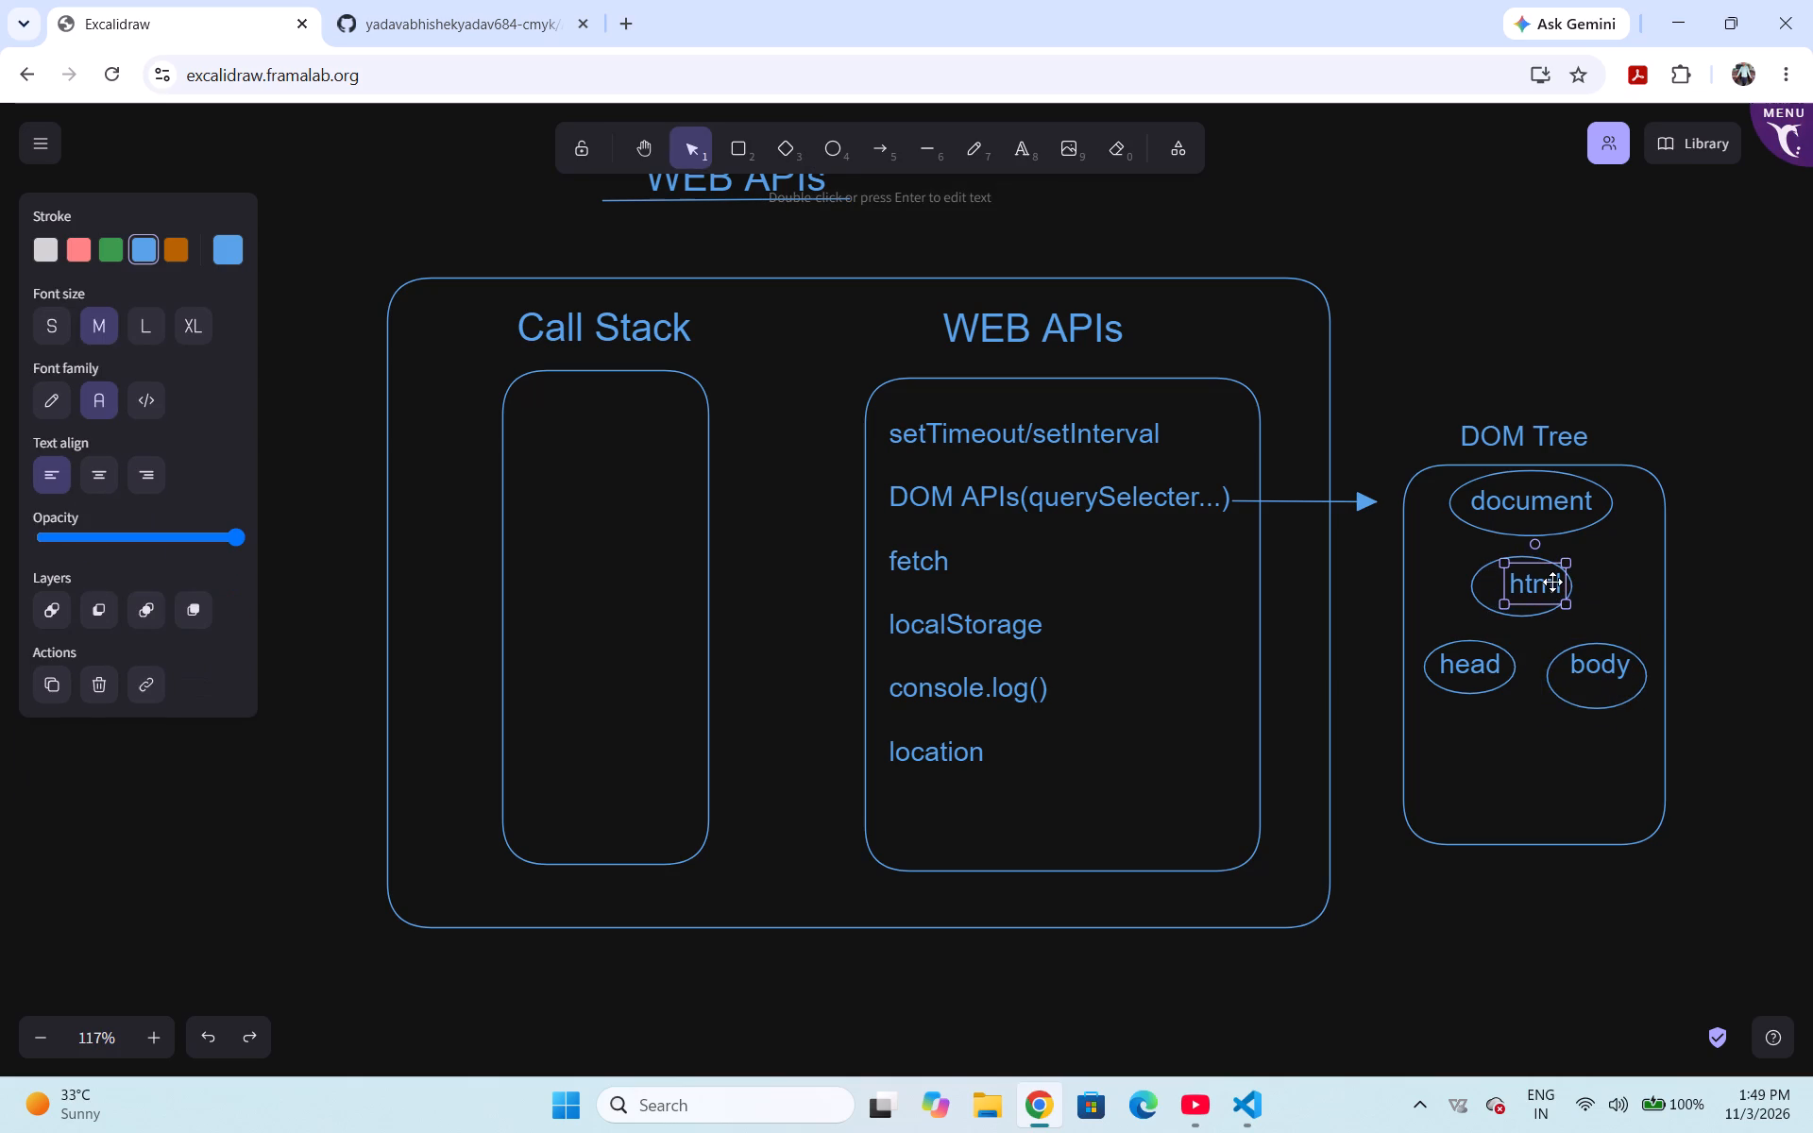
pyautogui.moveTo(1479, 592); pyautogui.dragTo(1492, 591)
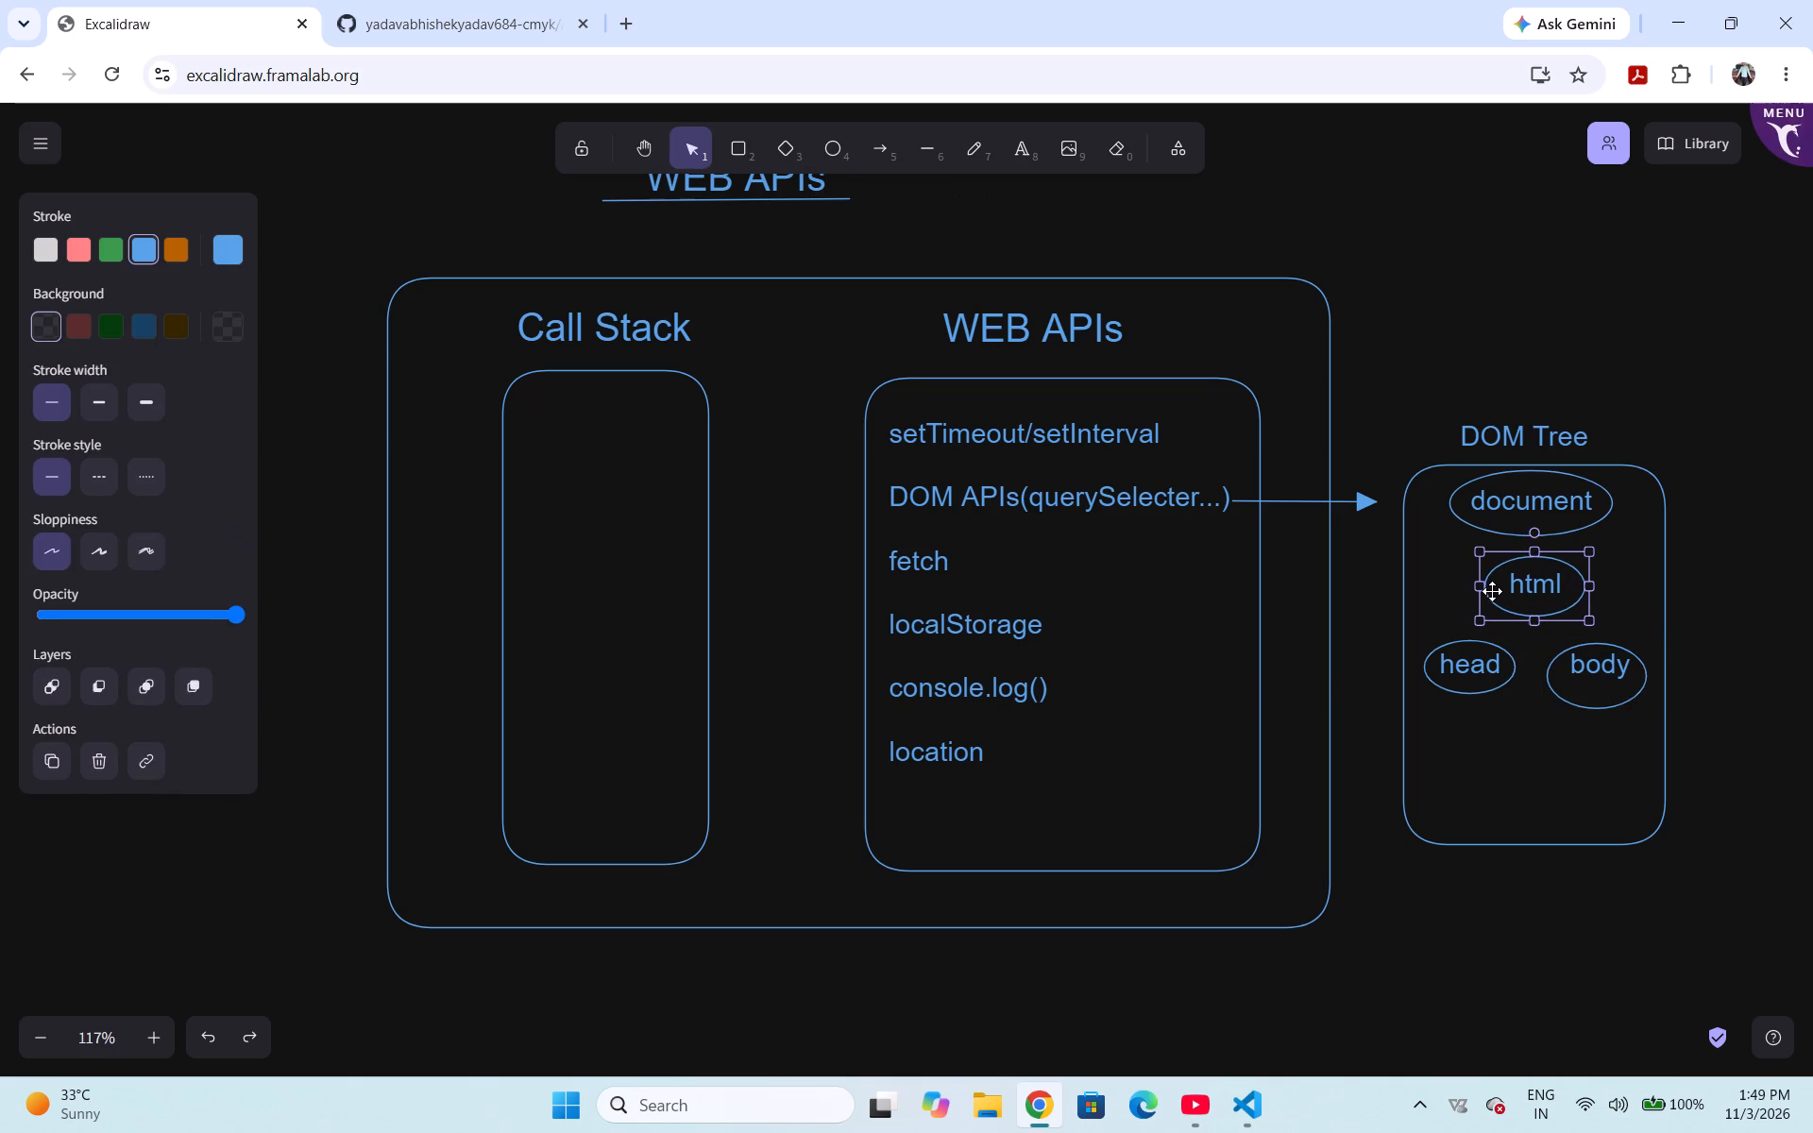
pyautogui.moveTo(1492, 591); pyautogui.dragTo(1492, 590)
# Move the ellipse around "body" slightly upward to centre it on the word, and deselect it.
pyautogui.click(1524, 667)
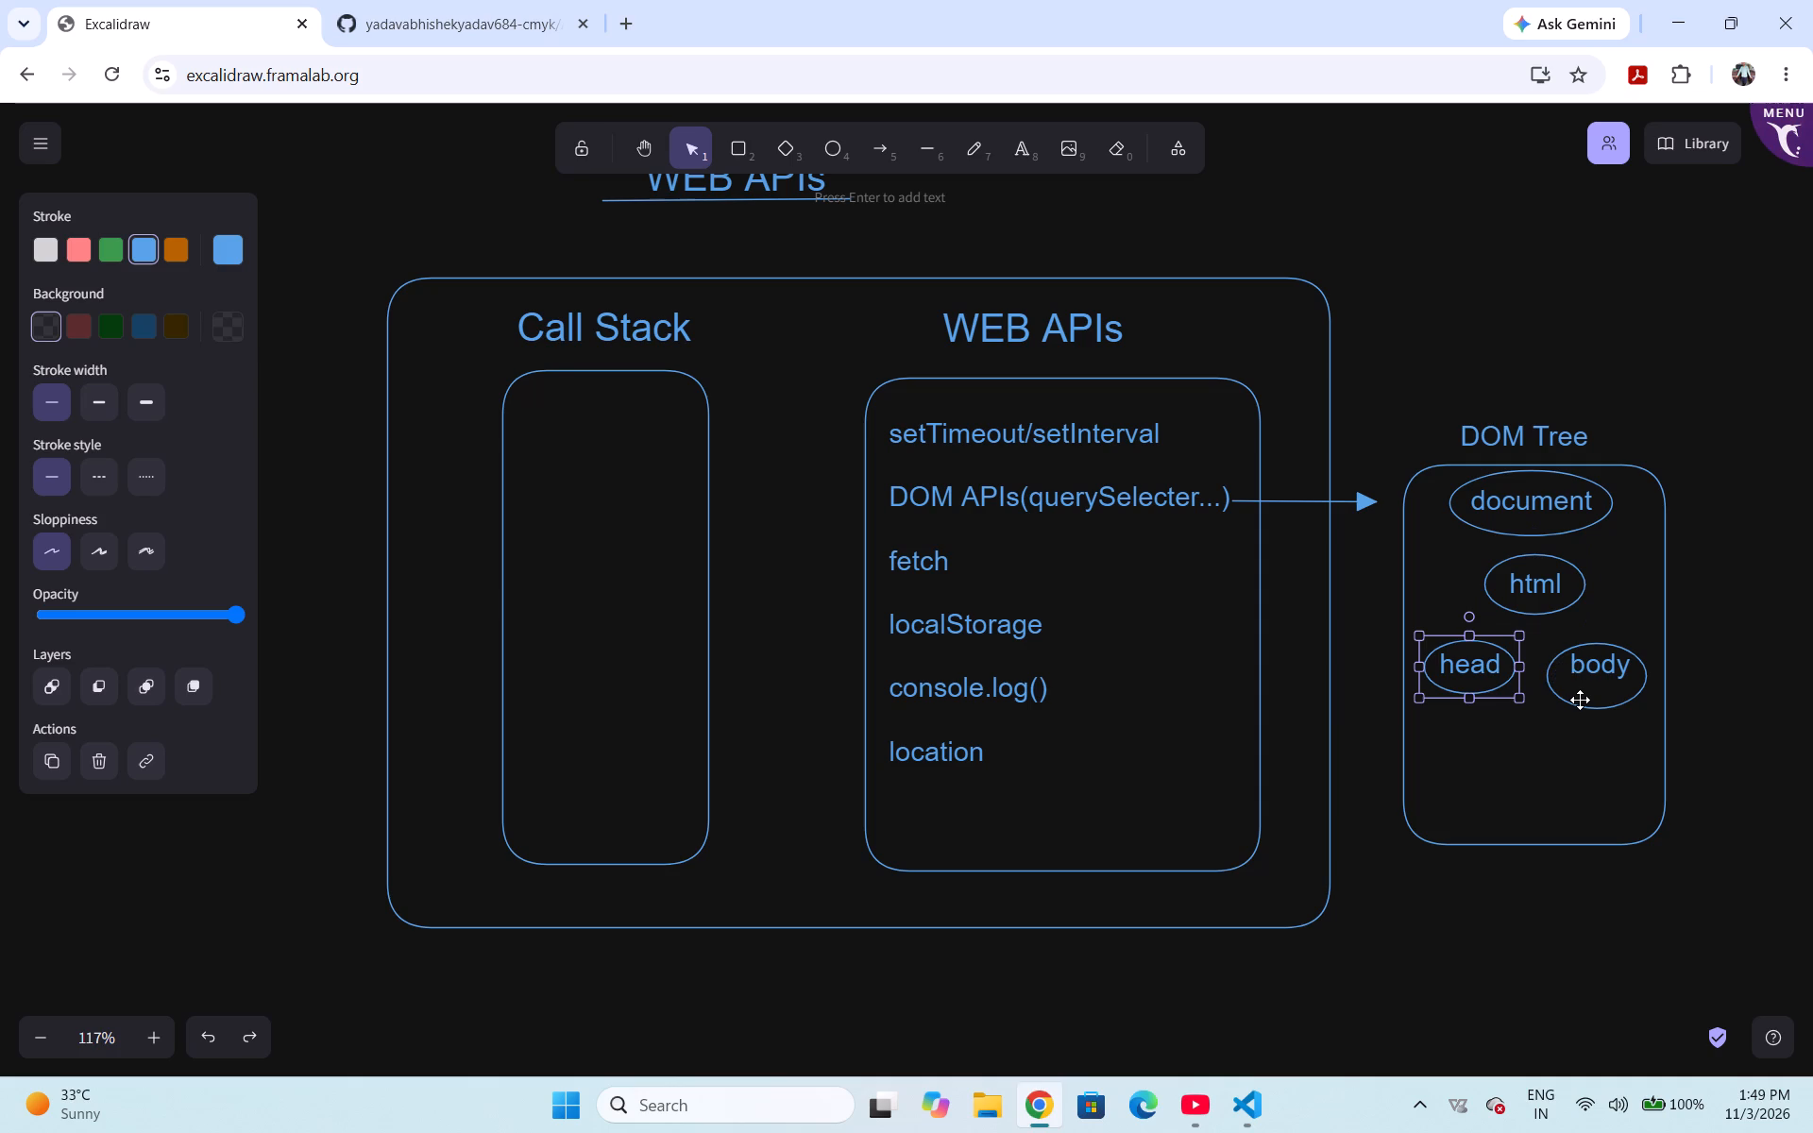
pyautogui.moveTo(1580, 700); pyautogui.dragTo(1580, 691)
pyautogui.click(1629, 548)
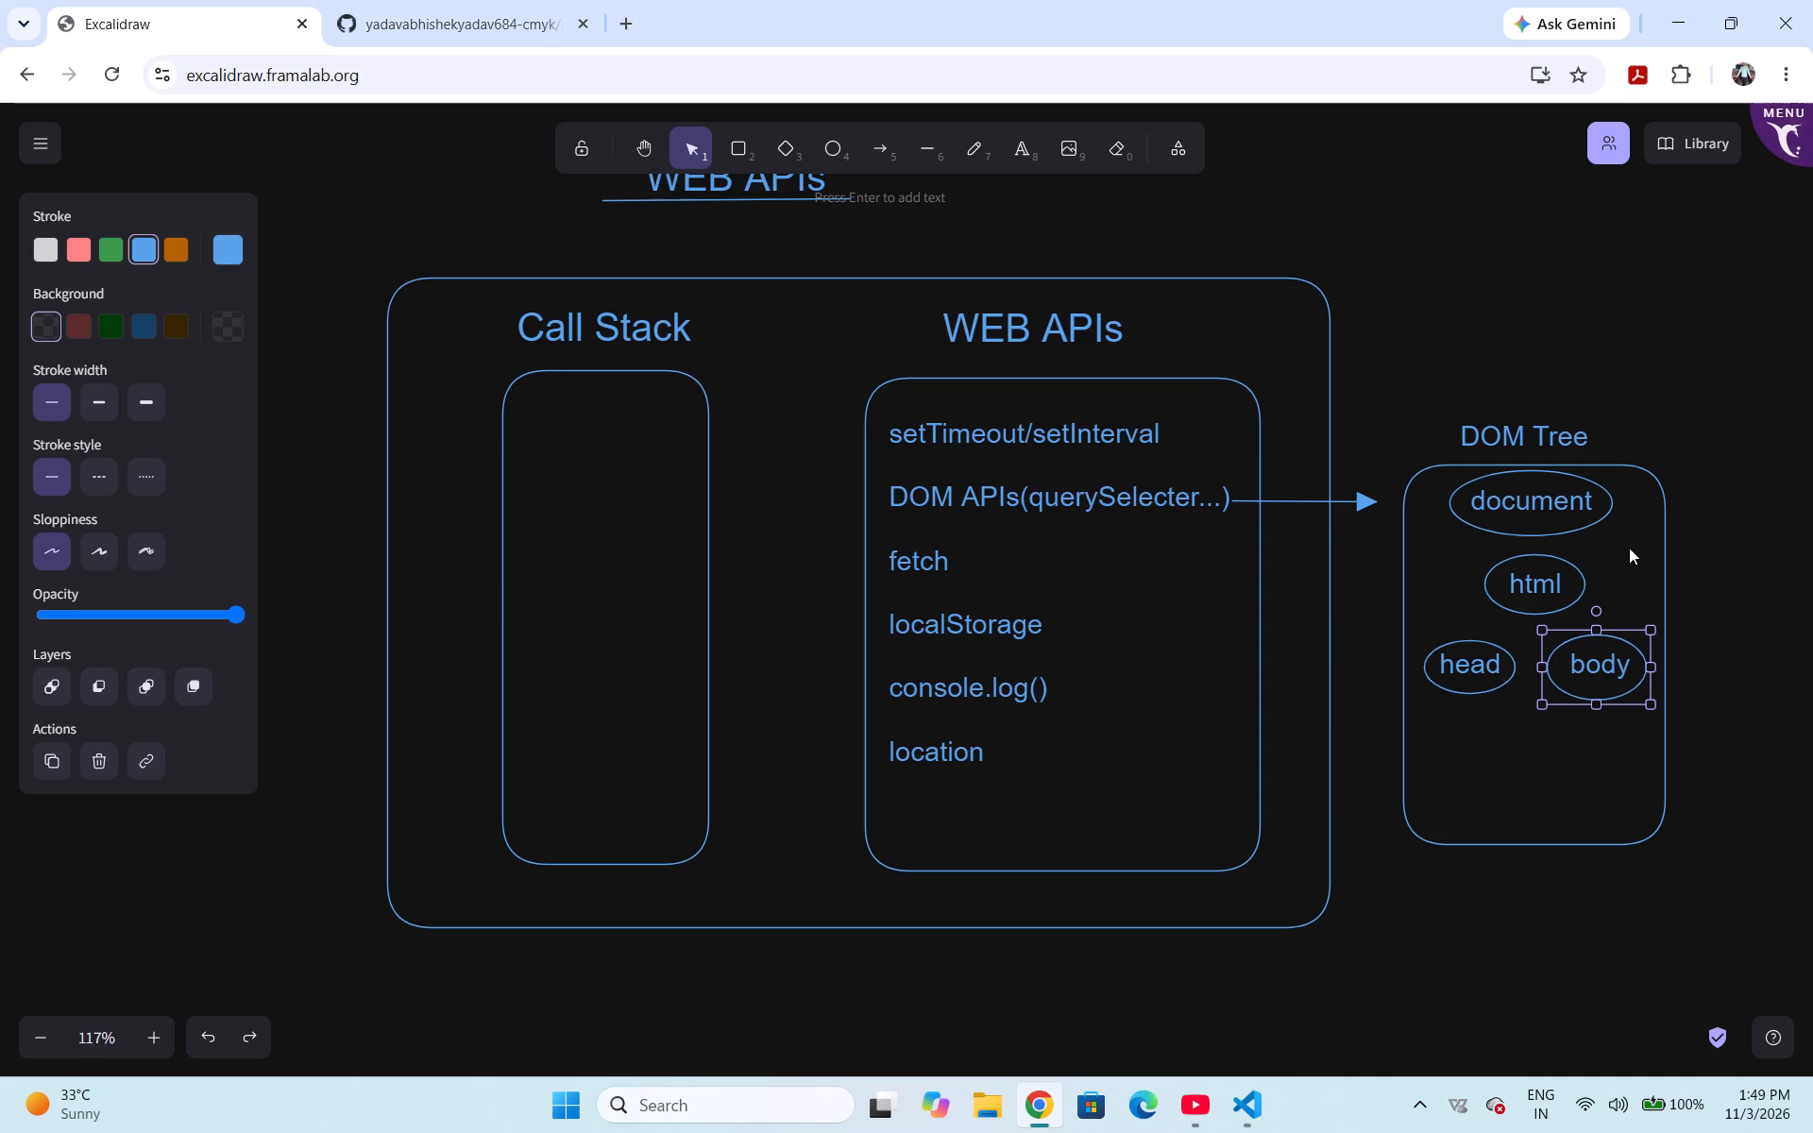
# Draw a short downward arrow from the "document" ellipse to the "html" ellipse.
pyautogui.click(869, 142)
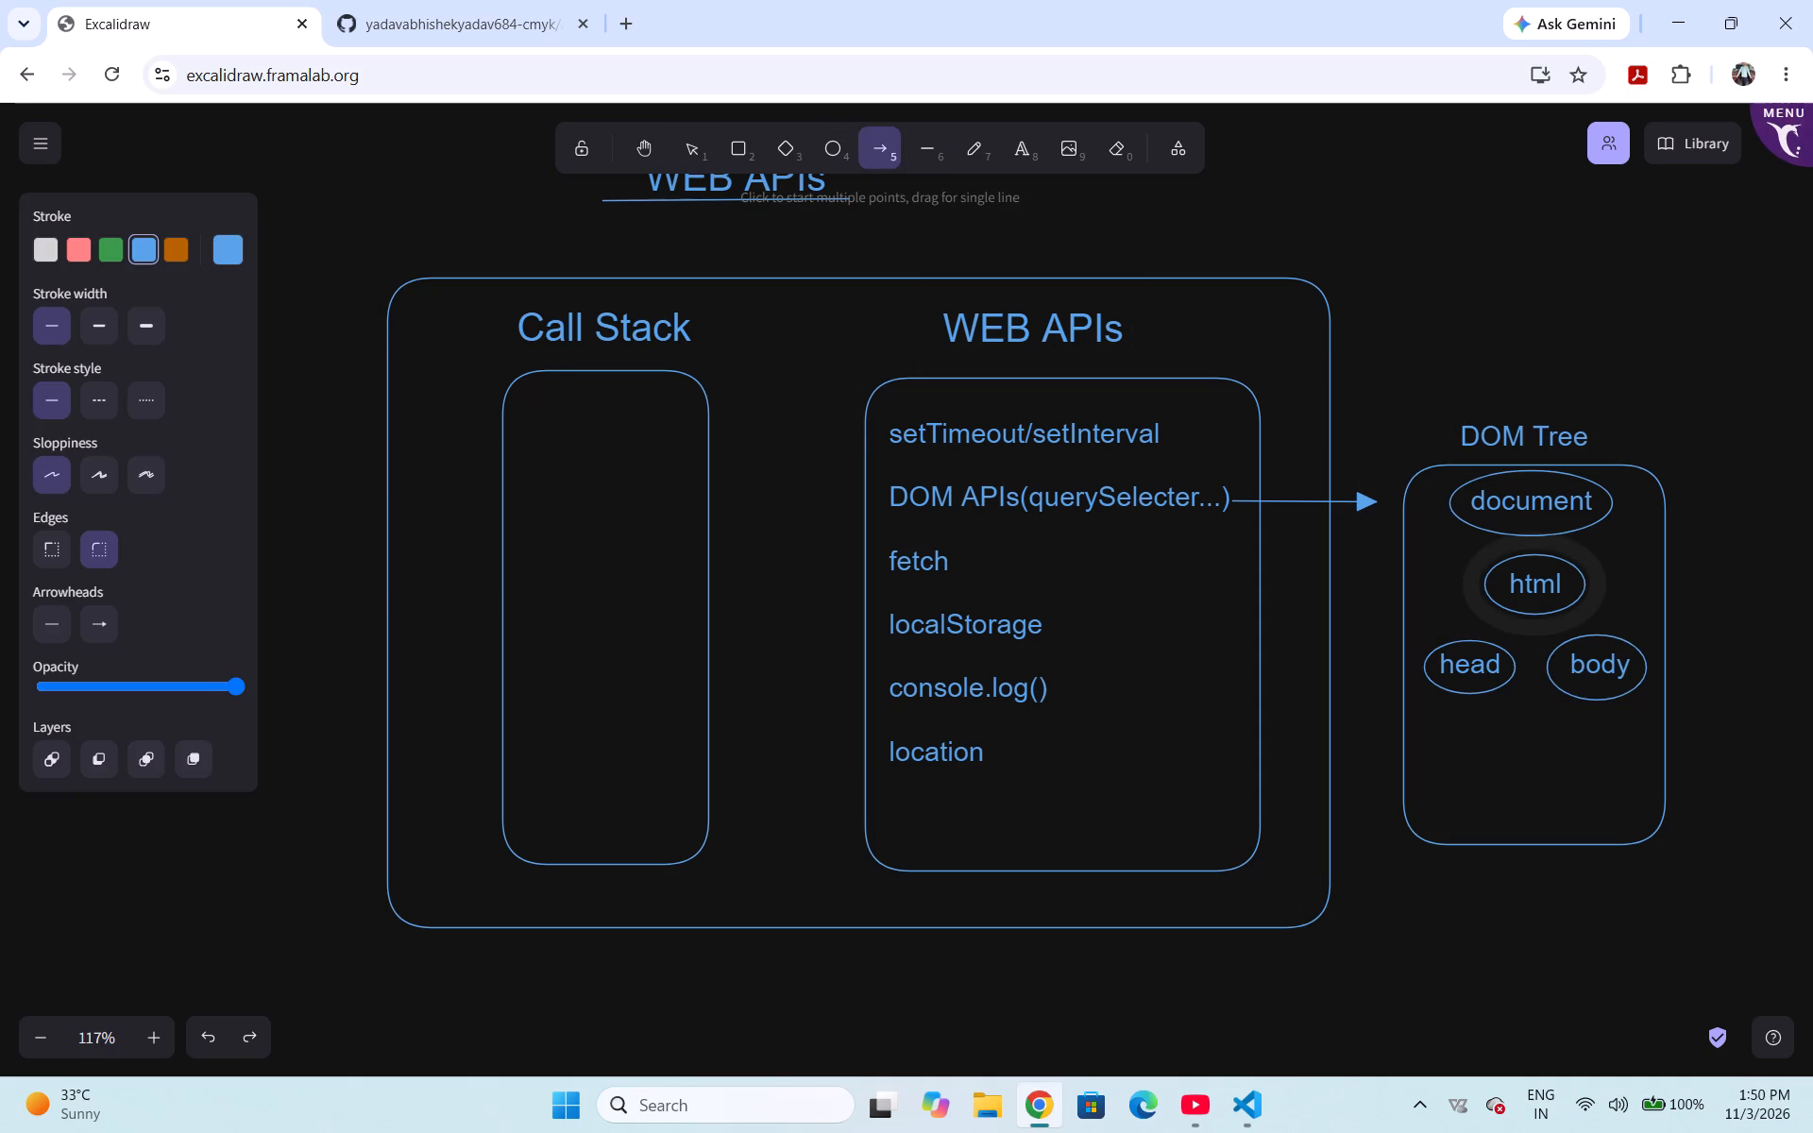
pyautogui.moveTo(1529, 535); pyautogui.dragTo(1532, 550)
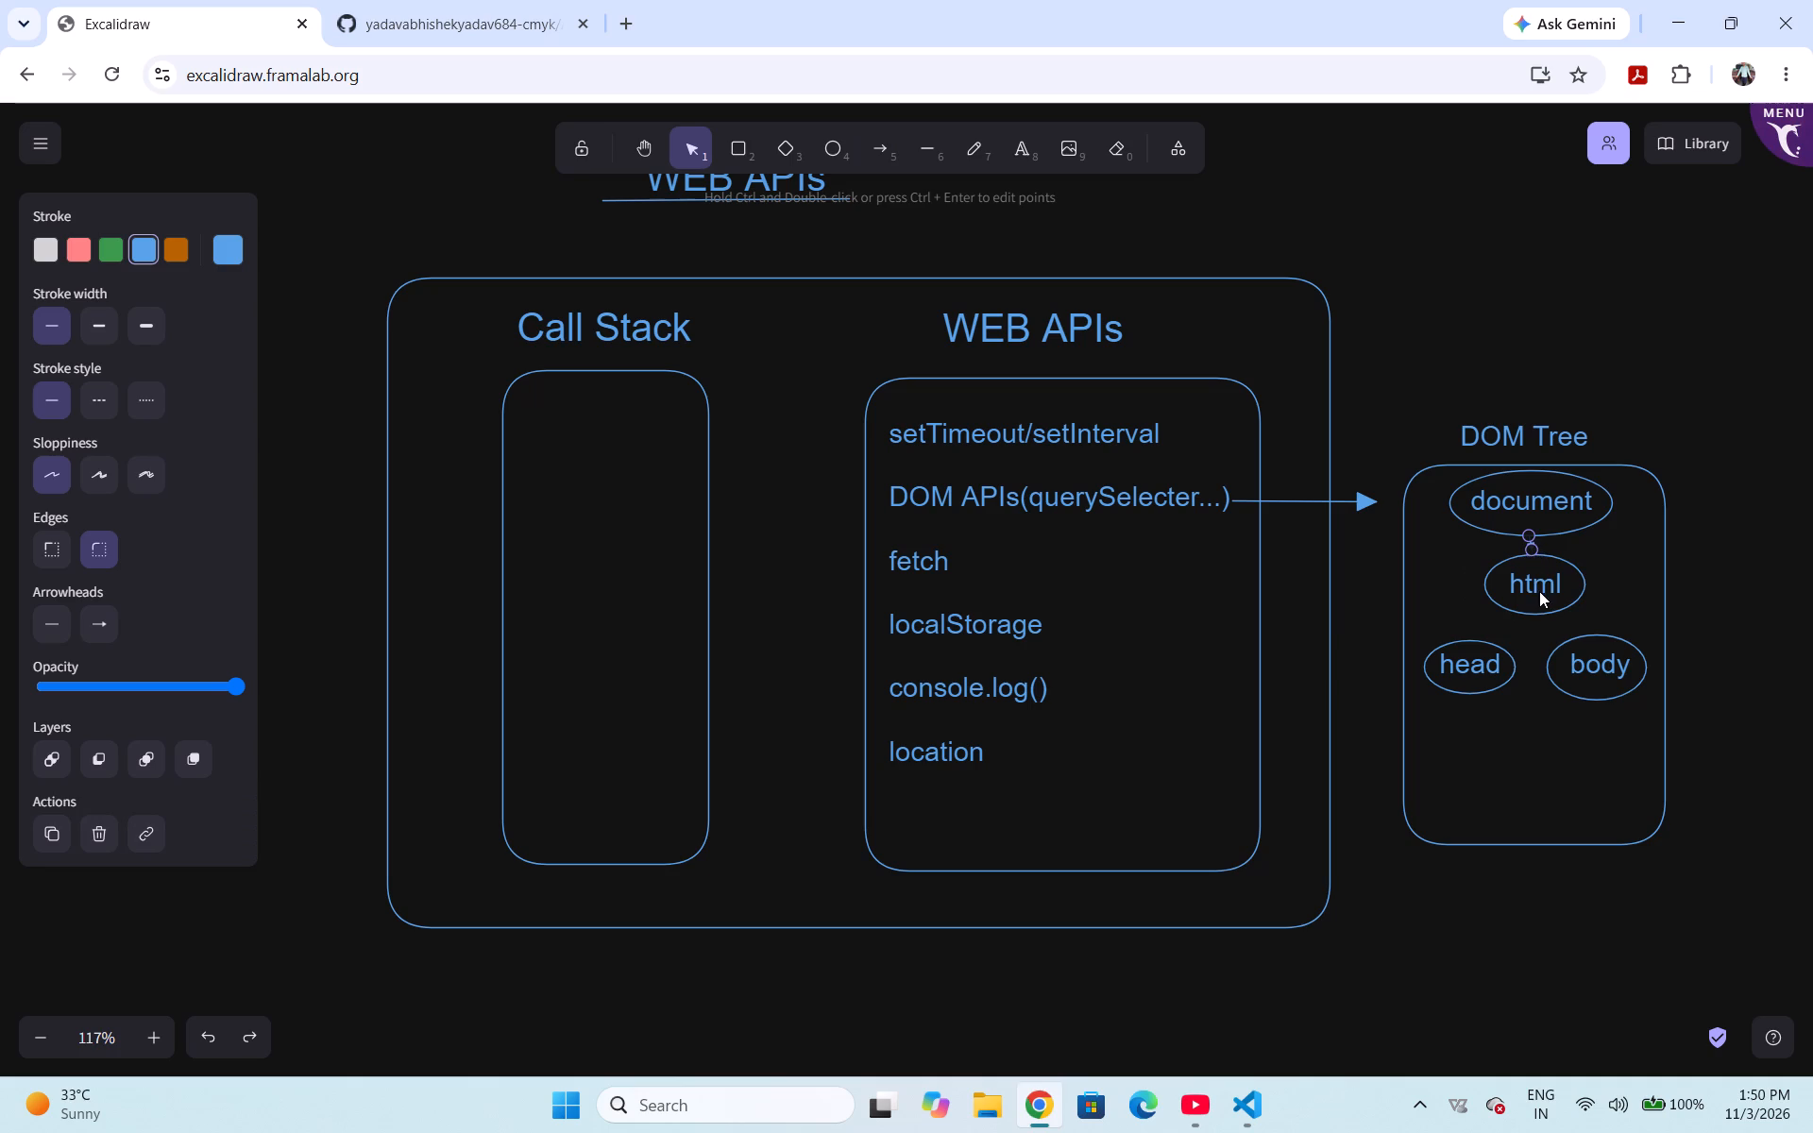
pyautogui.click(1533, 618)
# Reposition the "head" and "body" text line so each word sits centred inside its own ellipse, and deselect it.
pyautogui.click(1625, 664)
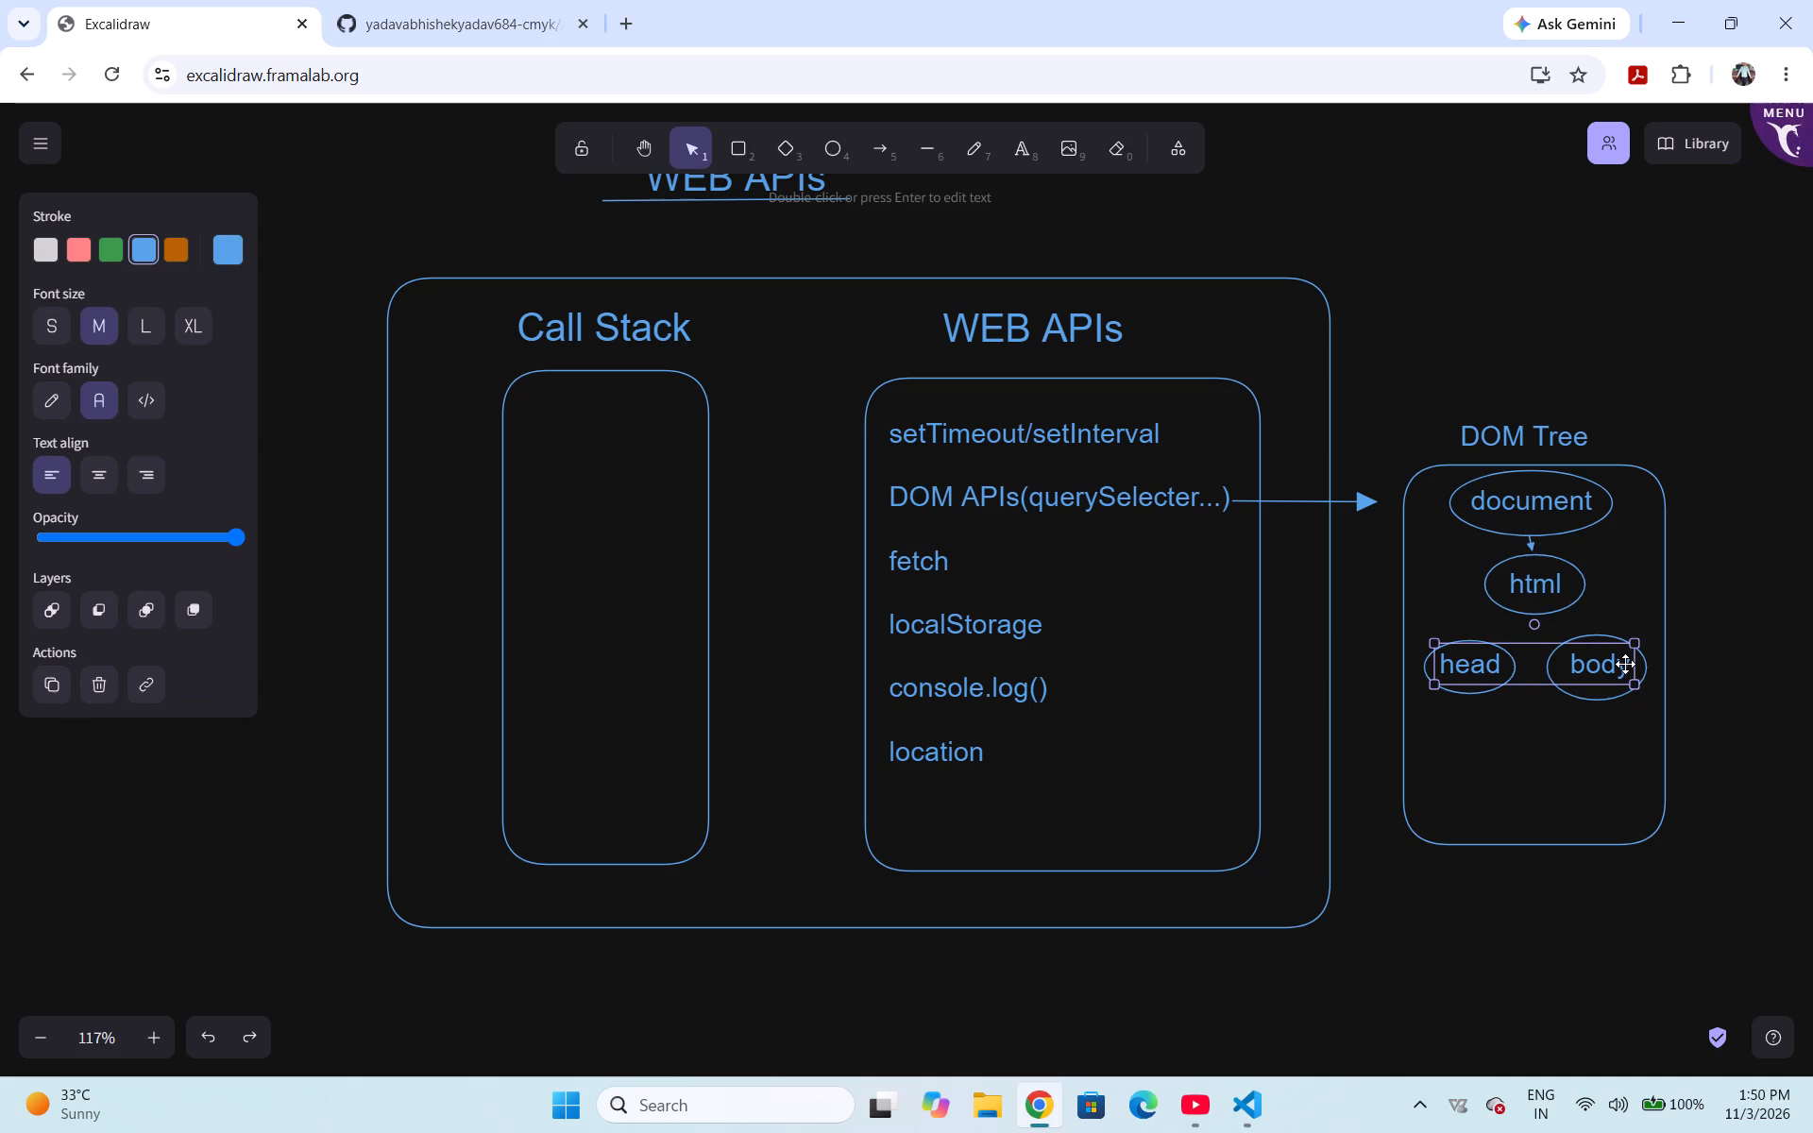
pyautogui.moveTo(1625, 664); pyautogui.dragTo(1231, 391)
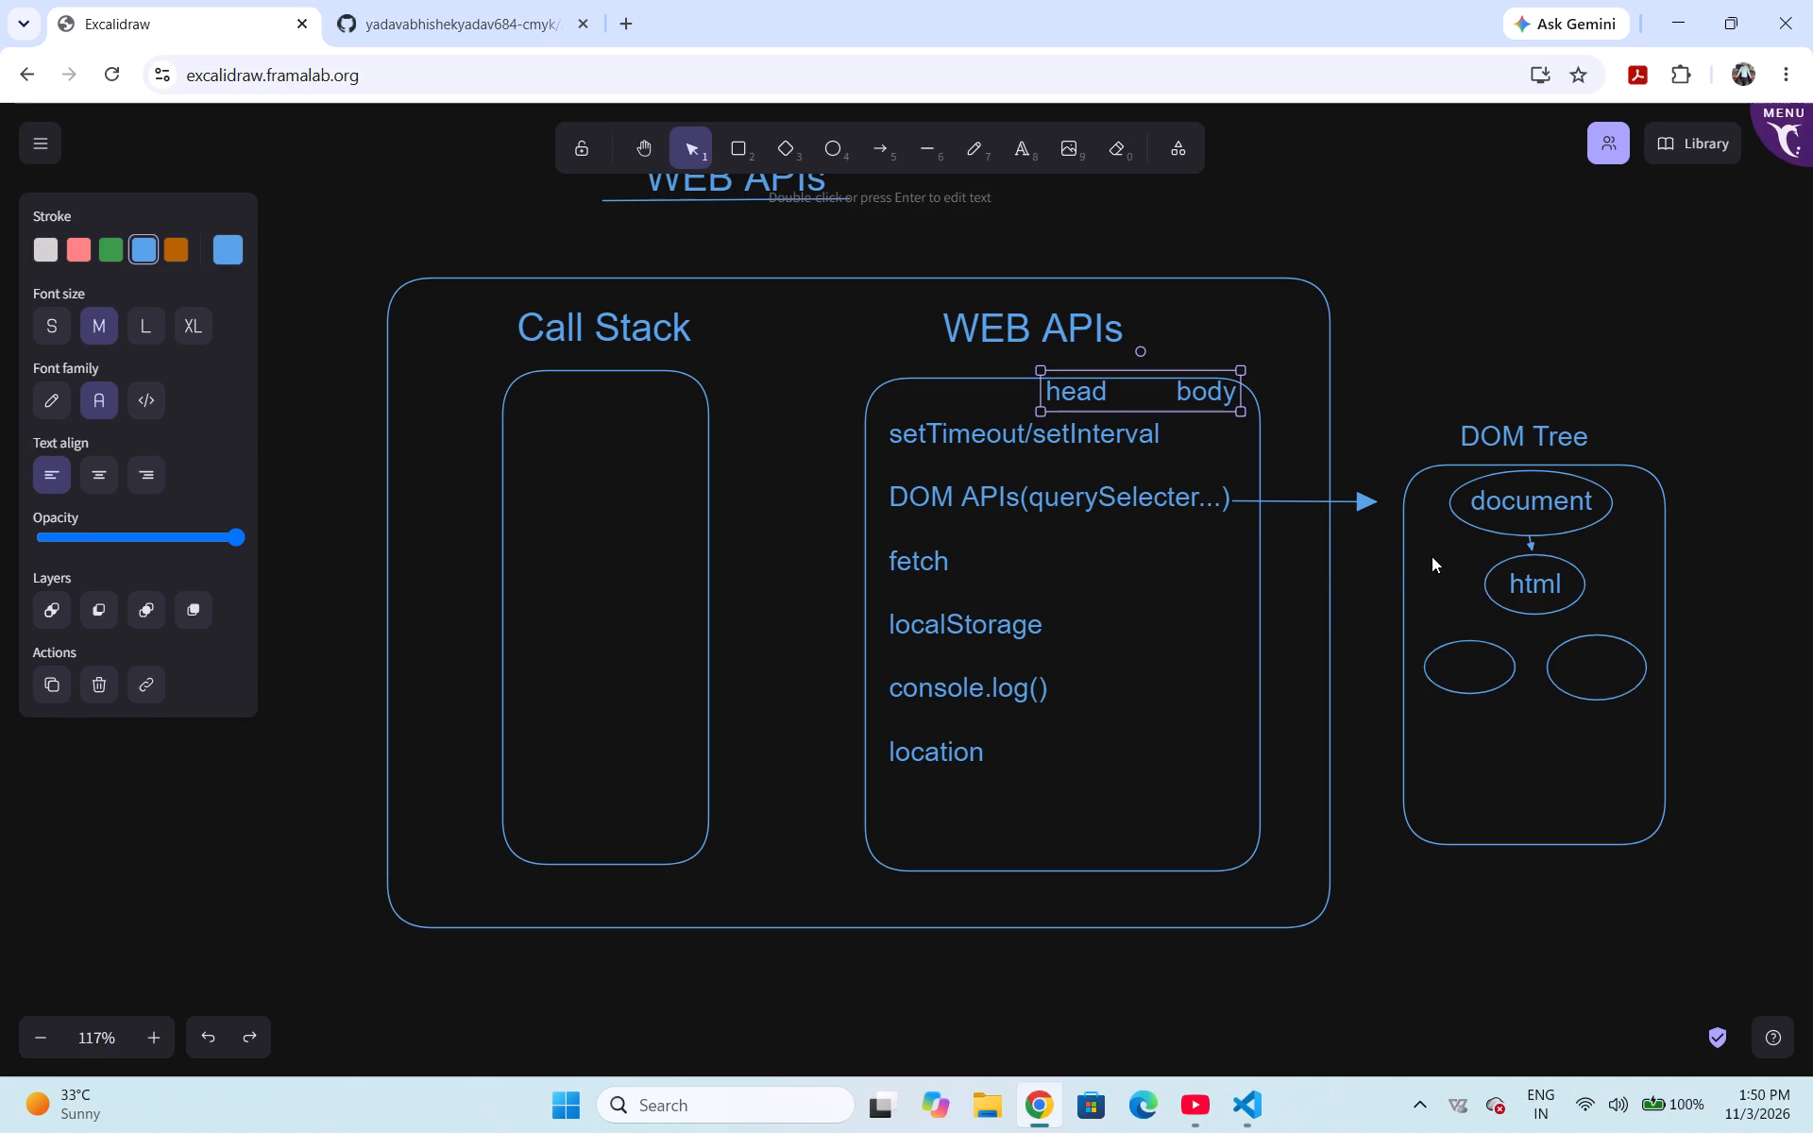
pyautogui.moveTo(1175, 394); pyautogui.dragTo(1439, 573)
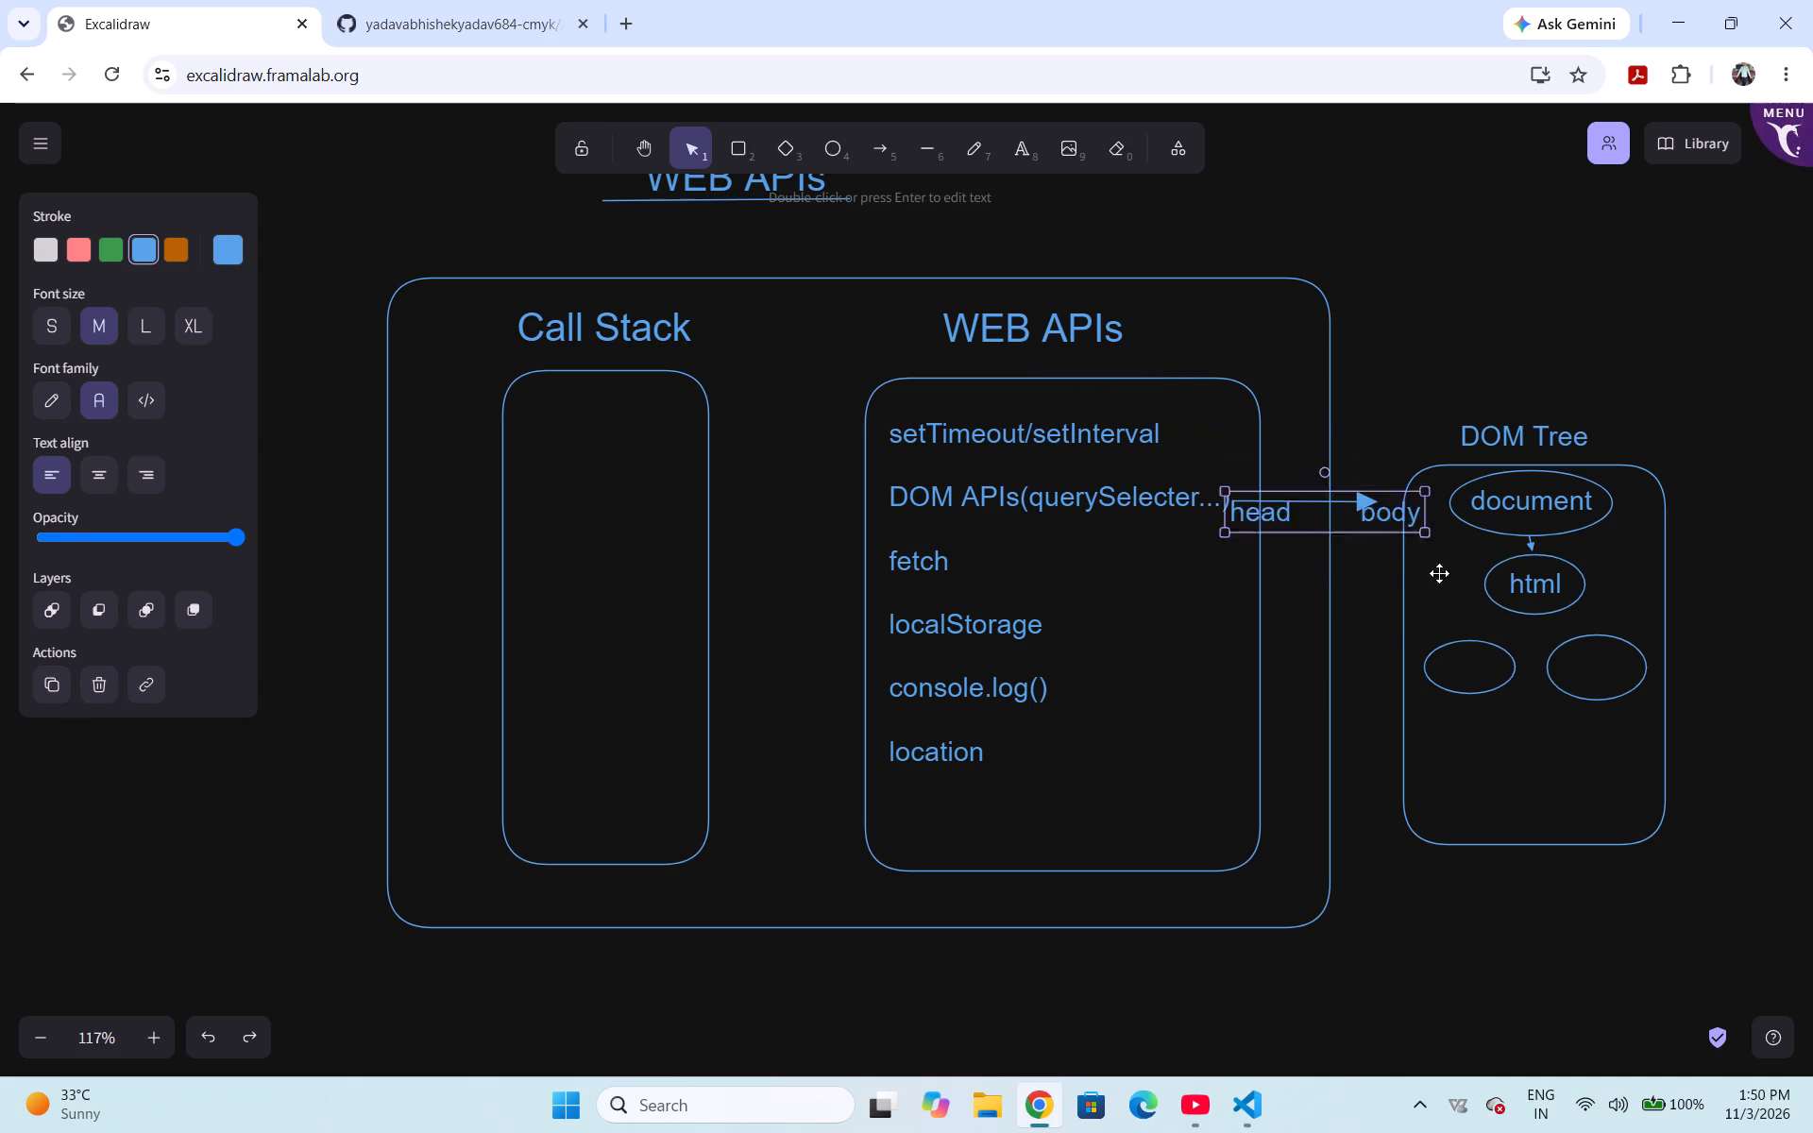
pyautogui.moveTo(1439, 573); pyautogui.dragTo(1497, 617)
pyautogui.moveTo(1441, 615); pyautogui.dragTo(1506, 668)
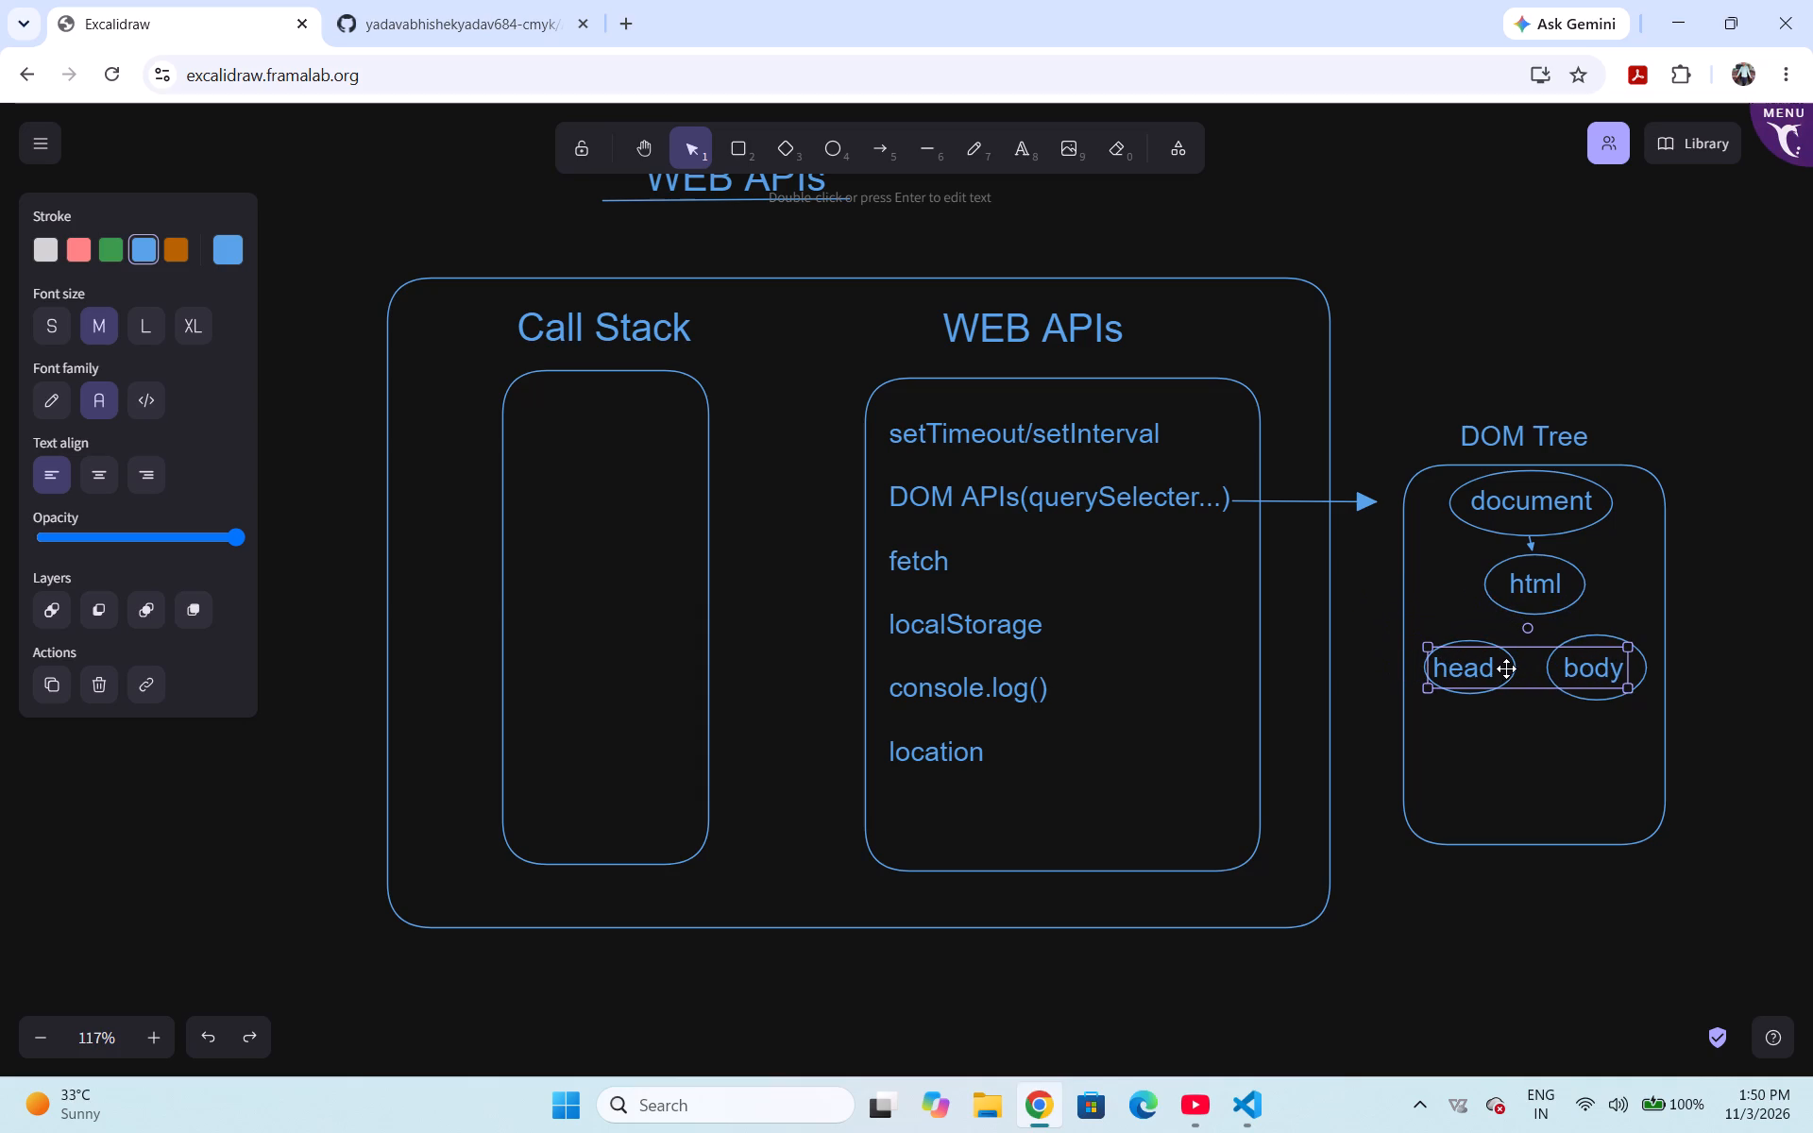
pyautogui.moveTo(1506, 668); pyautogui.dragTo(1514, 668)
pyautogui.click(1440, 583)
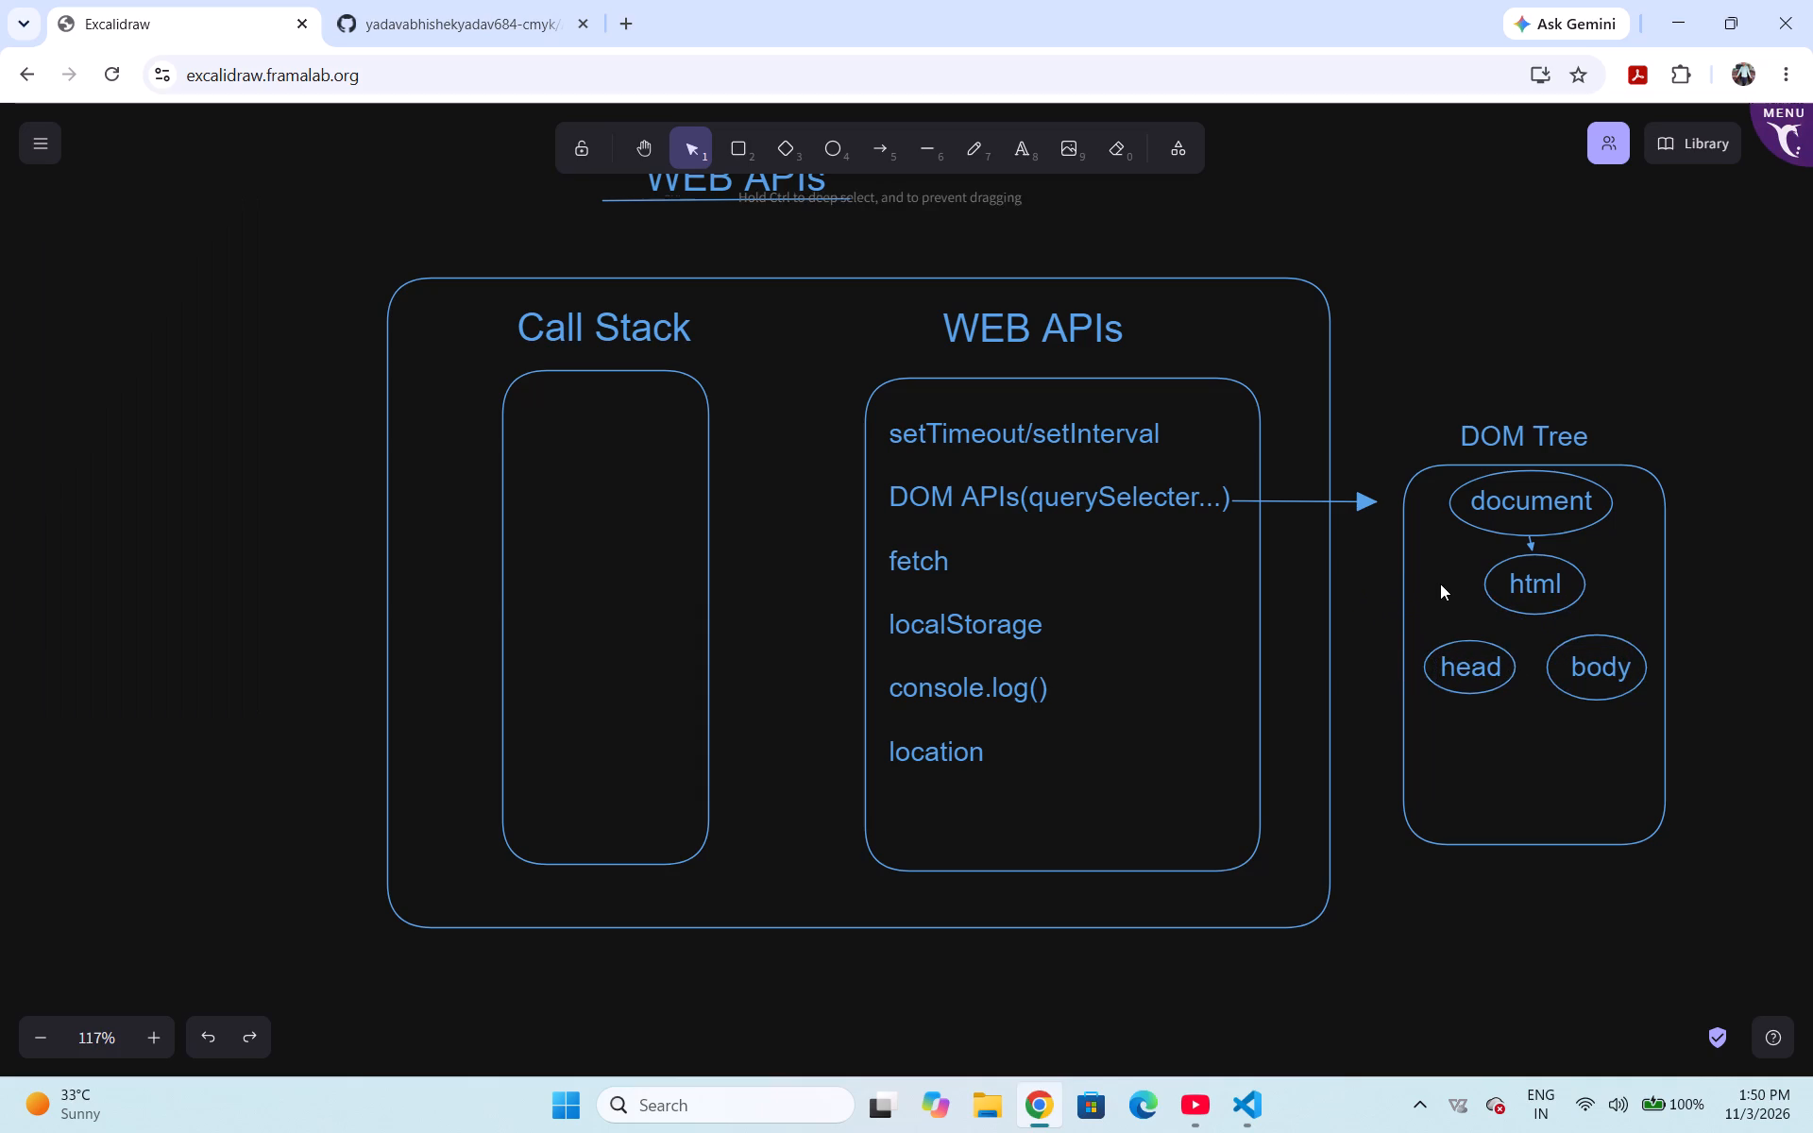
# Draw two diagonal arrows from the "html" ellipse, one to the "head" ellipse and one to the "body" ellipse.
pyautogui.click(873, 161)
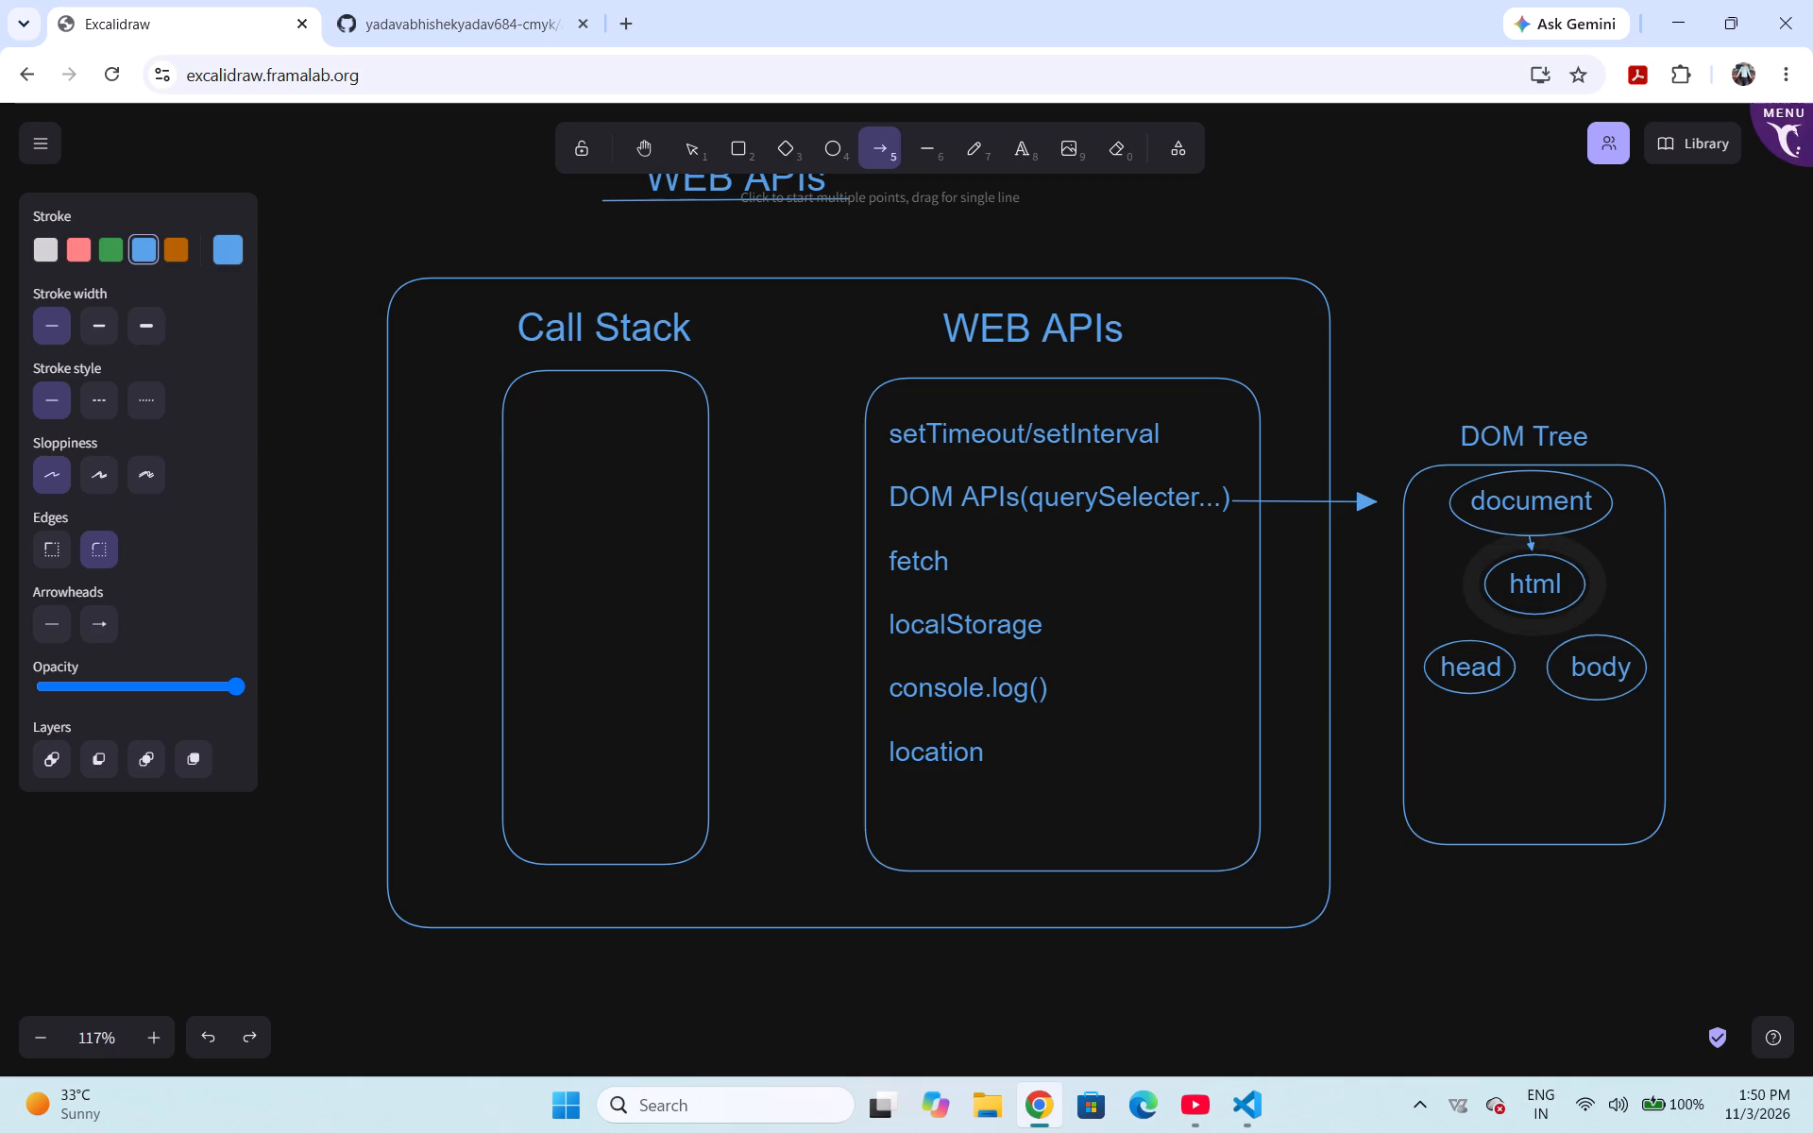
pyautogui.moveTo(1533, 618); pyautogui.dragTo(1483, 640)
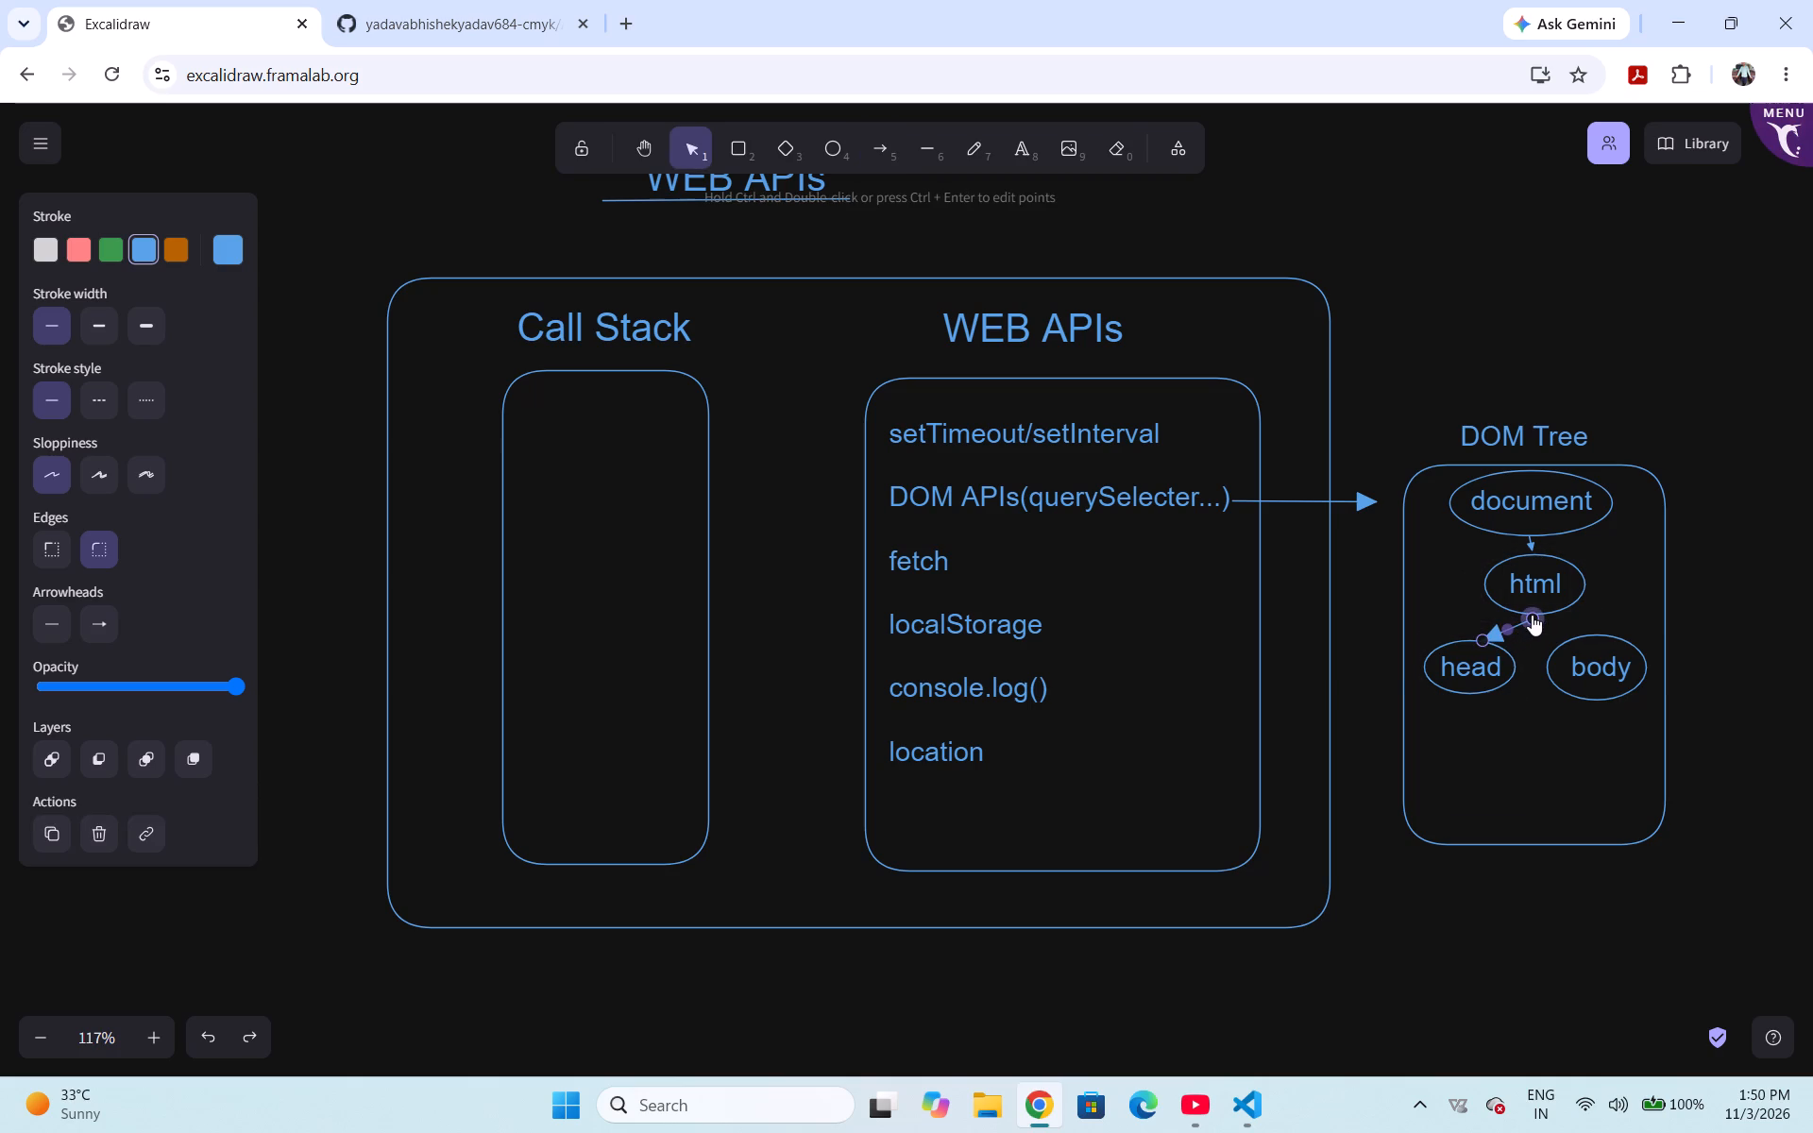
pyautogui.click(894, 163)
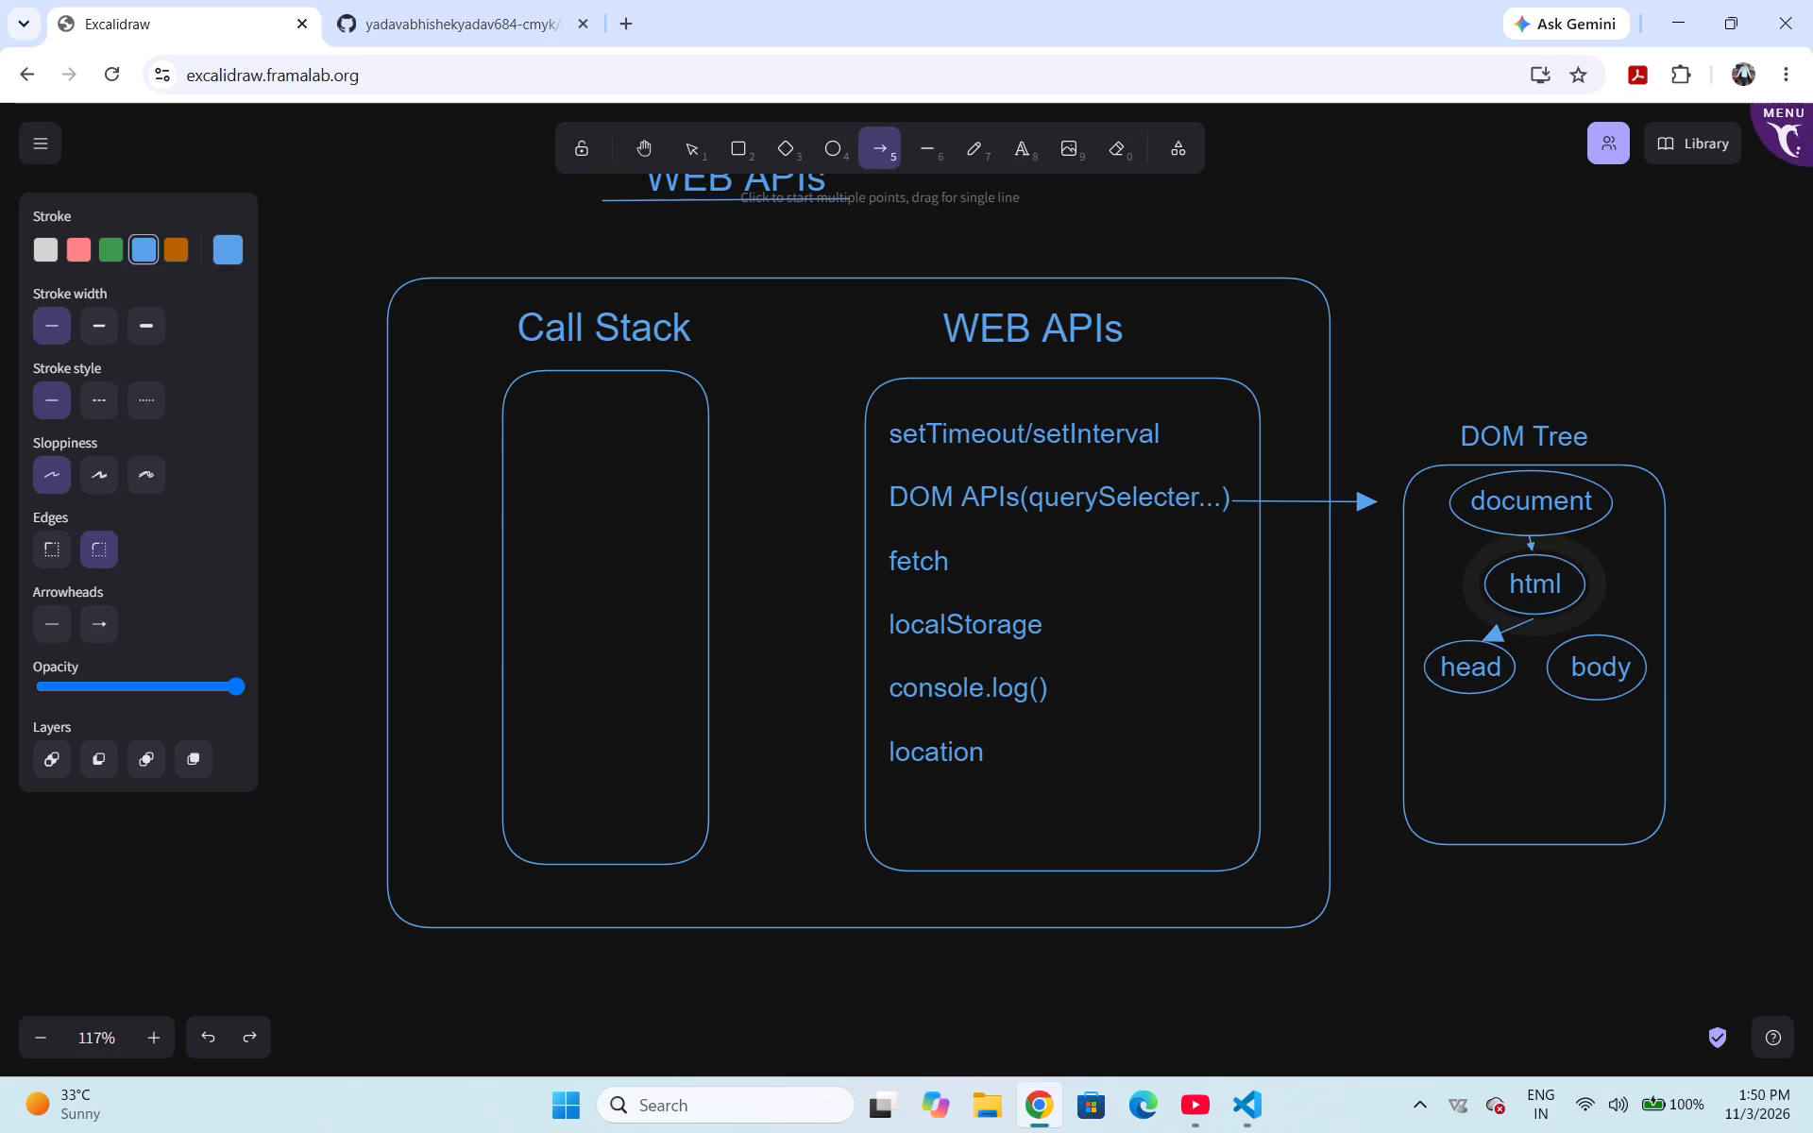
pyautogui.moveTo(1534, 619); pyautogui.dragTo(1573, 640)
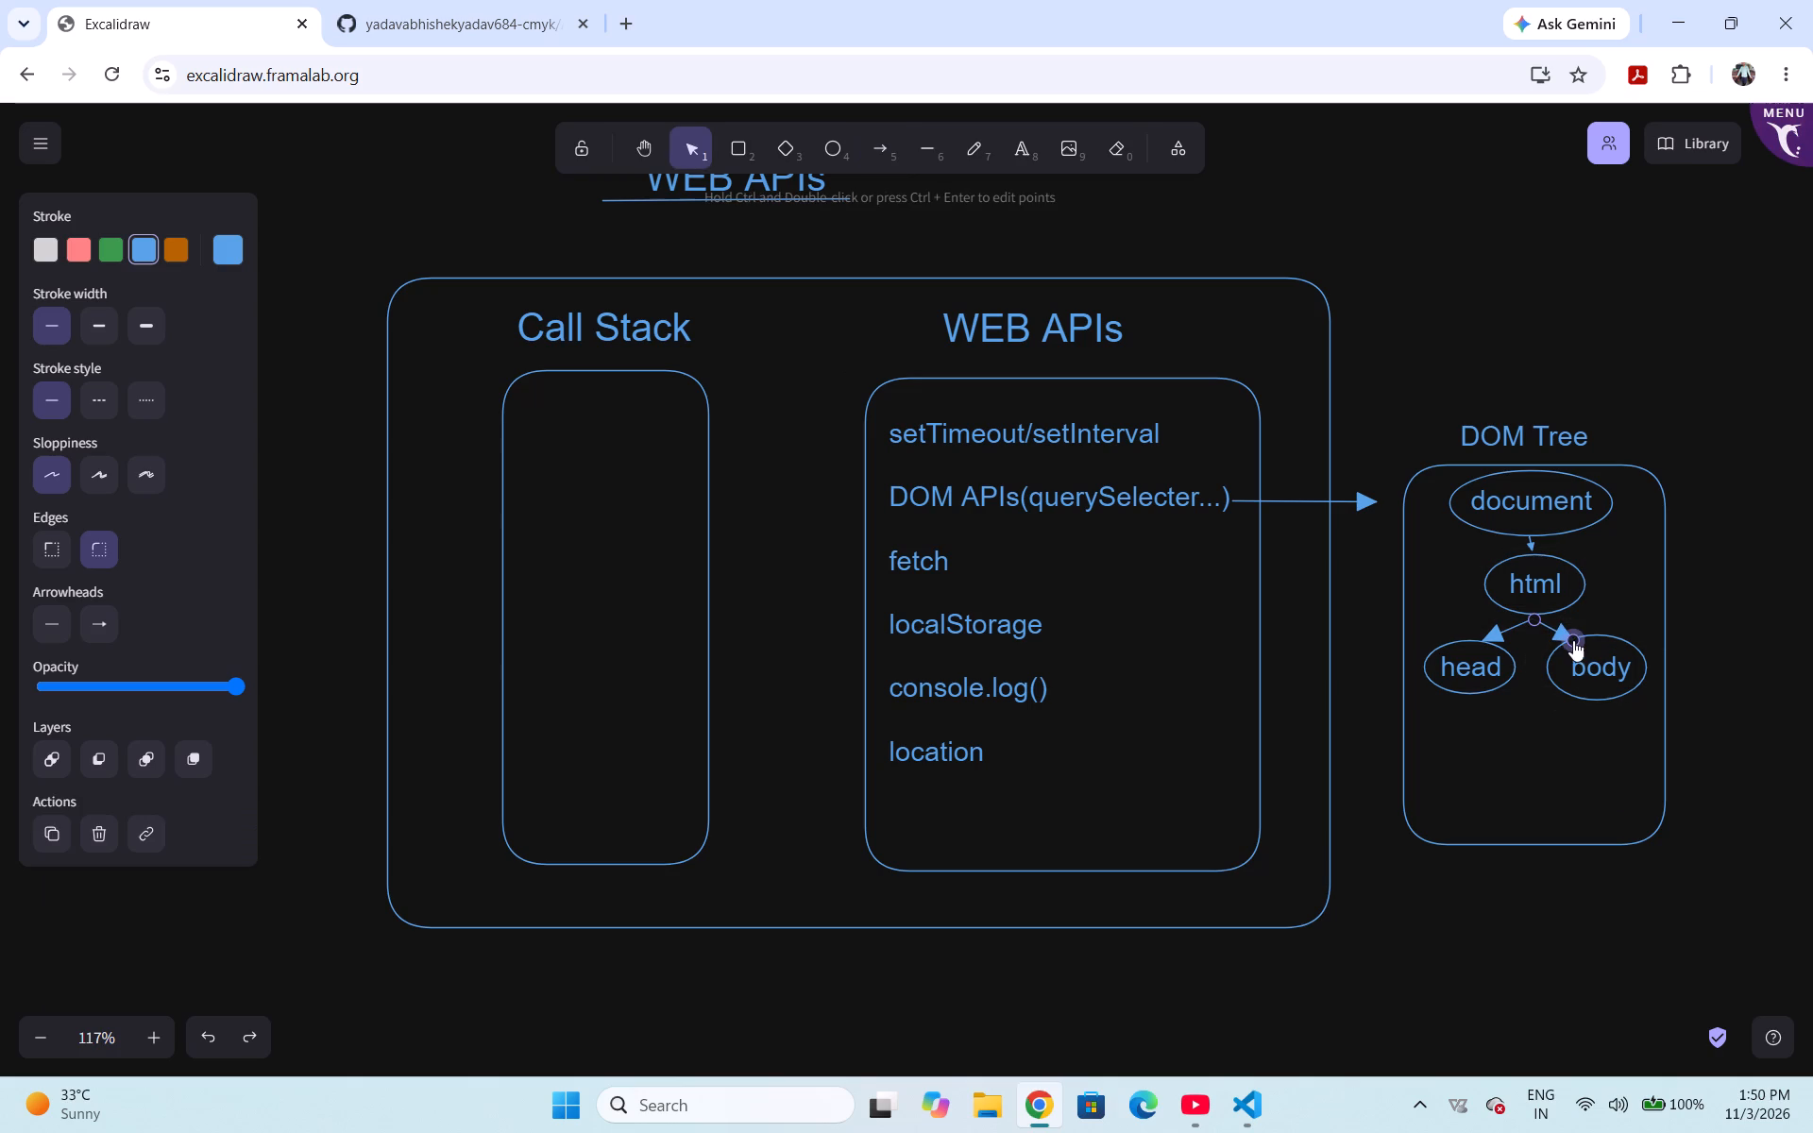
pyautogui.click(1475, 756)
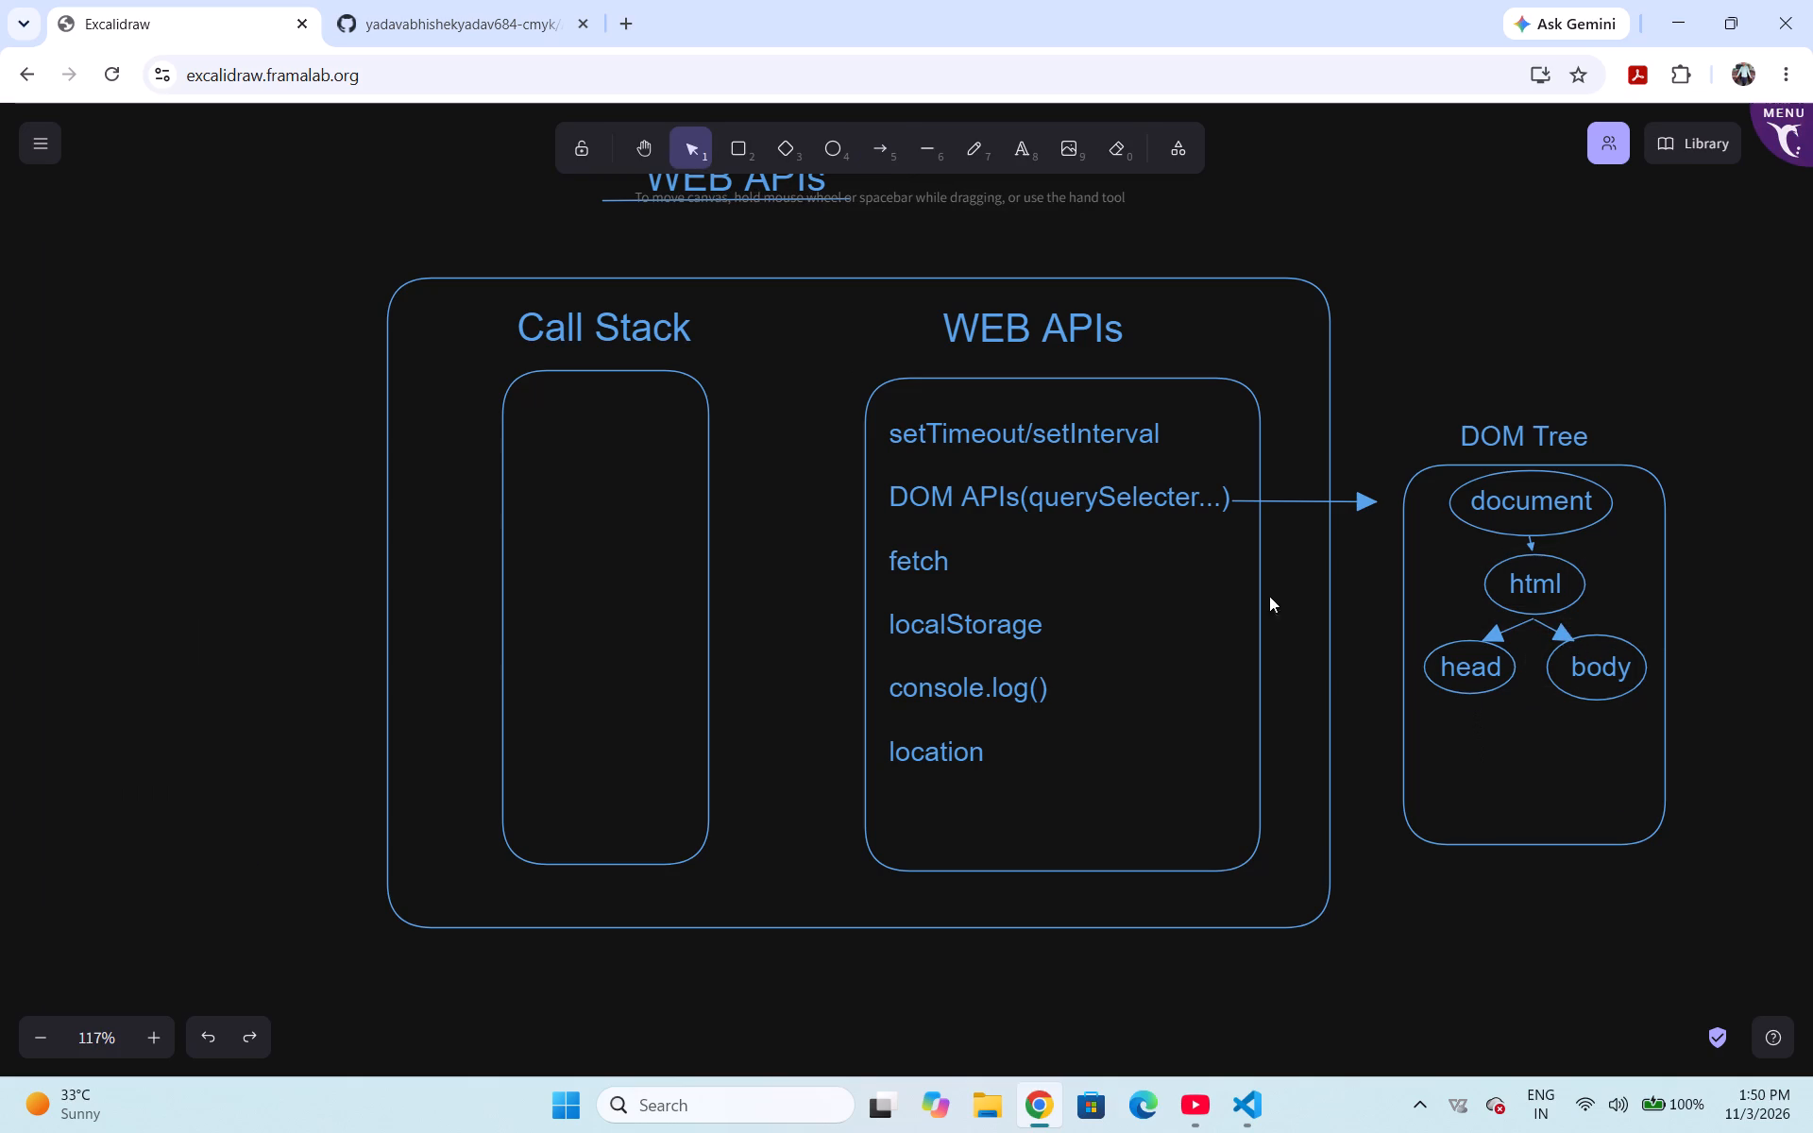
# Draw two short arrows branching diagonally downward from beneath the "head" ellipse.
pyautogui.click(882, 145)
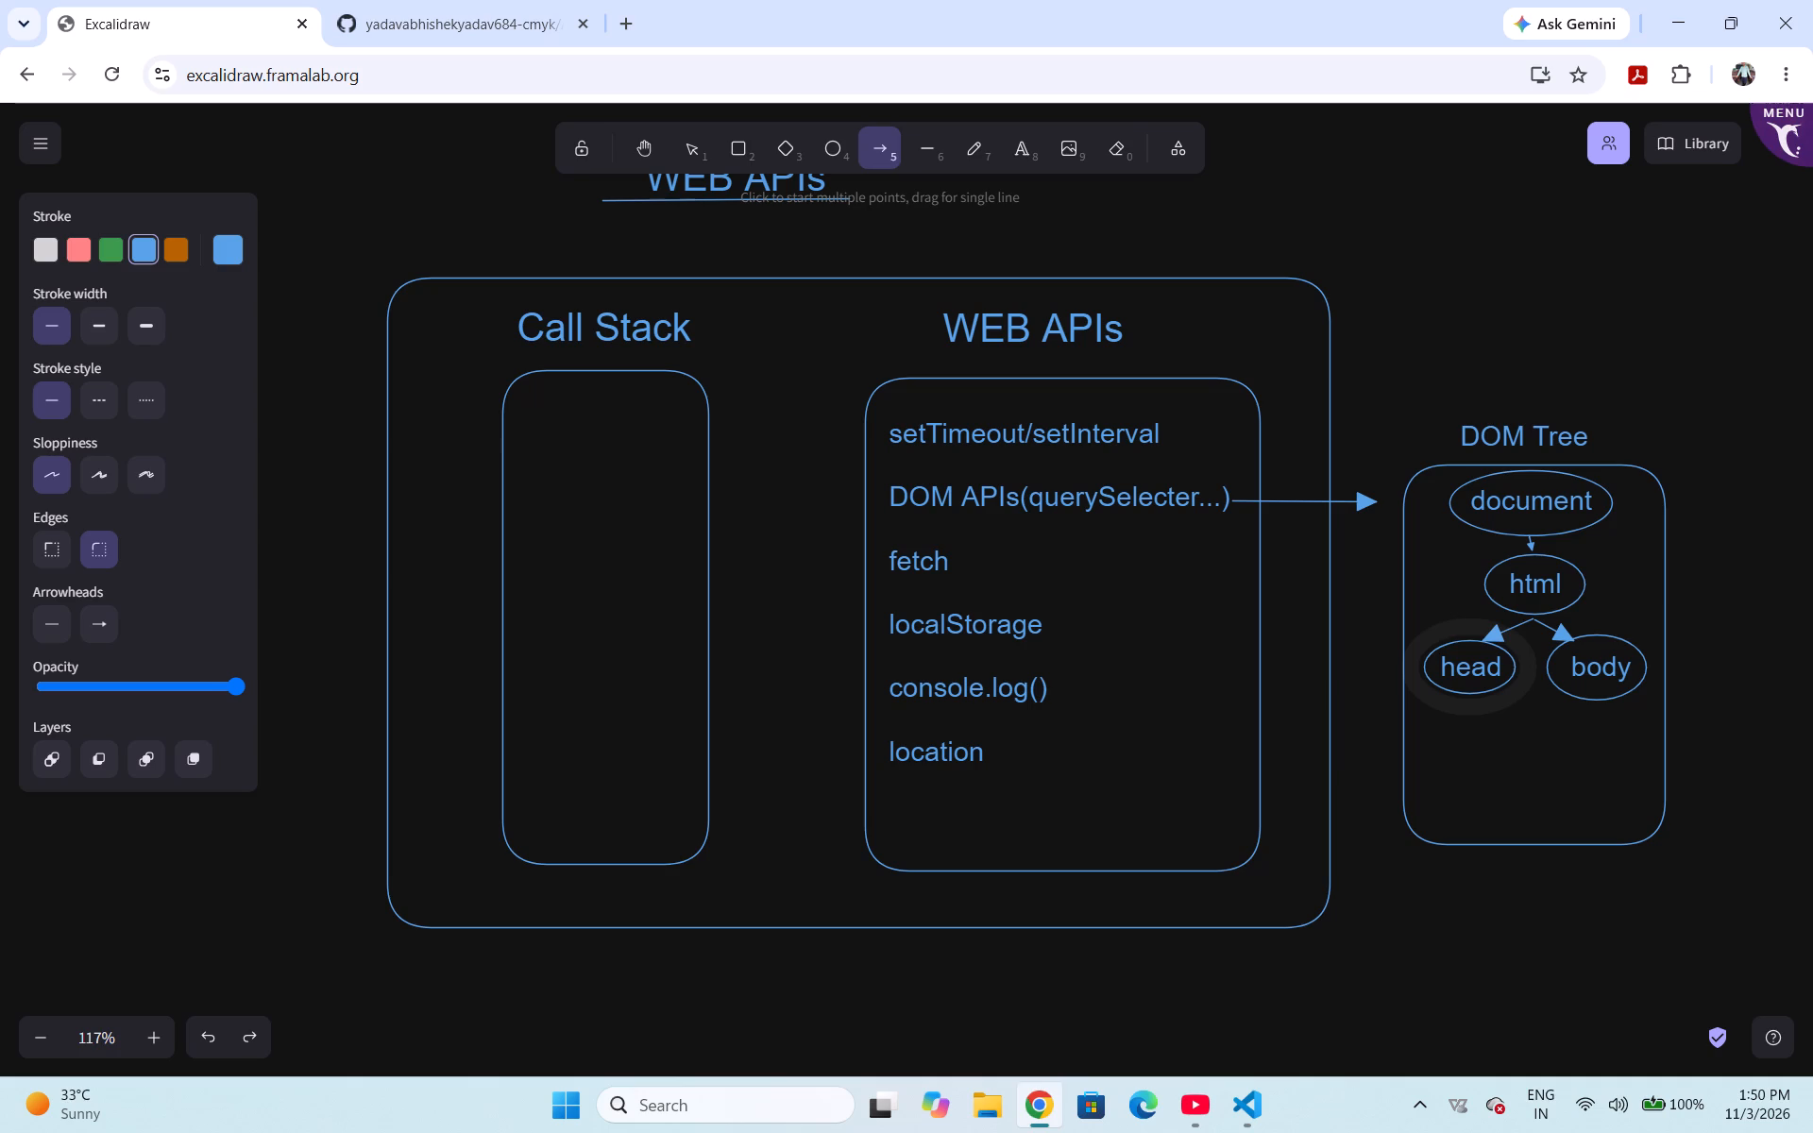
pyautogui.moveTo(1454, 693); pyautogui.dragTo(1427, 727)
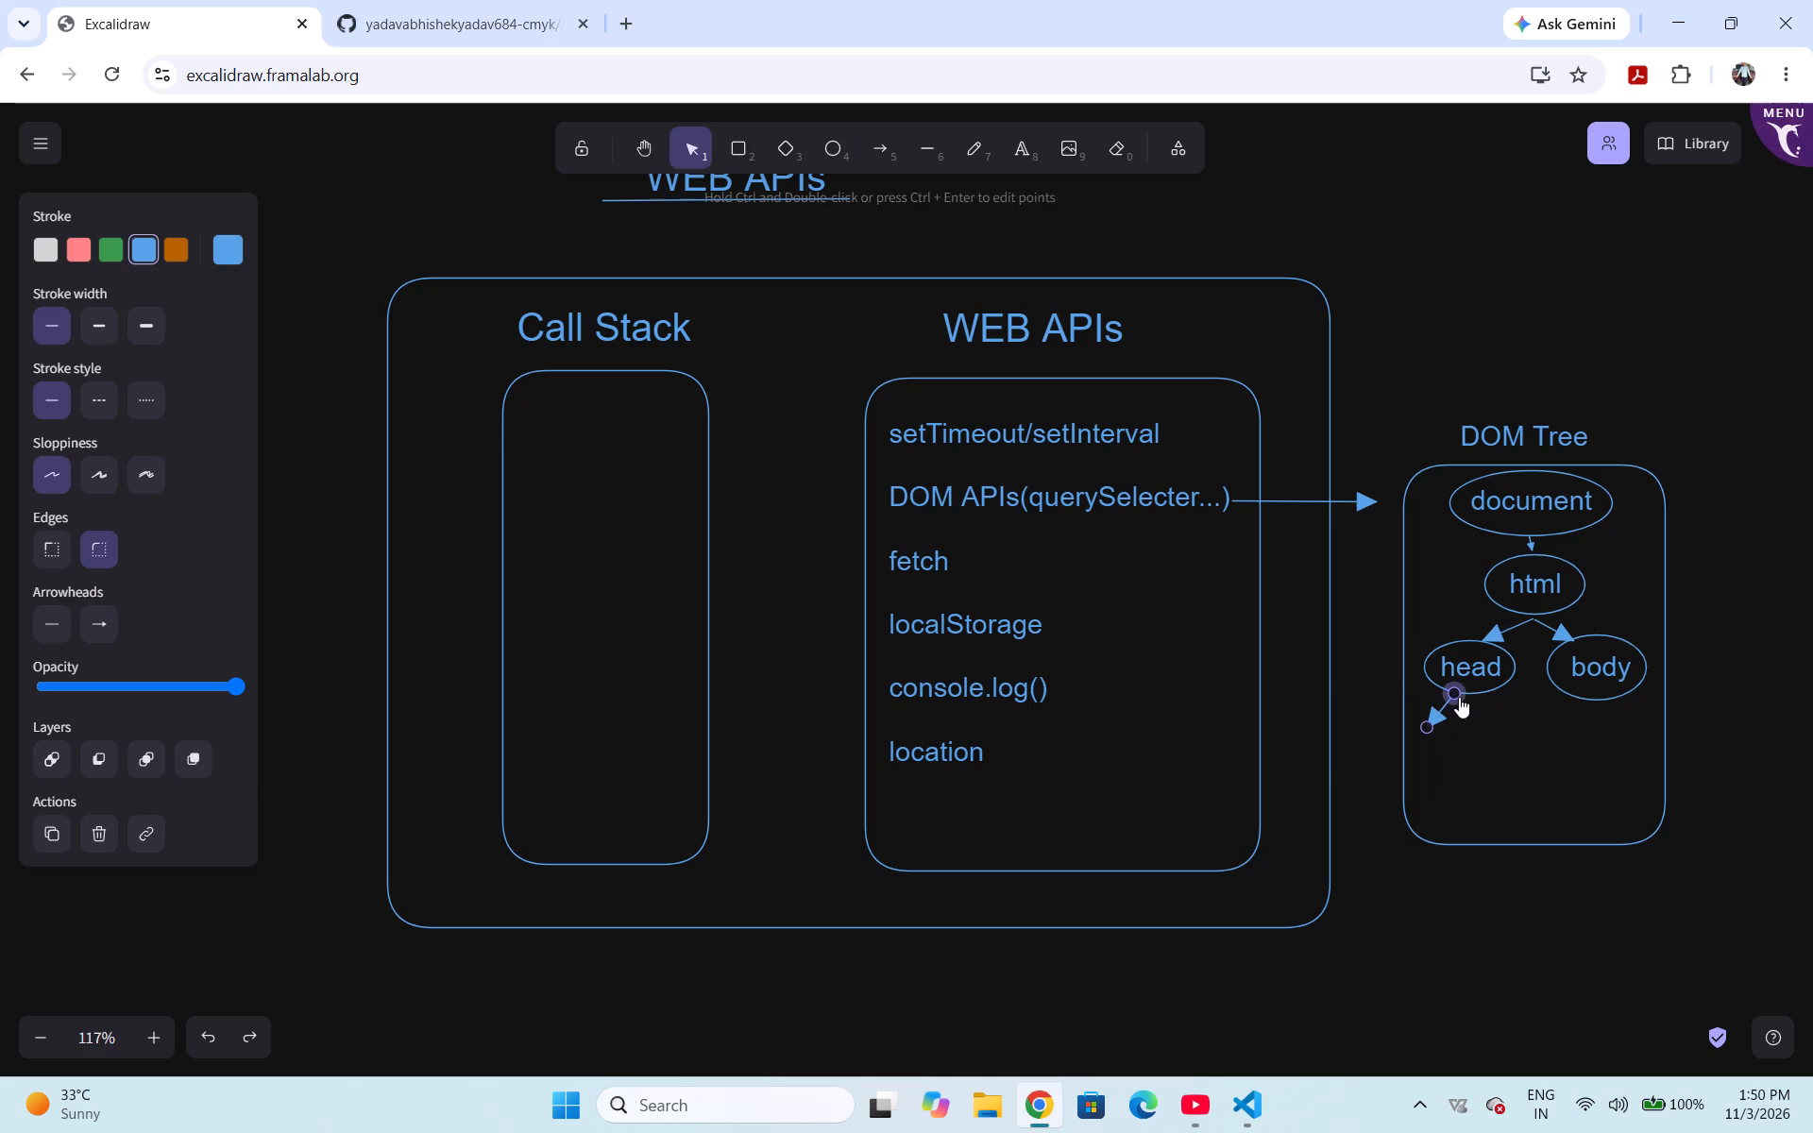
pyautogui.click(876, 144)
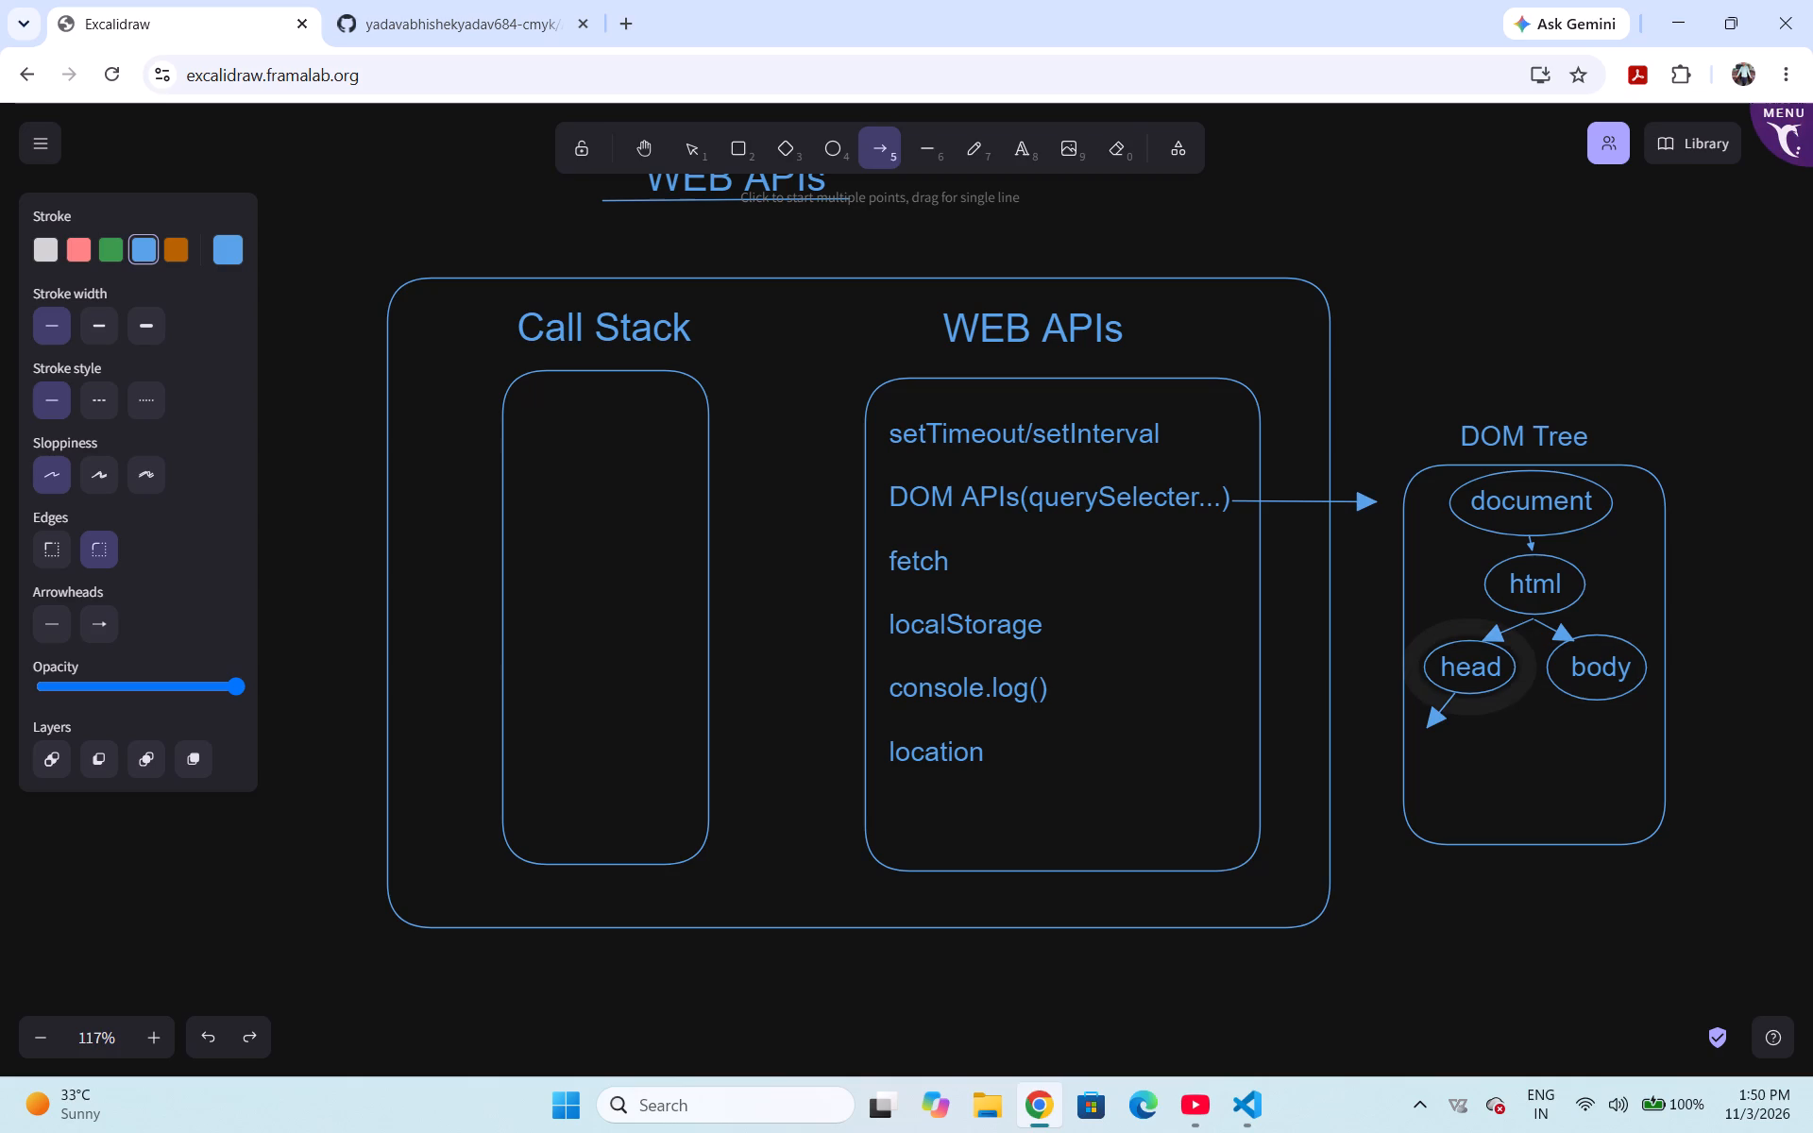
pyautogui.moveTo(1456, 692); pyautogui.dragTo(1485, 727)
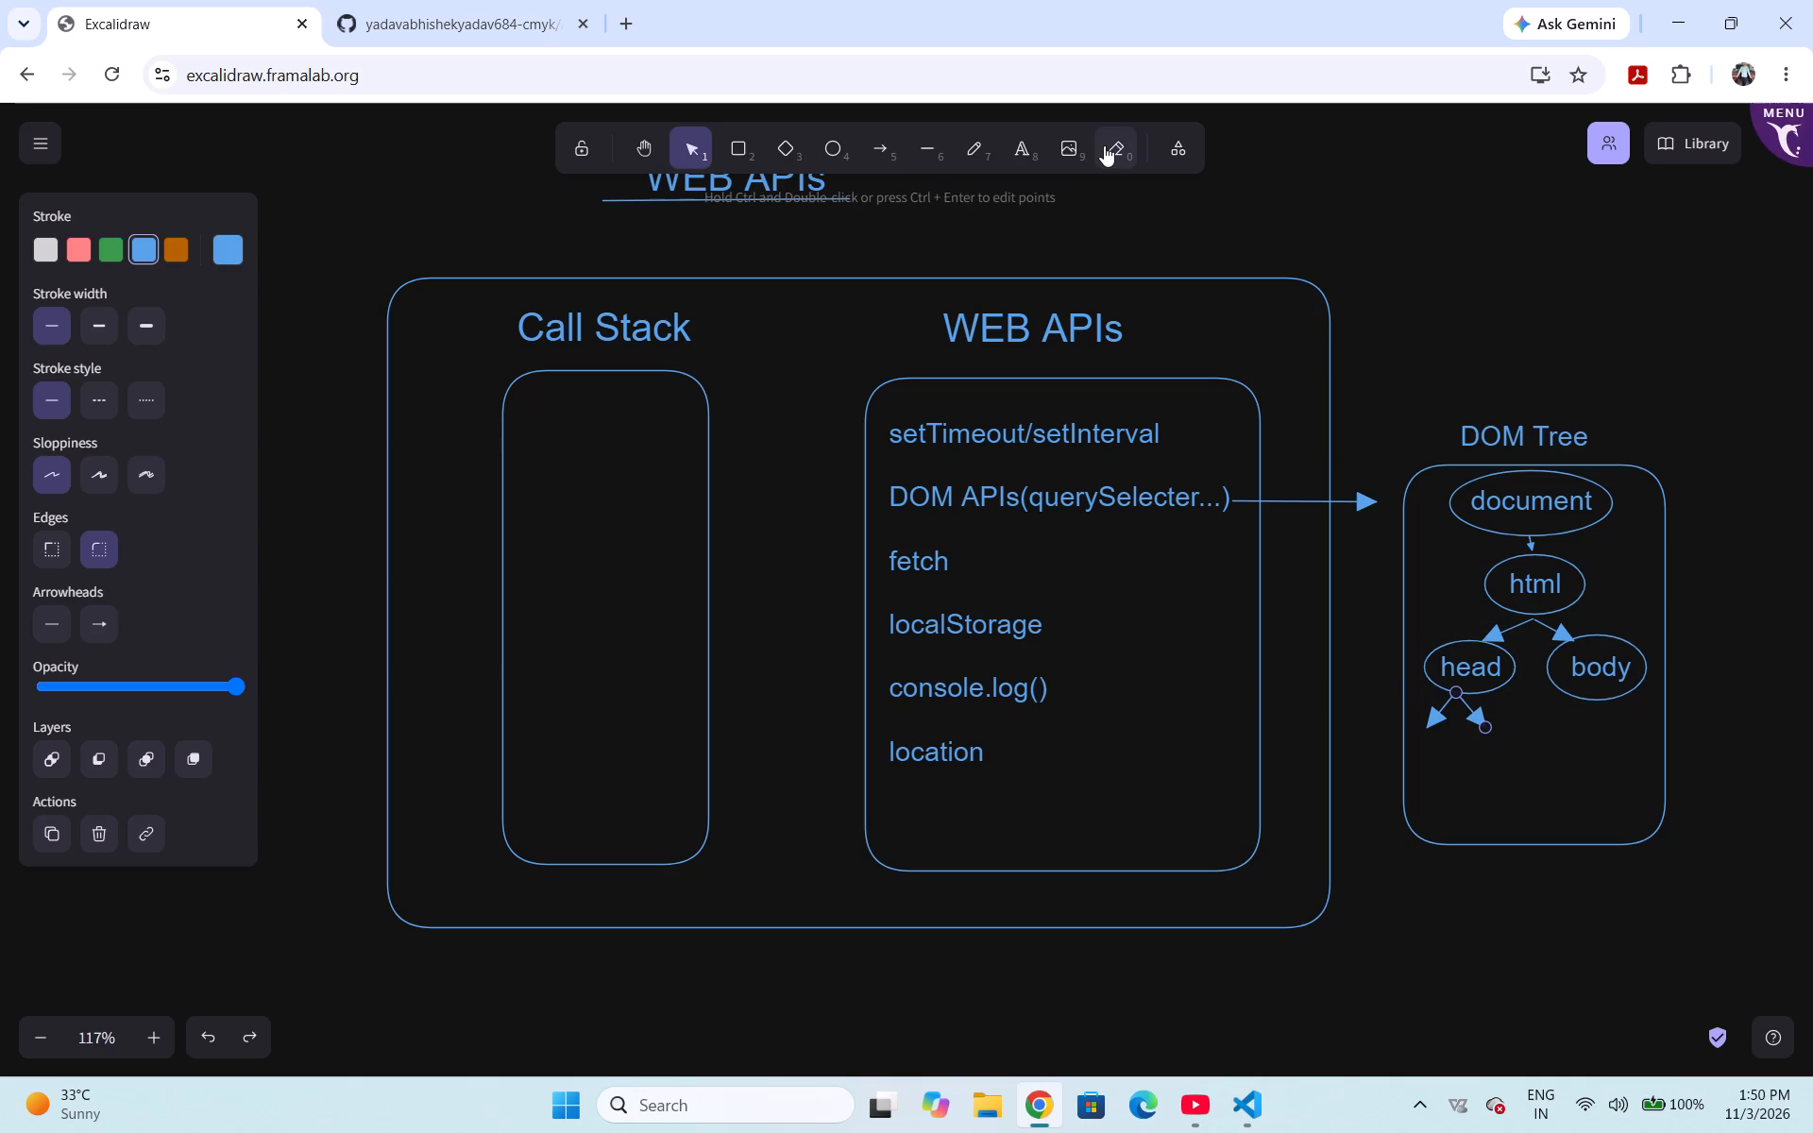
# Draw two short arrows branching diagonally downward from beneath the "body" ellipse.
pyautogui.click(890, 137)
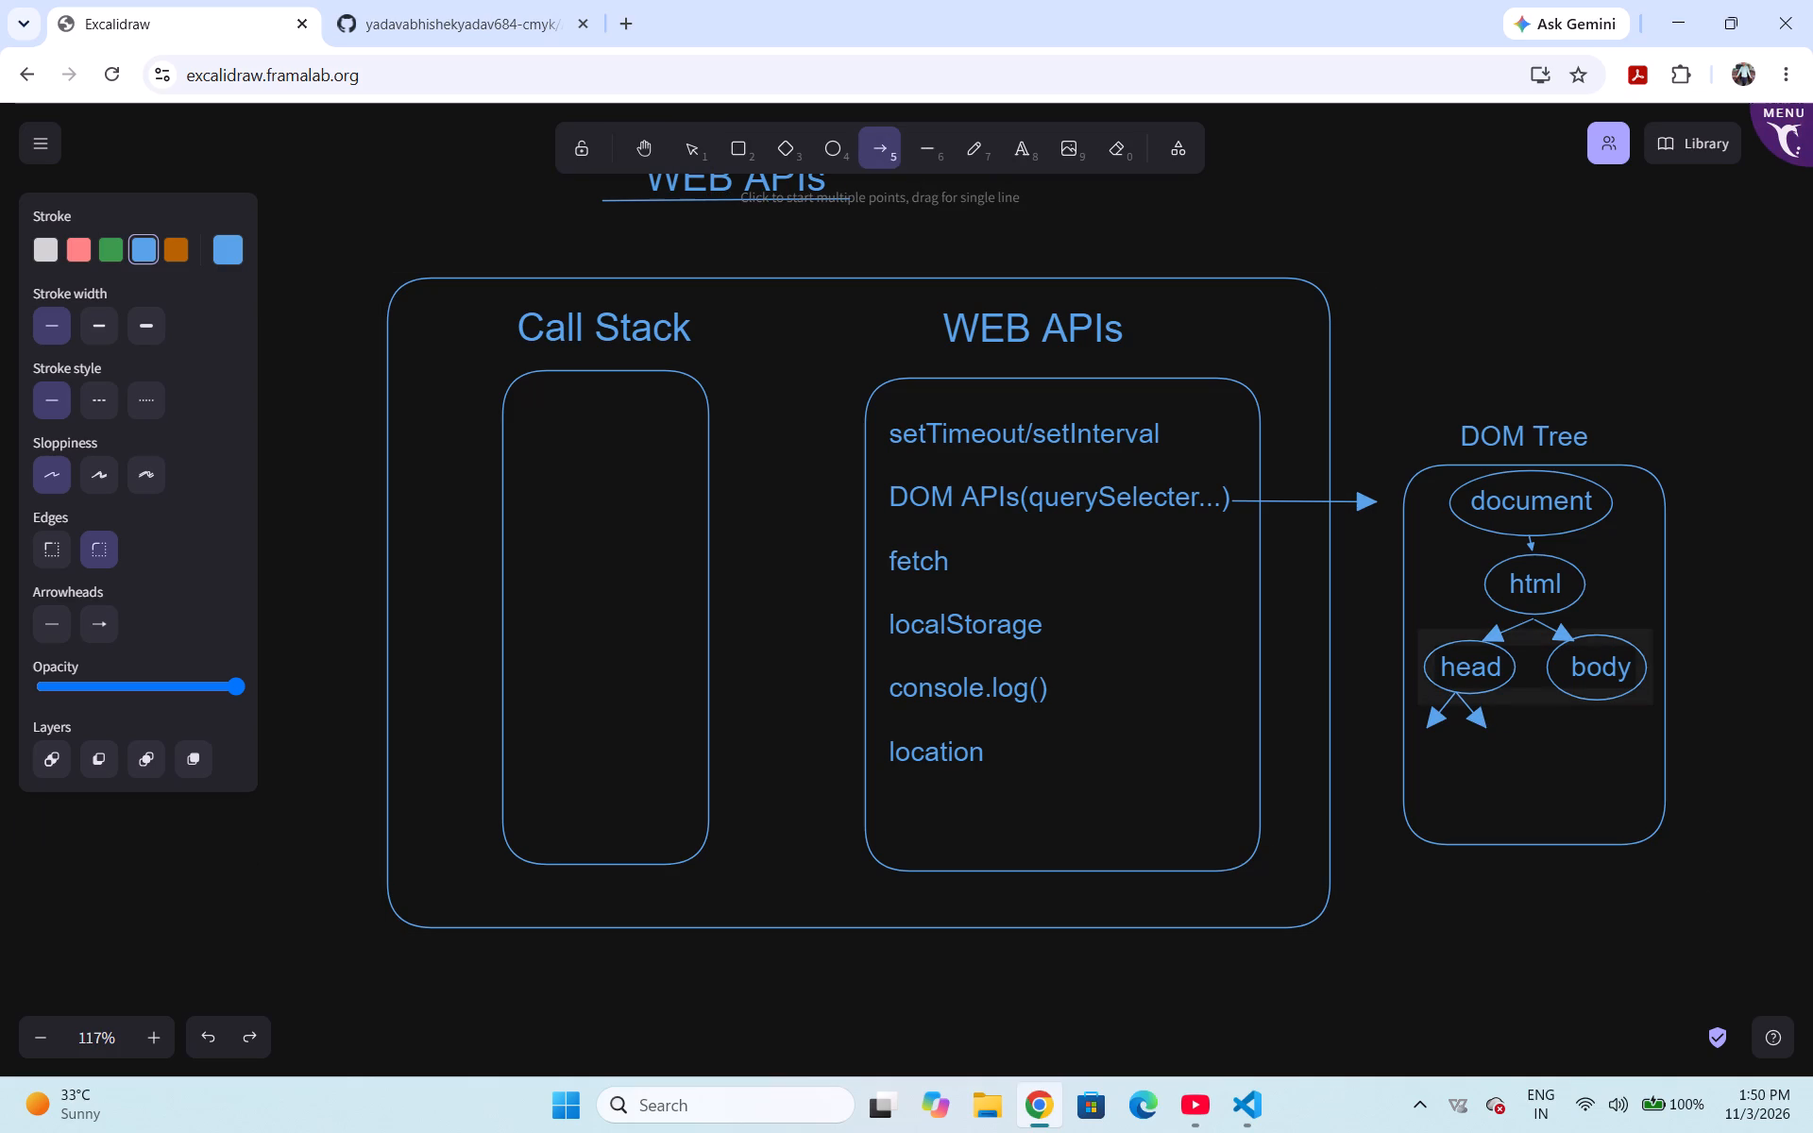
pyautogui.moveTo(1592, 702); pyautogui.dragTo(1557, 734)
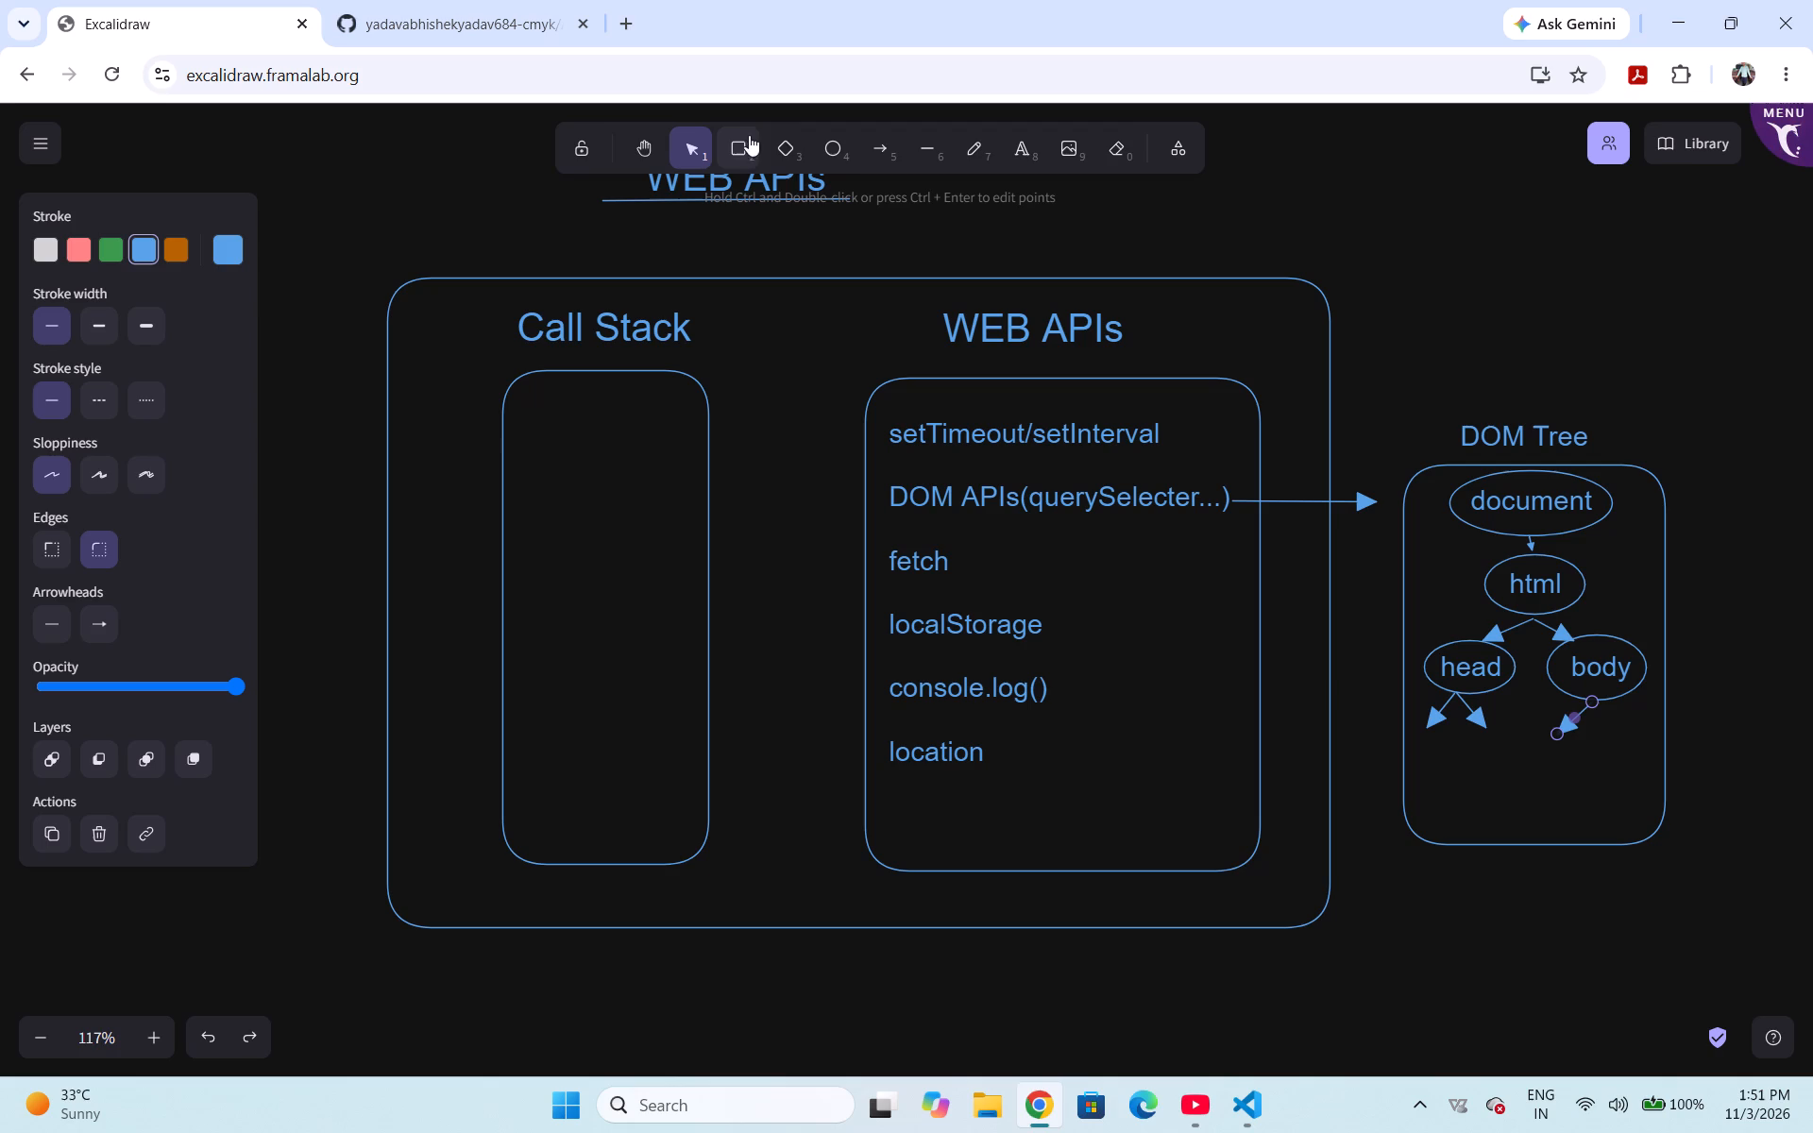
pyautogui.click(890, 144)
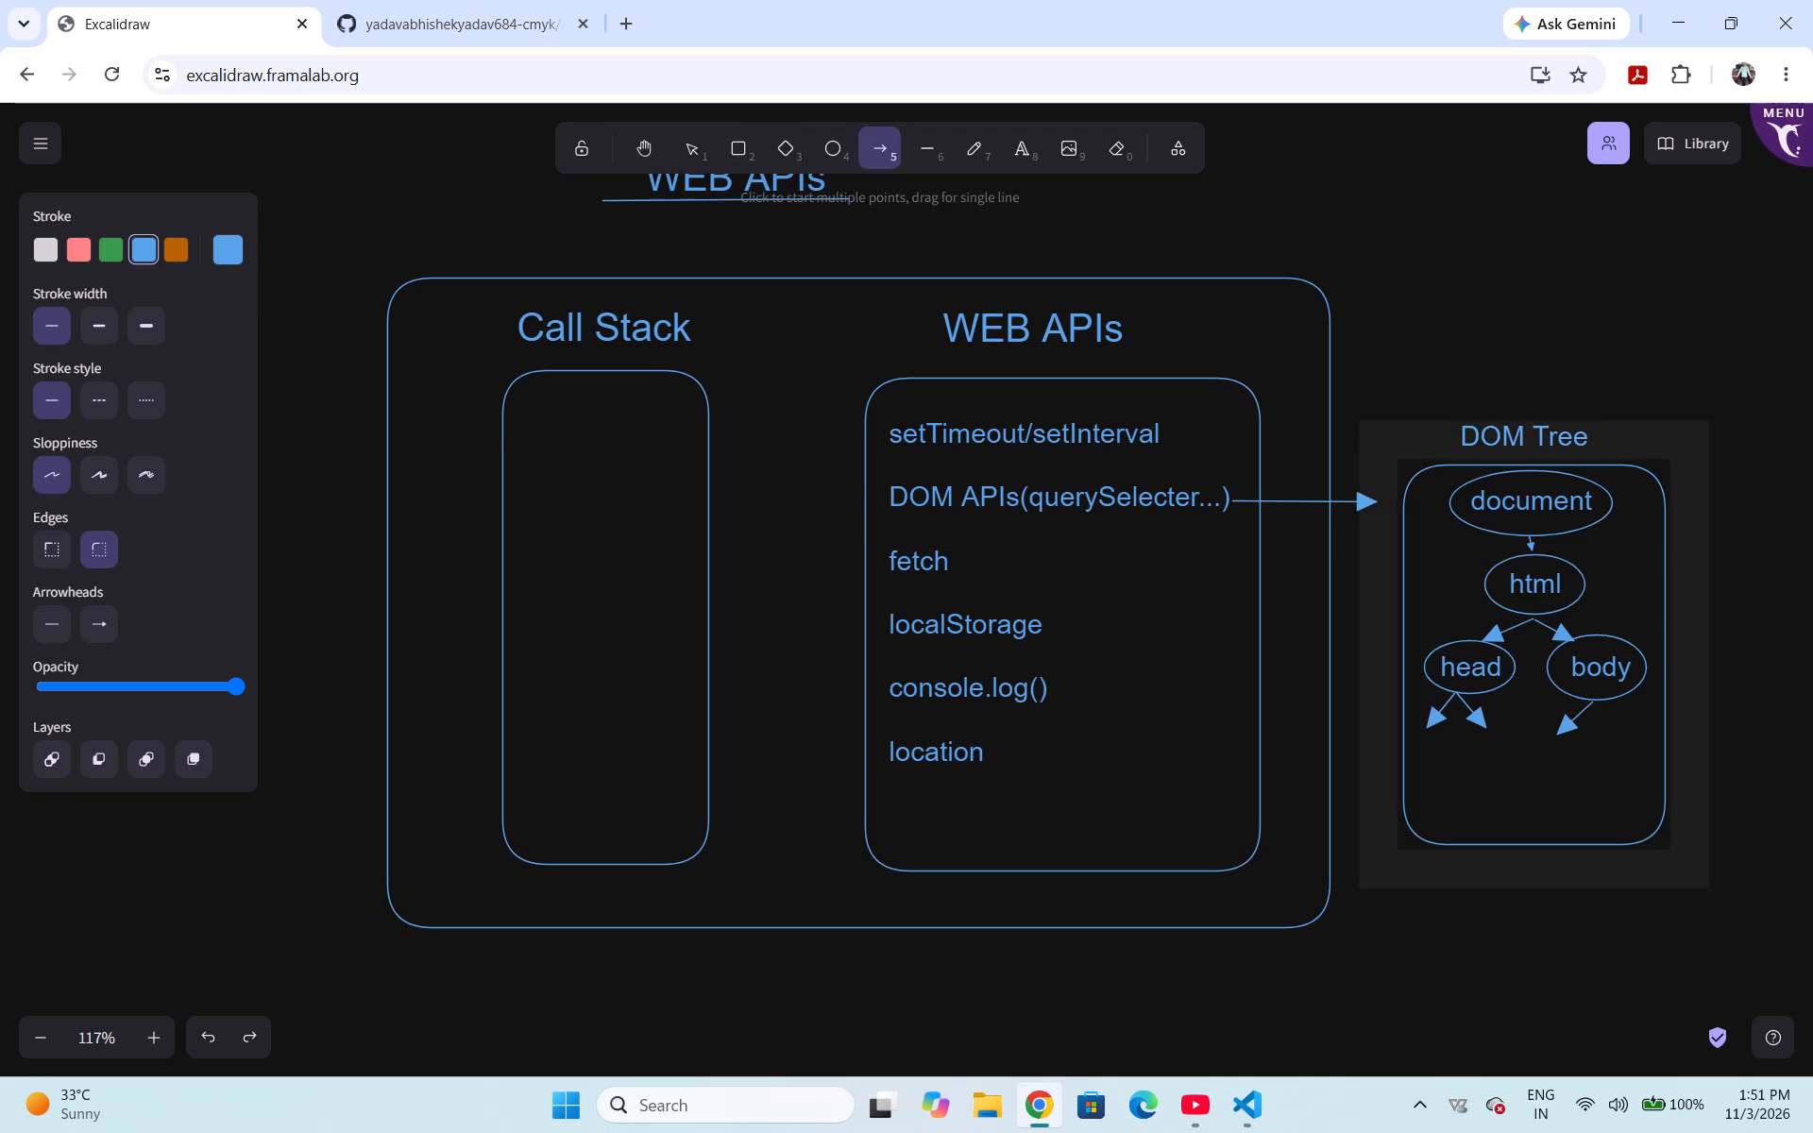
pyautogui.moveTo(1595, 702); pyautogui.dragTo(1649, 731)
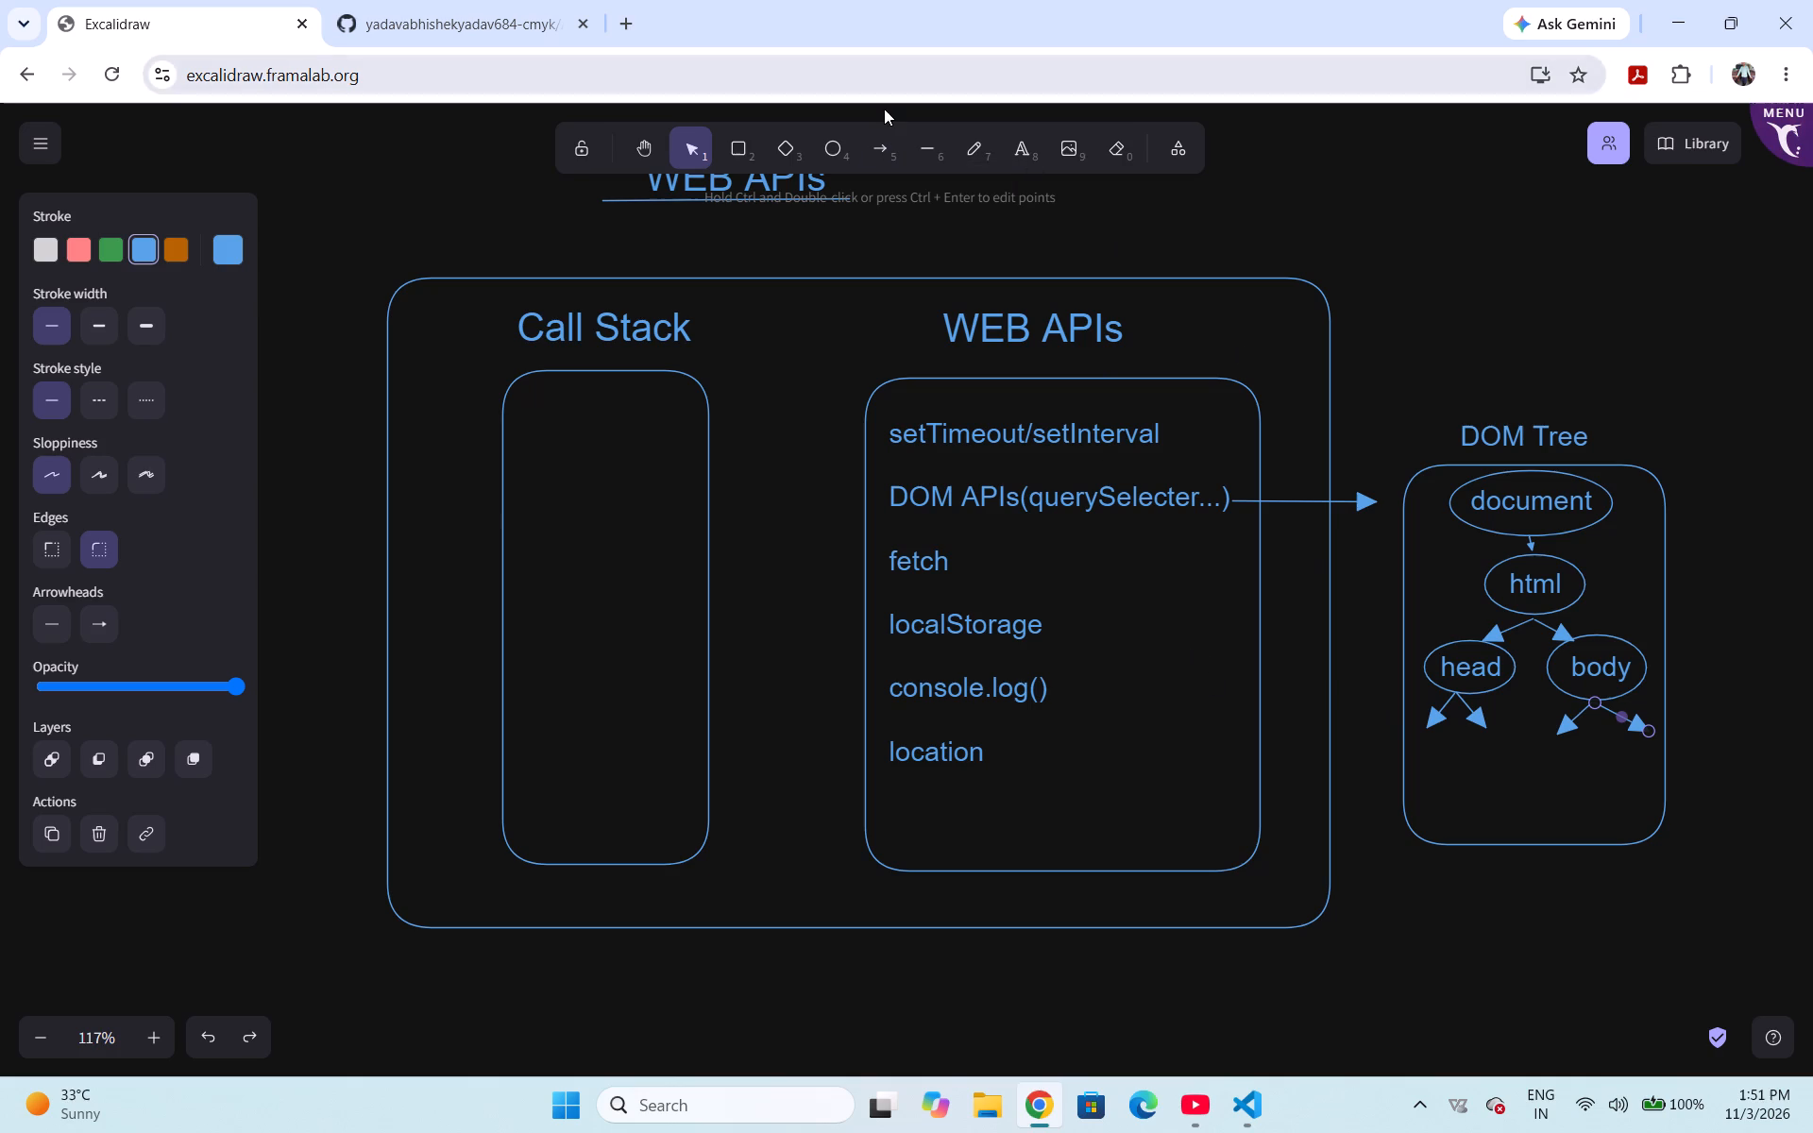
# Draw freehand dotted trails below both arrows branching from "head" to suggest further child nodes.
pyautogui.click(925, 139)
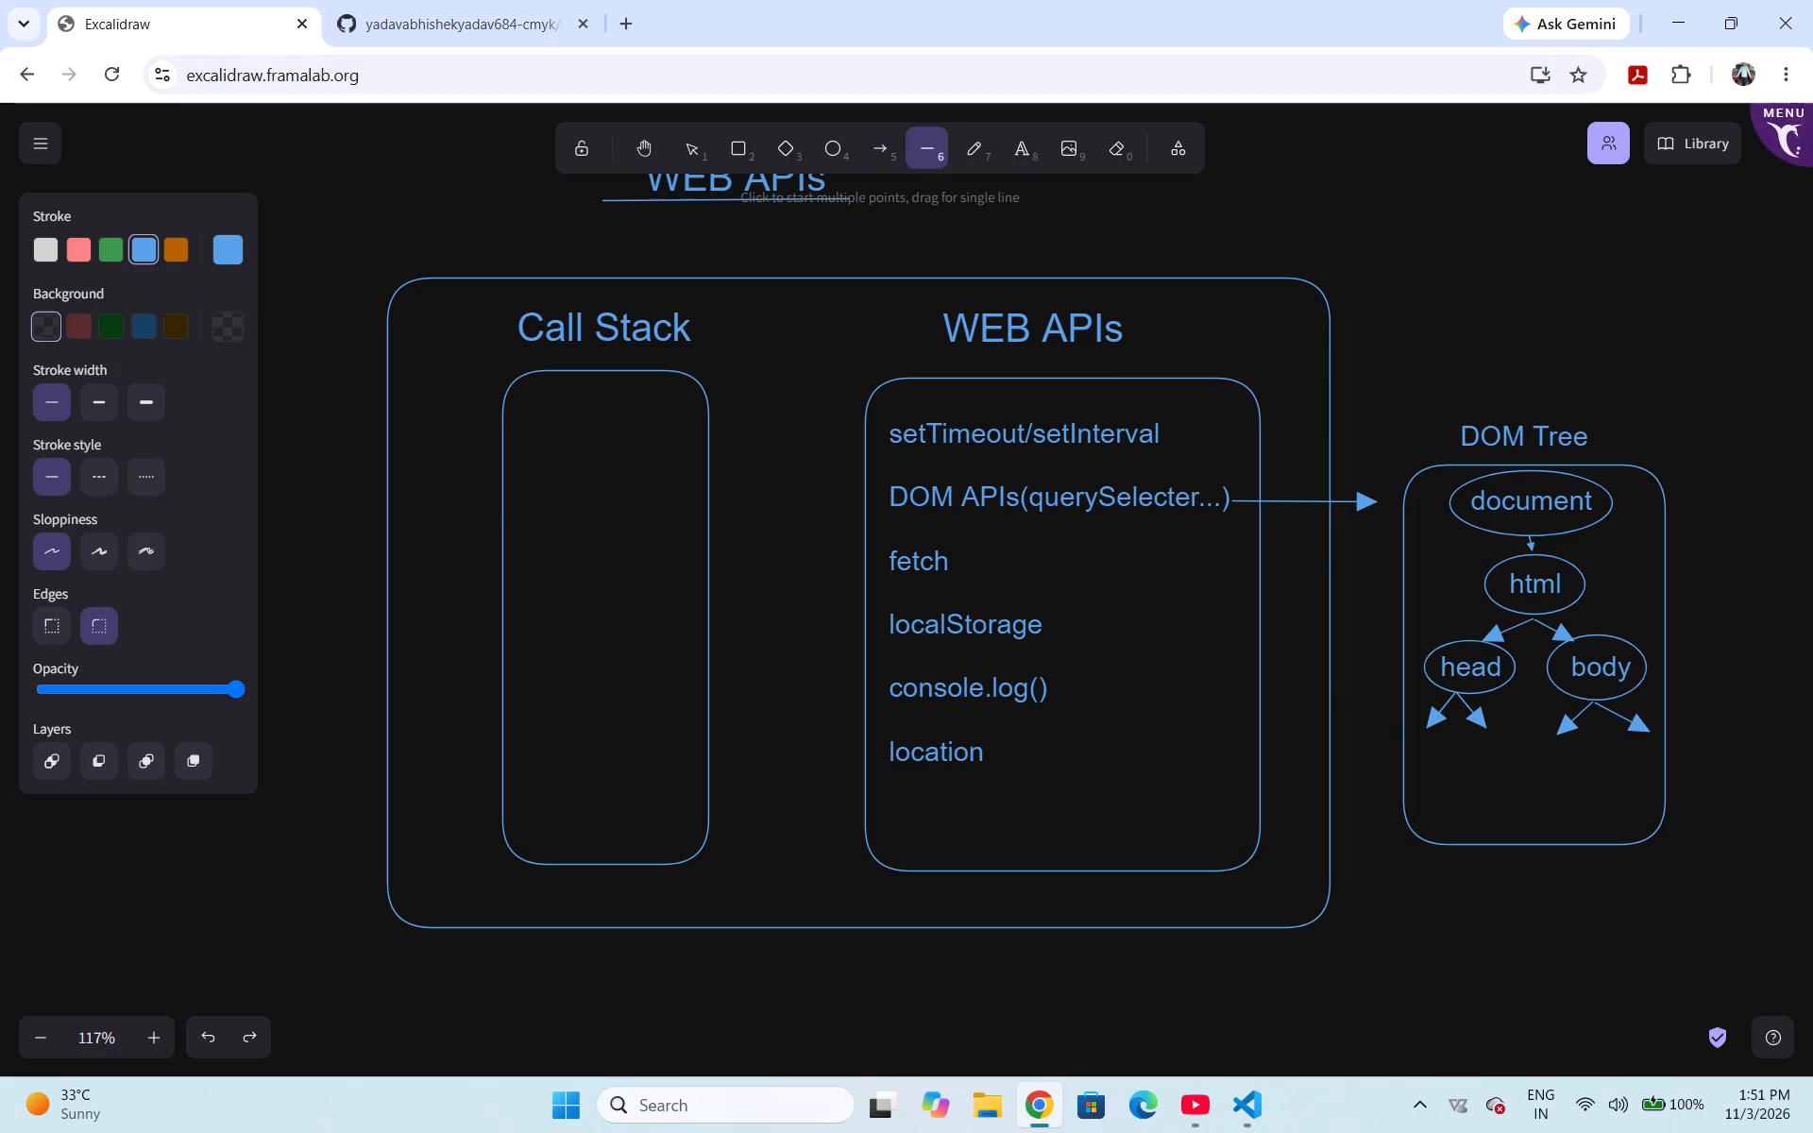
pyautogui.click(968, 134)
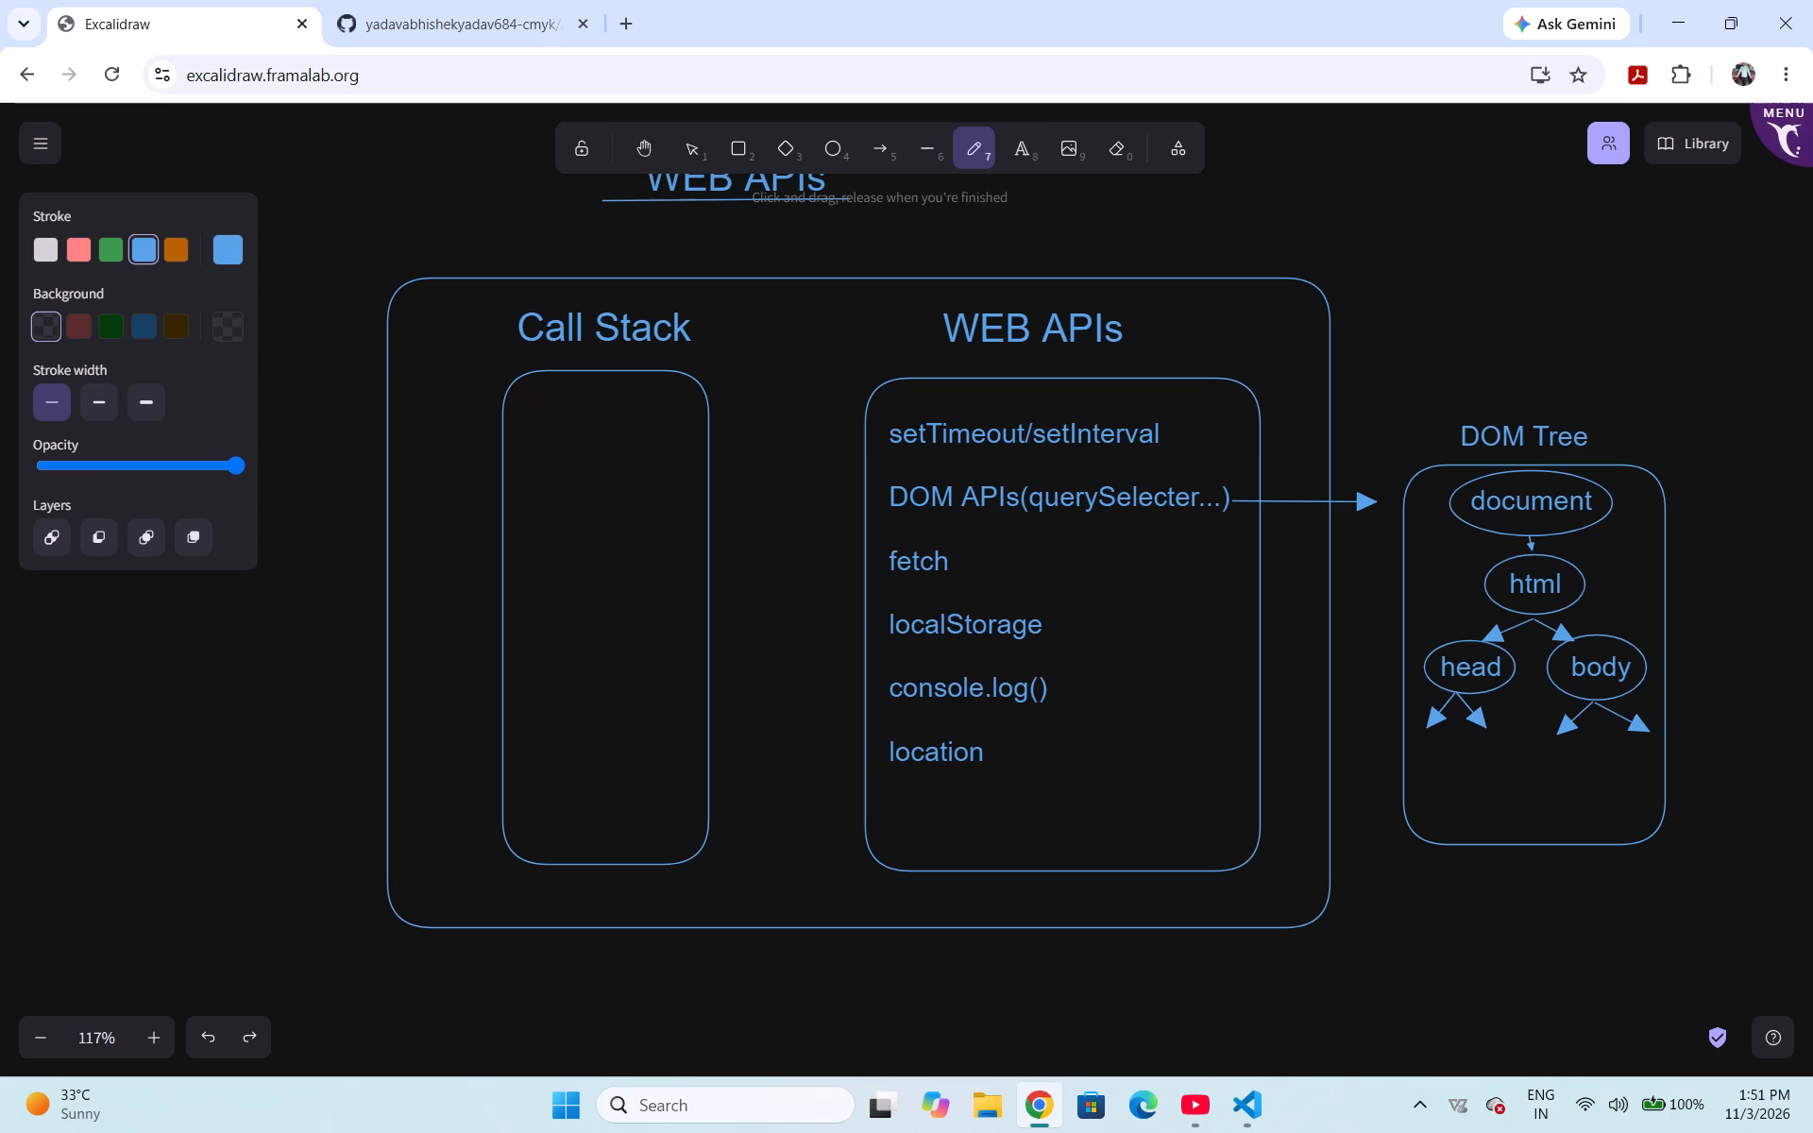
pyautogui.click(1427, 743)
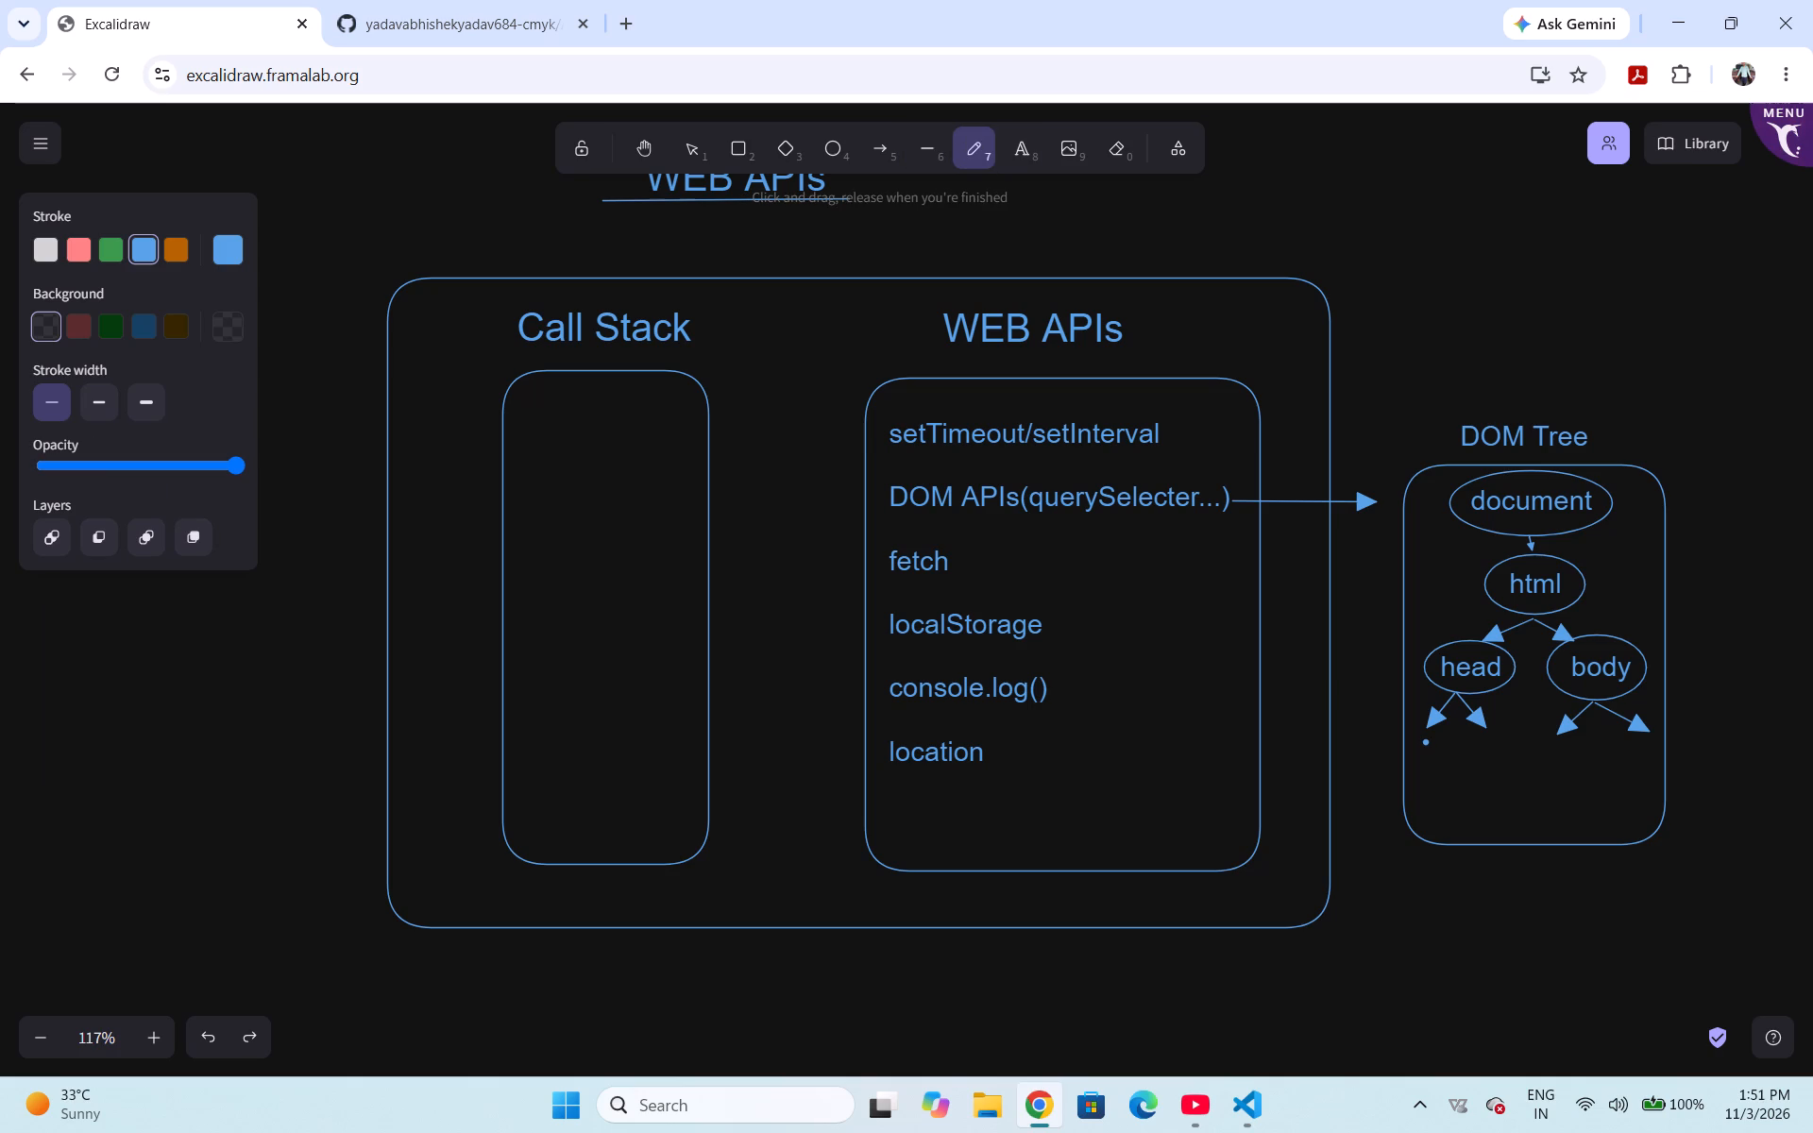
pyautogui.click(1427, 743)
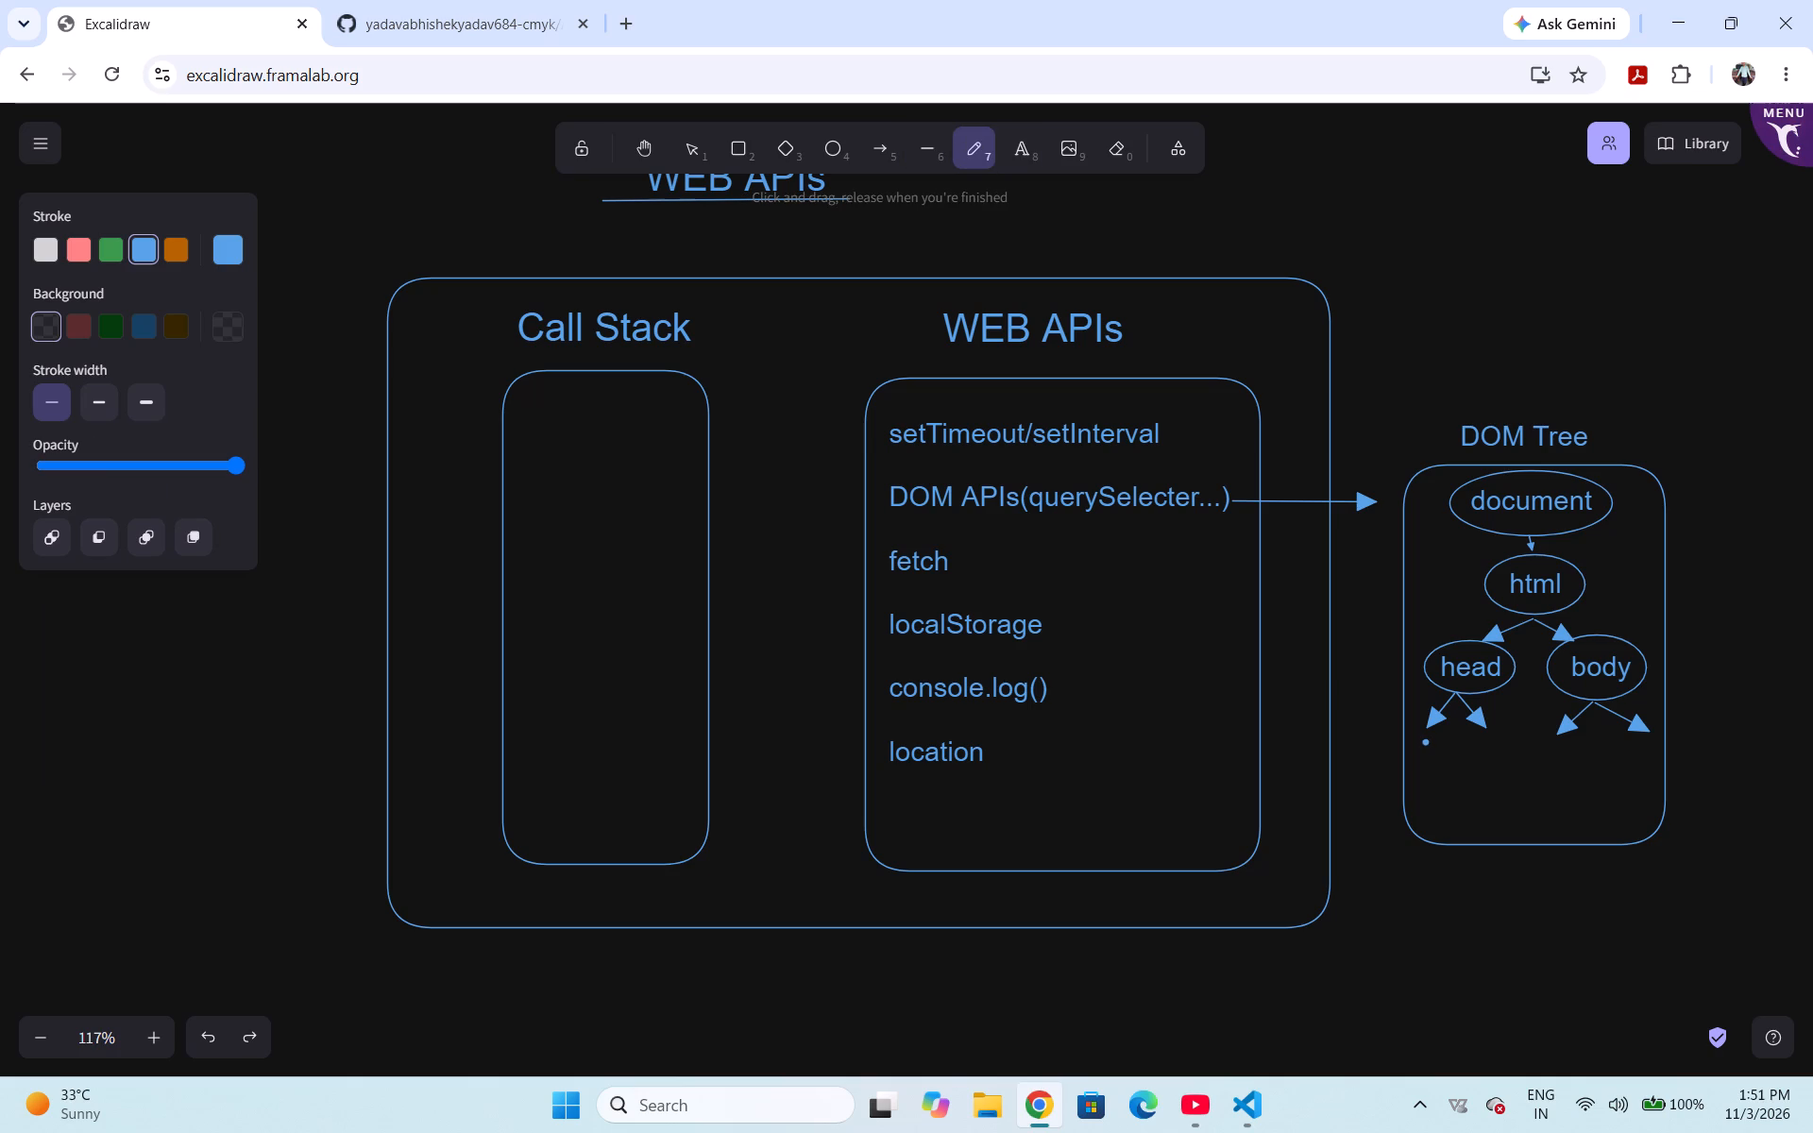
pyautogui.click(1421, 750)
pyautogui.click(1408, 769)
pyautogui.click(1478, 745)
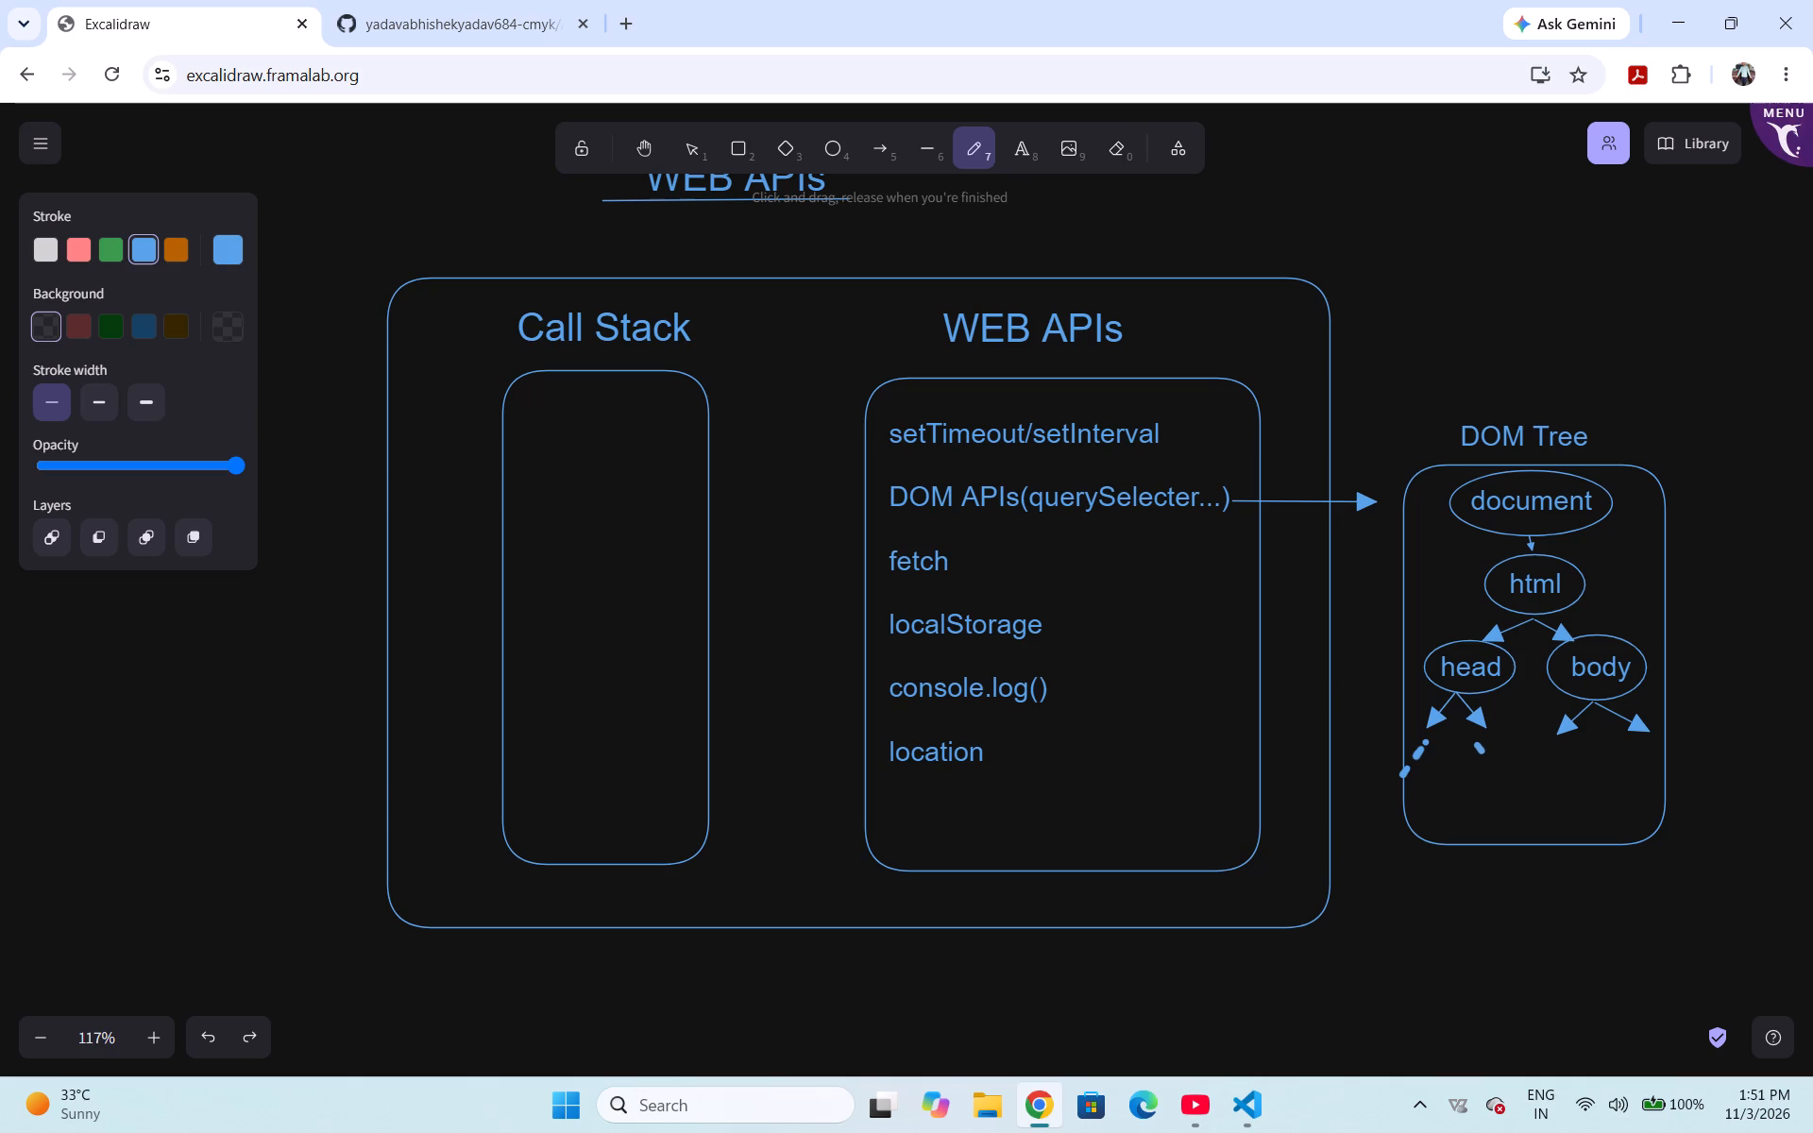
pyautogui.click(1489, 762)
pyautogui.moveTo(1493, 780); pyautogui.dragTo(1505, 786)
# Draw freehand dotted trails below both arrows branching from "body" to suggest further child nodes.
pyautogui.click(1560, 759)
pyautogui.moveTo(1550, 774); pyautogui.dragTo(1544, 784)
pyautogui.moveTo(1622, 747); pyautogui.dragTo(1629, 755)
pyautogui.moveTo(1639, 764); pyautogui.dragTo(1650, 776)
pyautogui.click(1625, 780)
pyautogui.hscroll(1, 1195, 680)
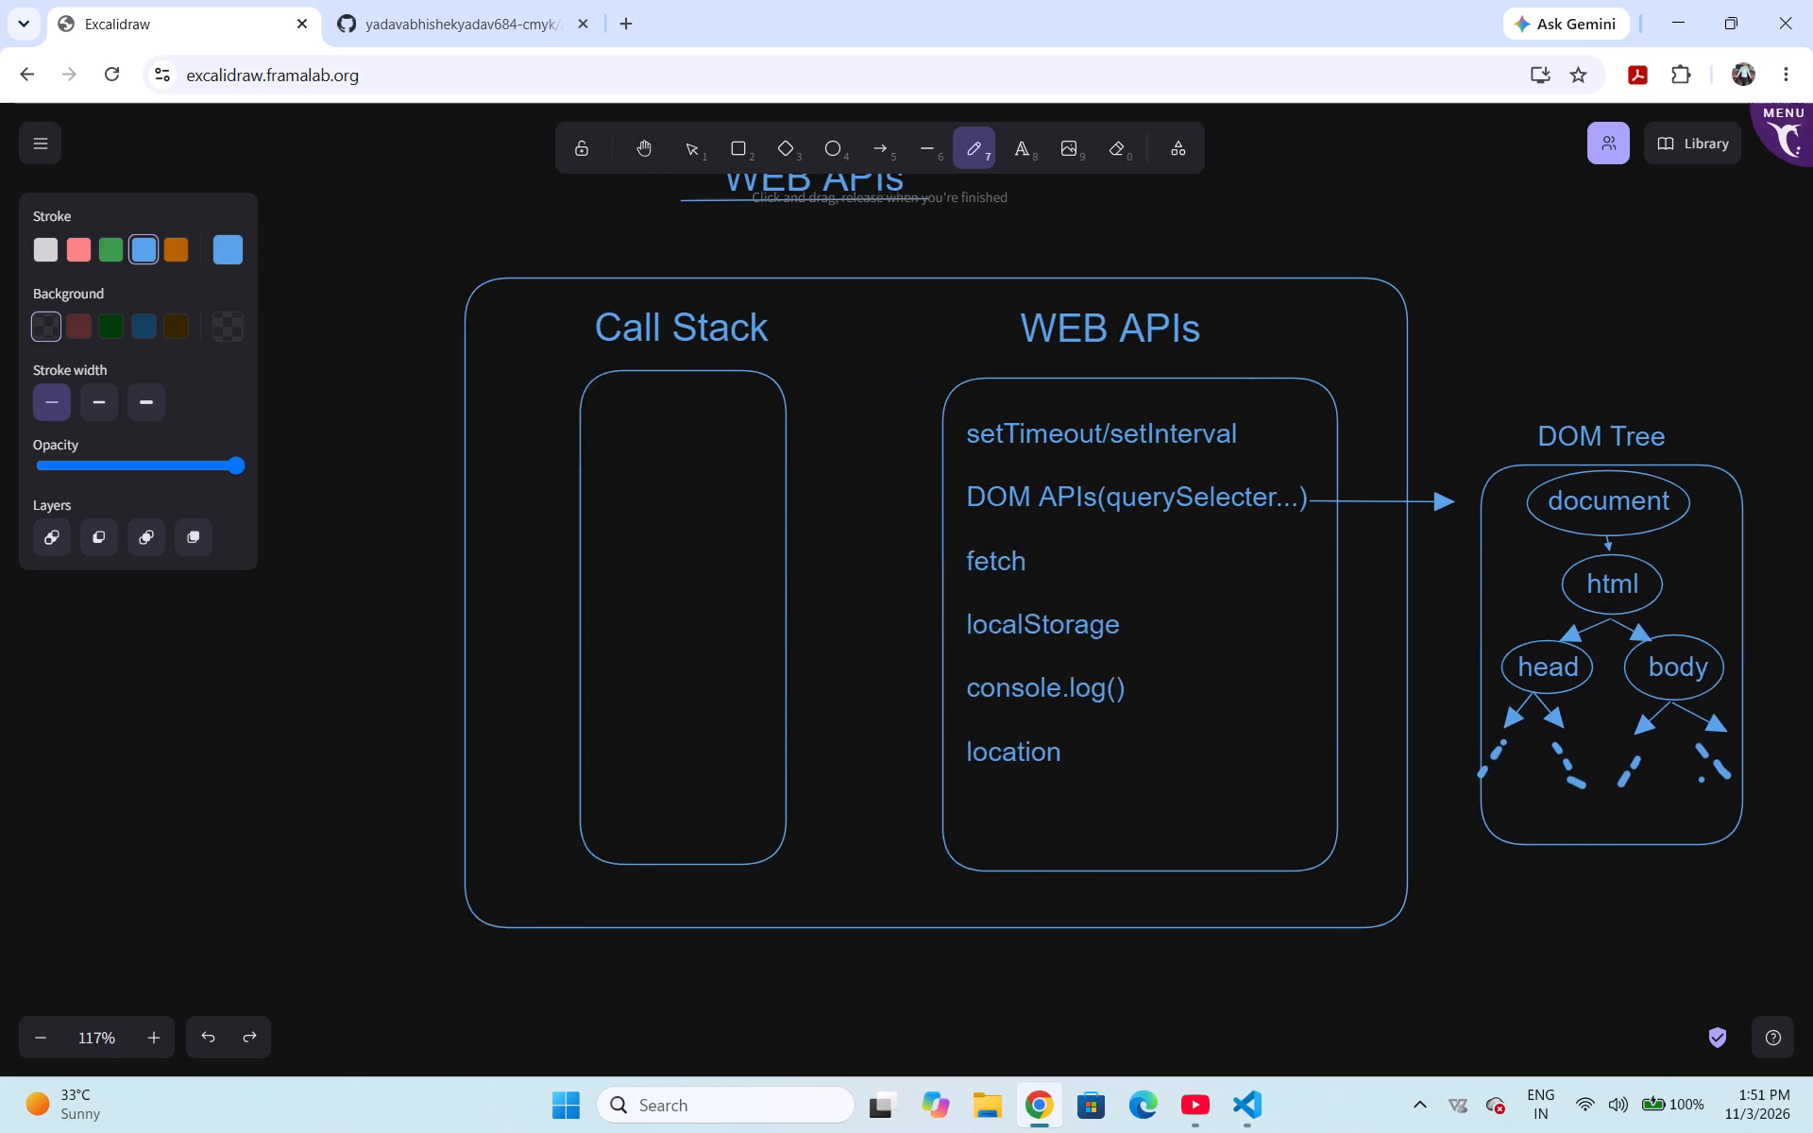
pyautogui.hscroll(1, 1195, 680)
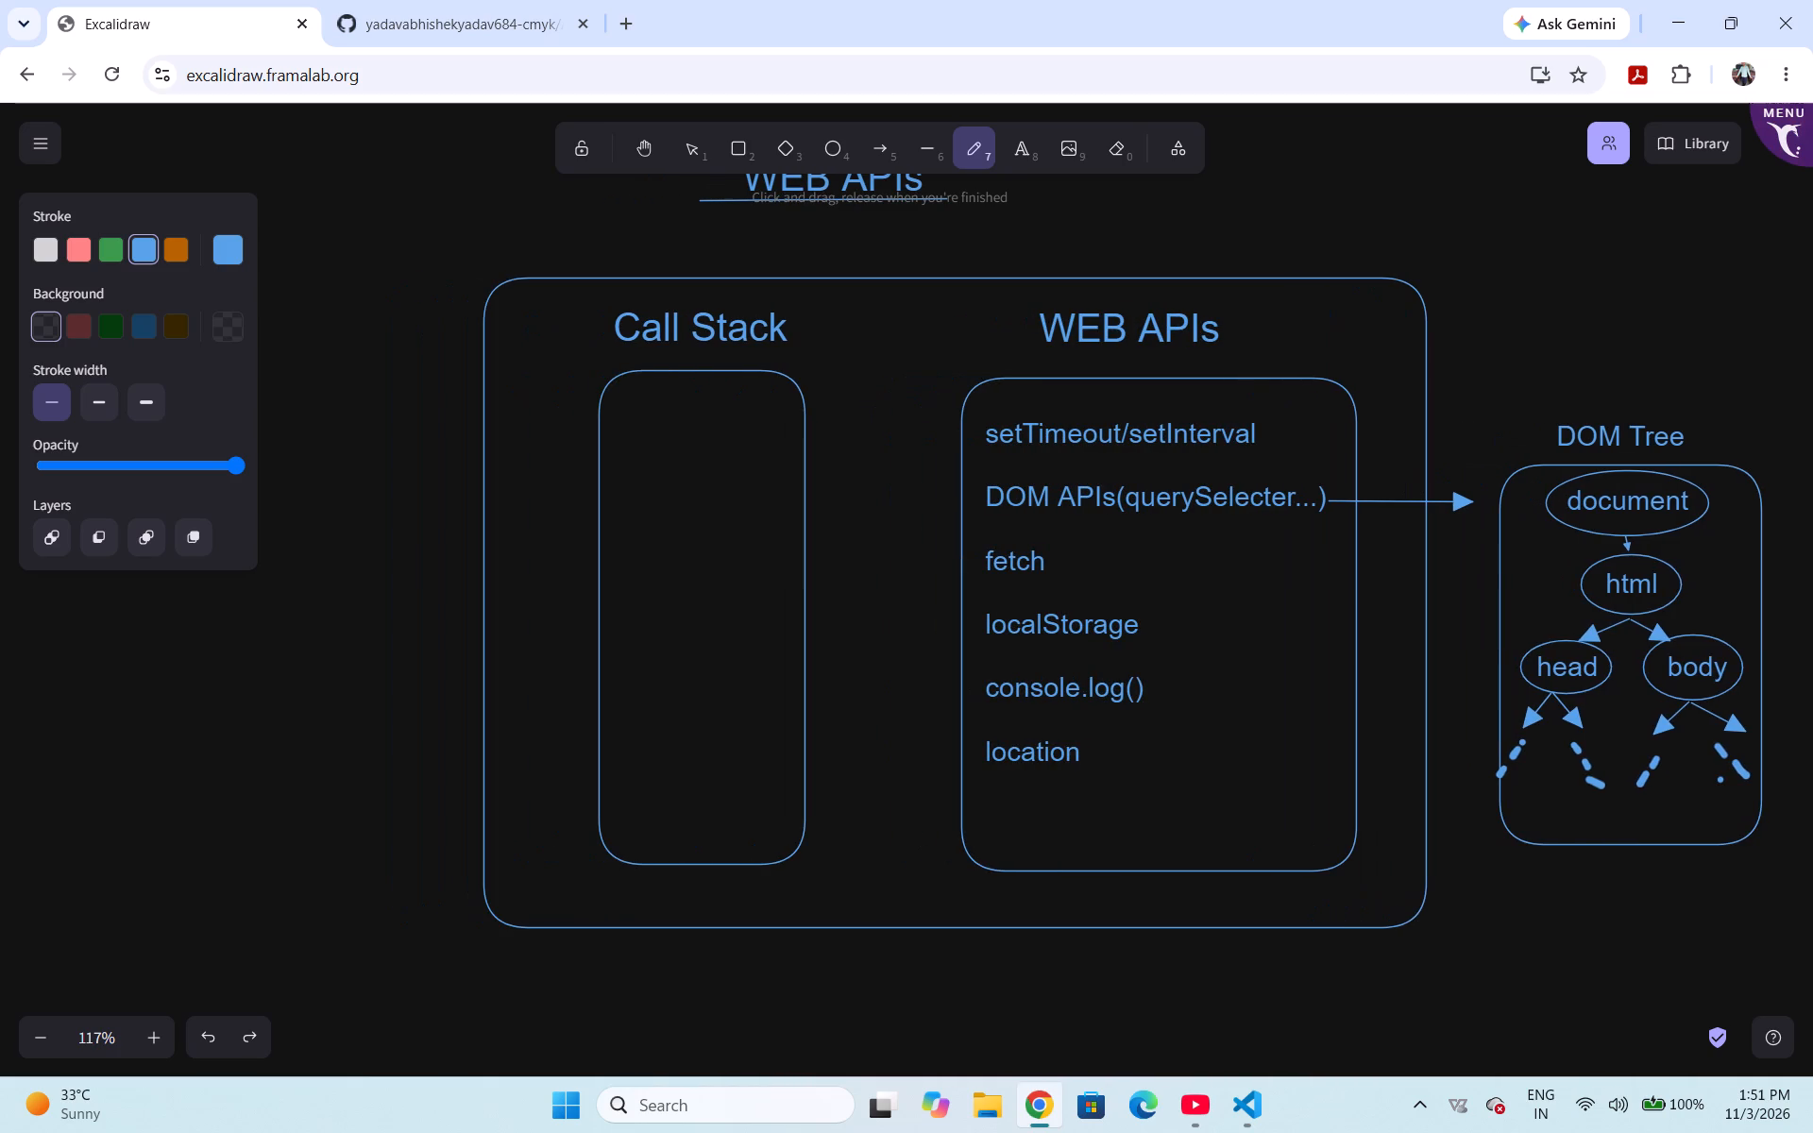
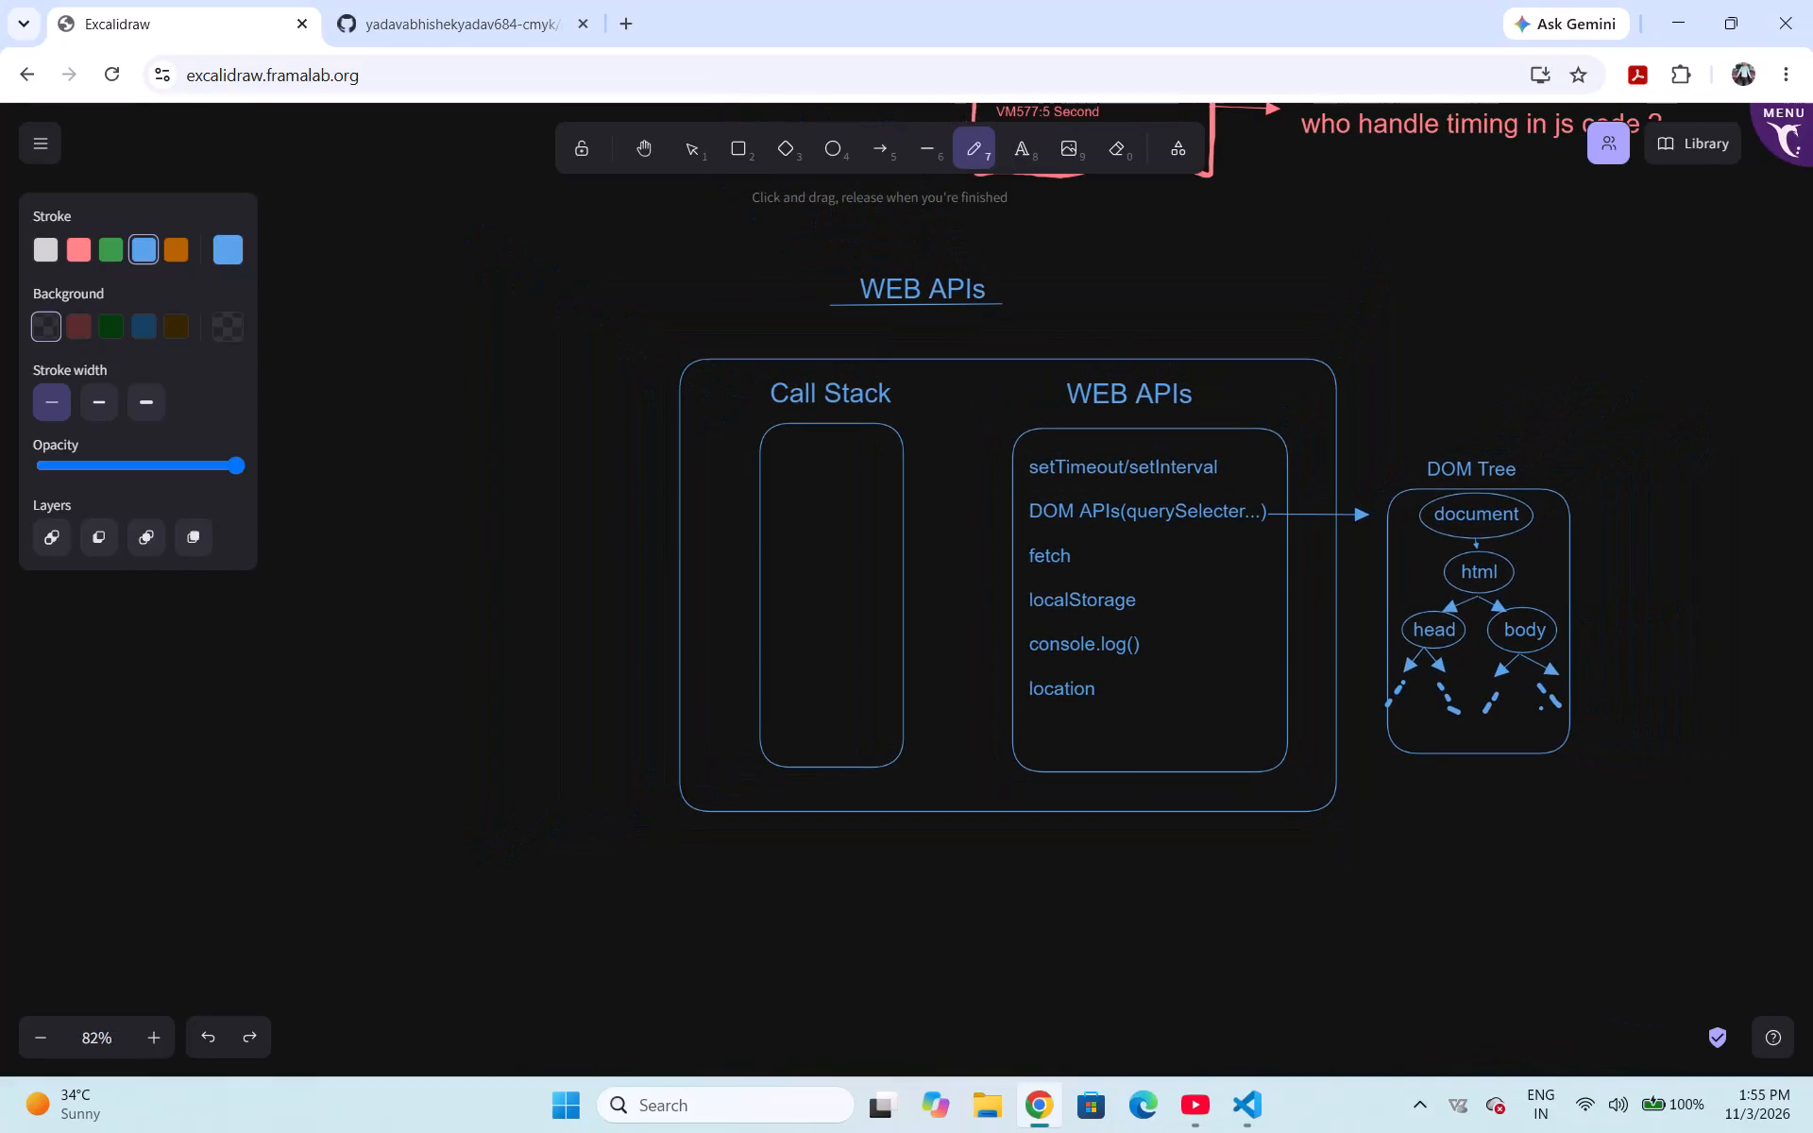
# Draw a wide rounded rectangle in blue below the large container, offset toward the WEB APIs side.
pyautogui.scroll(-2, 994, 561)
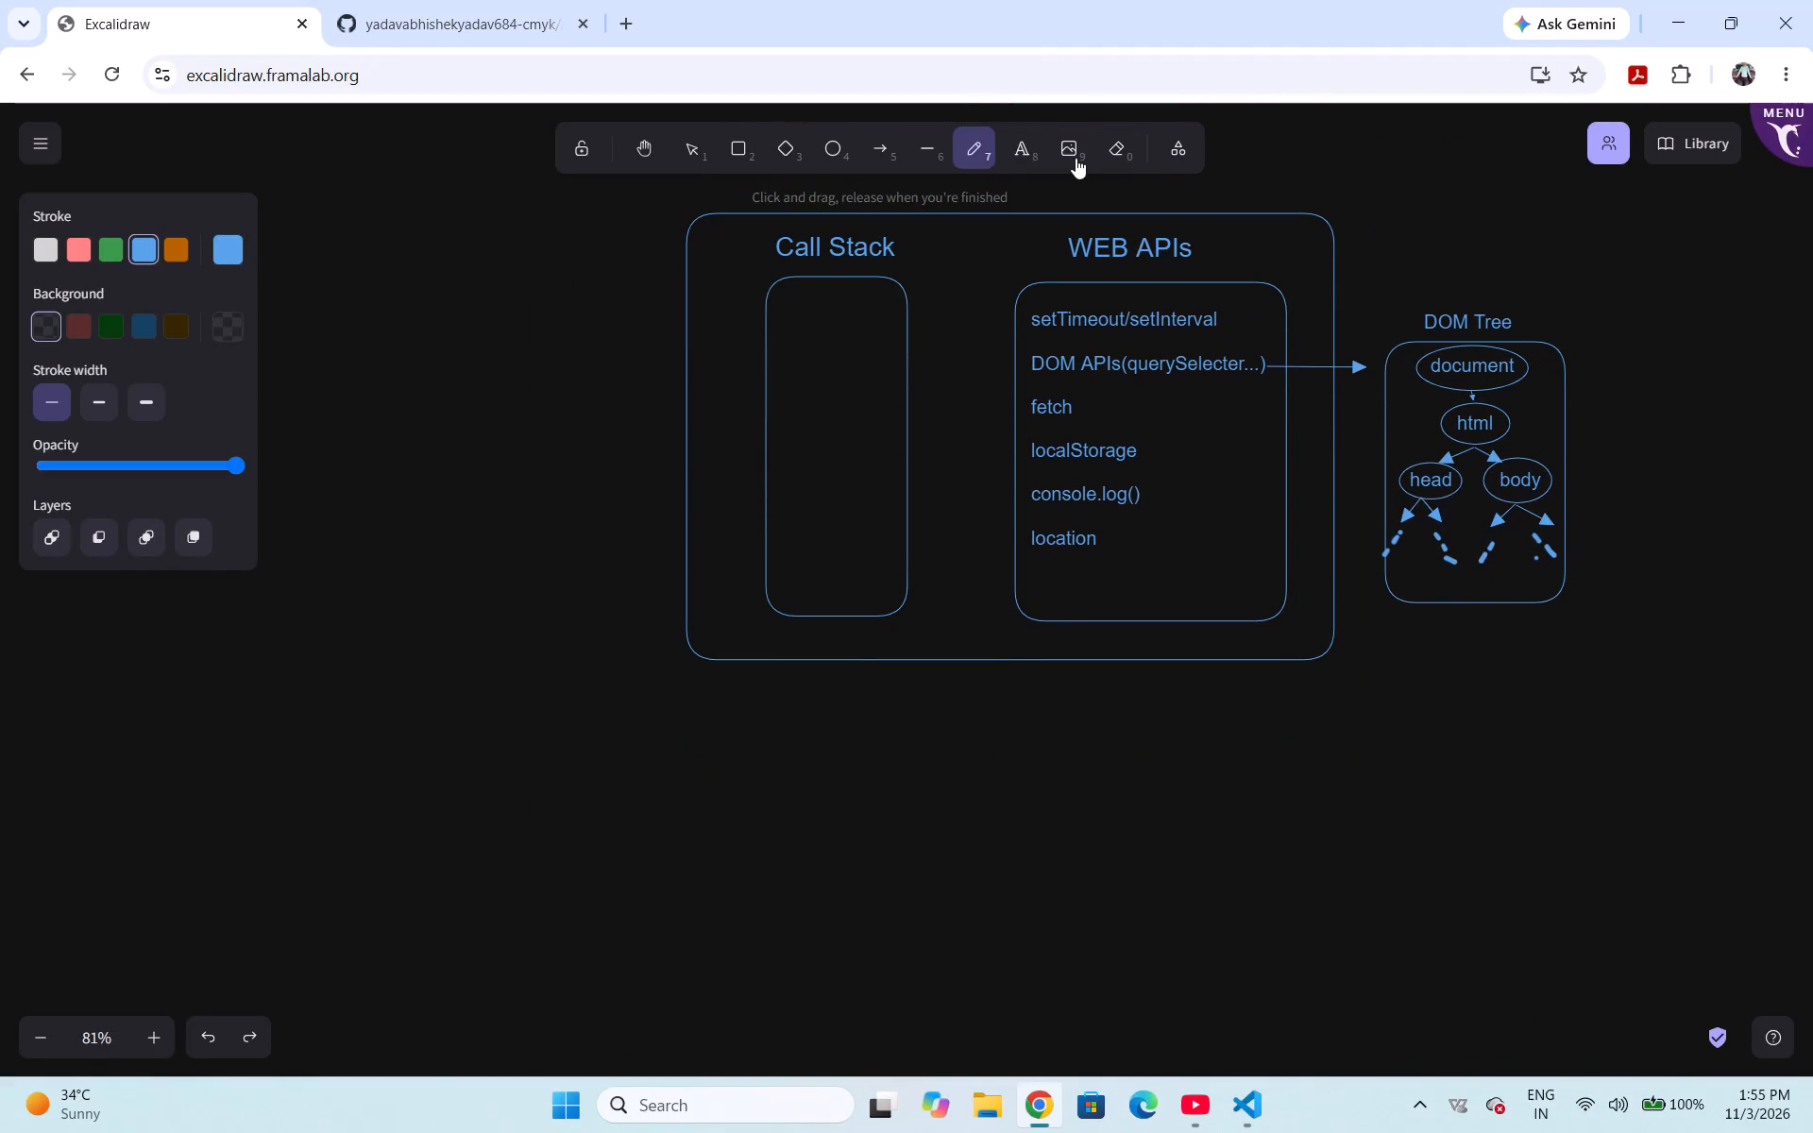
pyautogui.moveTo(749, 148); pyautogui.dragTo(798, 554)
pyautogui.click(735, 150)
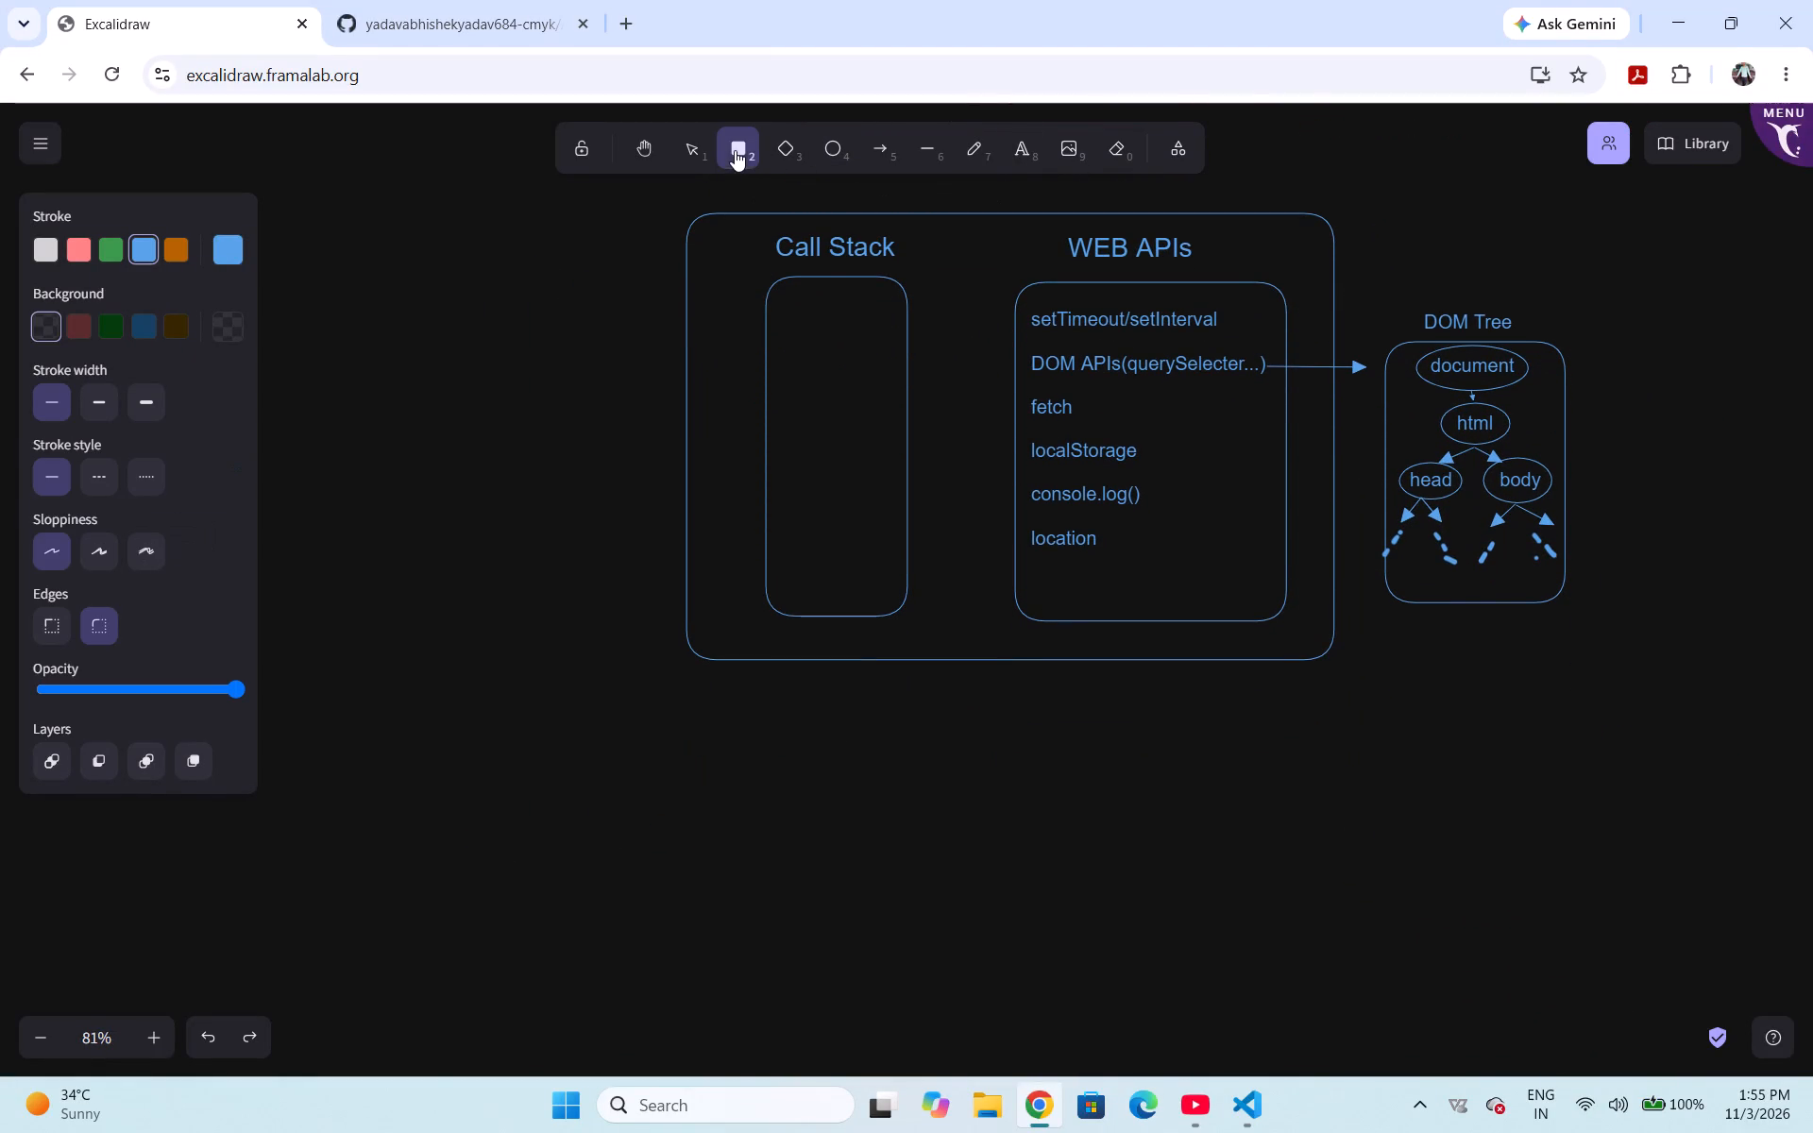
pyautogui.moveTo(774, 755); pyautogui.dragTo(1161, 898)
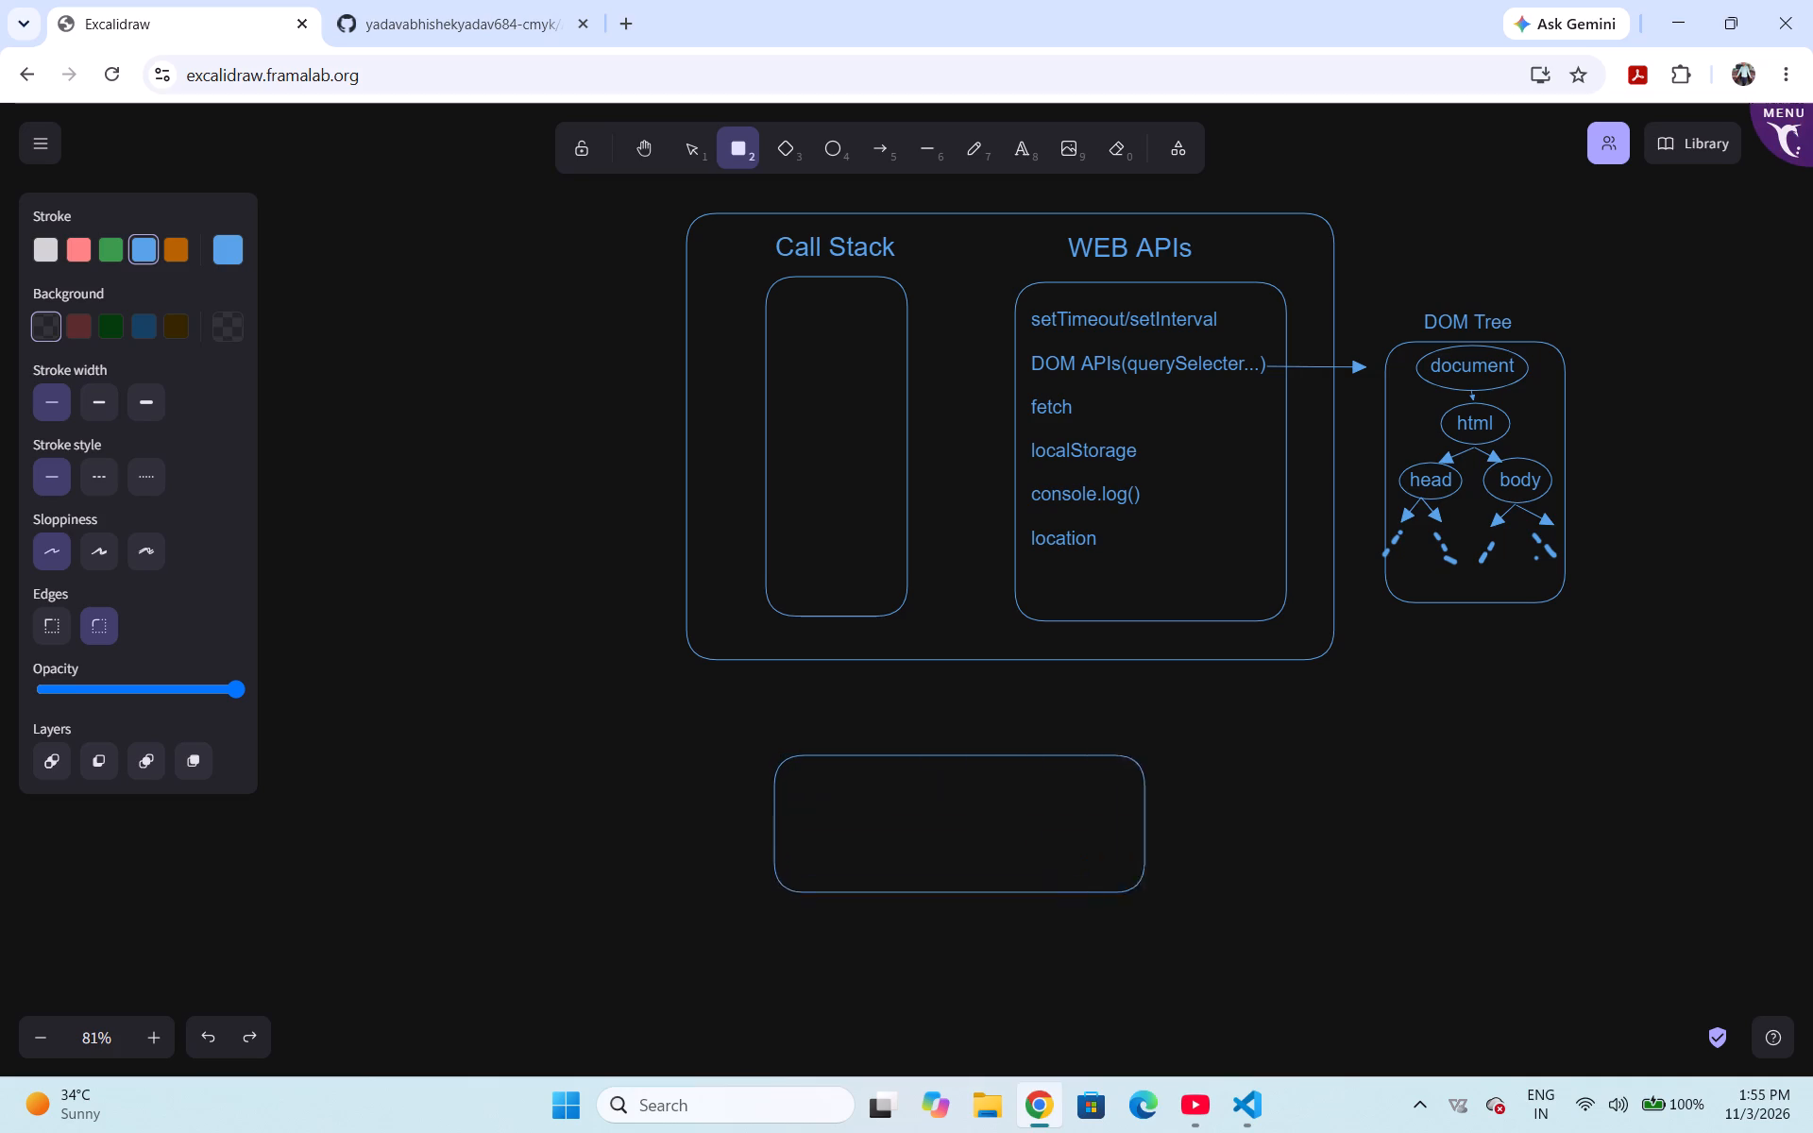
pyautogui.moveTo(1161, 898); pyautogui.dragTo(1360, 870)
pyautogui.moveTo(1035, 816); pyautogui.dragTo(1206, 808)
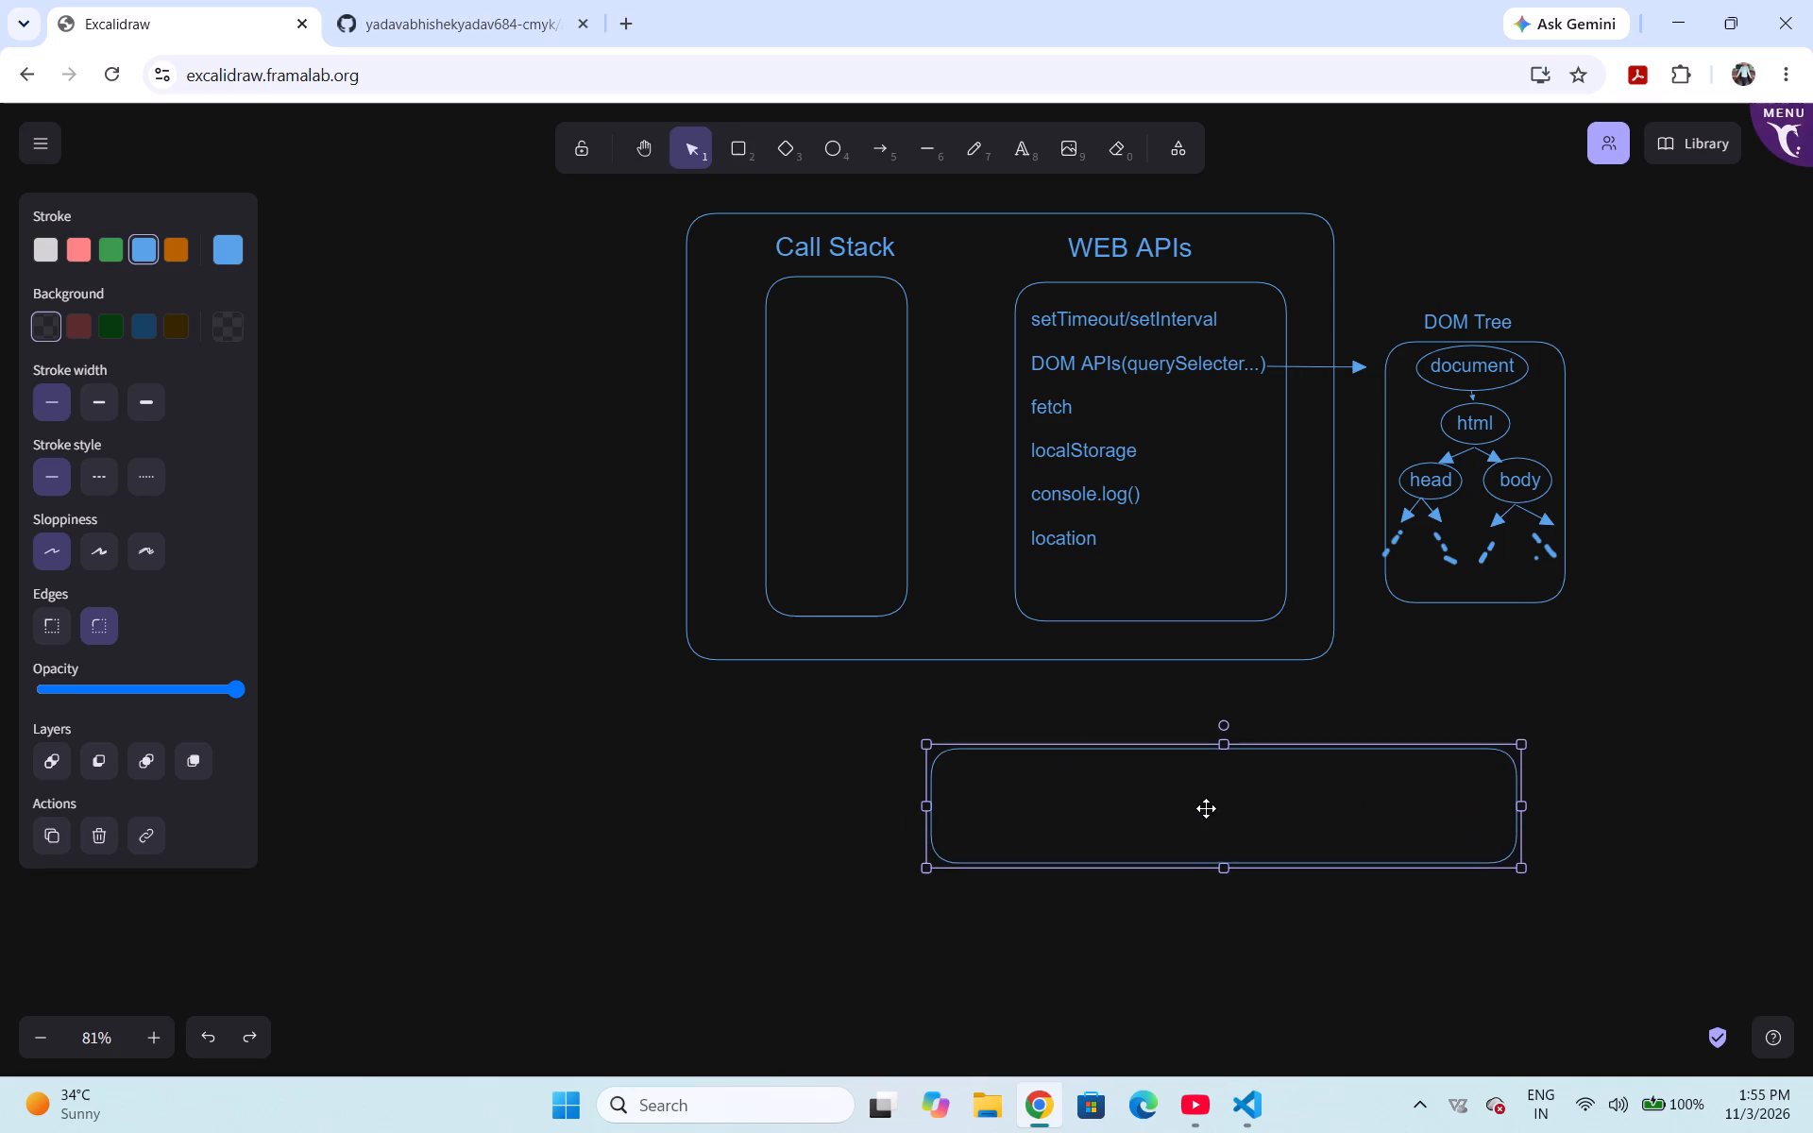
pyautogui.moveTo(1206, 808); pyautogui.dragTo(1228, 815)
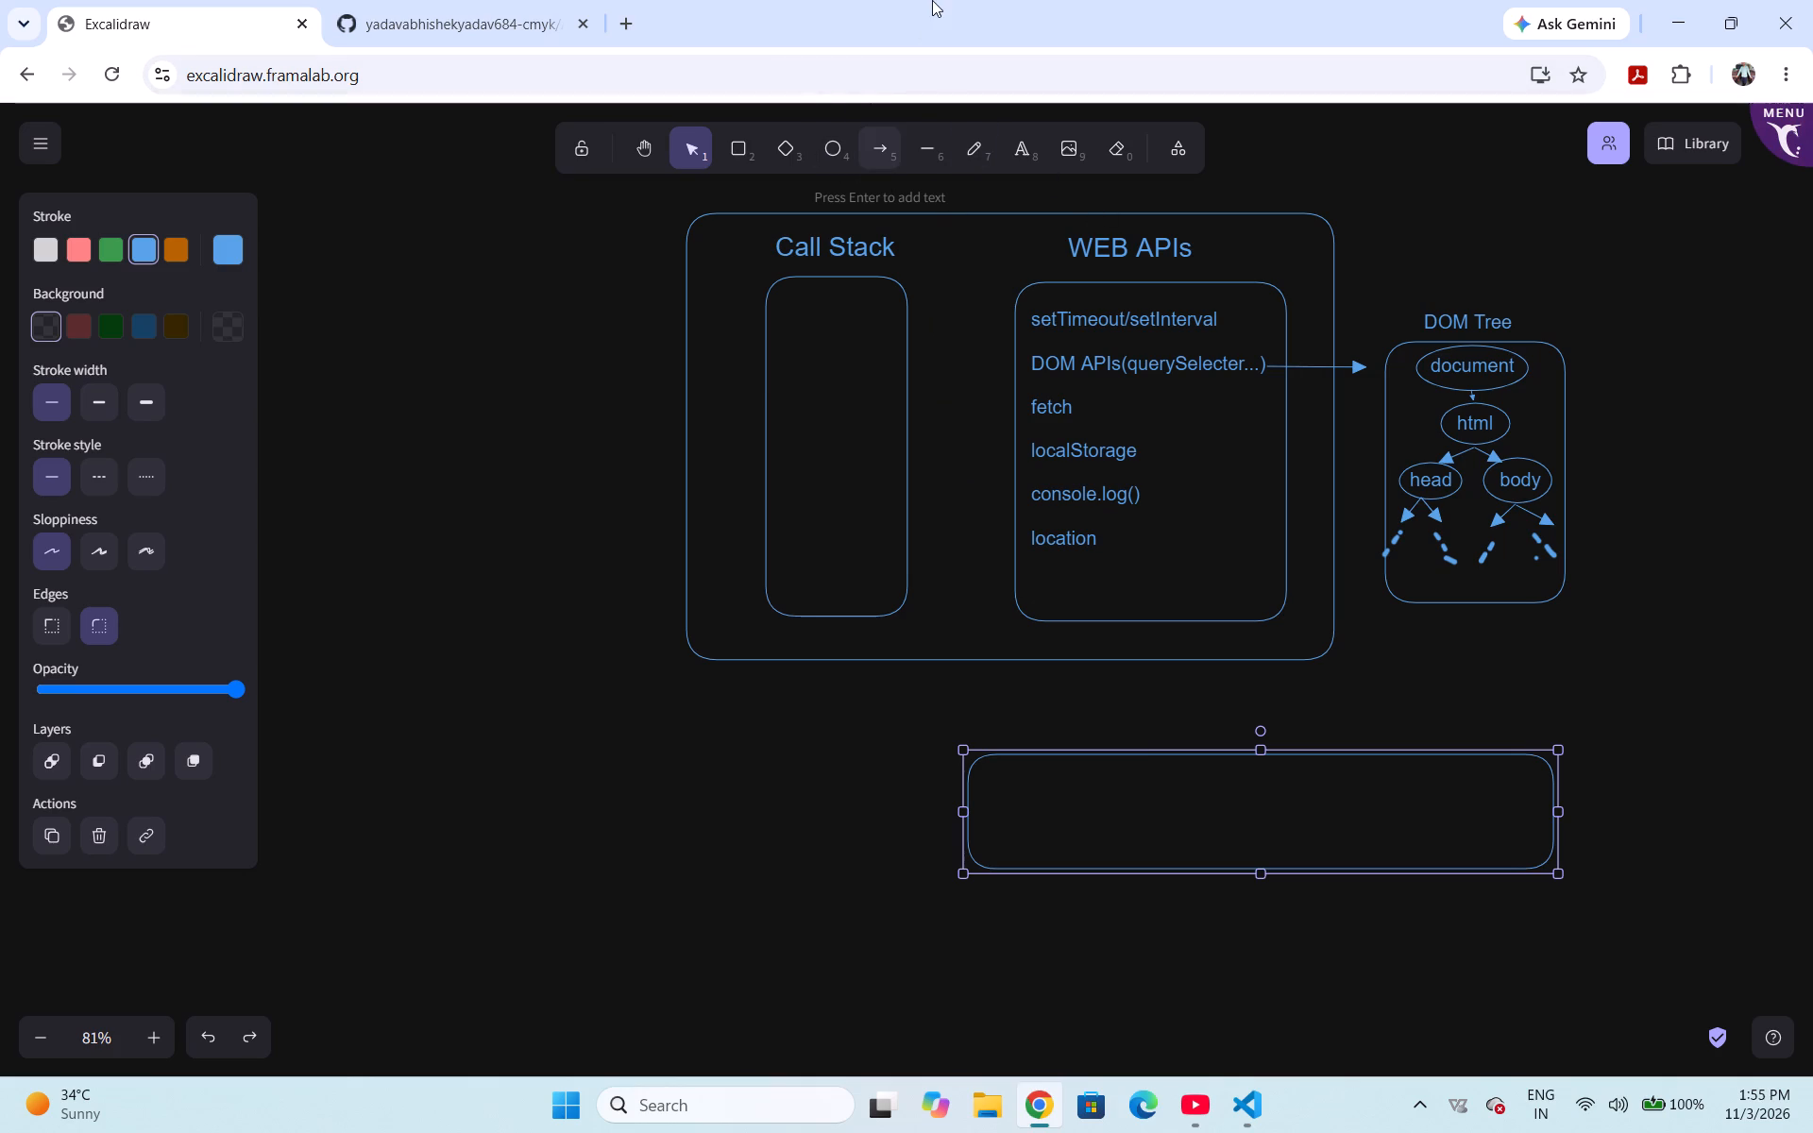
# Add the label "CallBack Queue" just above the upper edge of the new wide rectangle.
pyautogui.click(1015, 137)
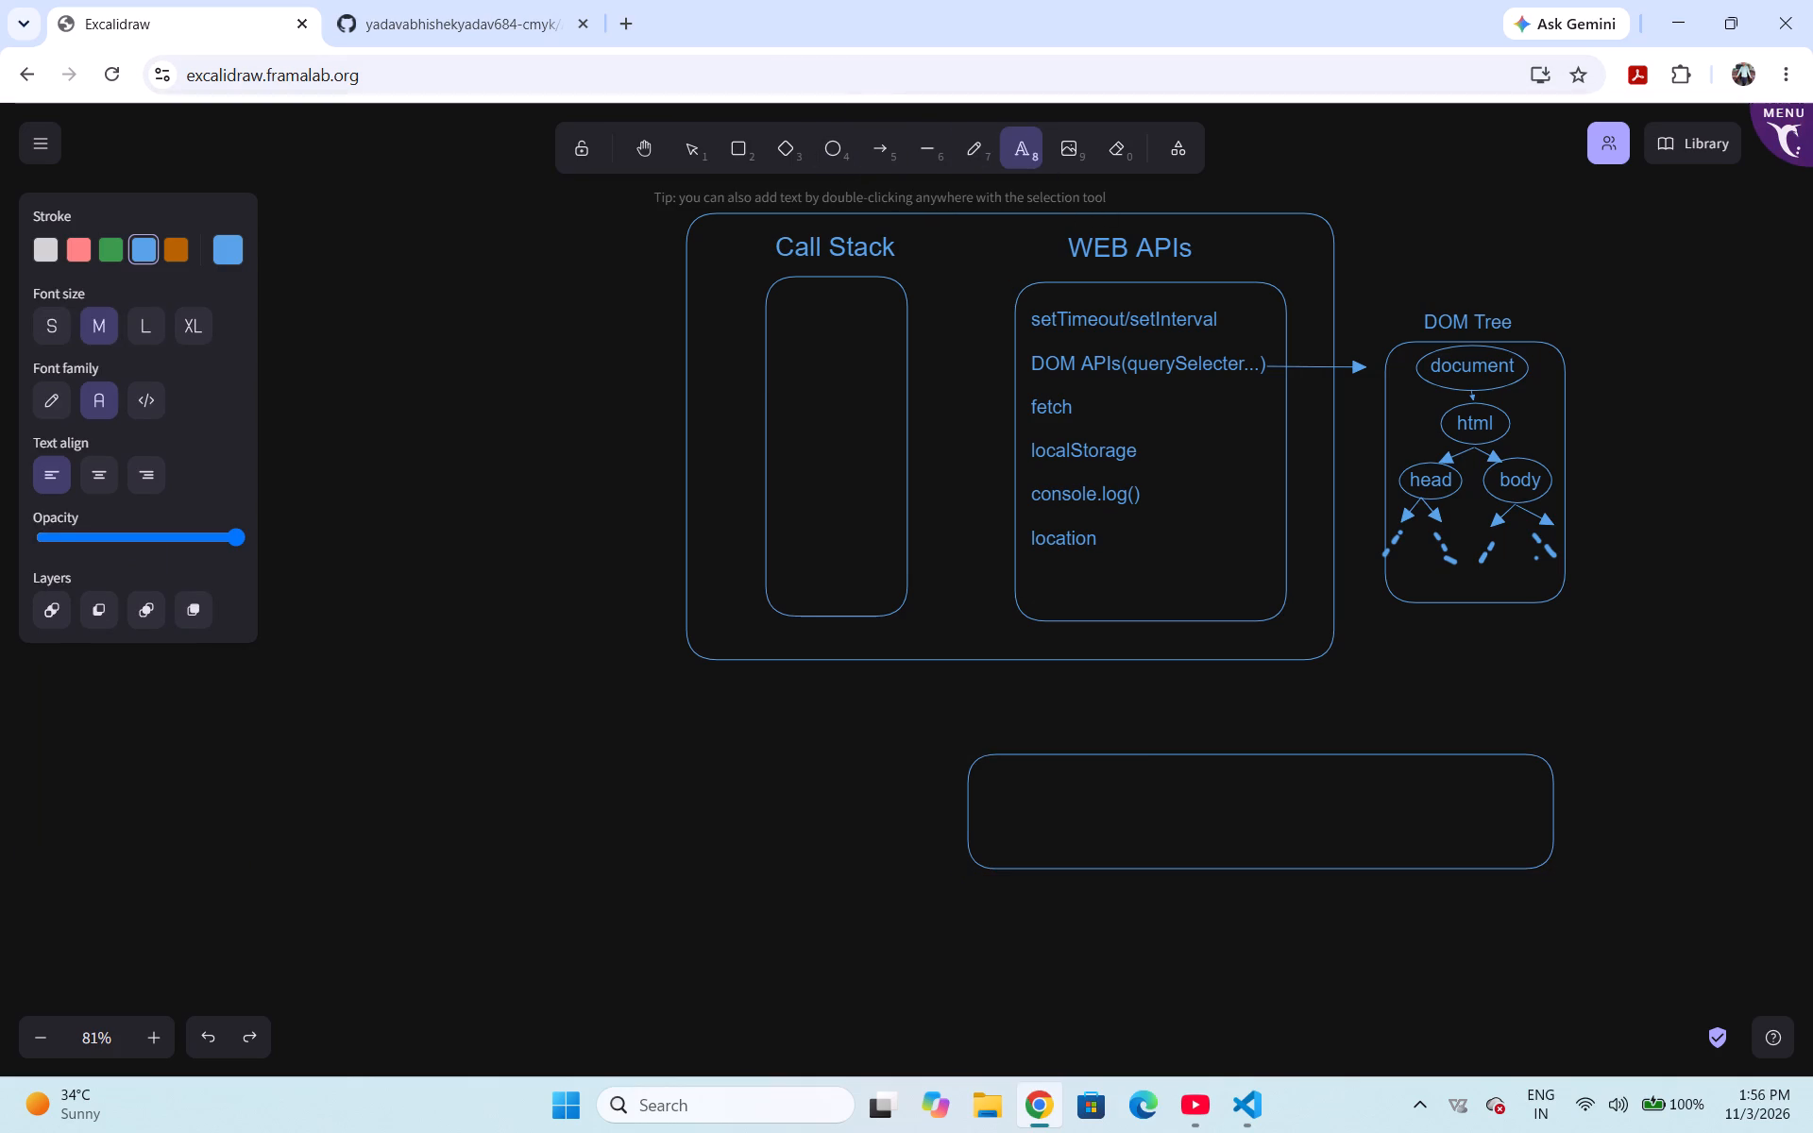
pyautogui.click(1014, 739)
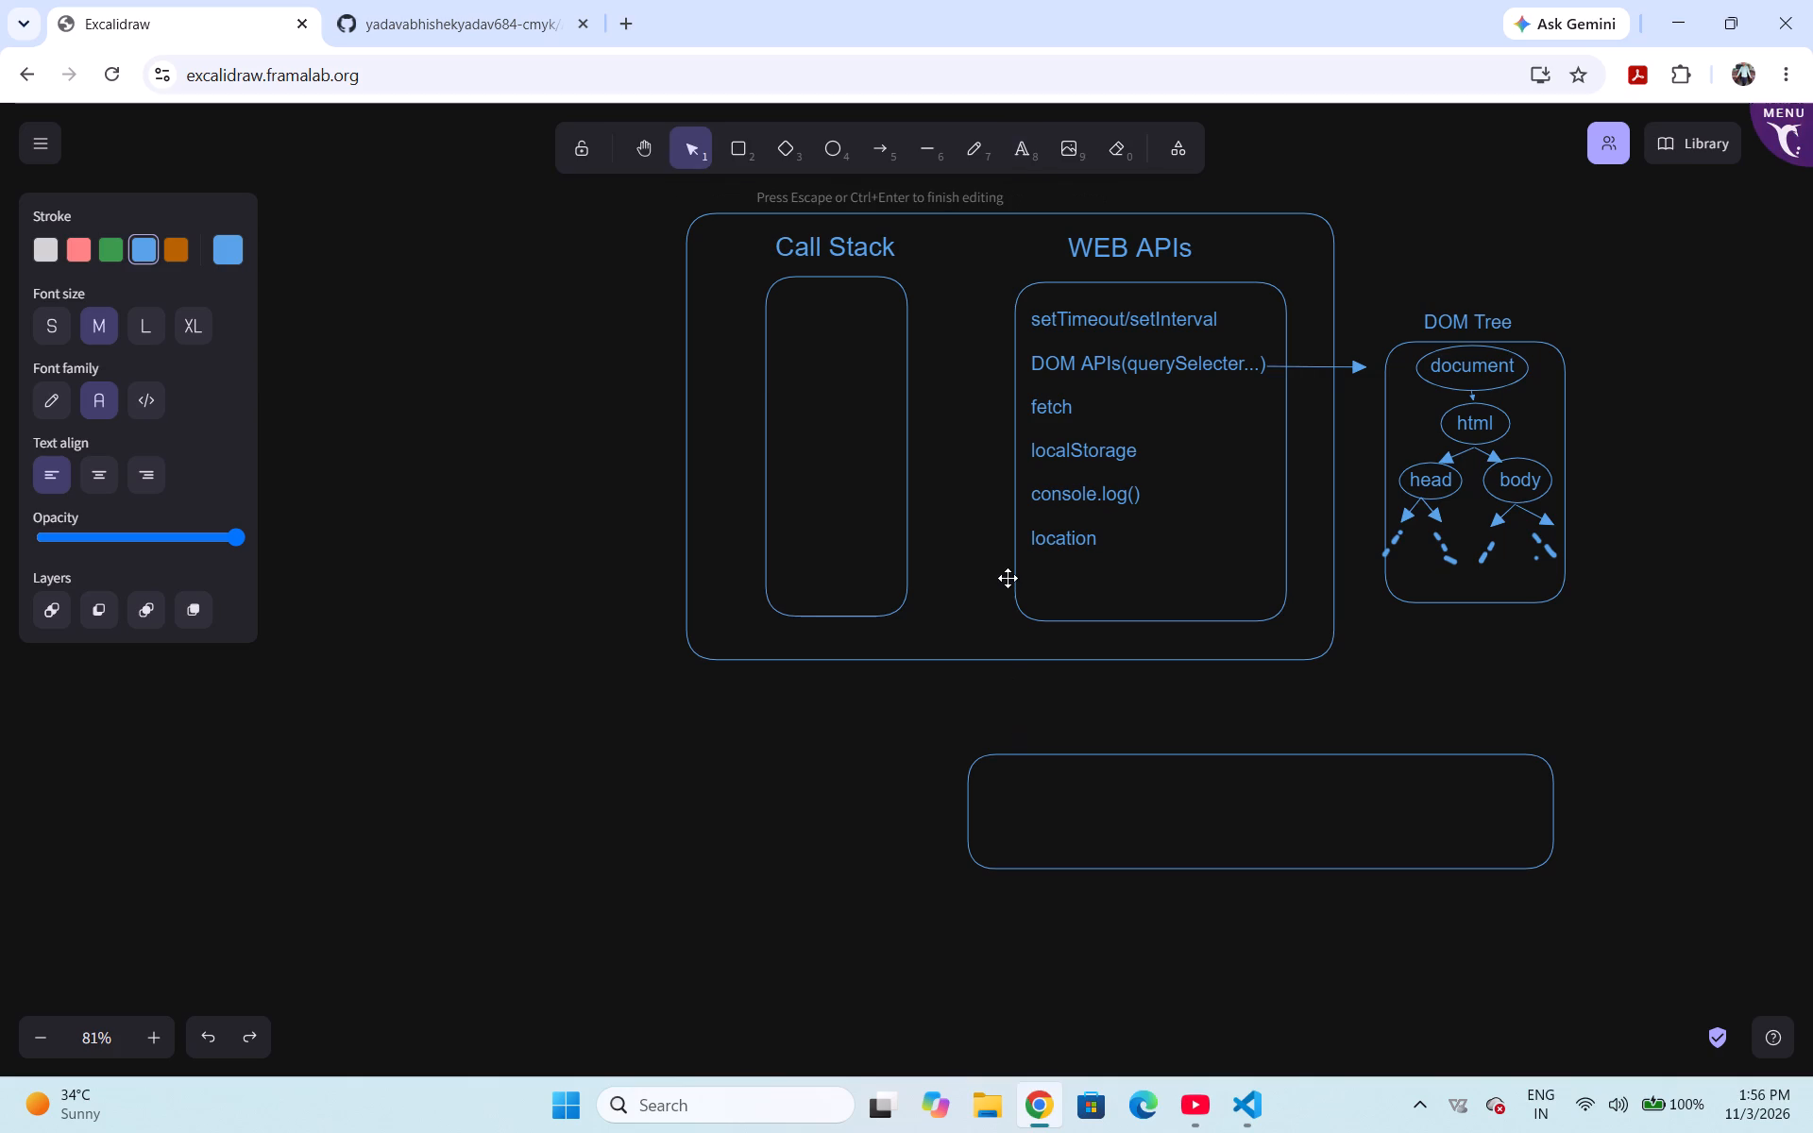
pyautogui.click(1023, 145)
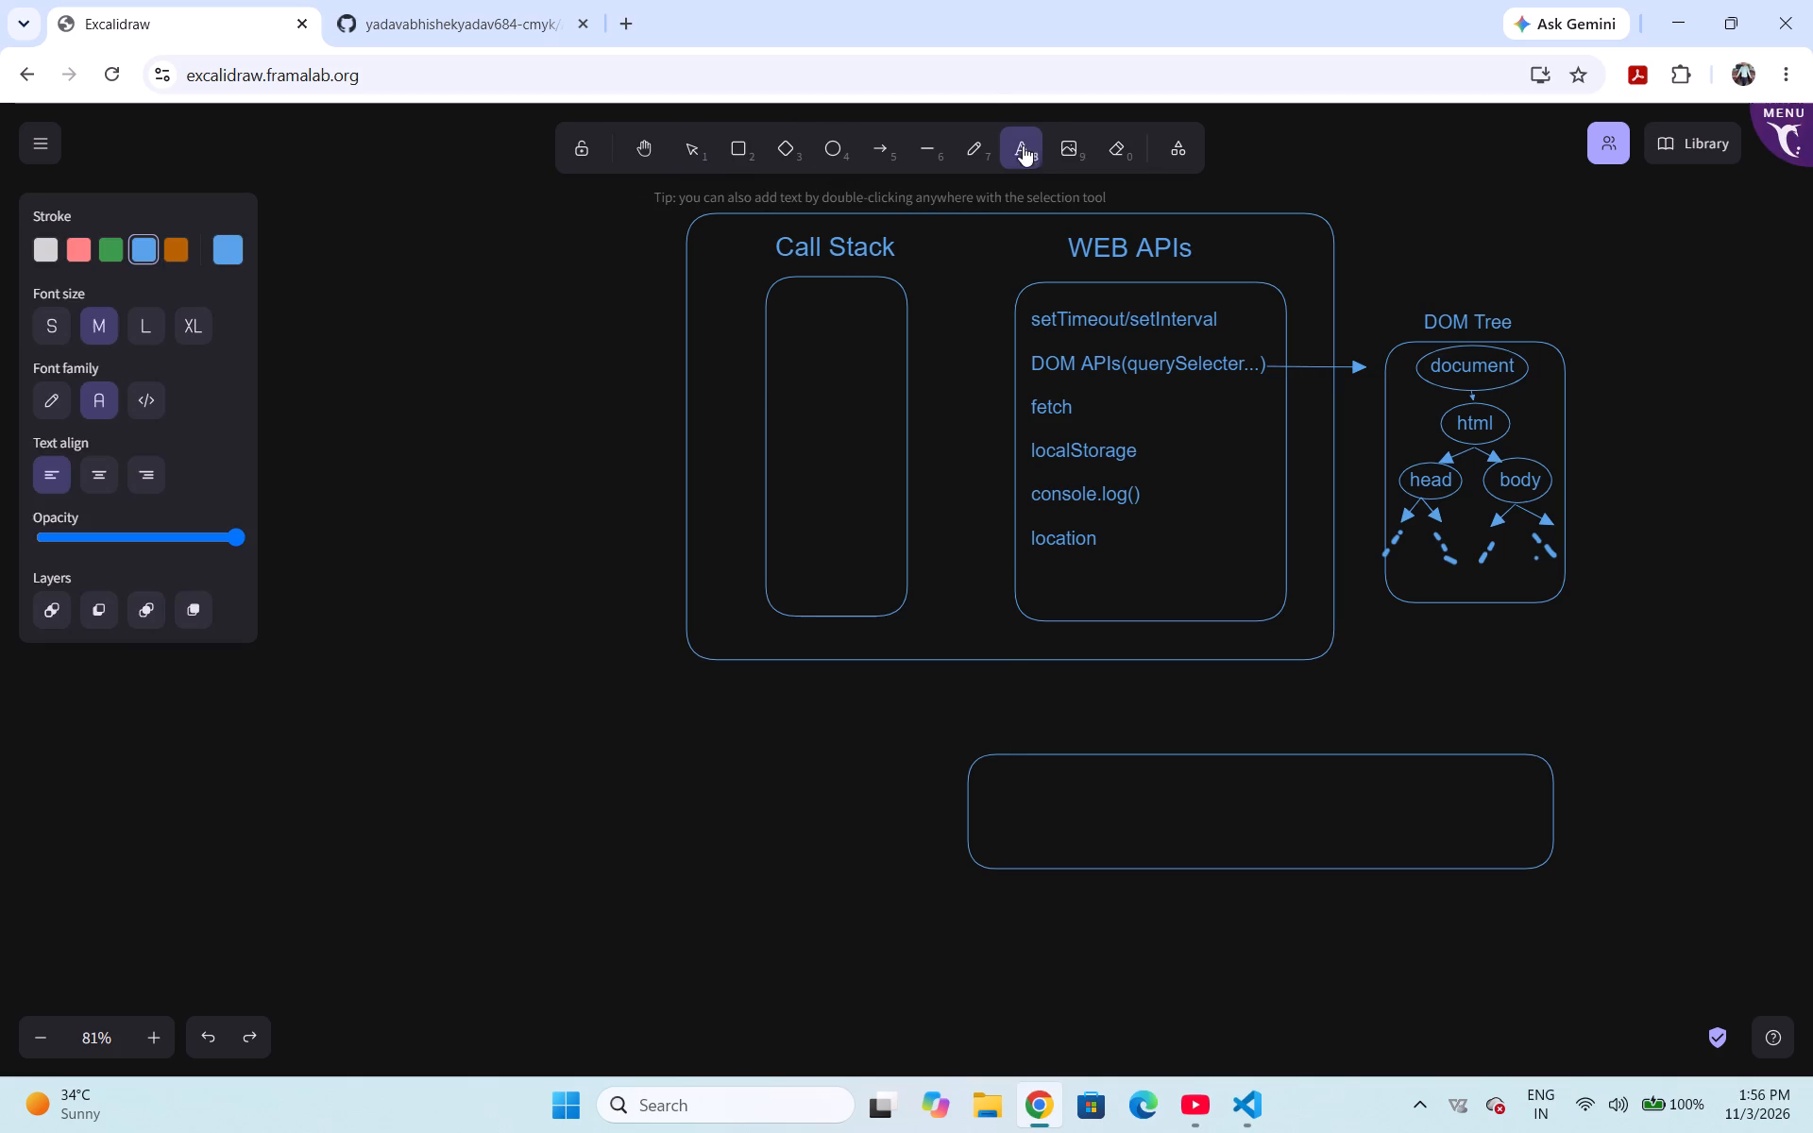
pyautogui.click(1025, 722)
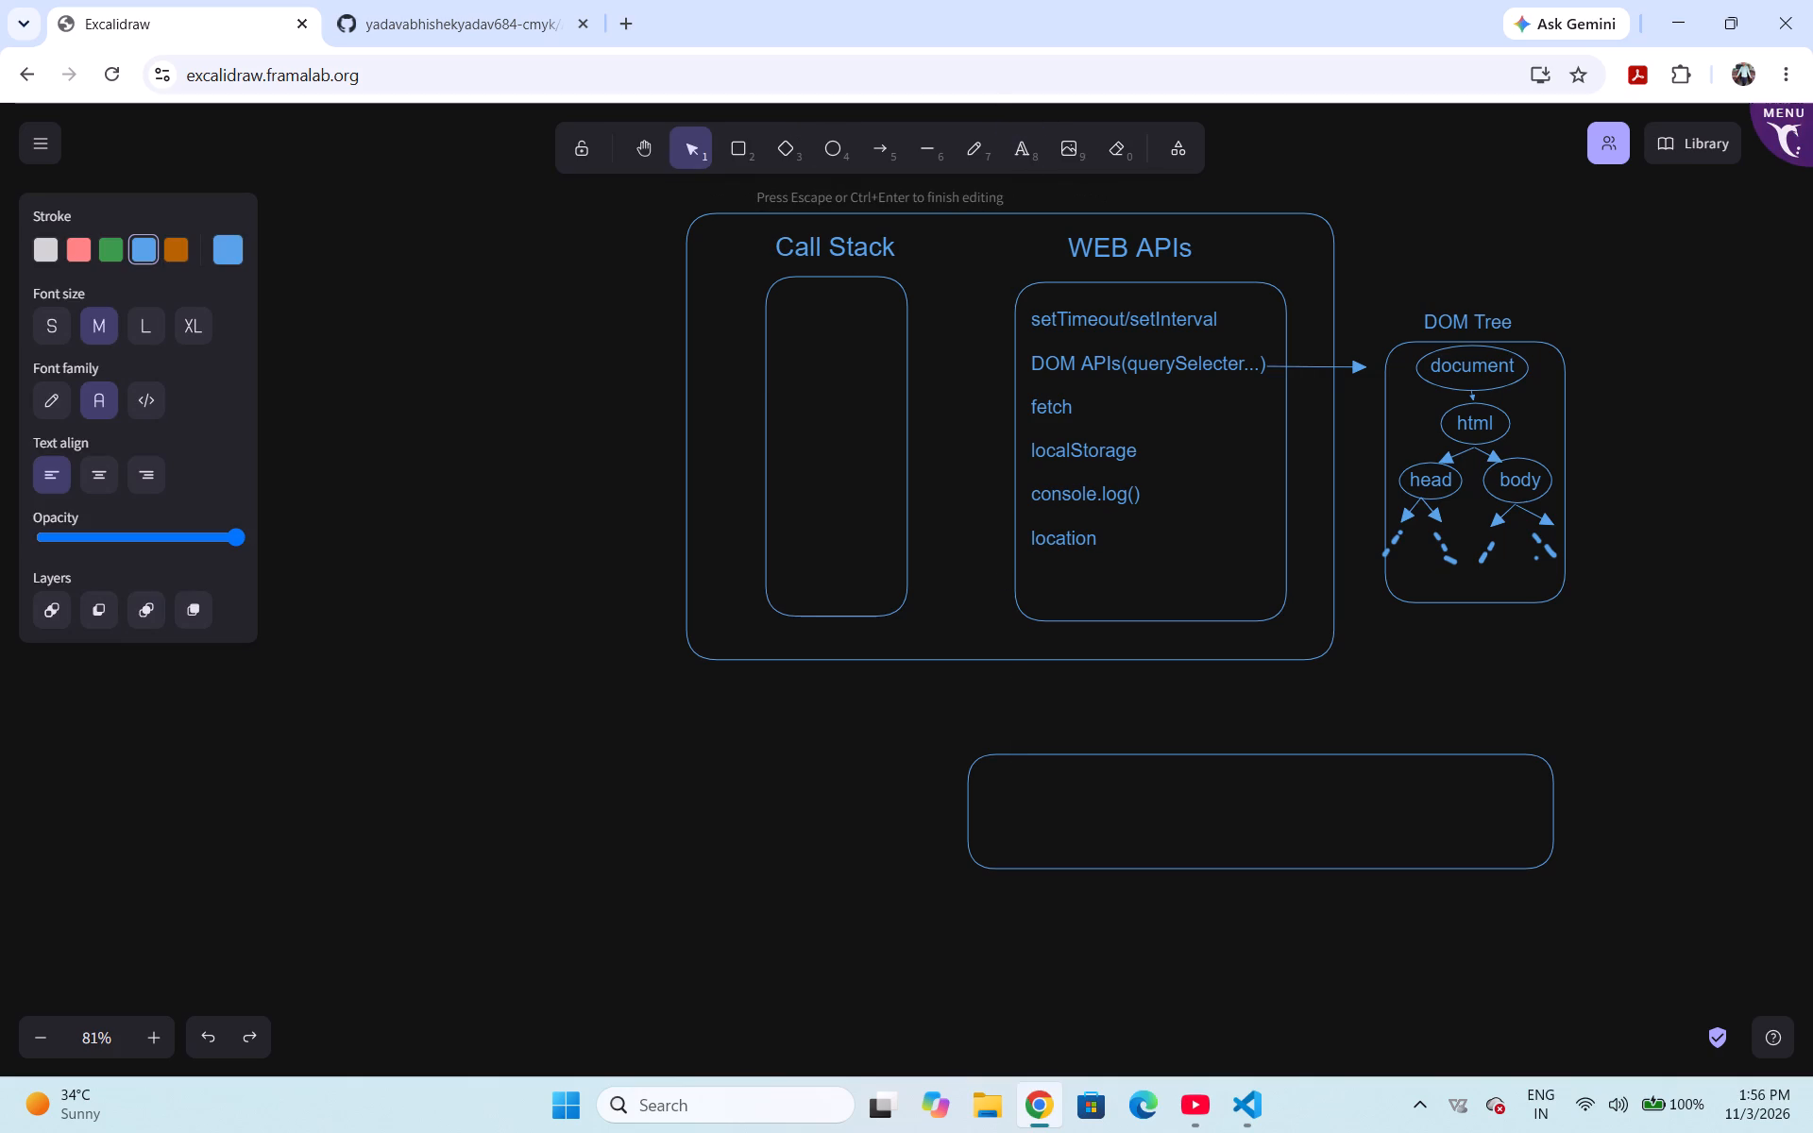
pyautogui.write('CallBack Queue')
# Add the text "CallBack Fn" inside the CallBack Queue rectangle and colour it light grey.
pyautogui.click(1020, 130)
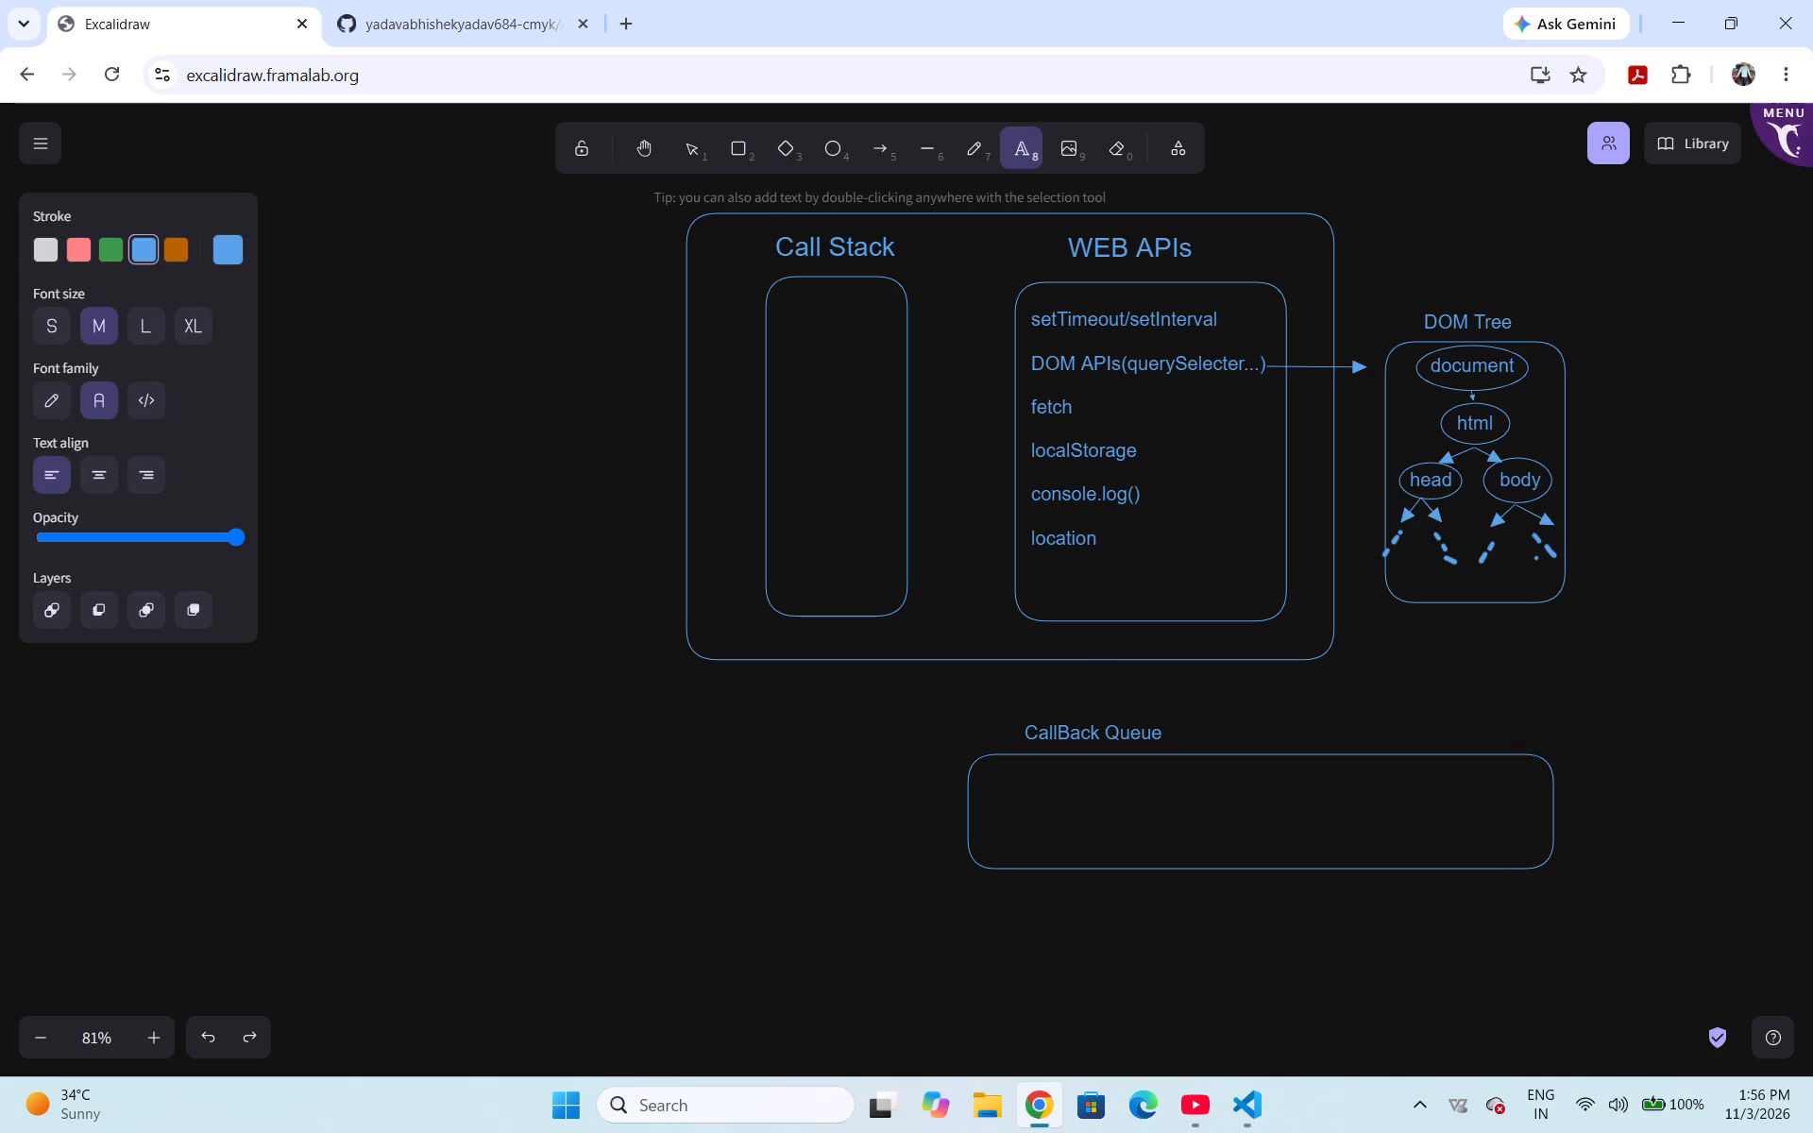
pyautogui.click(1018, 791)
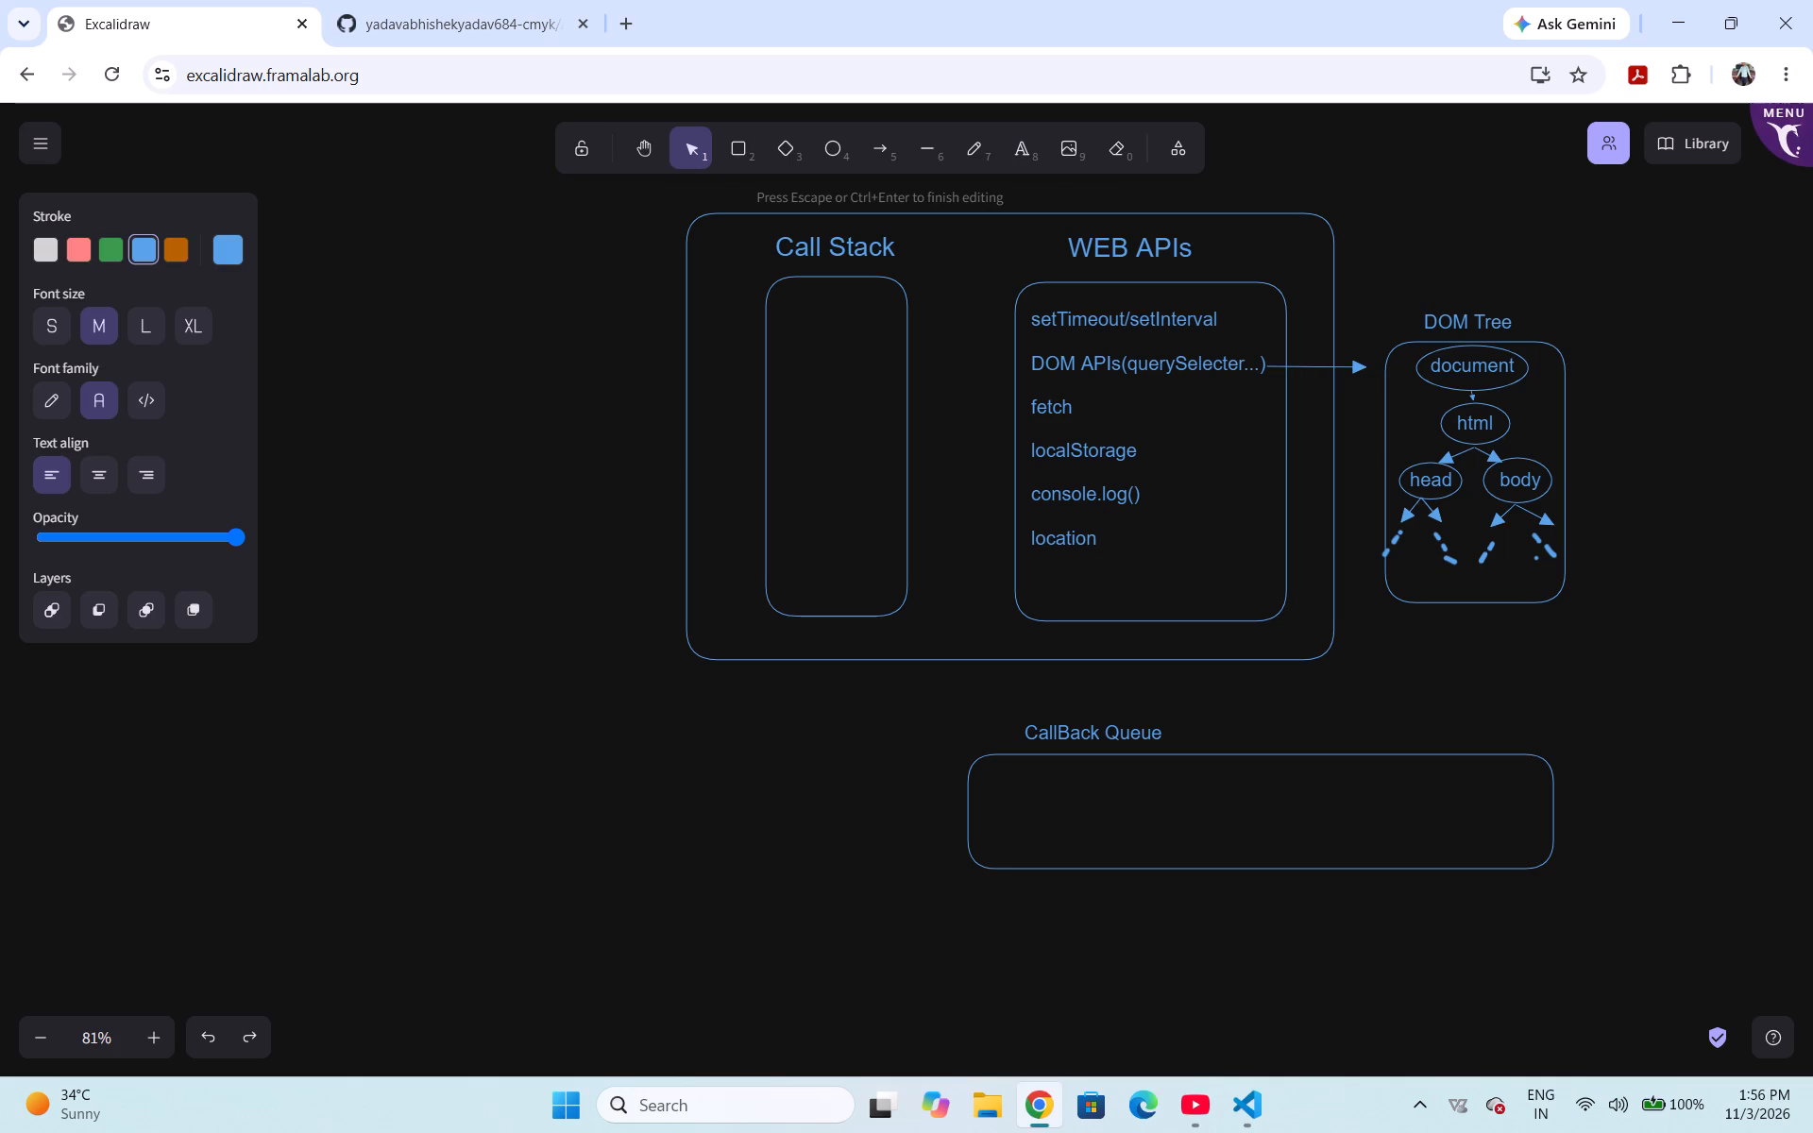
pyautogui.write('Call')
pyautogui.write('Back')
pyautogui.press('space')
pyautogui.hotkey('shift', 'f')
pyautogui.press('n')
pyautogui.click(60, 255)
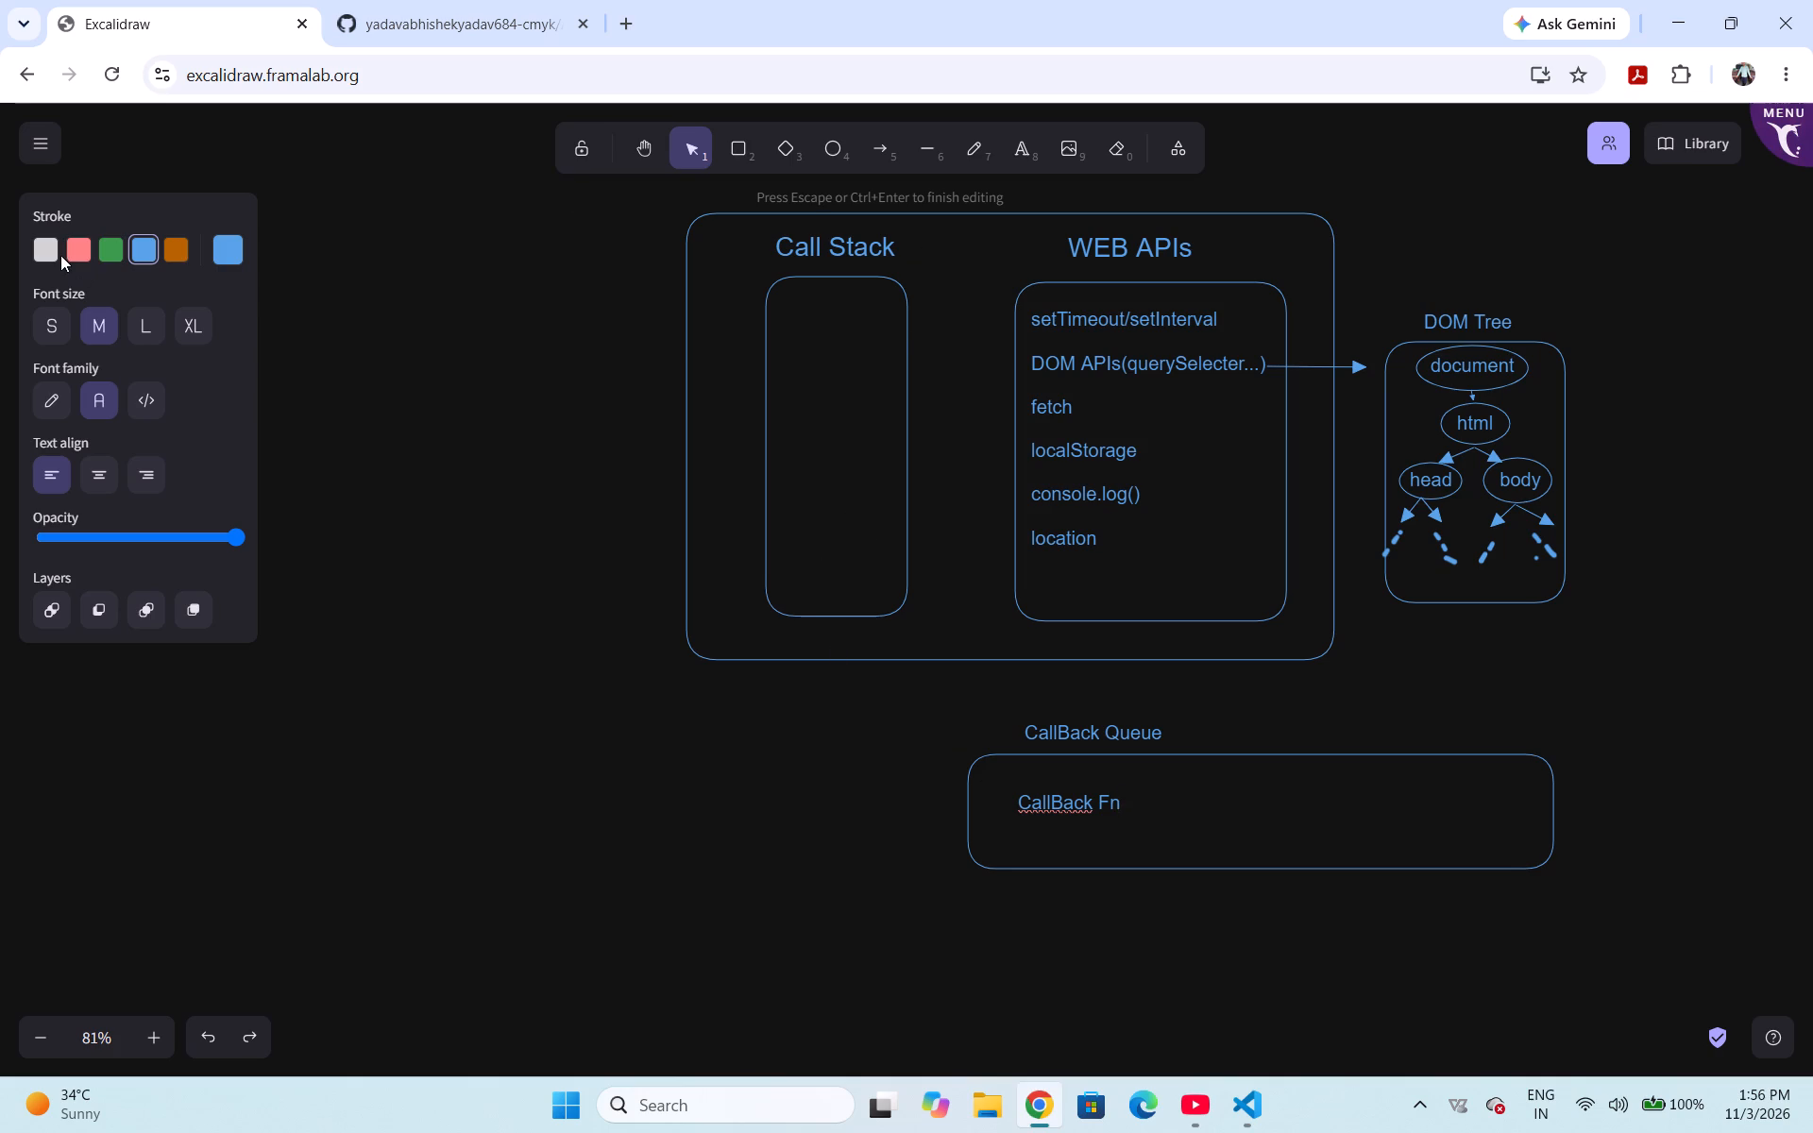
pyautogui.moveTo(29, 254); pyautogui.dragTo(41, 248)
pyautogui.click(41, 248)
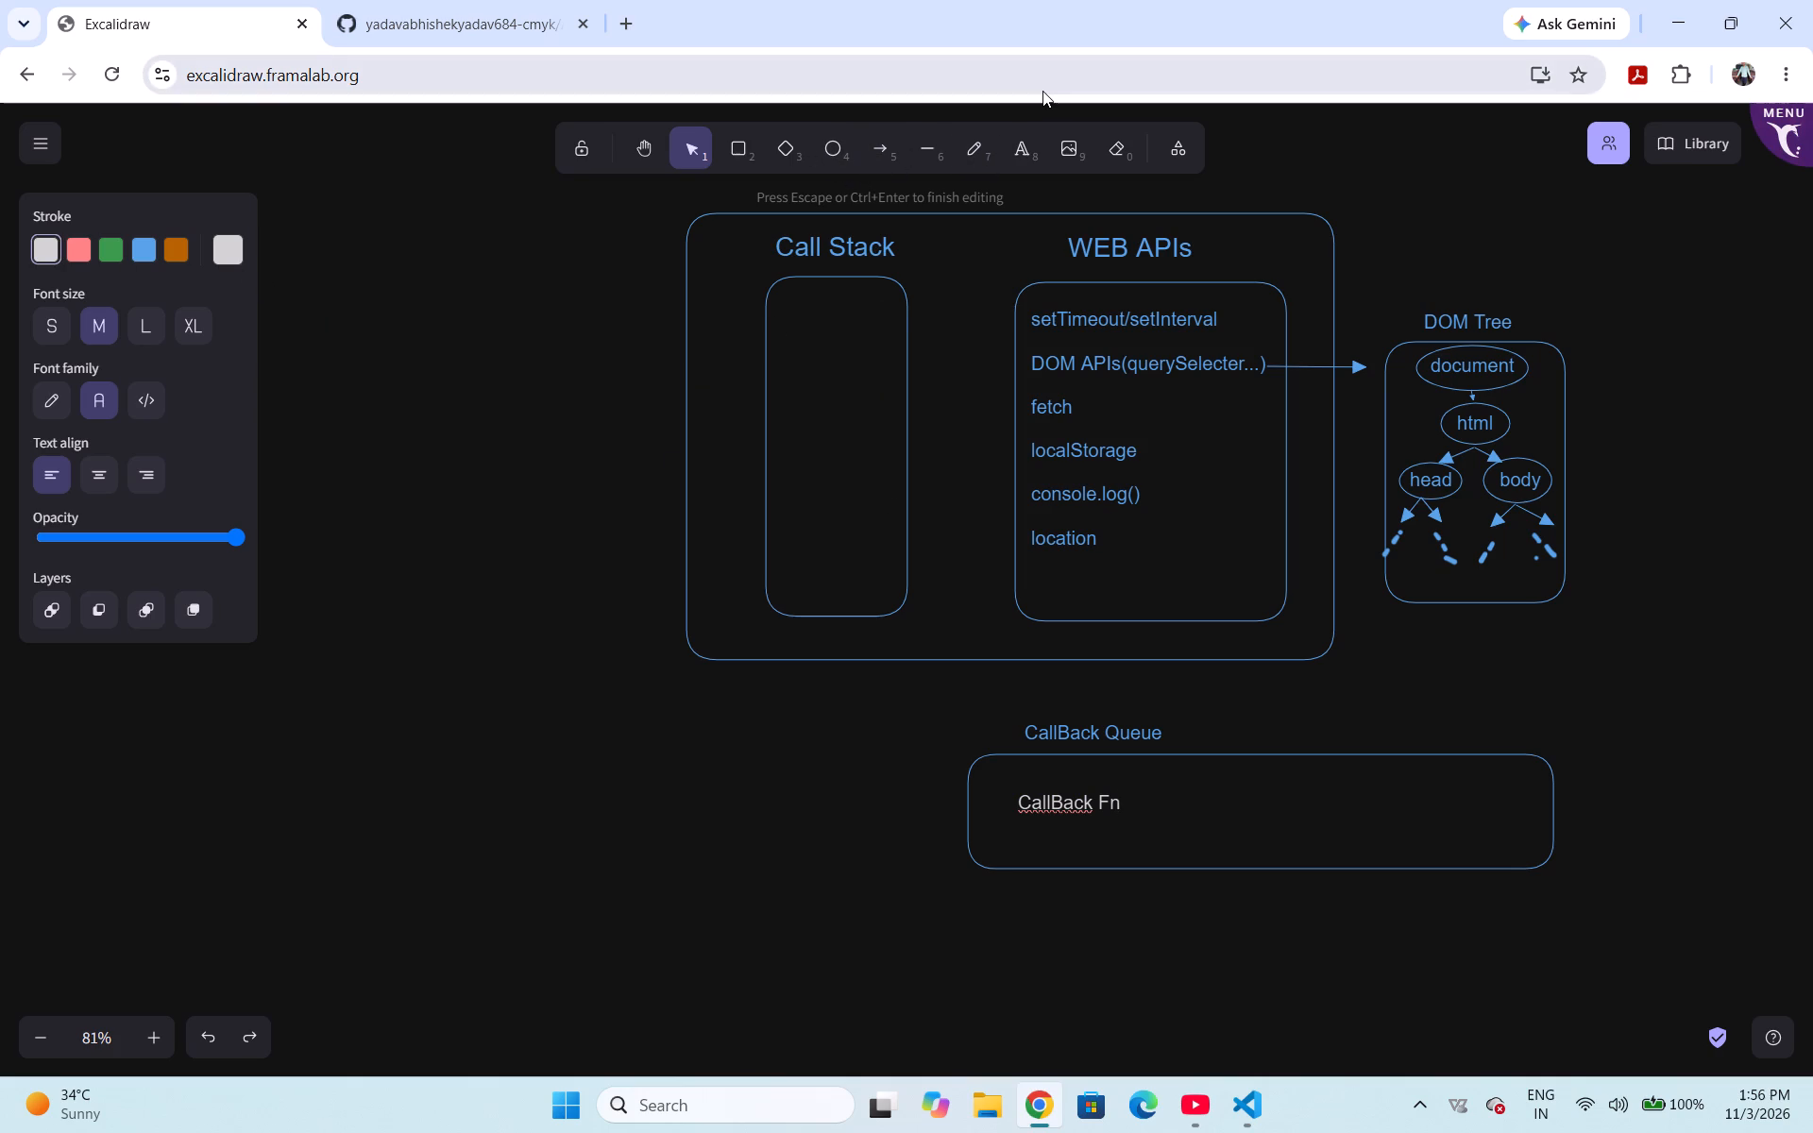
# Draw a light grey ellipse beside the CallBack Queue rectangle, below the Call Stack.
pyautogui.click(831, 147)
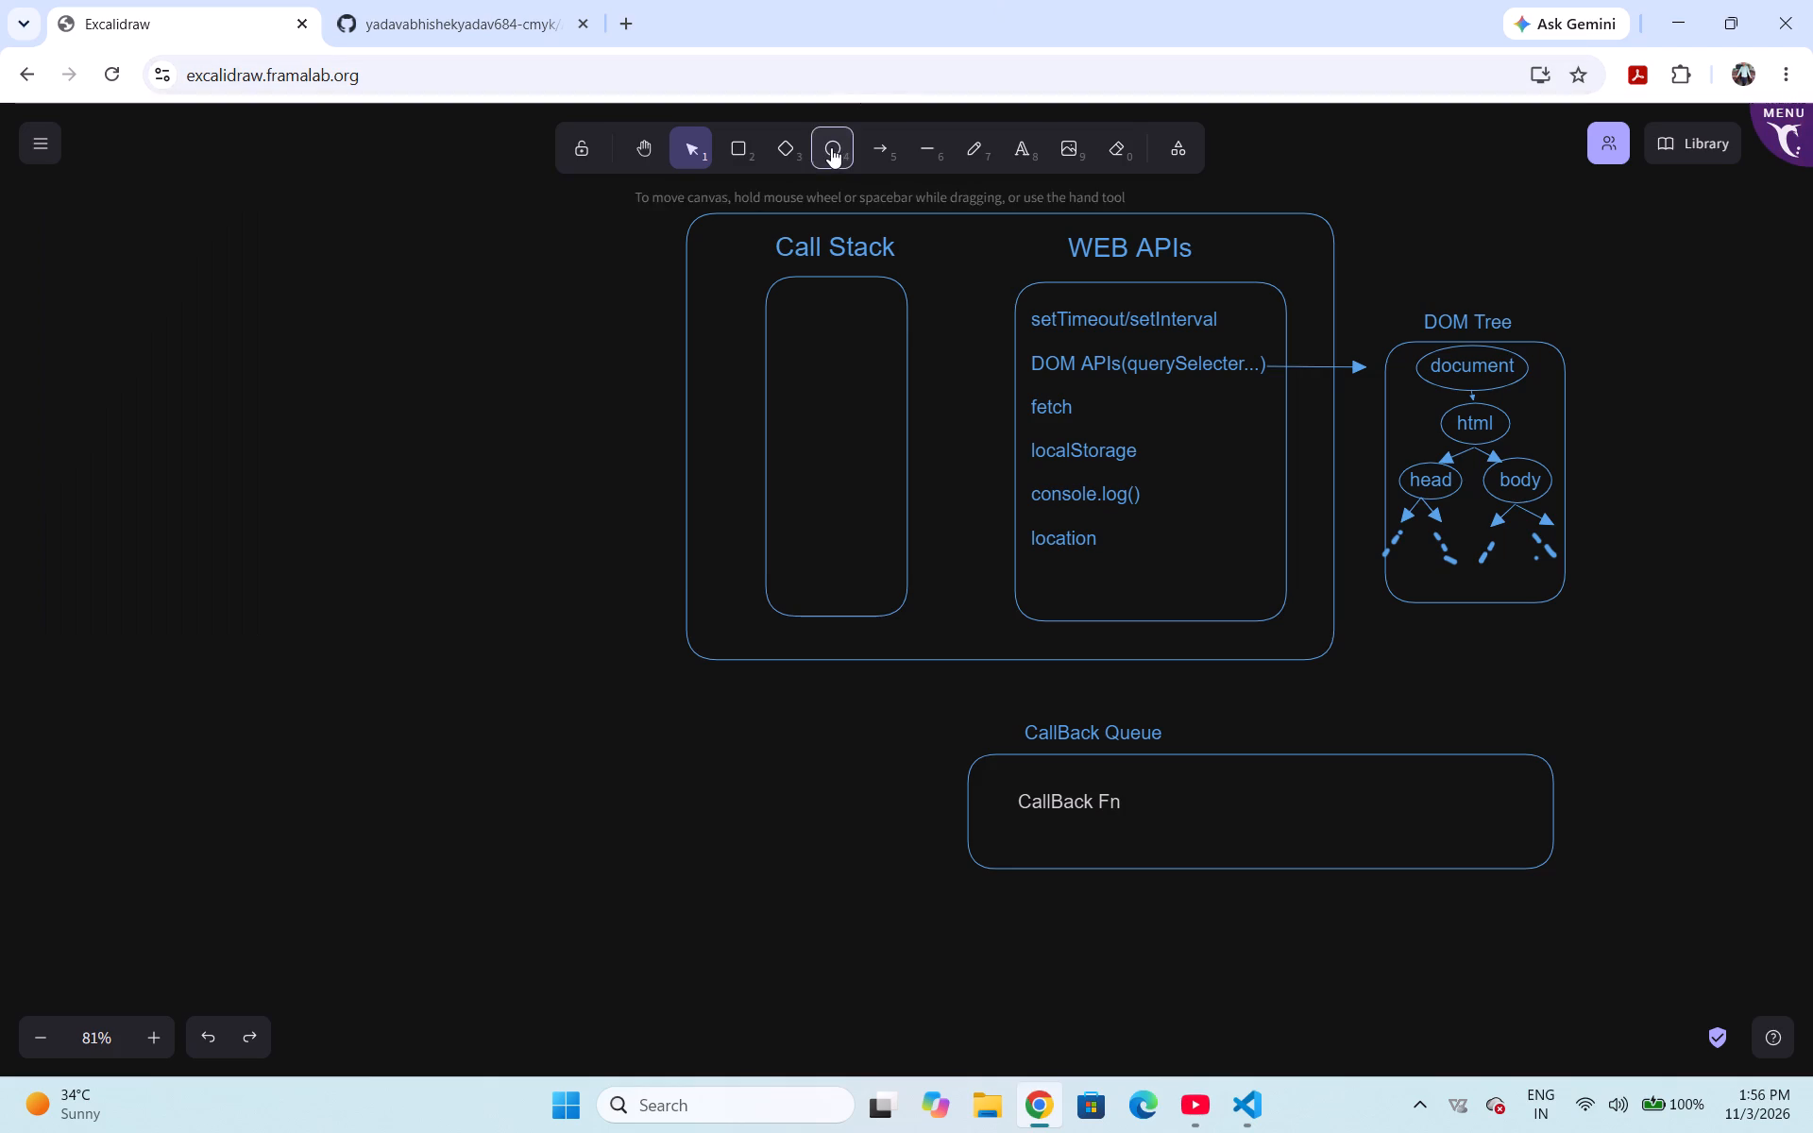
pyautogui.moveTo(771, 753); pyautogui.dragTo(913, 856)
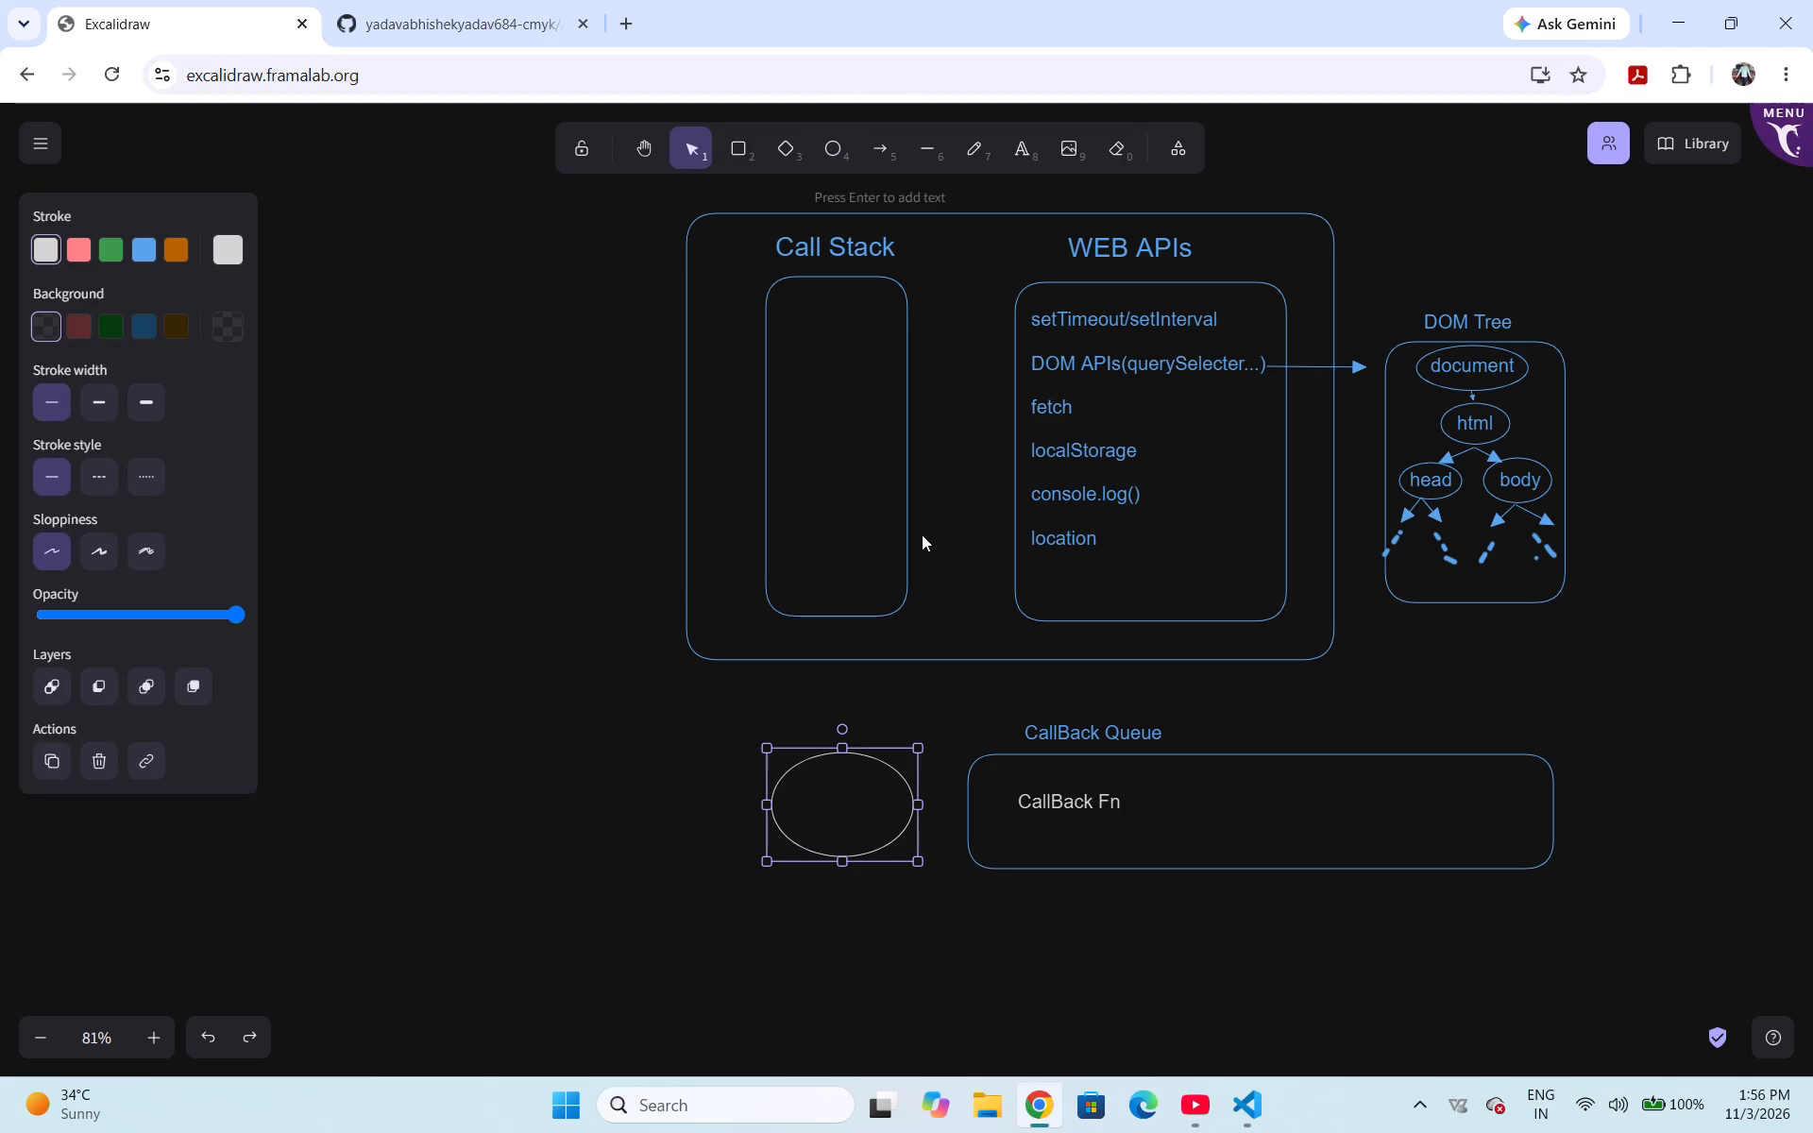
# Add the two-line text "Event Loop" in the light grey ellipse and centre it there.
pyautogui.click(1019, 154)
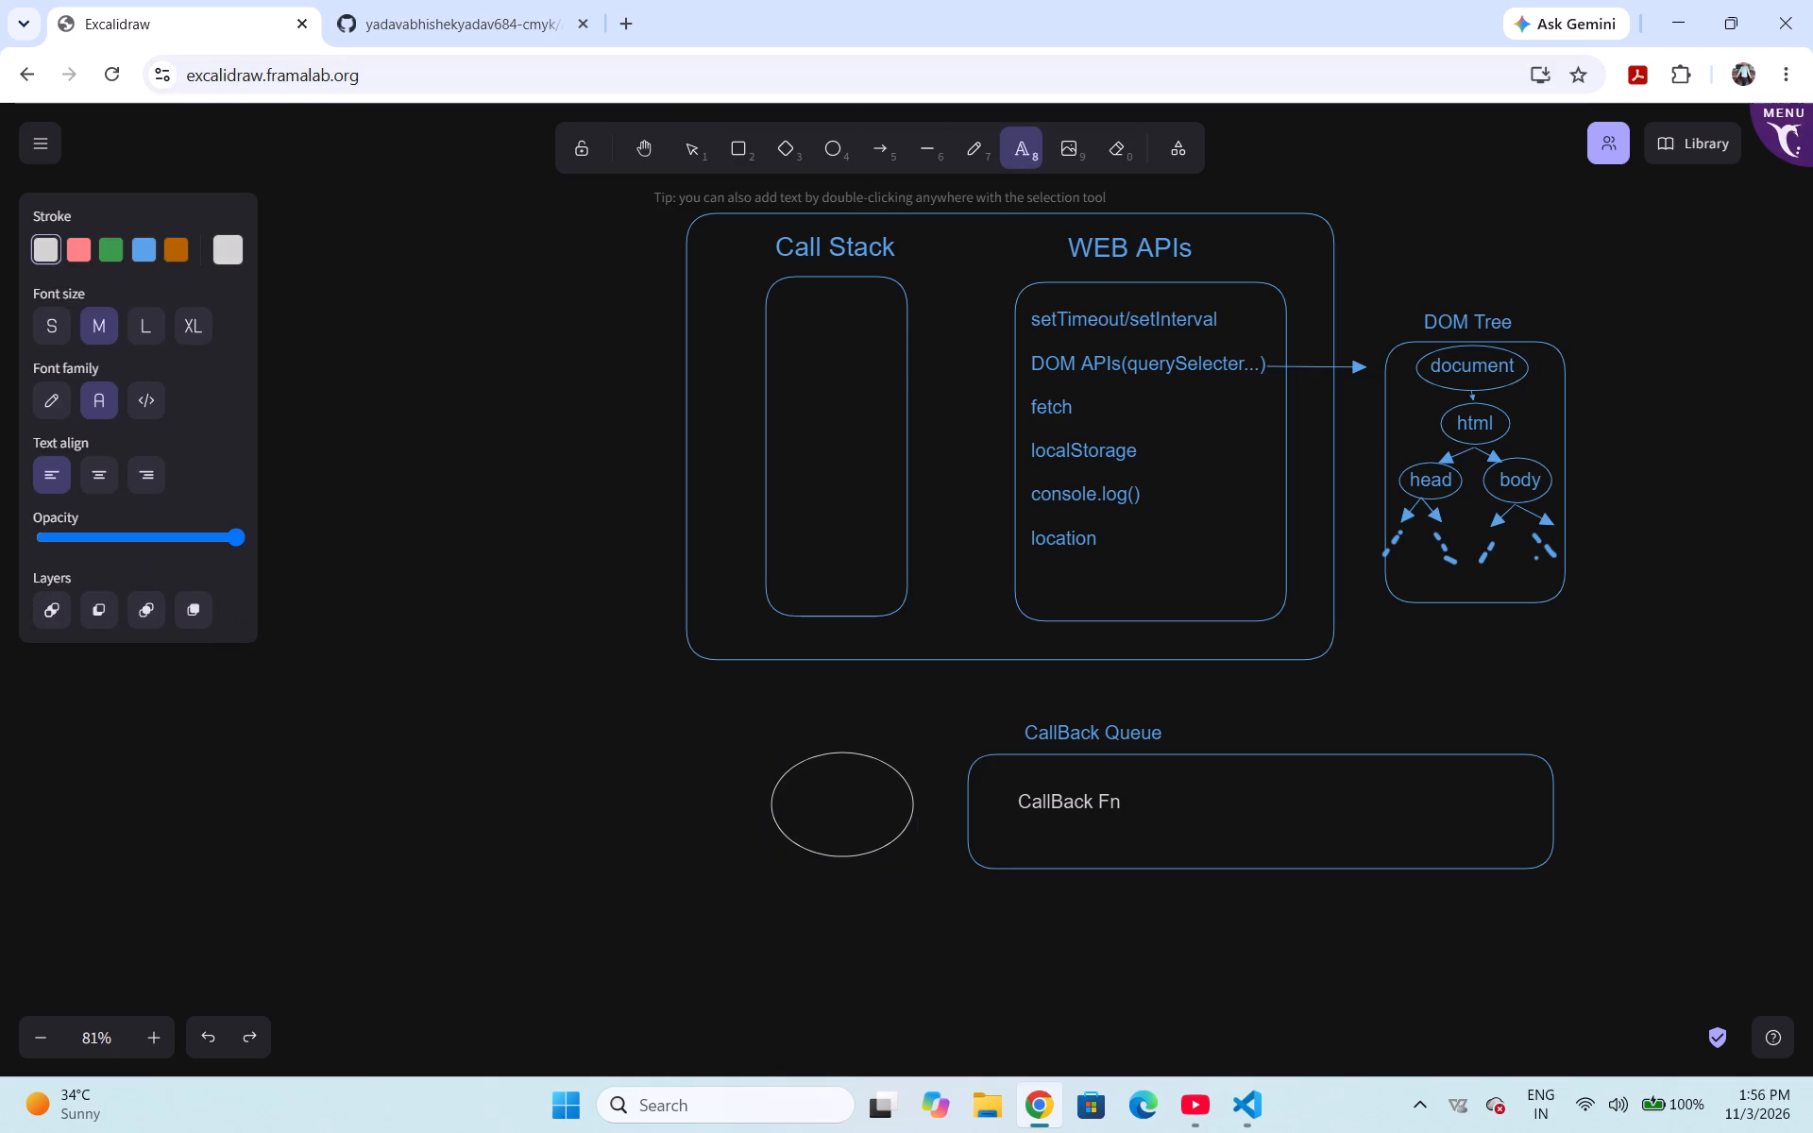
pyautogui.click(801, 773)
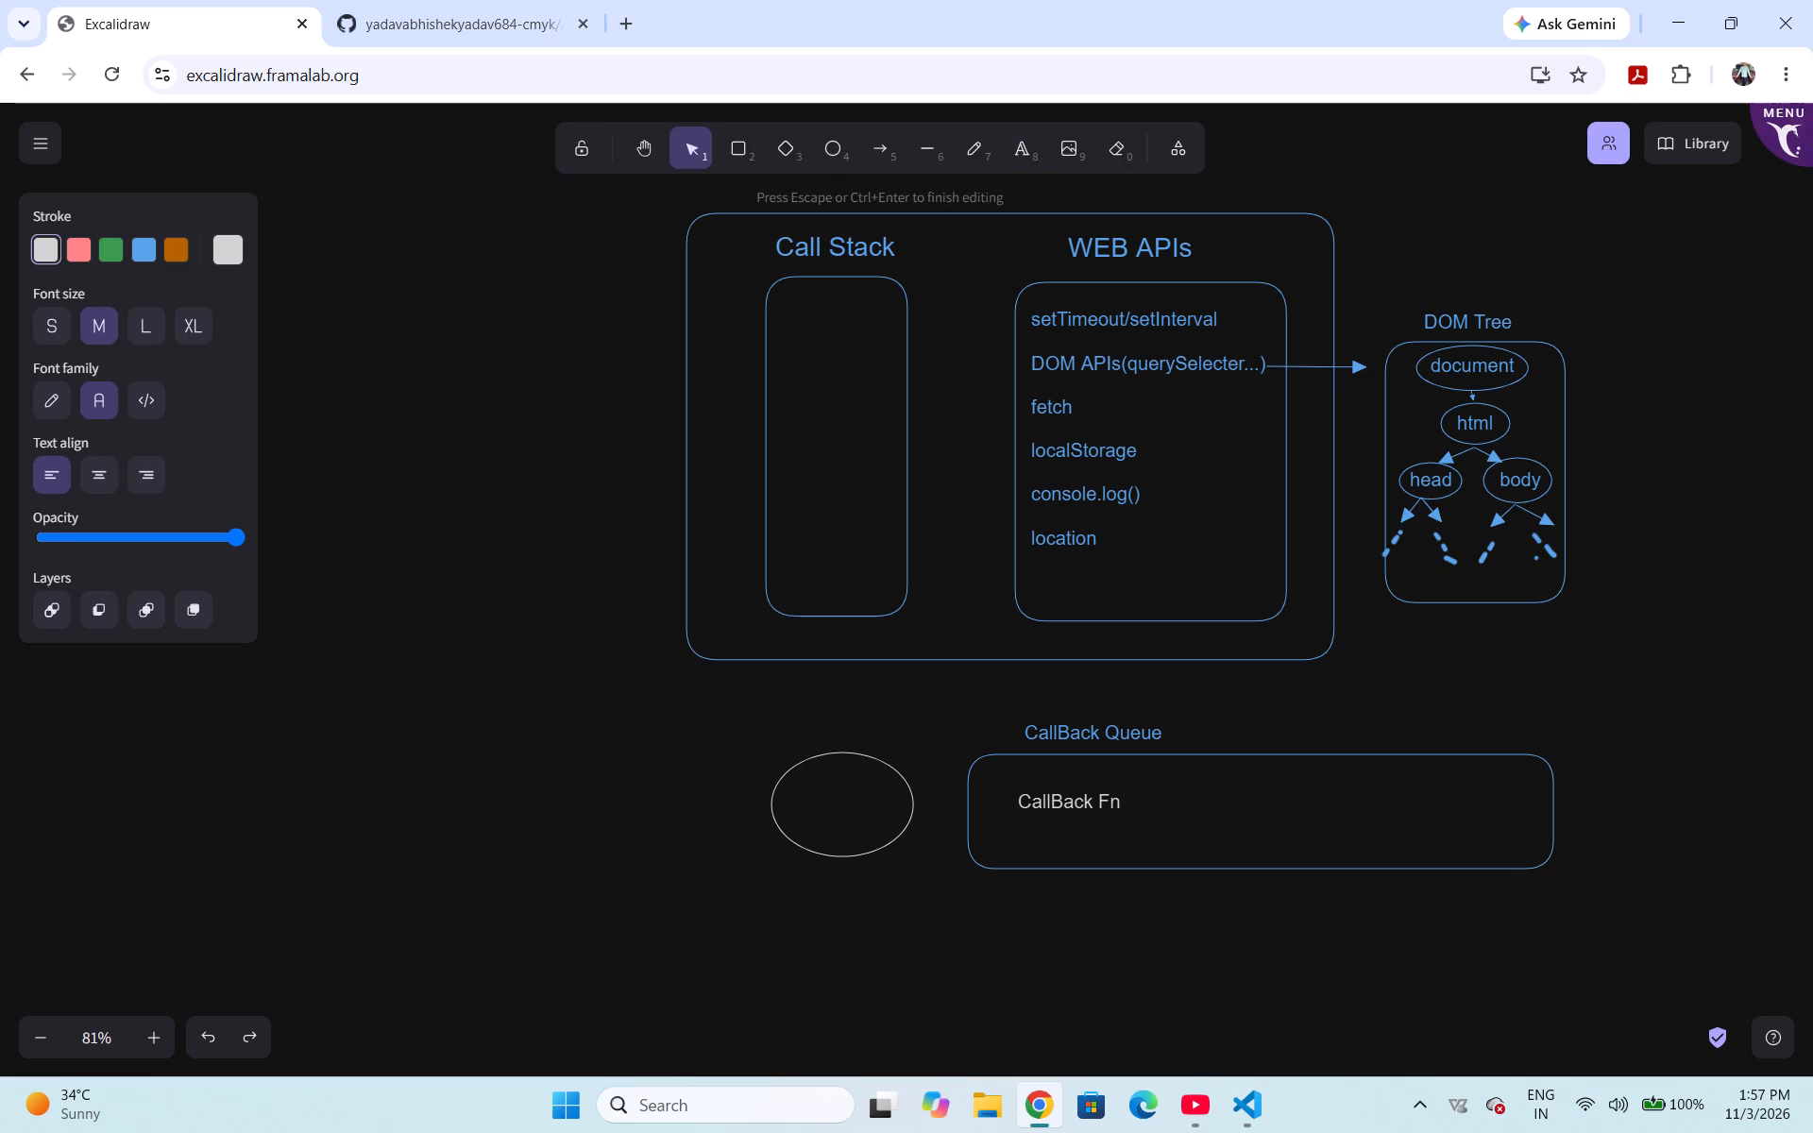
pyautogui.write('Event')
pyautogui.press('space')
pyautogui.press('Return')
pyautogui.write('loo')
pyautogui.press('BackSpace')
pyautogui.press('BackSpace')
pyautogui.press('BackSpace')
pyautogui.write('Loop')
pyautogui.click(827, 788)
pyautogui.click(859, 809)
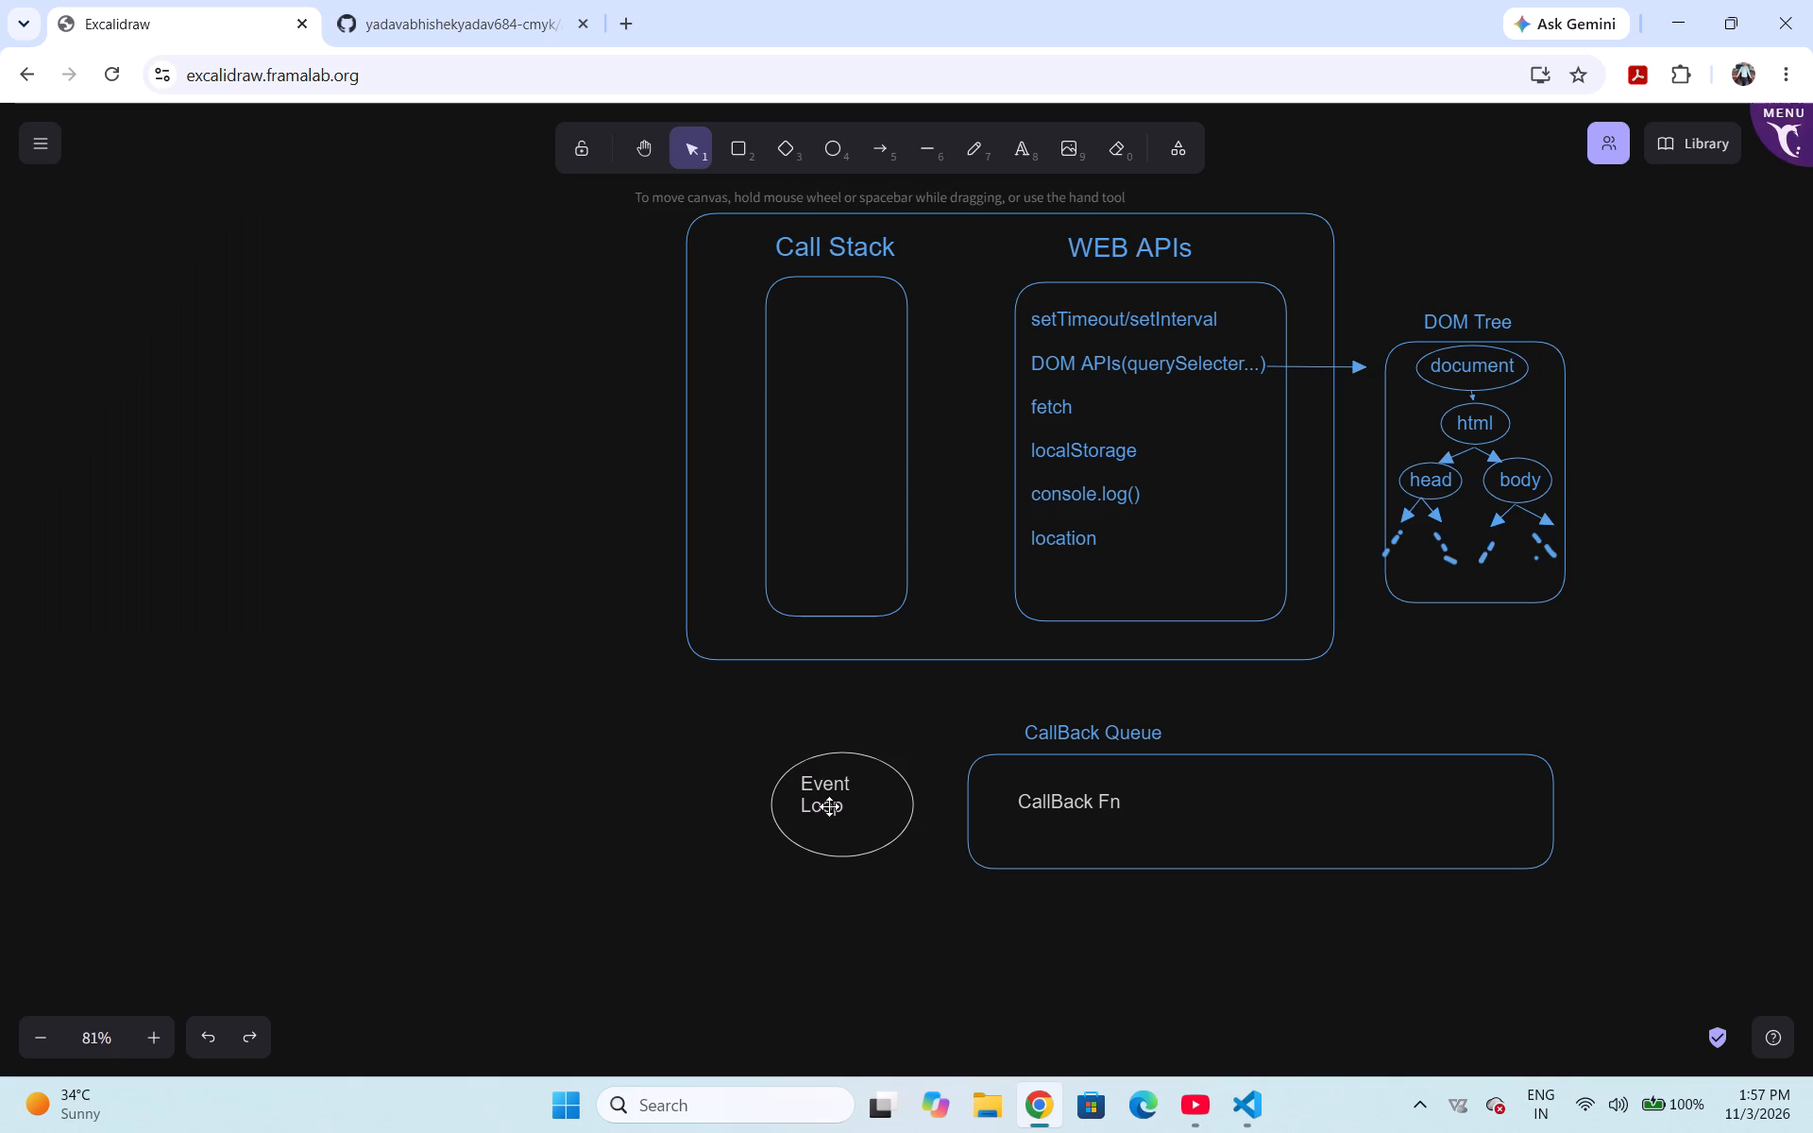
pyautogui.click(827, 804)
pyautogui.moveTo(838, 801); pyautogui.dragTo(855, 813)
pyautogui.click(776, 923)
# Draw an arrow from the "Event Loop" ellipse to the "CallBack Fn" text in the CallBack Queue.
pyautogui.click(878, 161)
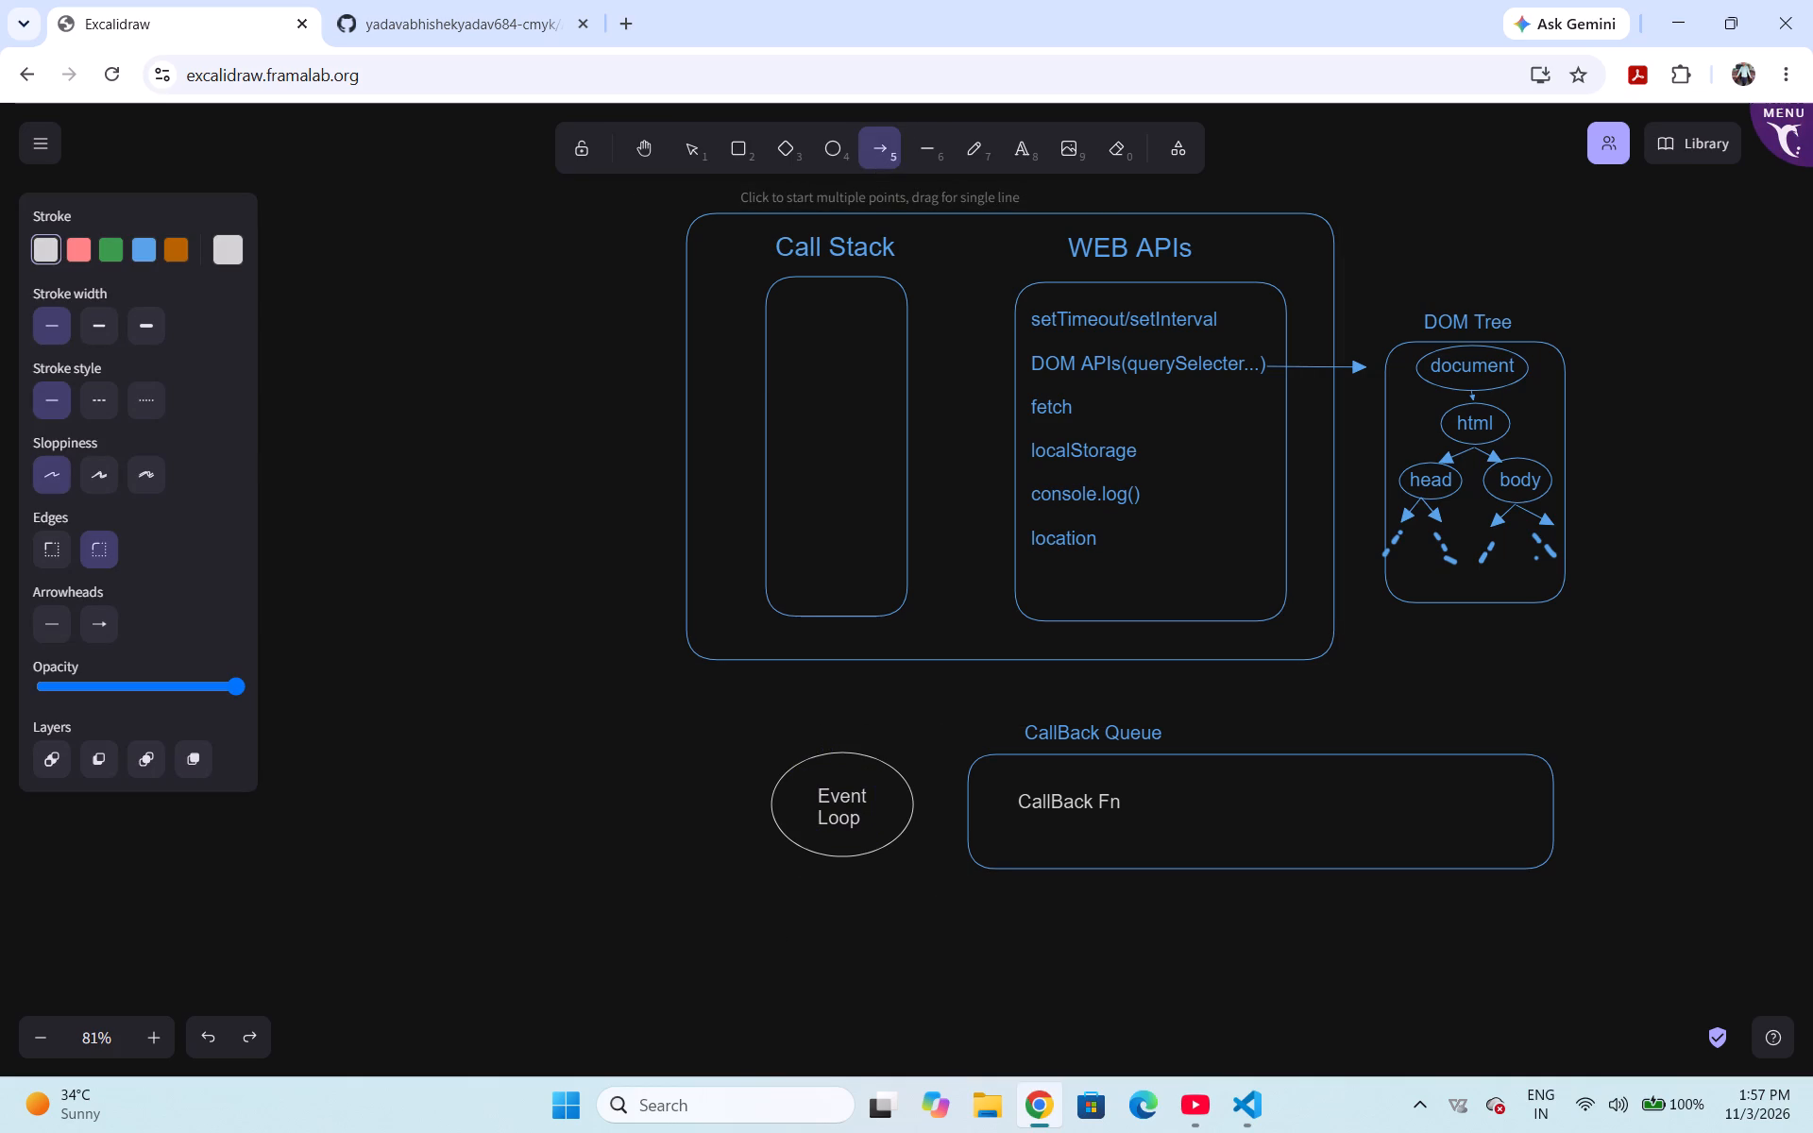
pyautogui.moveTo(915, 809); pyautogui.dragTo(999, 805)
pyautogui.moveTo(999, 805); pyautogui.dragTo(1015, 803)
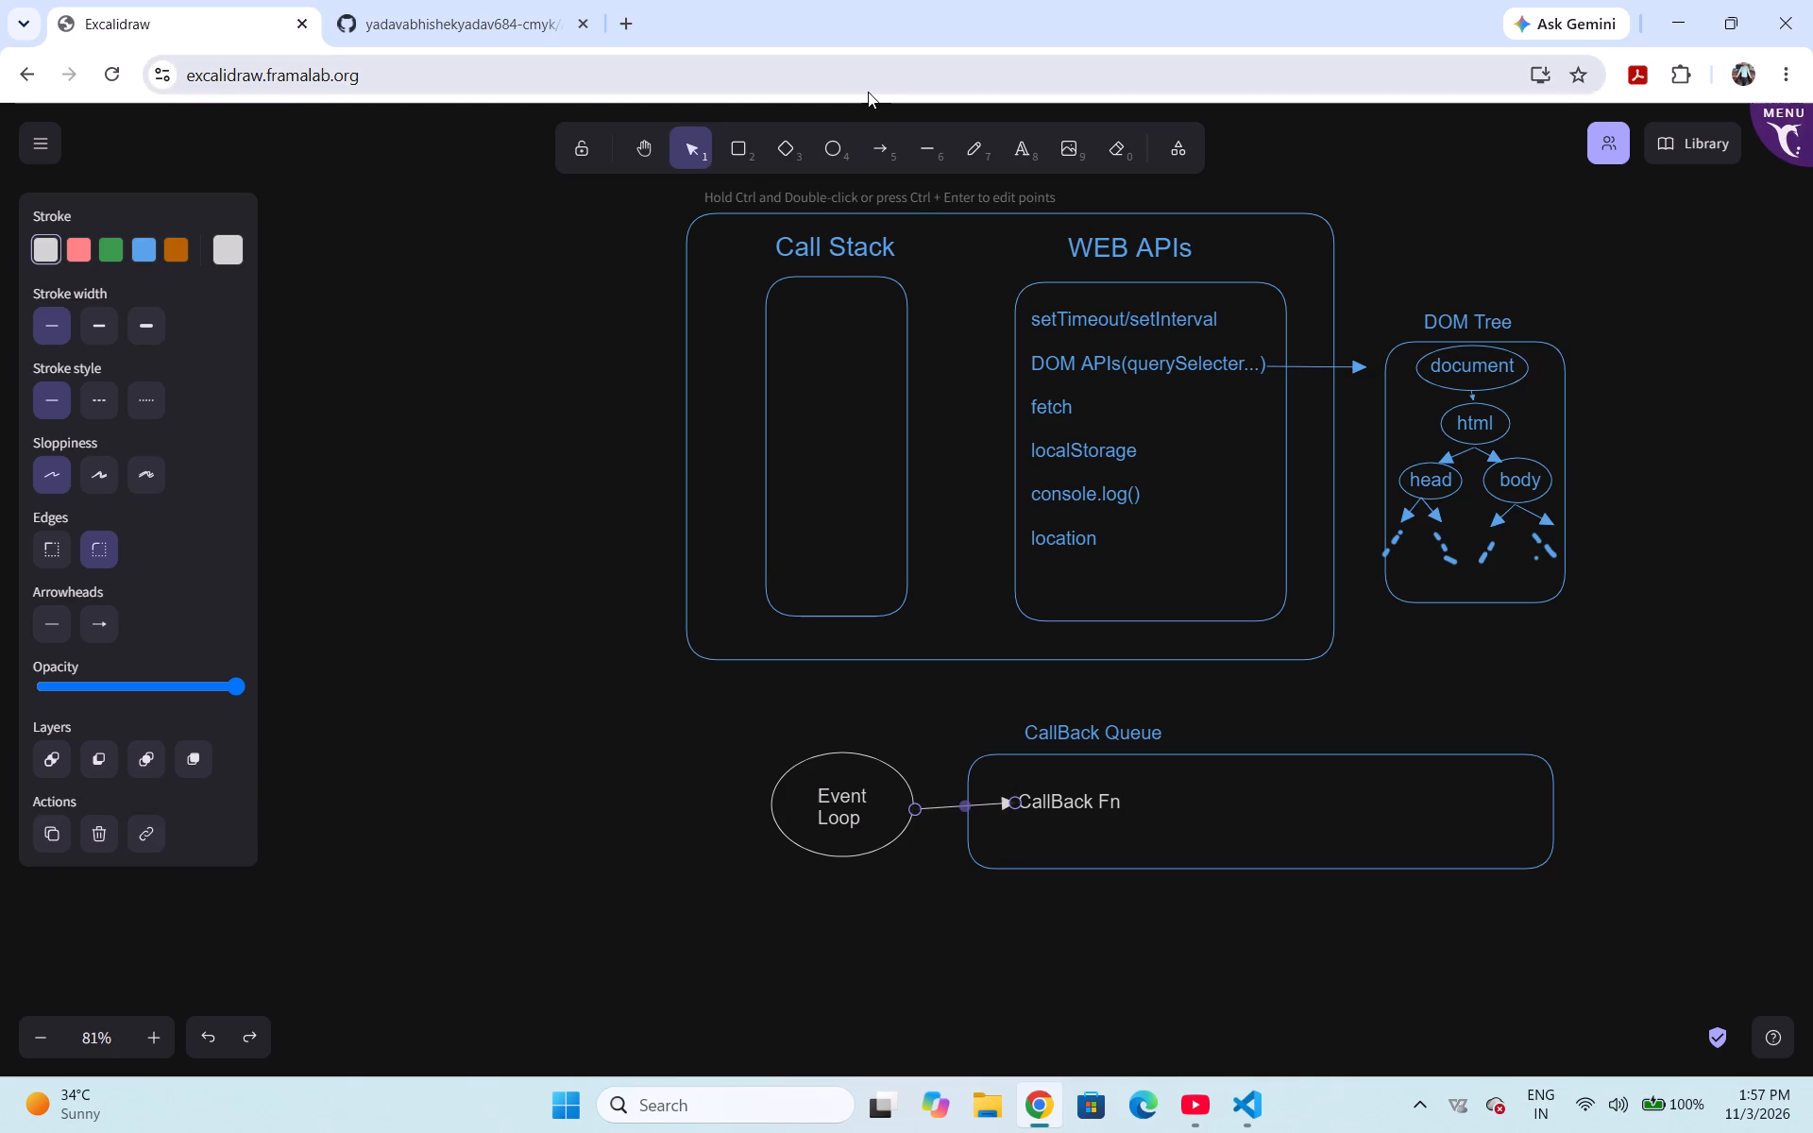
# Draw an arrow from the top of the "Event Loop" ellipse up to the bottom edge of the Call Stack box.
pyautogui.click(867, 142)
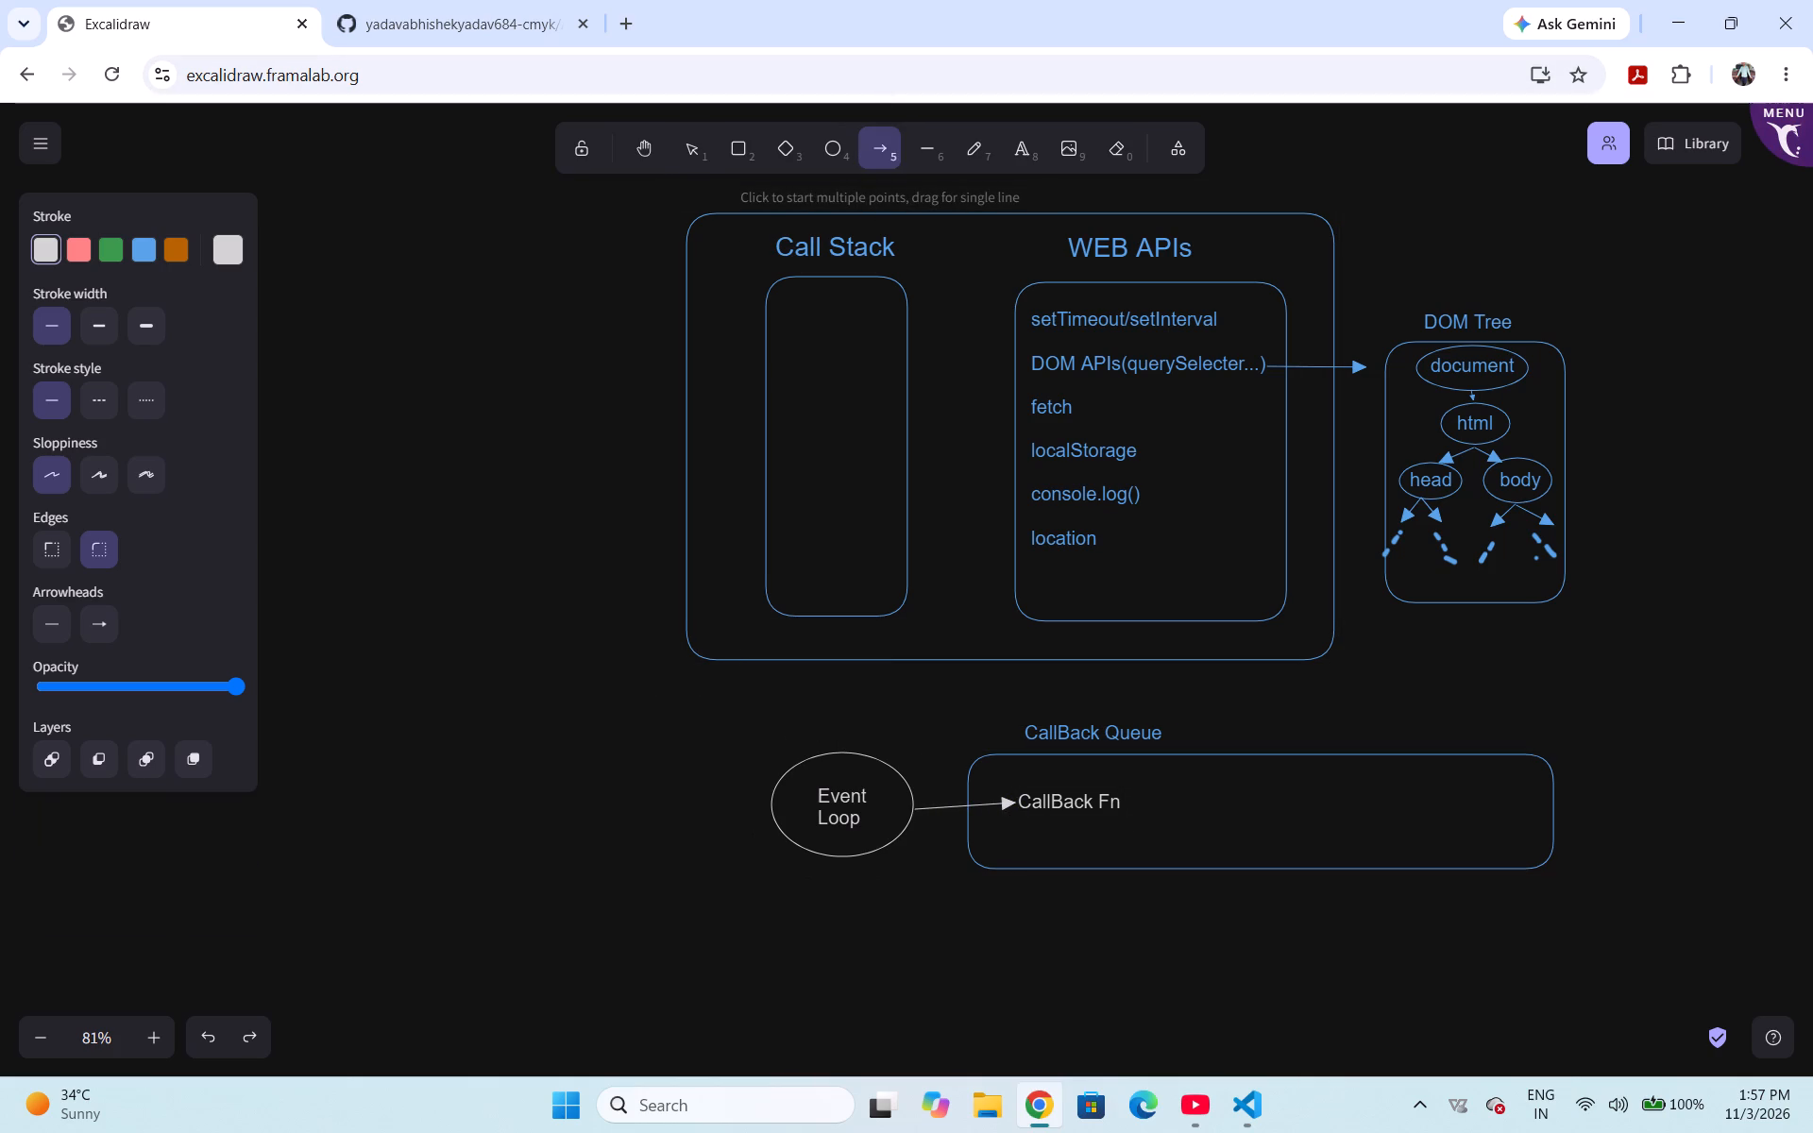
pyautogui.moveTo(829, 753); pyautogui.dragTo(819, 617)
pyautogui.click(878, 703)
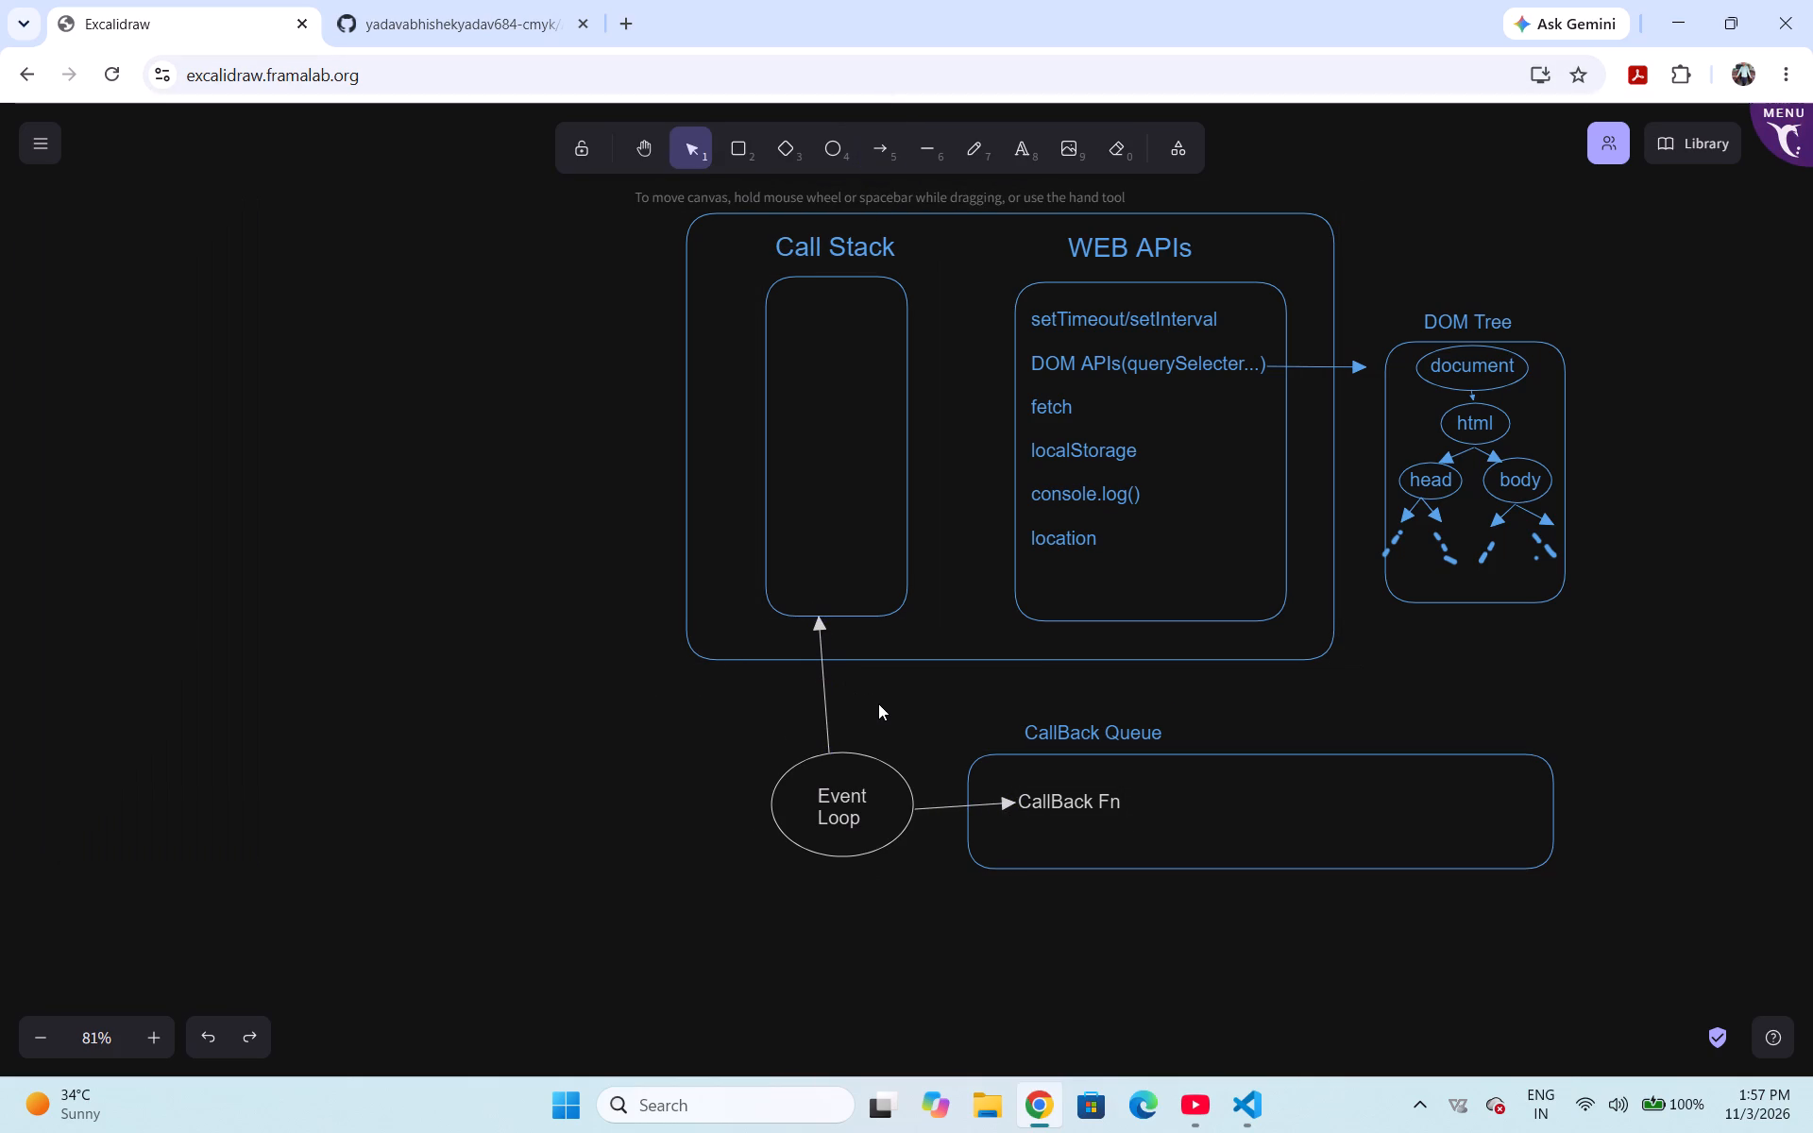
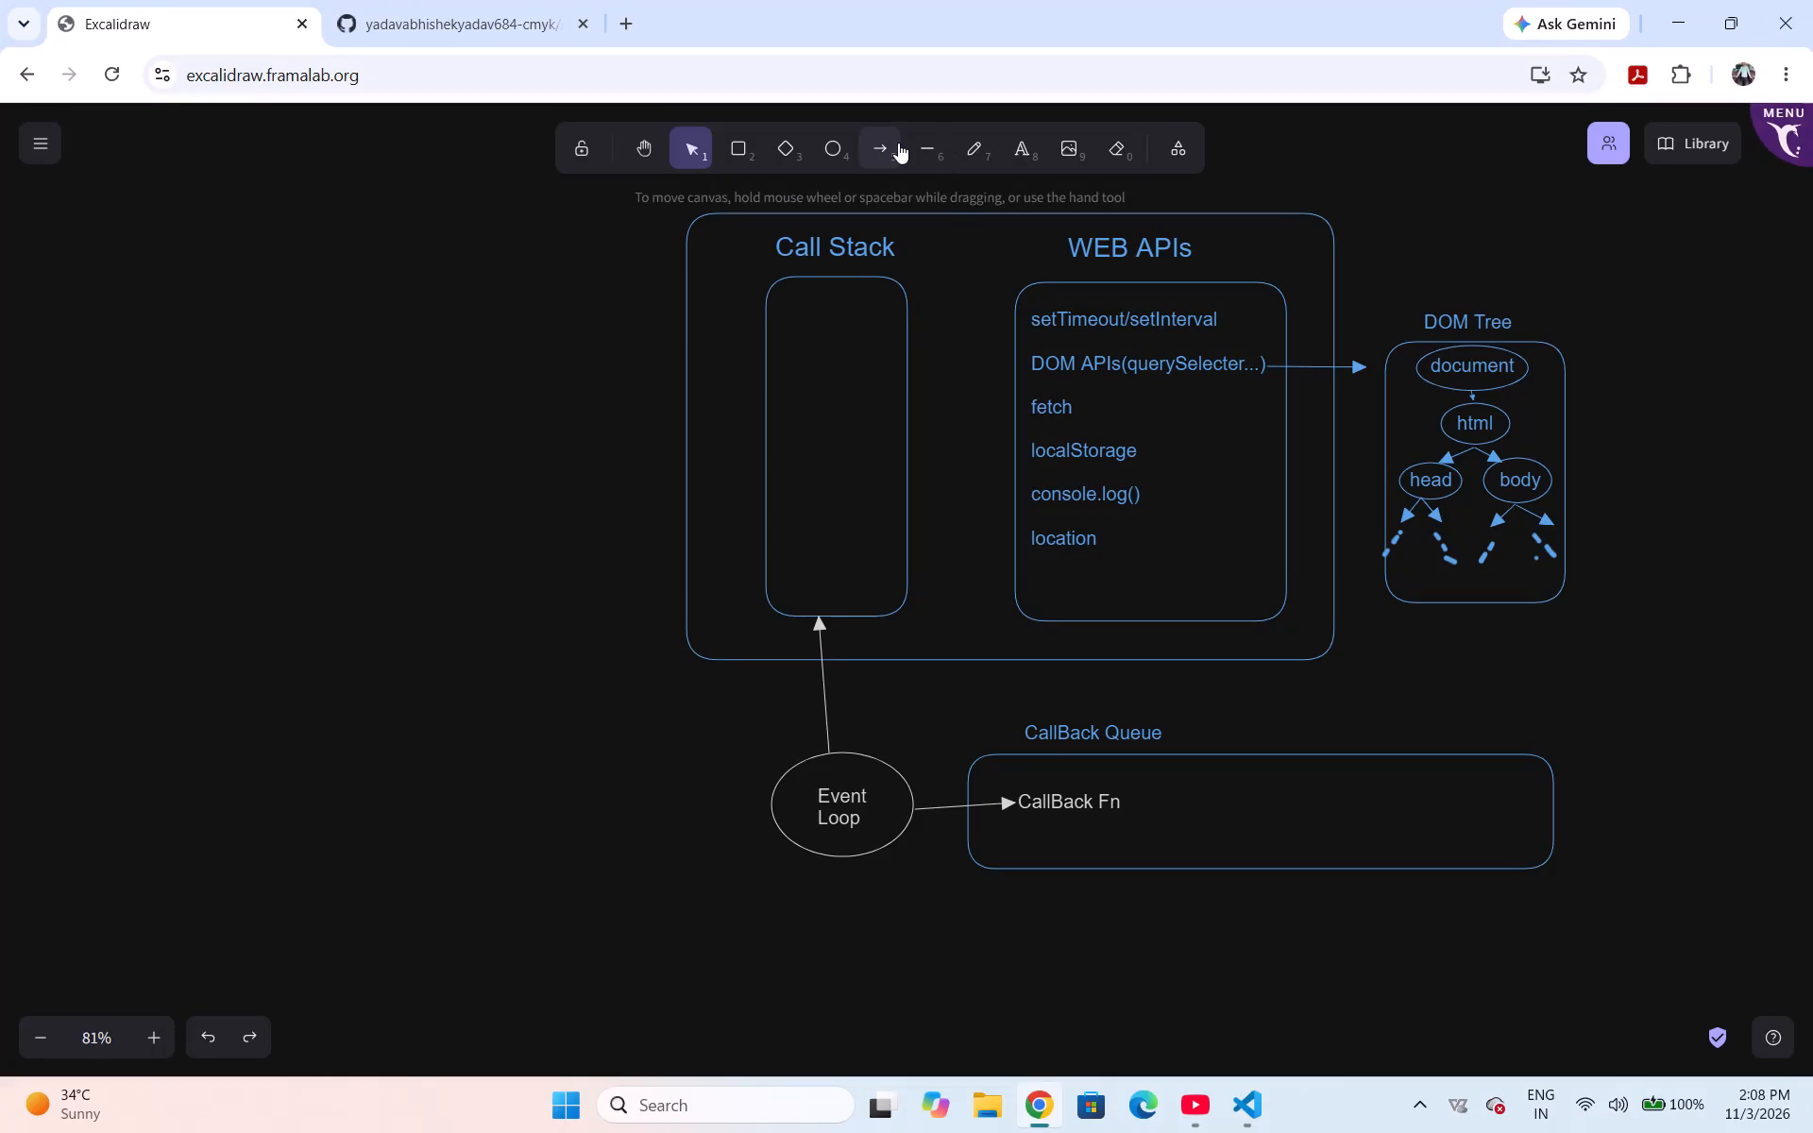
# Draw a light grey arrow from inside the upper part of the Call Stack box out past the left edge of the enclosing rectangle.
pyautogui.click(897, 143)
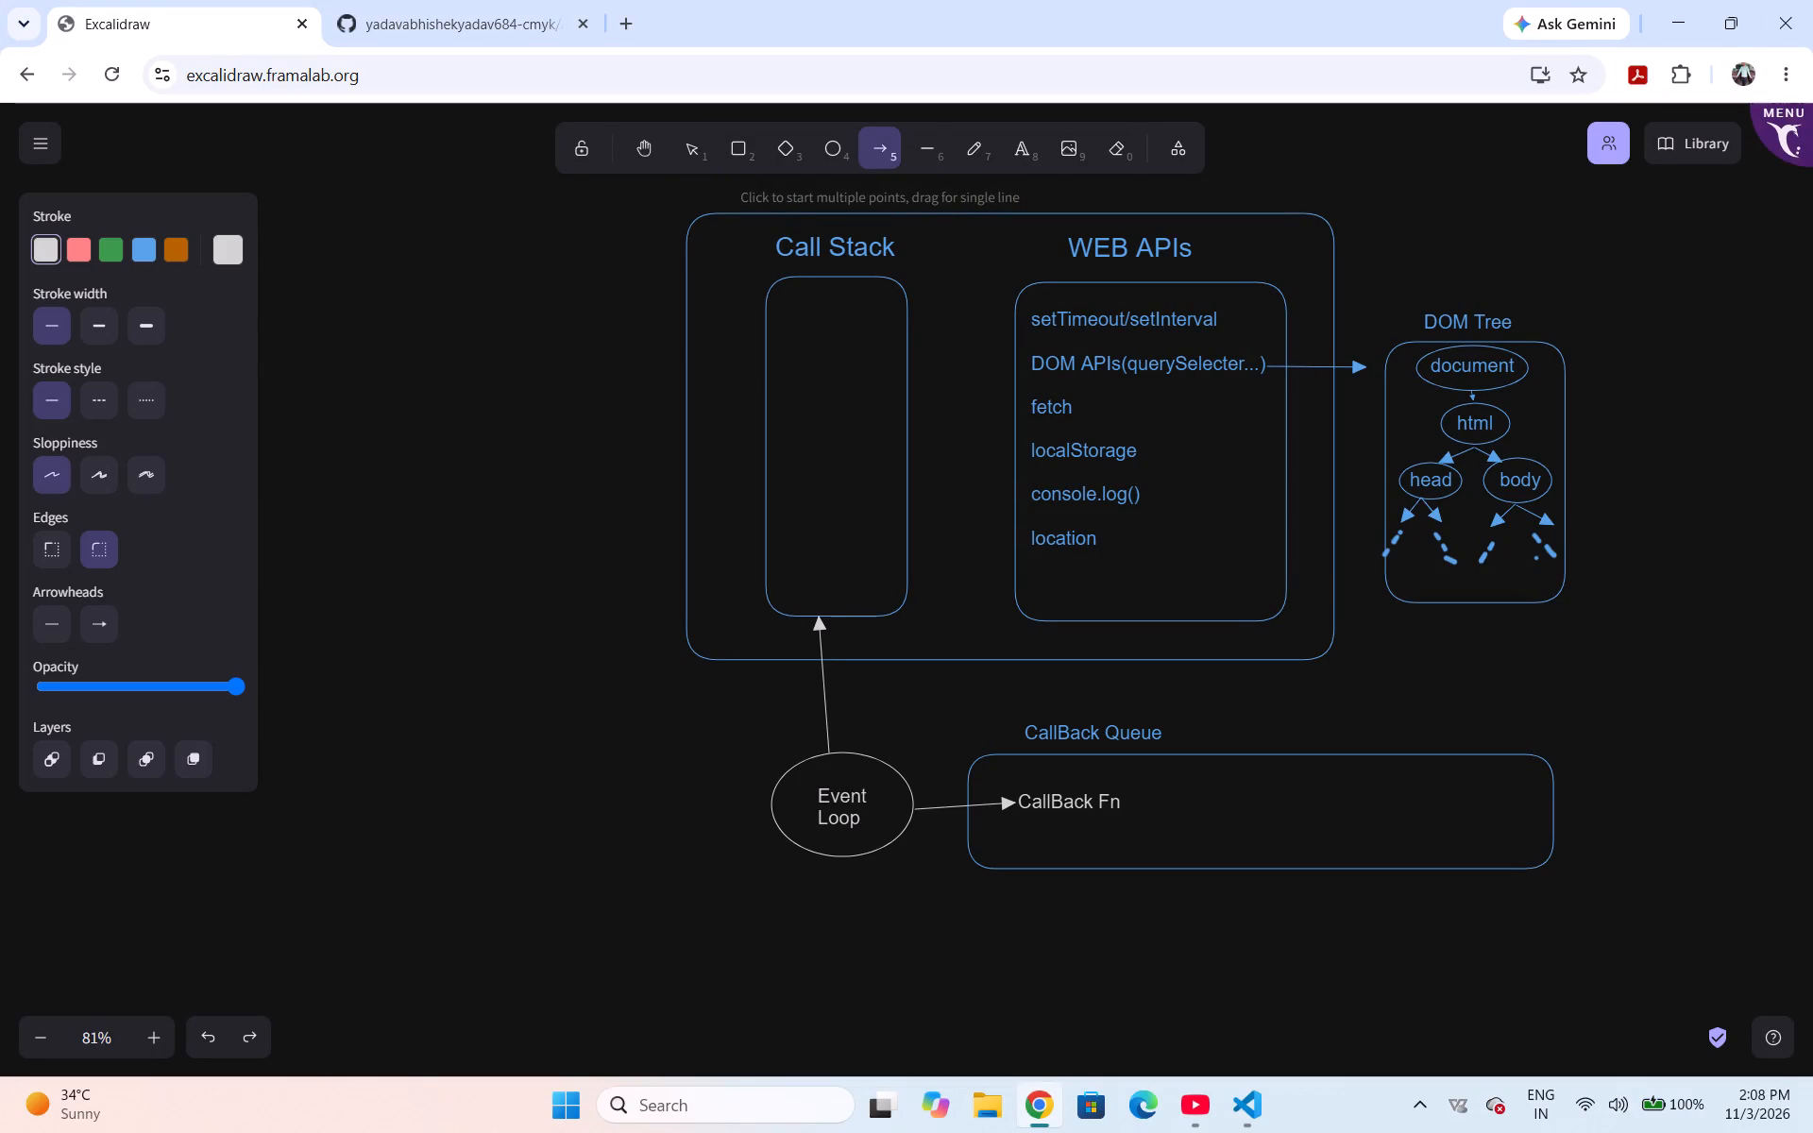
pyautogui.moveTo(791, 381); pyautogui.dragTo(603, 390)
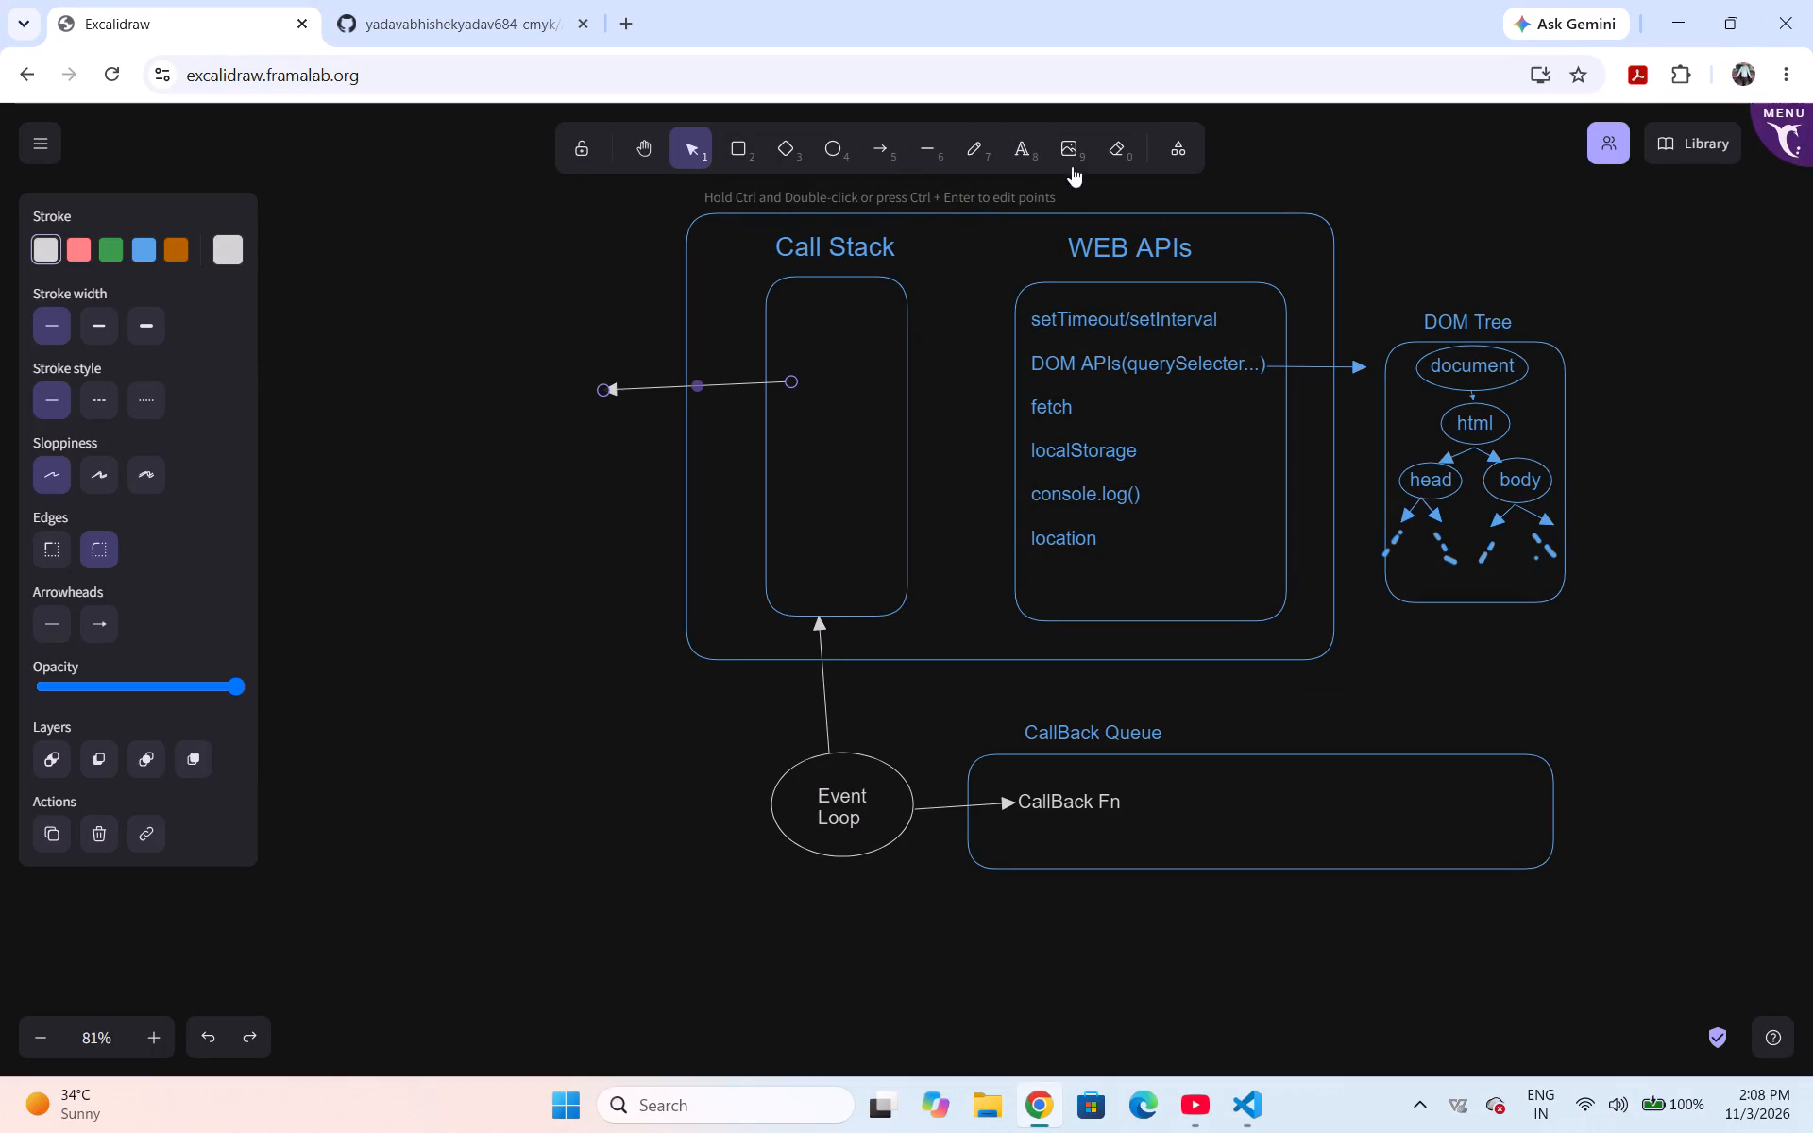
# Start another light grey arrow with the Arrow tool.
pyautogui.click(871, 138)
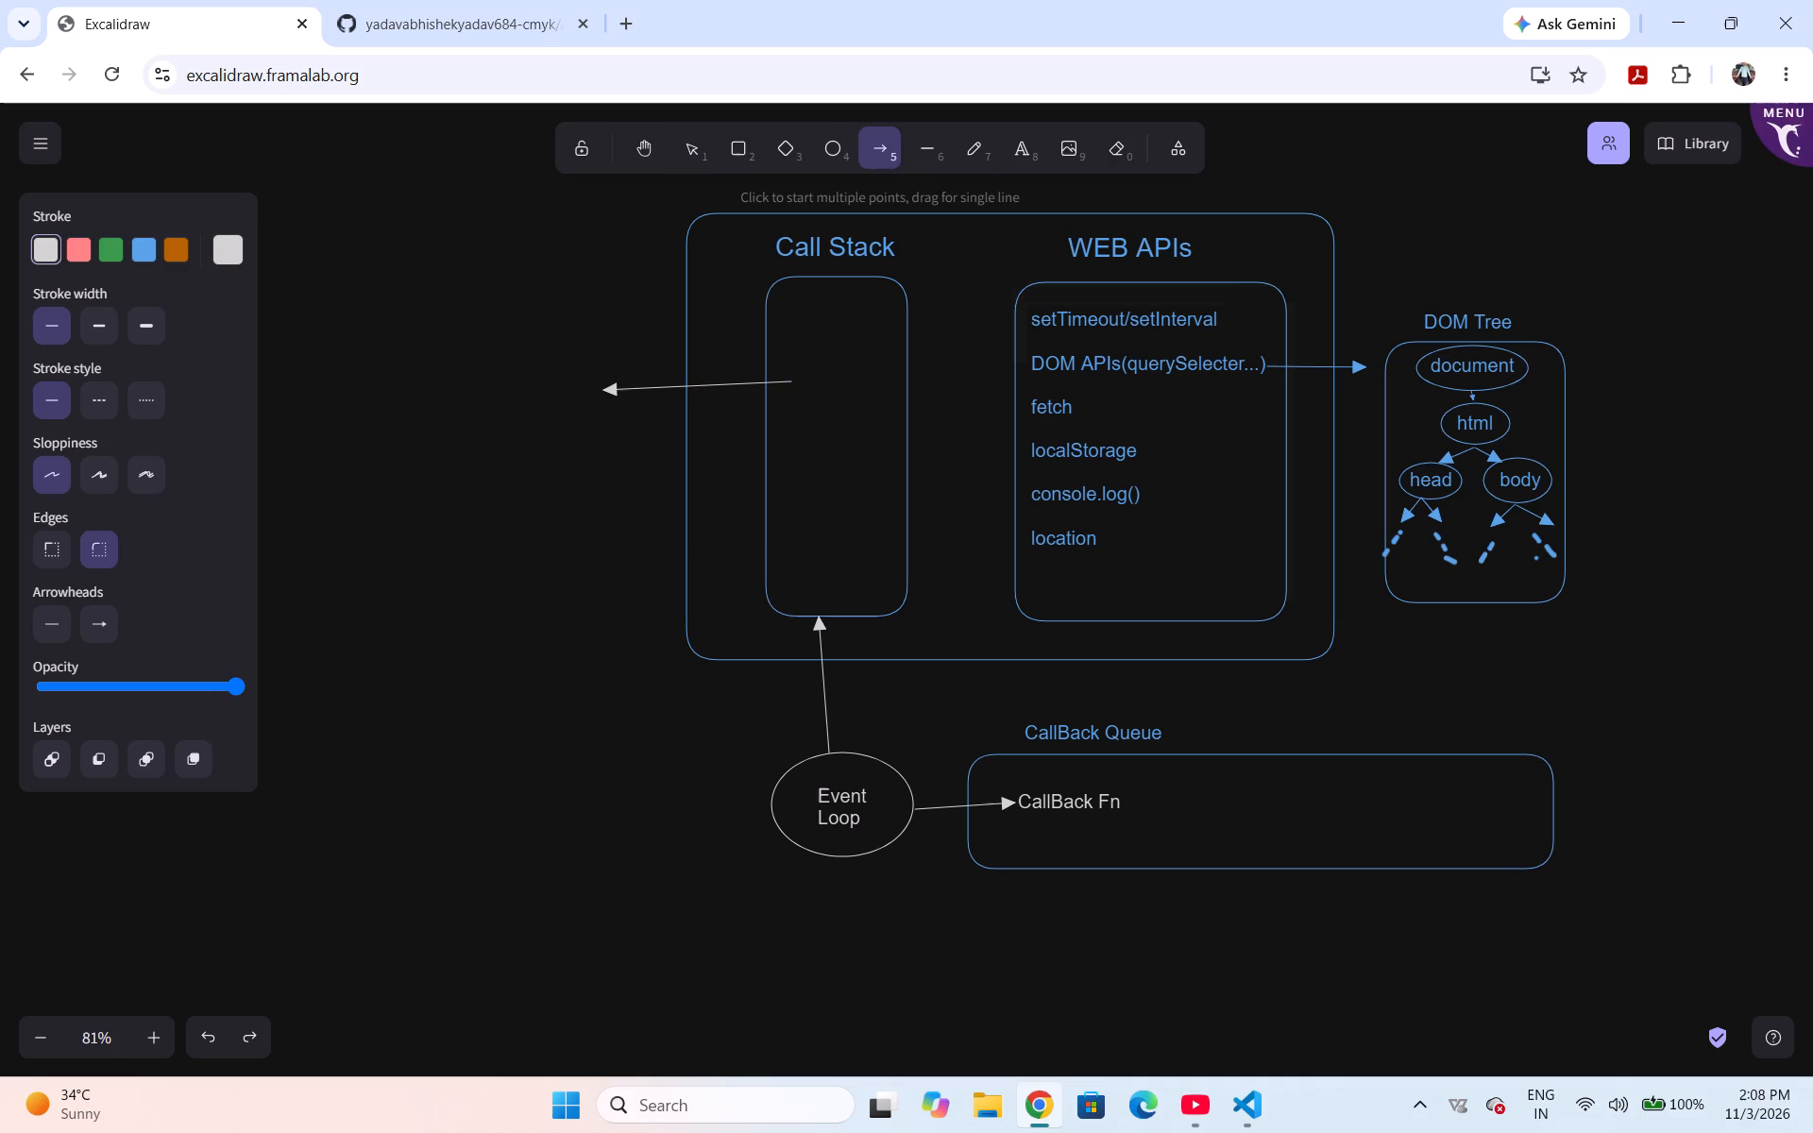
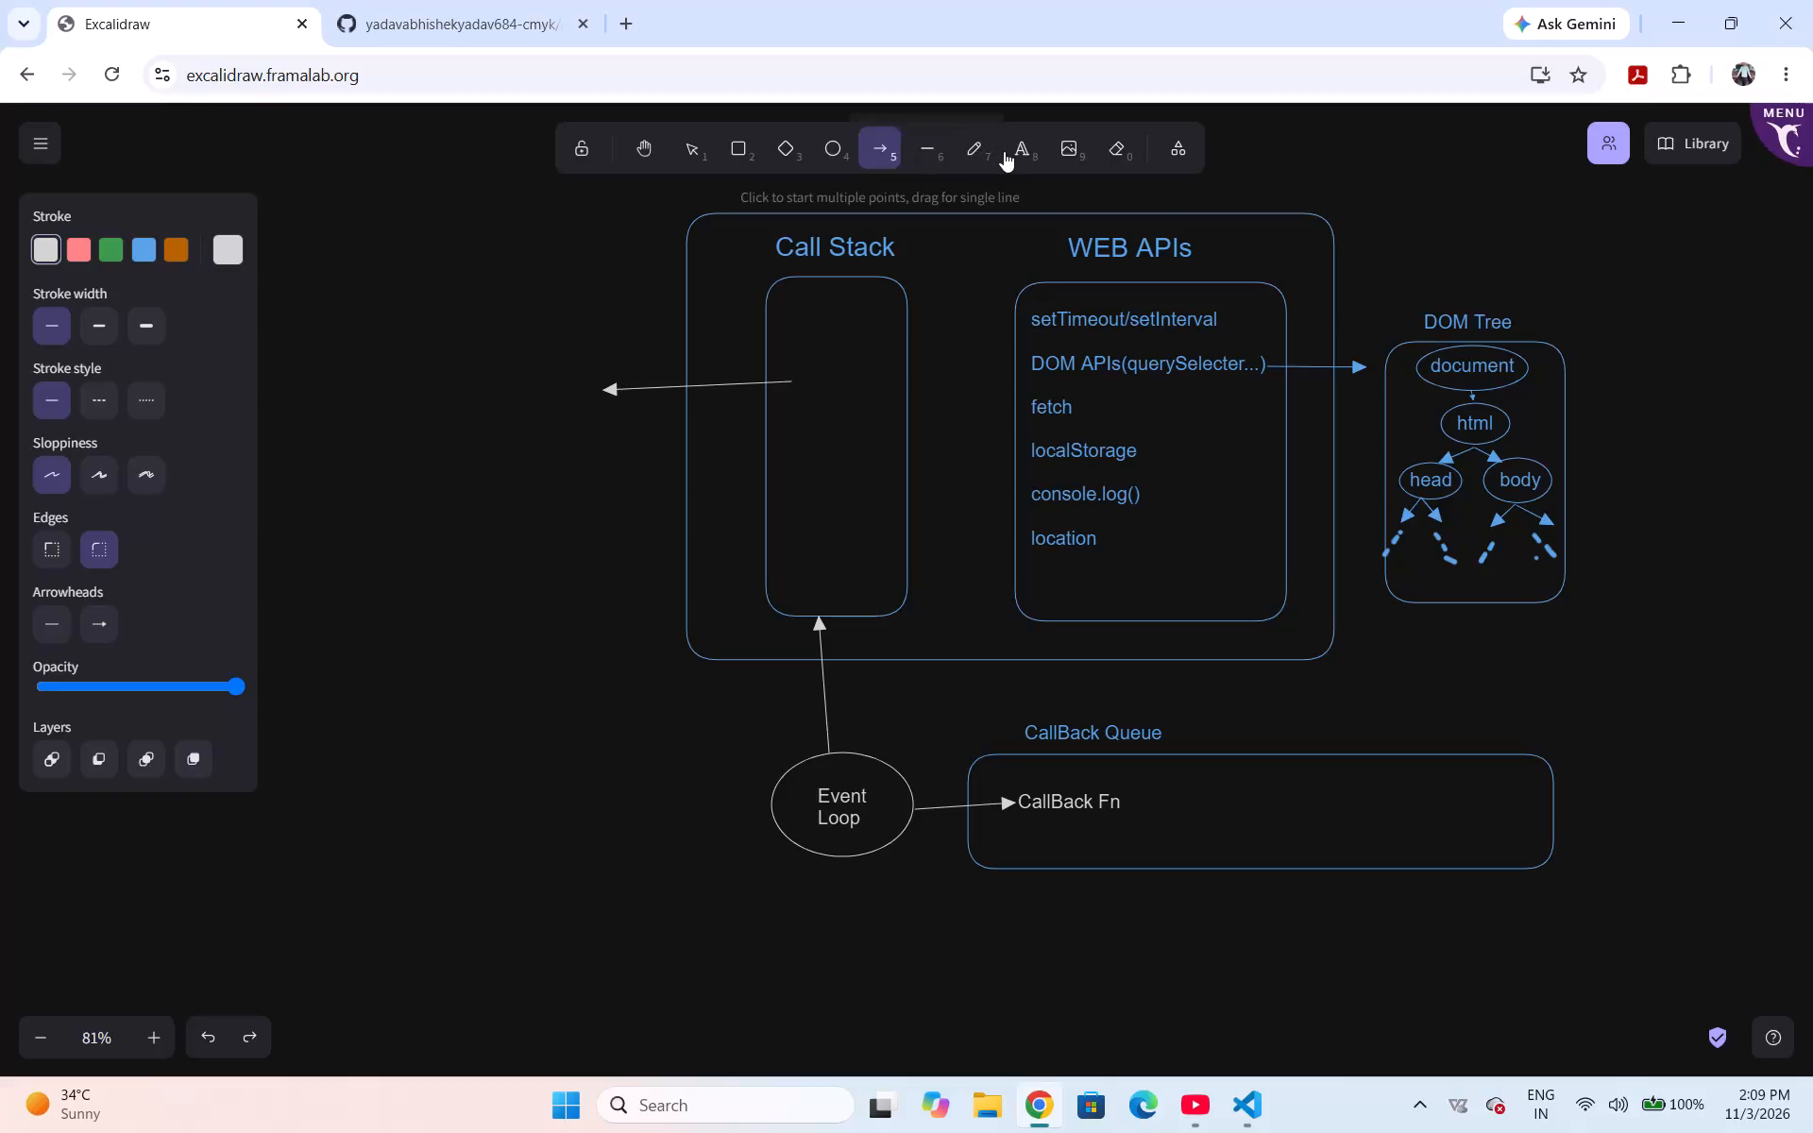
# Draw a light grey arrow from beside setTimeout/setInterval in the WEB APIs box diagonally up past the enclosing rectangle's right edge.
pyautogui.click(1007, 153)
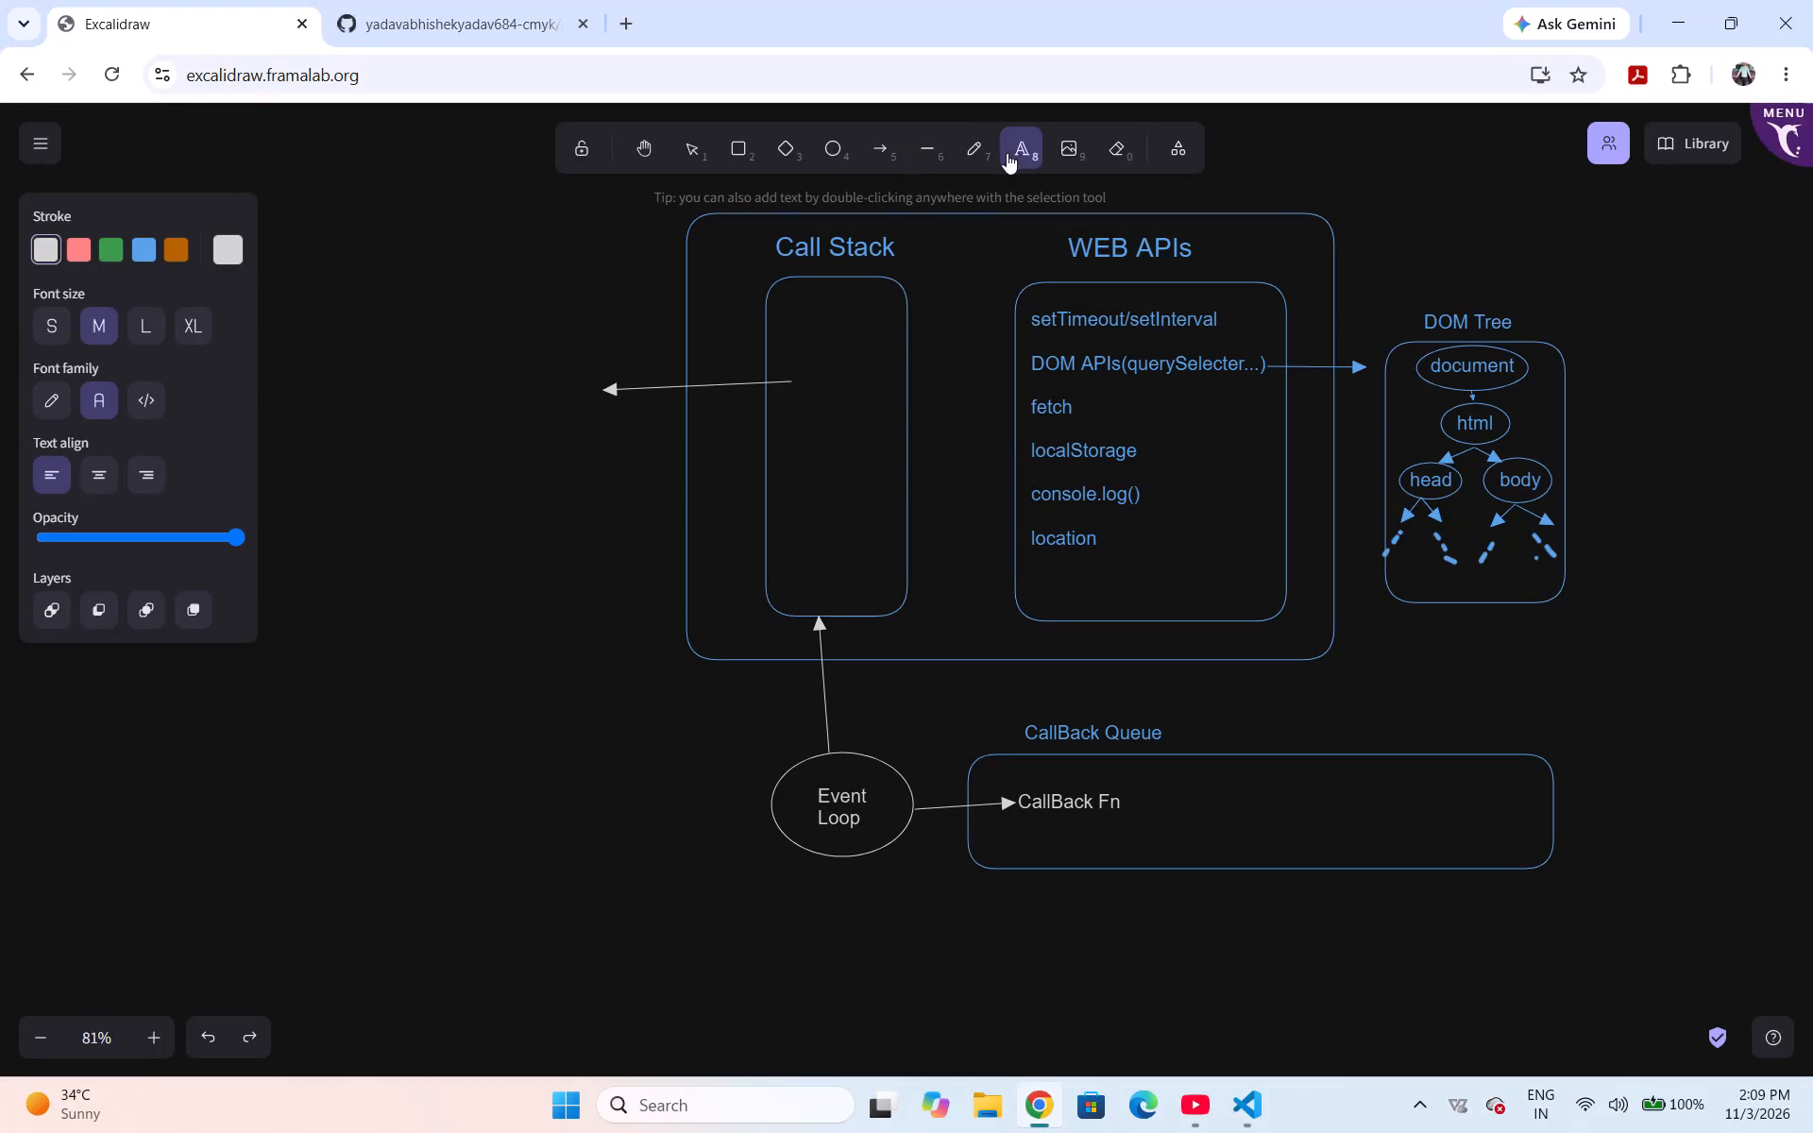
pyautogui.doubleClick(1247, 311)
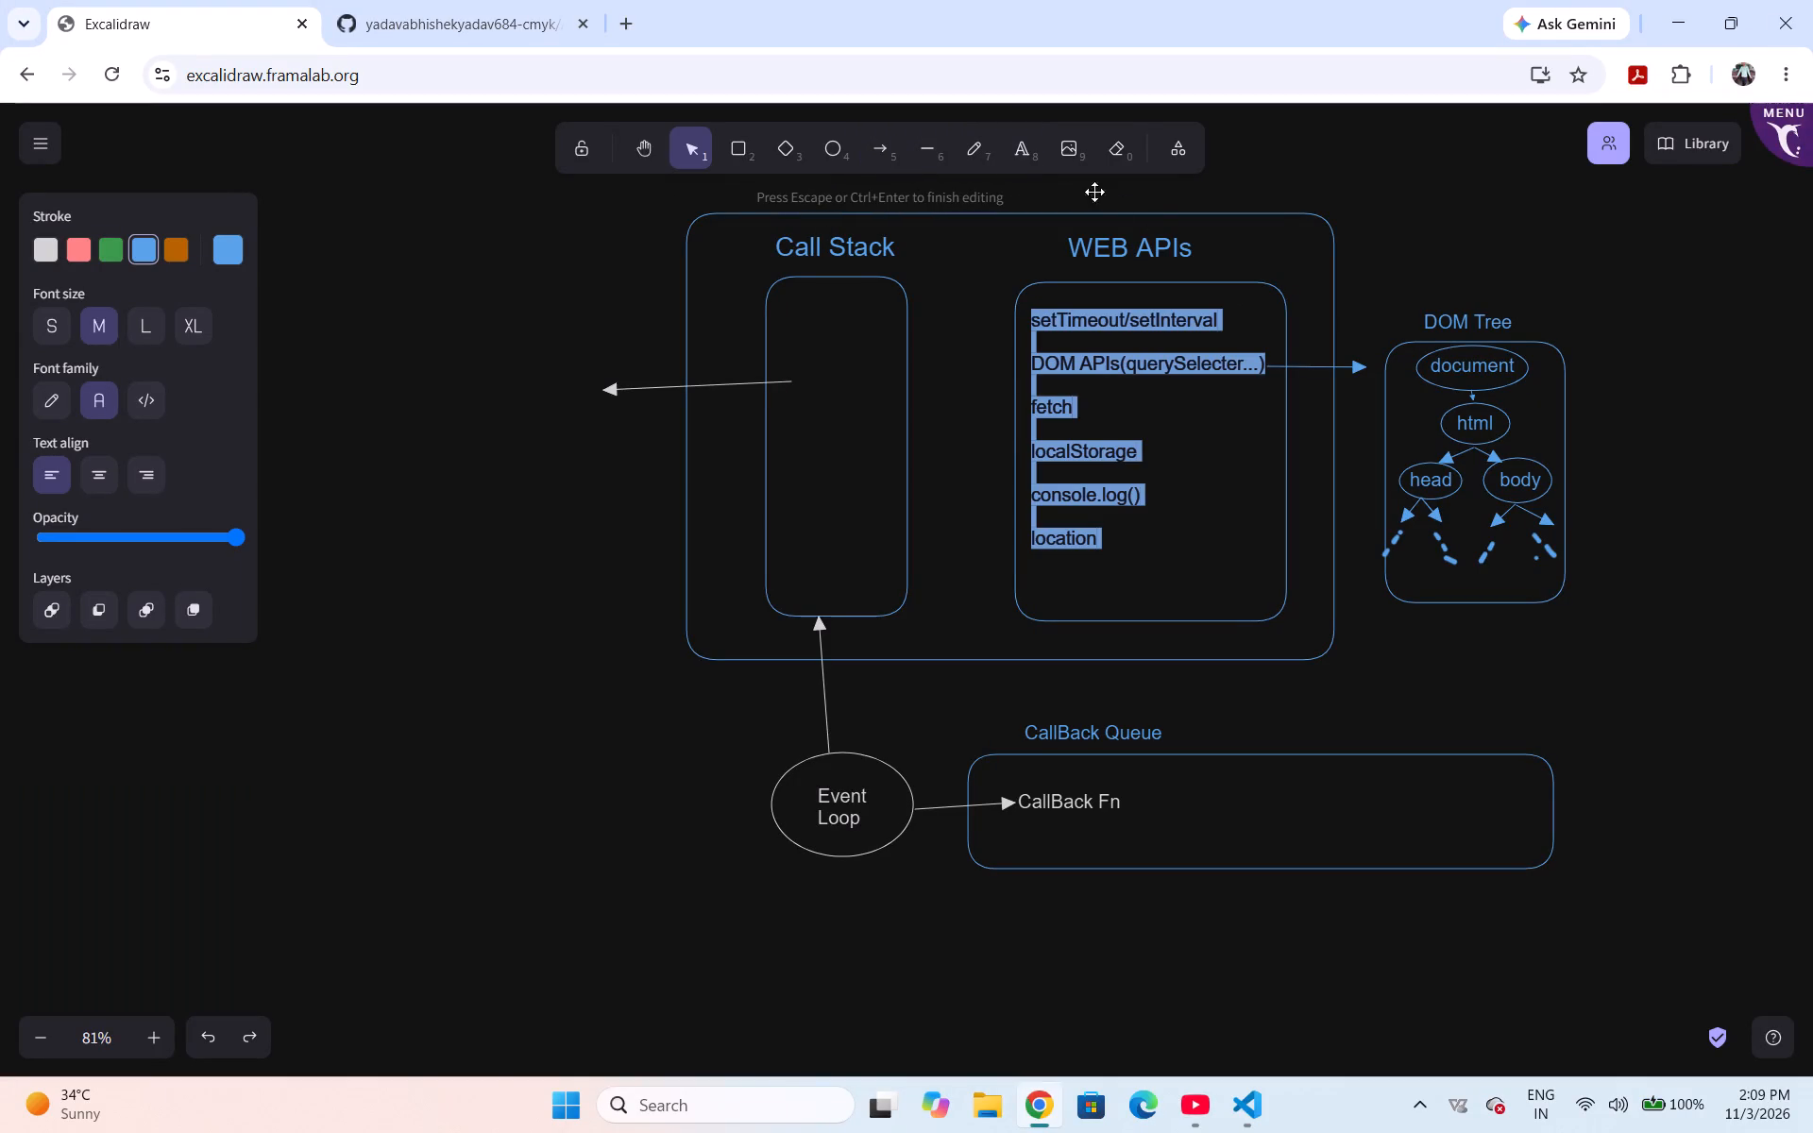
pyautogui.click(885, 153)
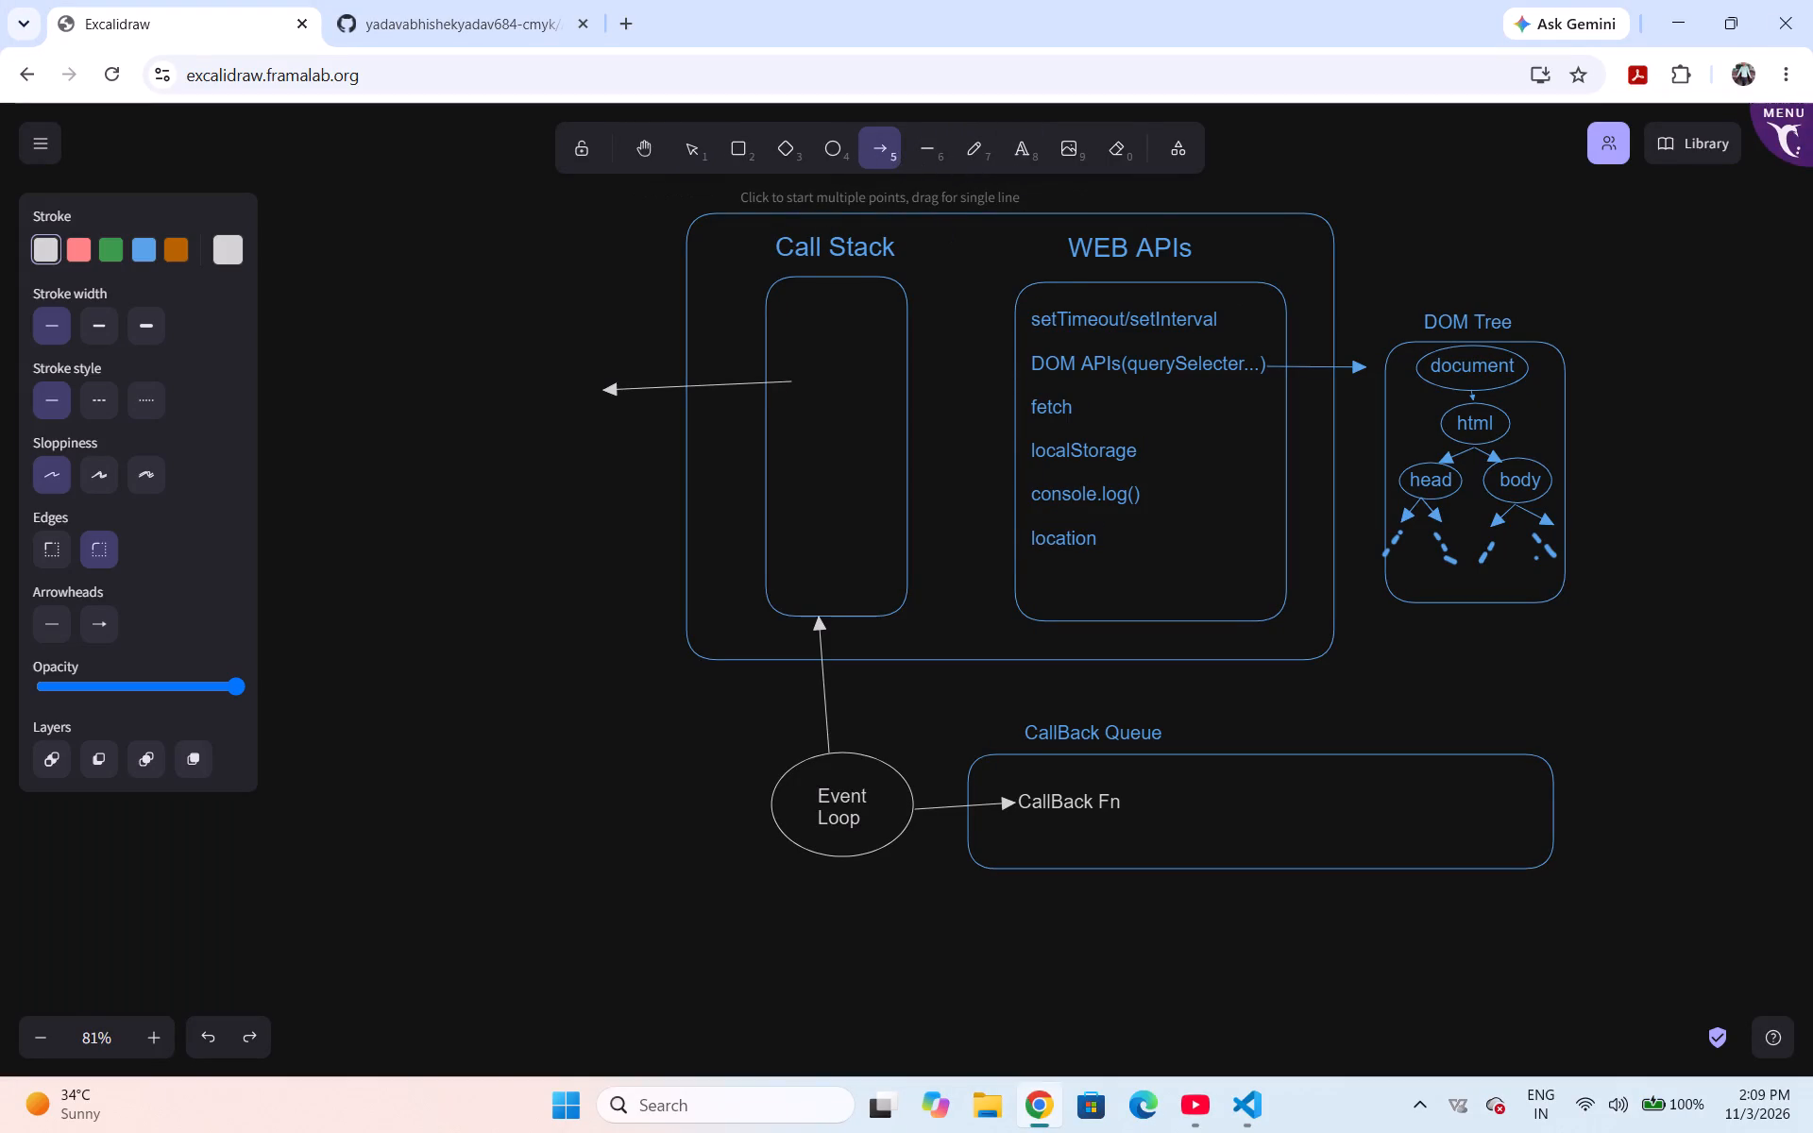
pyautogui.moveTo(1263, 314); pyautogui.dragTo(1382, 214)
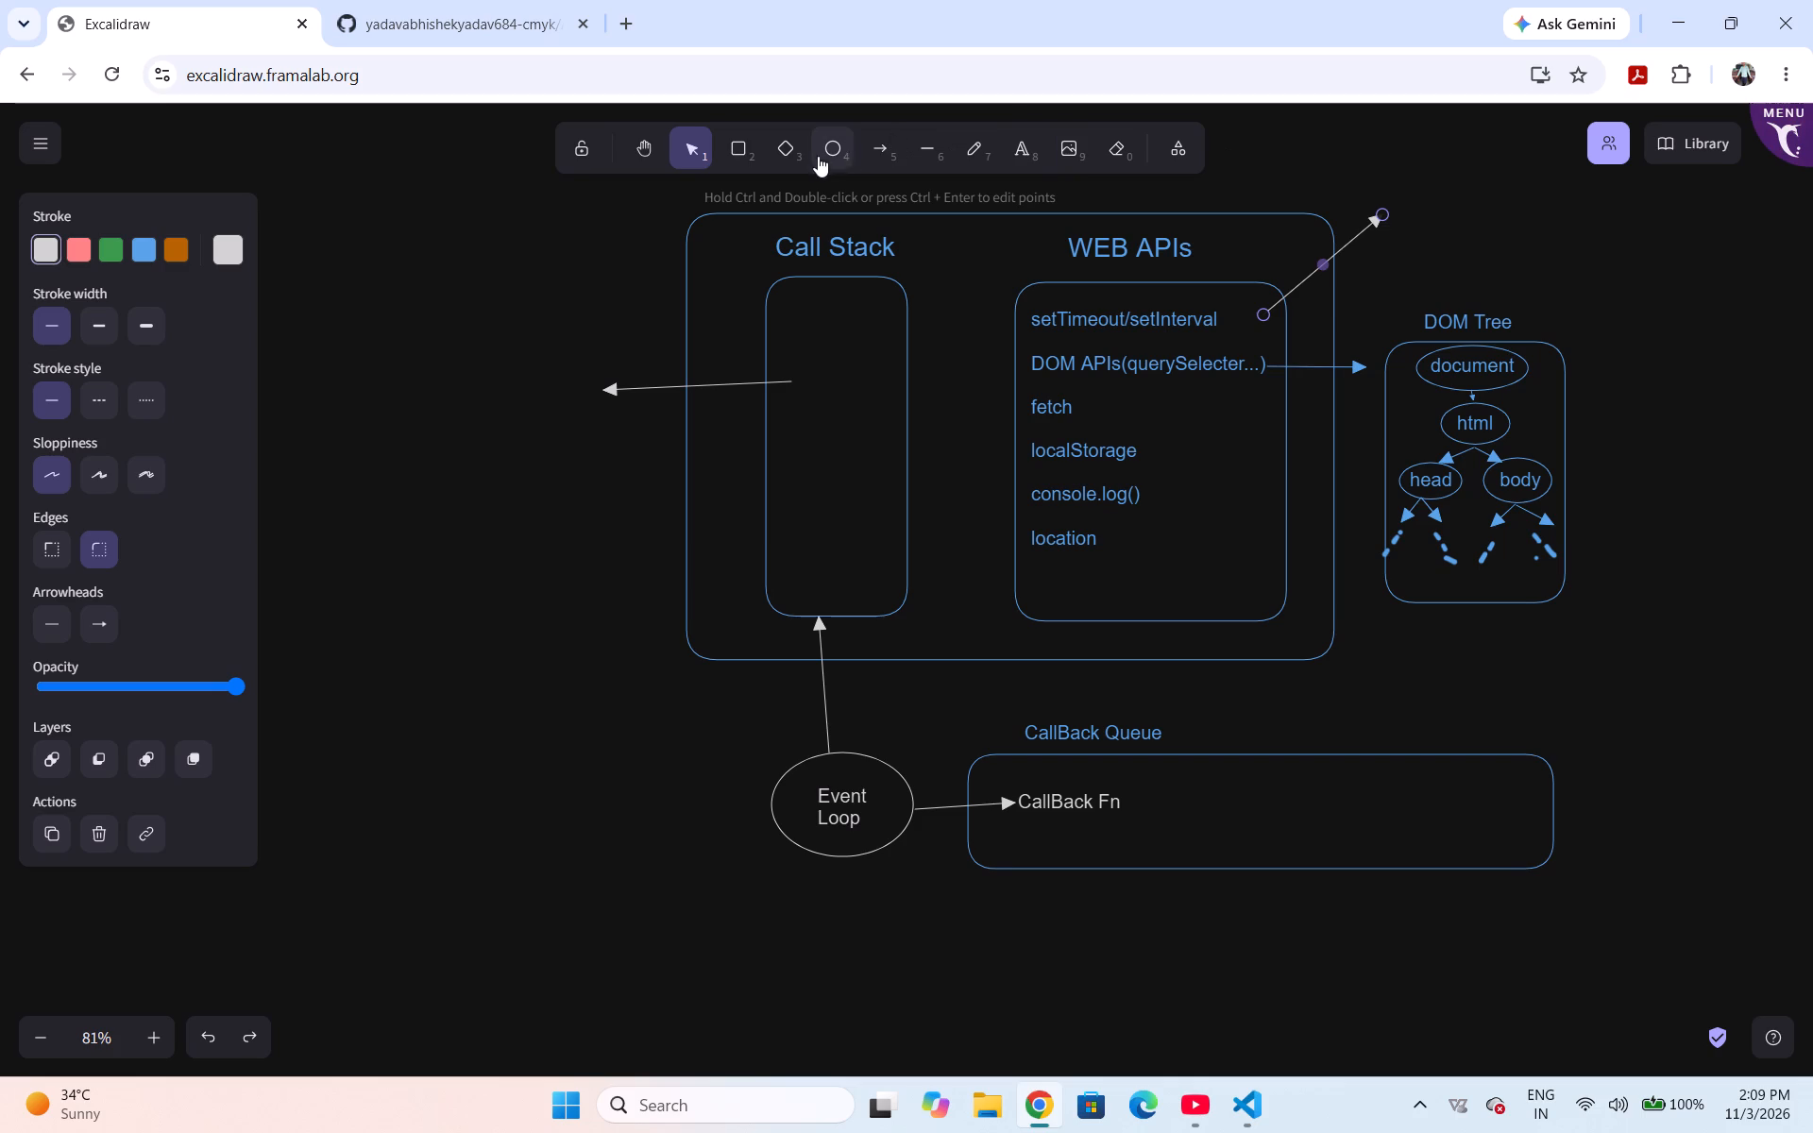
# Add a three-line text note at the tip of the Call Stack arrow: "js single threaded hai", "sirf callStack ko", "chalata hai".
pyautogui.click(1017, 153)
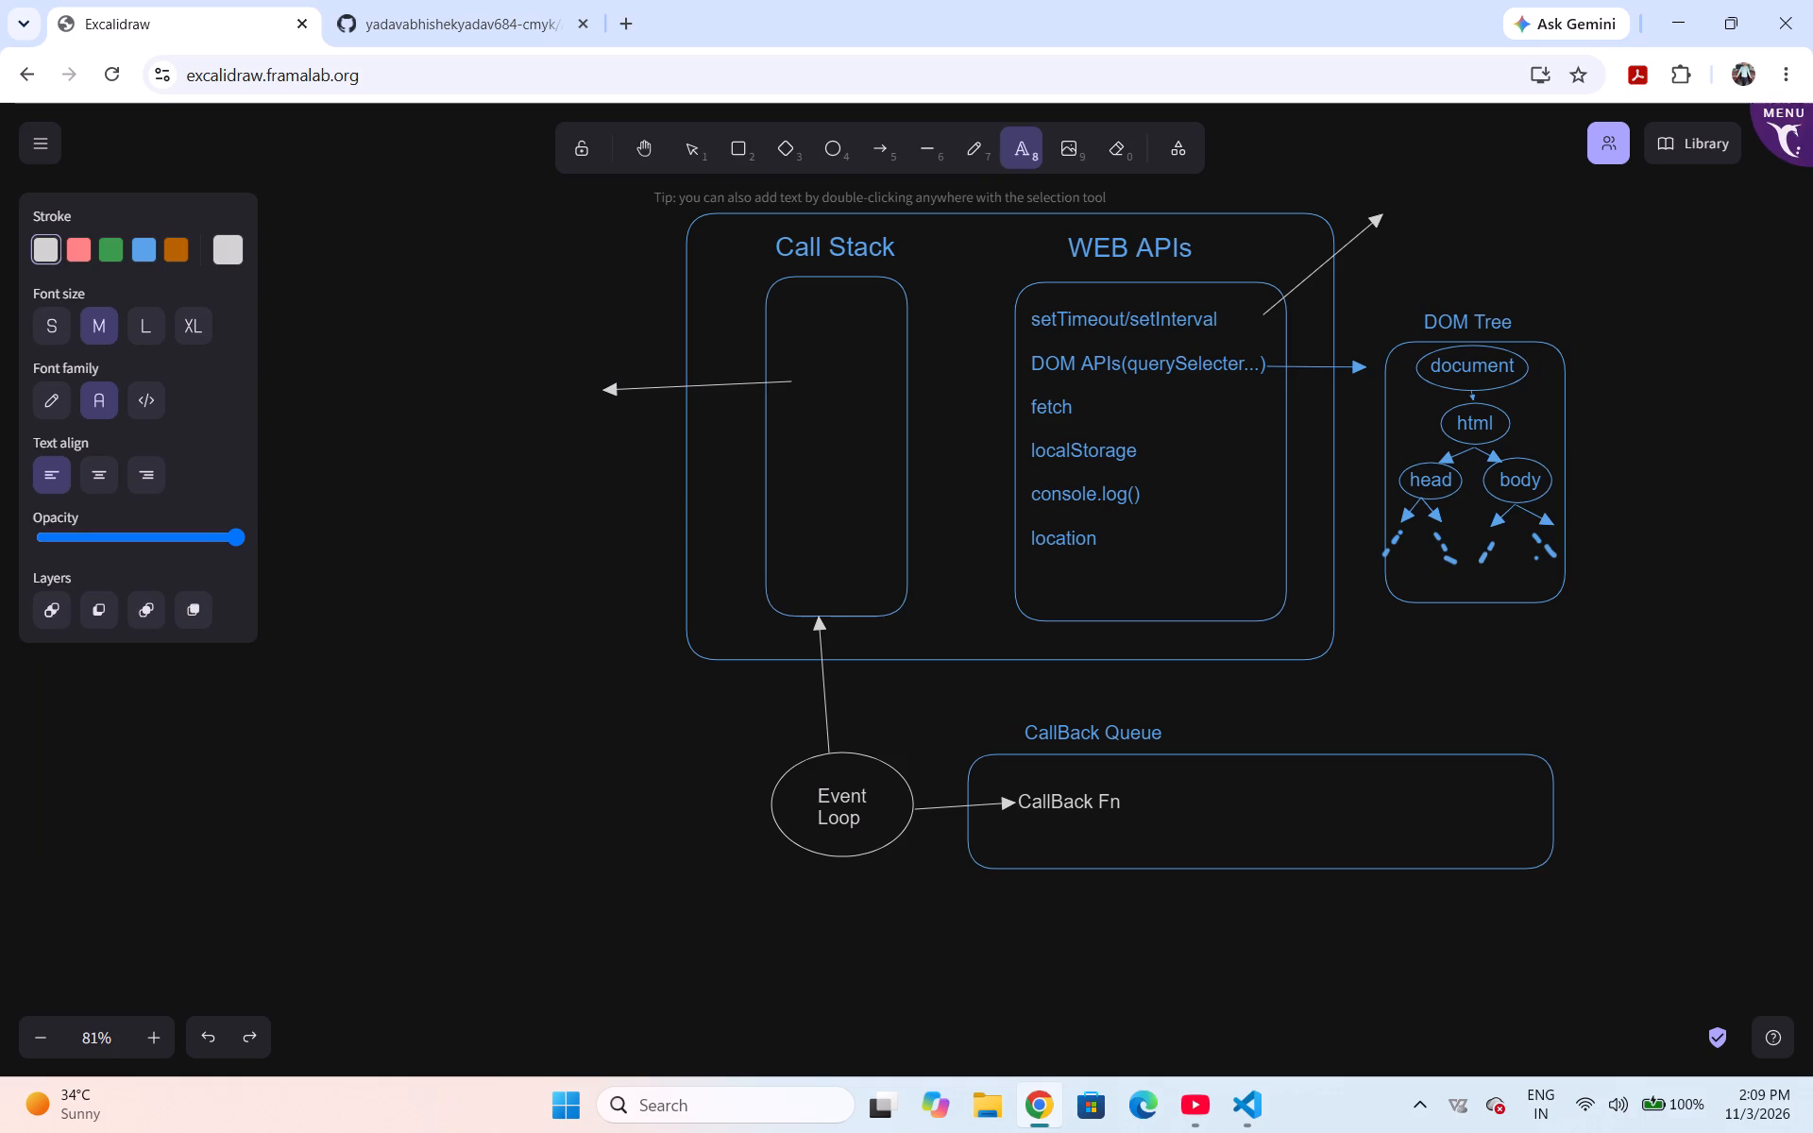
pyautogui.click(432, 360)
pyautogui.write('js')
pyautogui.press('space')
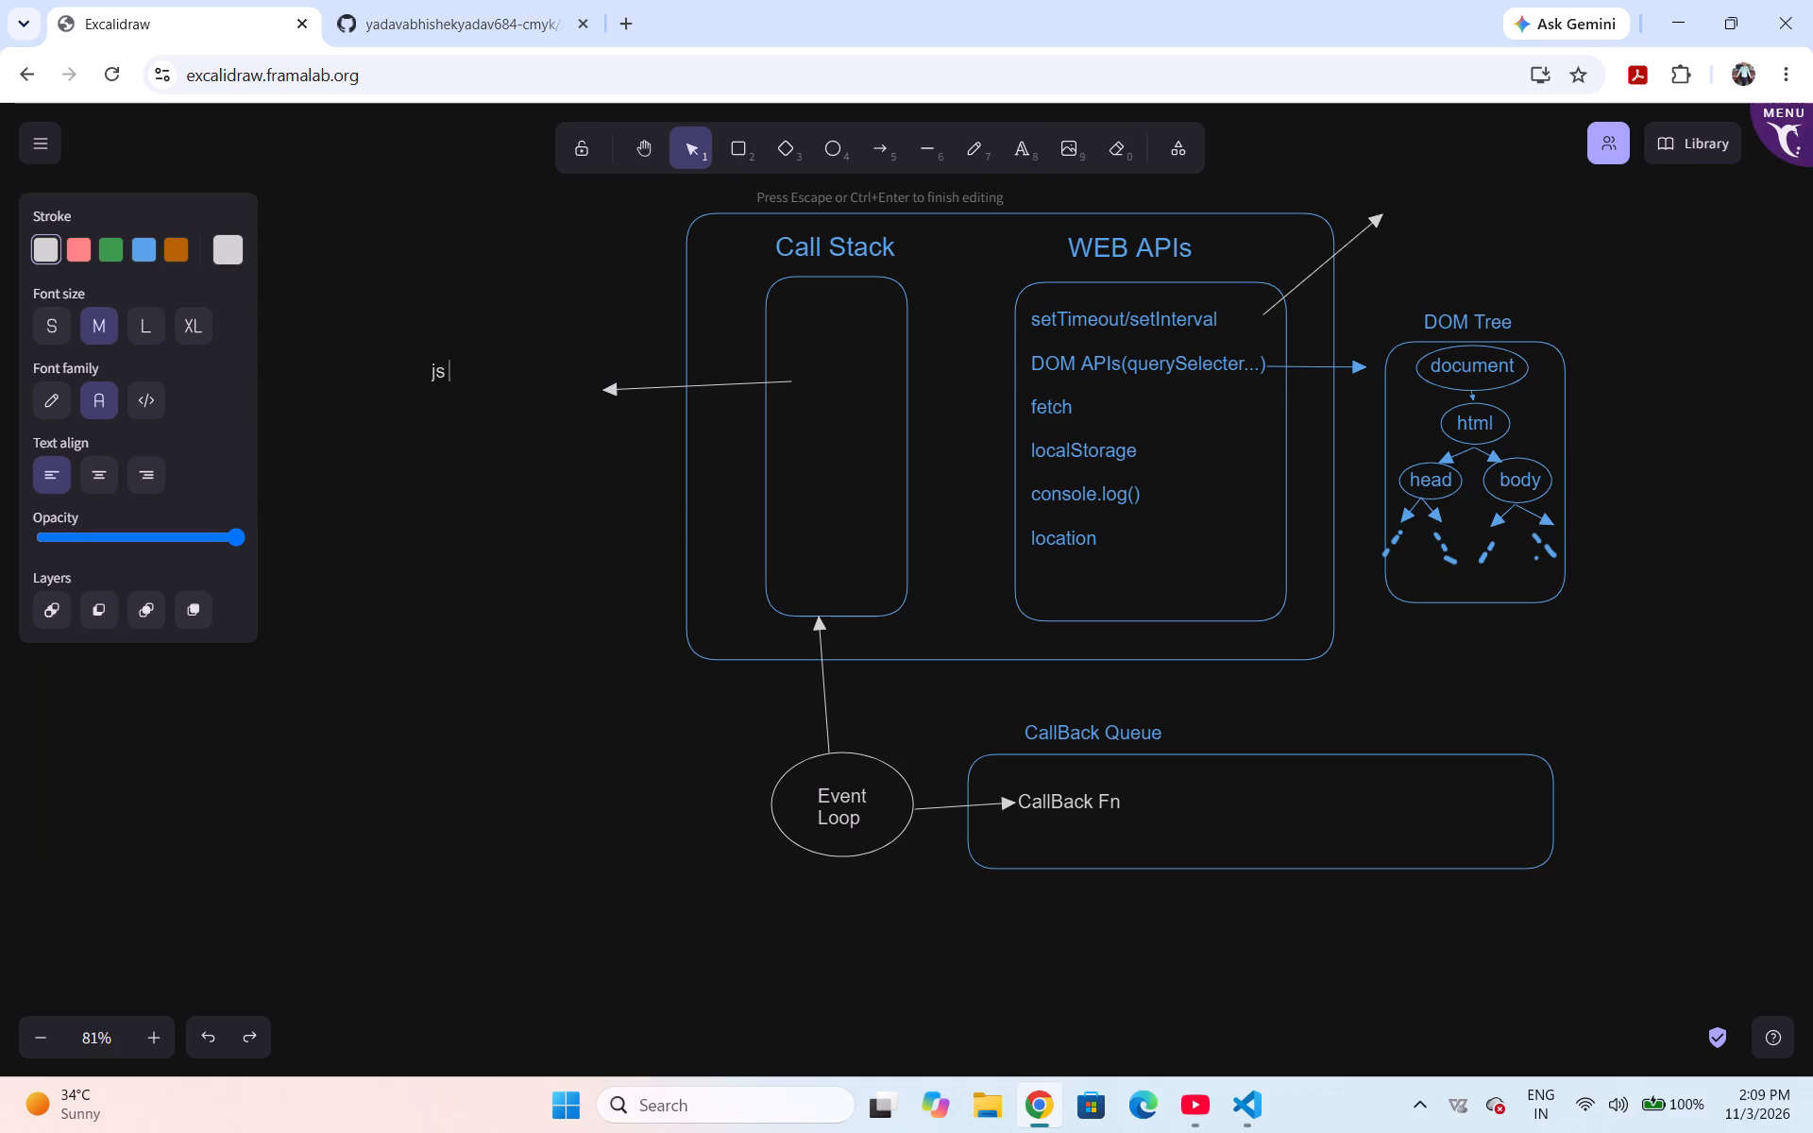
pyautogui.write('single threaded hai')
pyautogui.press('Return')
pyautogui.write('sirf call')
pyautogui.press('space')
pyautogui.press('BackSpace')
pyautogui.write('Stack')
pyautogui.press('space')
pyautogui.write('ko')
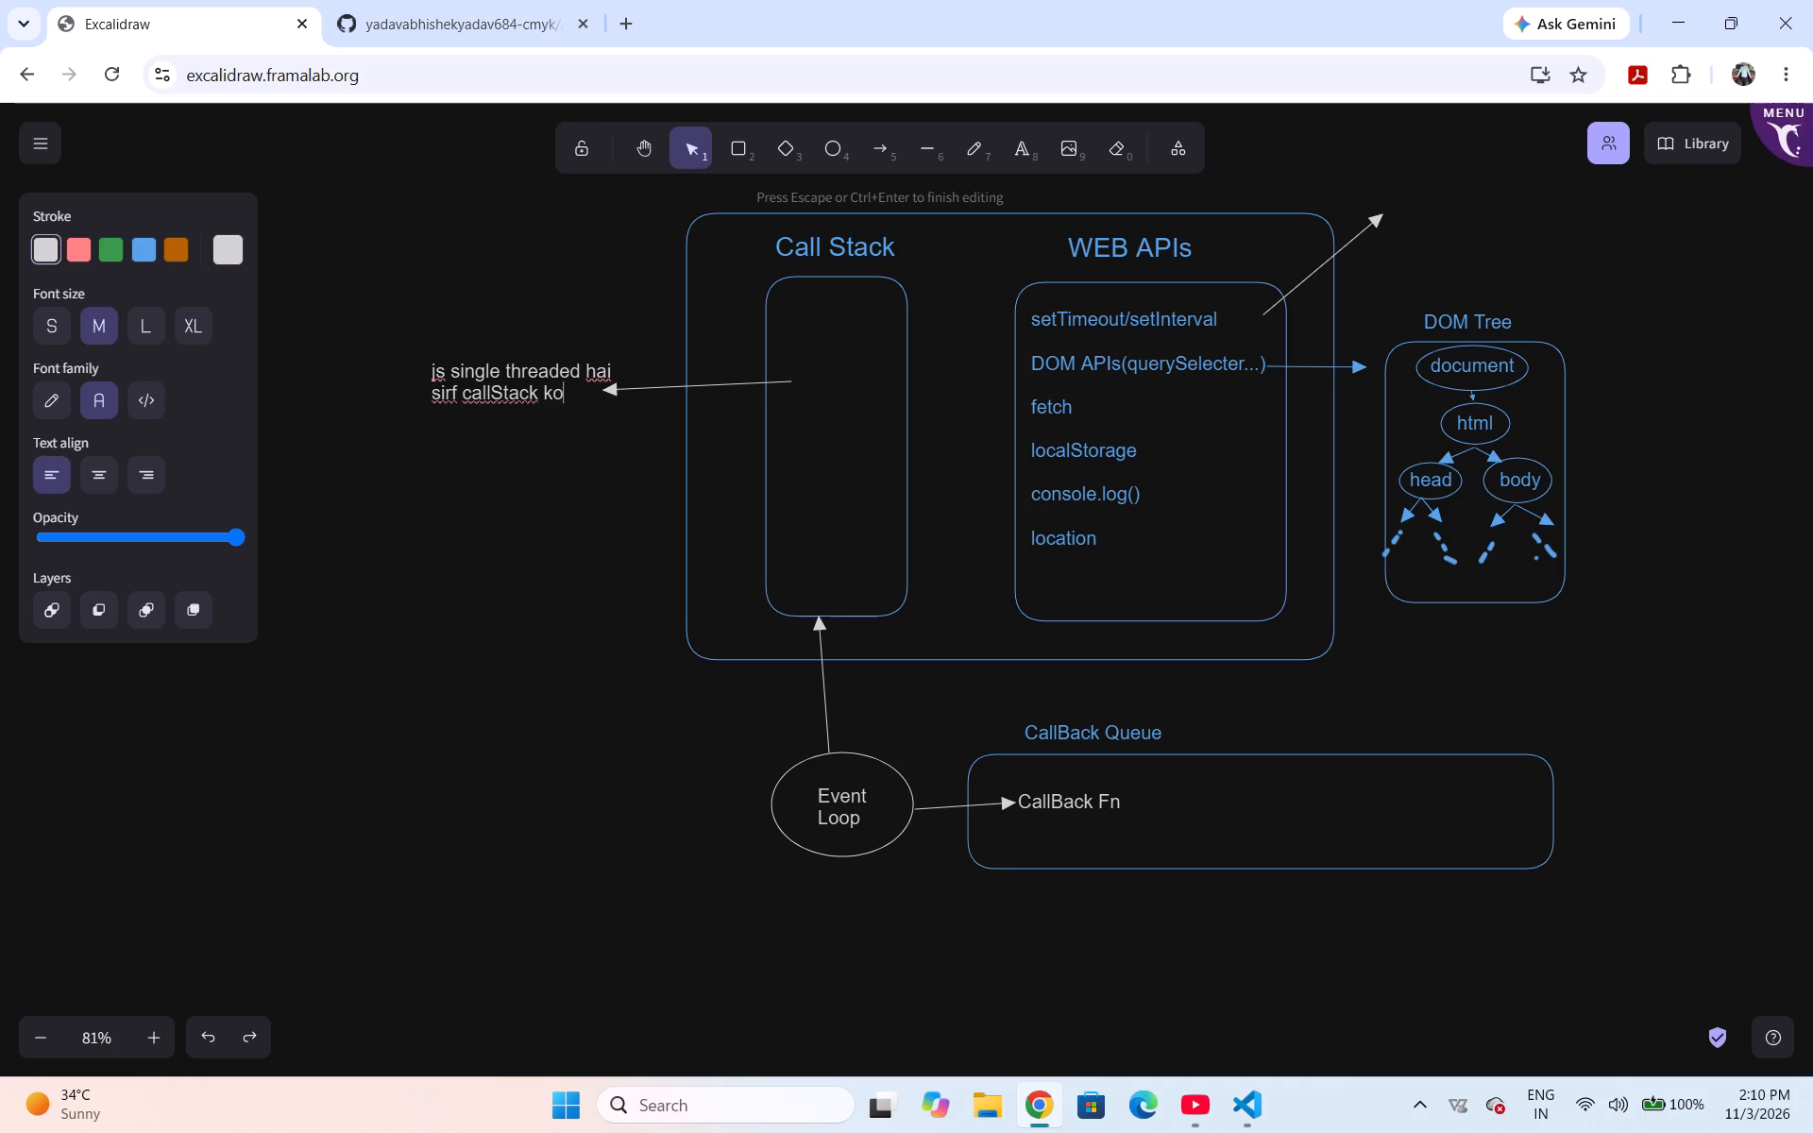
pyautogui.press('Return')
pyautogui.write('ch')
pyautogui.write('ak')
pyautogui.press('BackSpace')
pyautogui.write('lata hai')
# Add a text note at the tip of the arrow leaving the WEB APIs box, reading "ye Apis Multithreaded hain".
pyautogui.click(1013, 145)
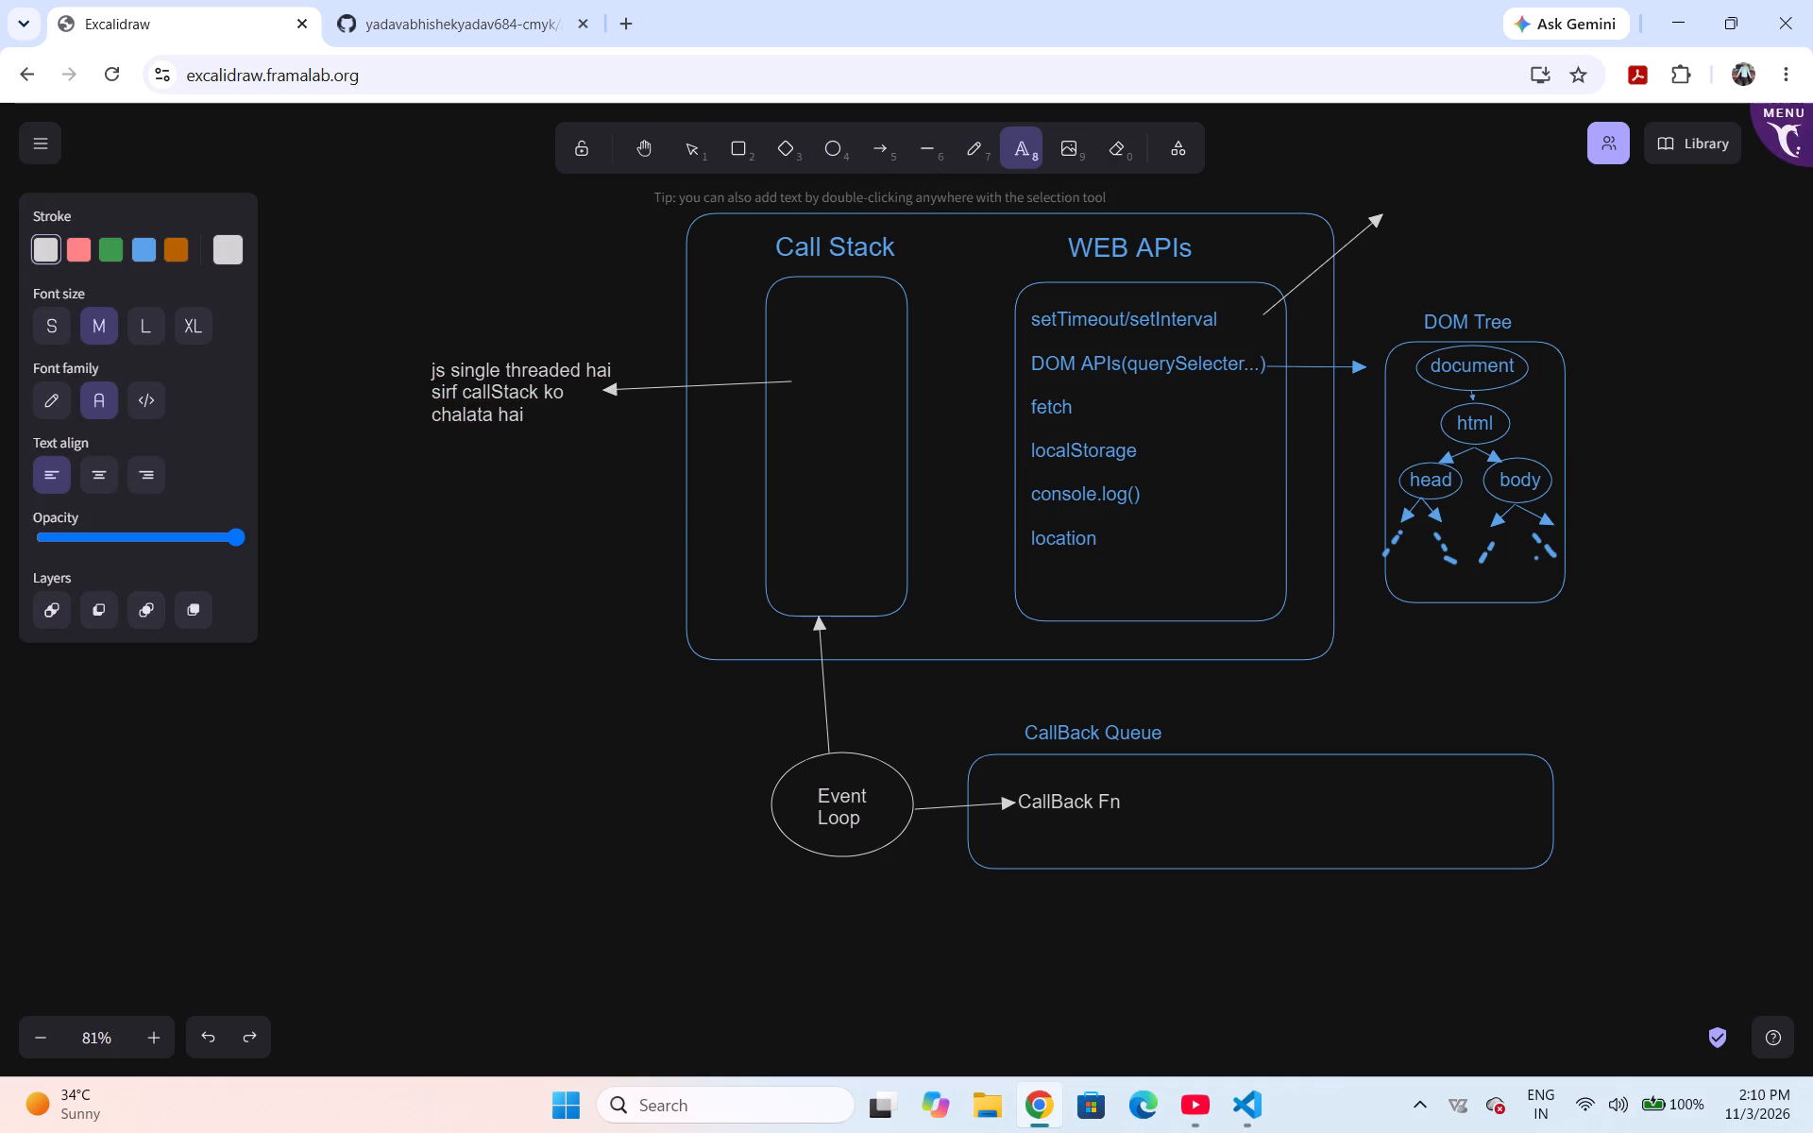
pyautogui.click(1398, 185)
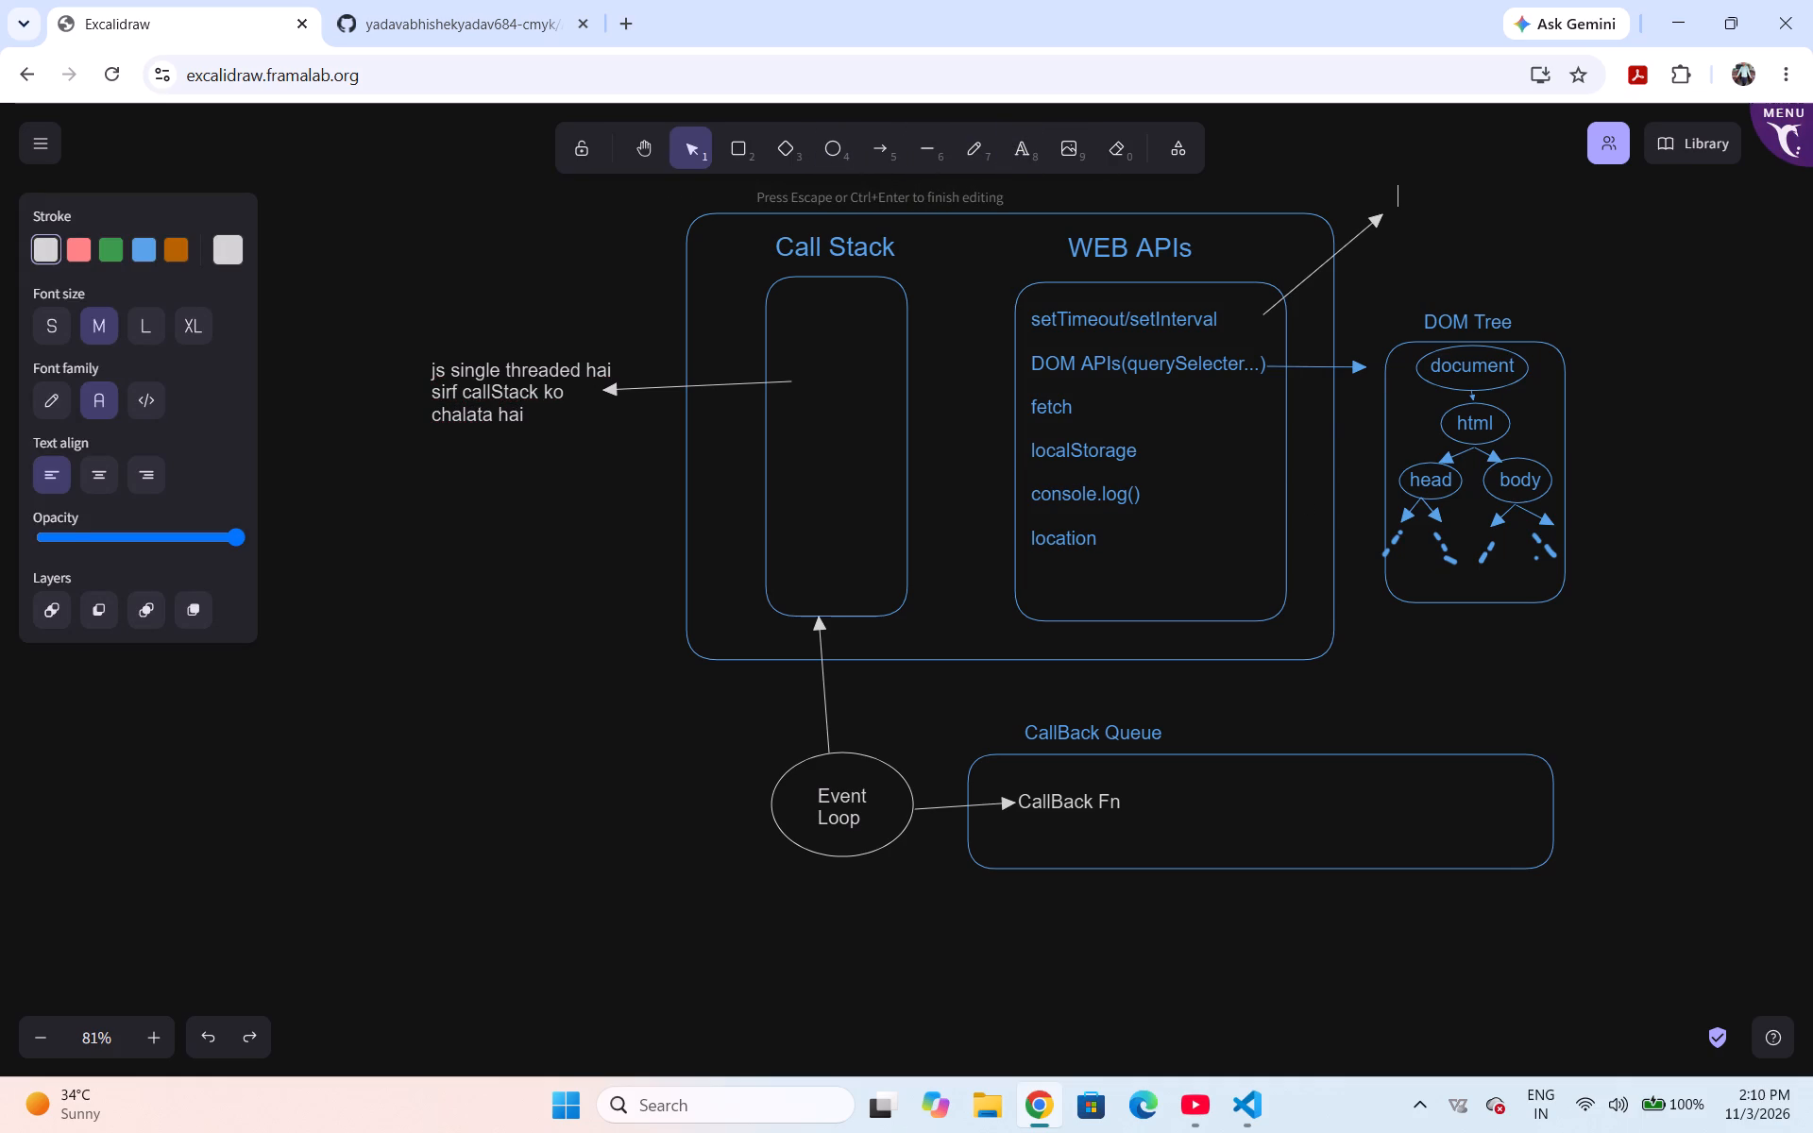
pyautogui.write('ye')
pyautogui.press('space')
pyautogui.write('Ap')
pyautogui.write('is')
pyautogui.press('space')
pyautogui.write('Multi')
pyautogui.write('threaded')
pyautogui.press('space')
pyautogui.write('hain')
pyautogui.press('space')
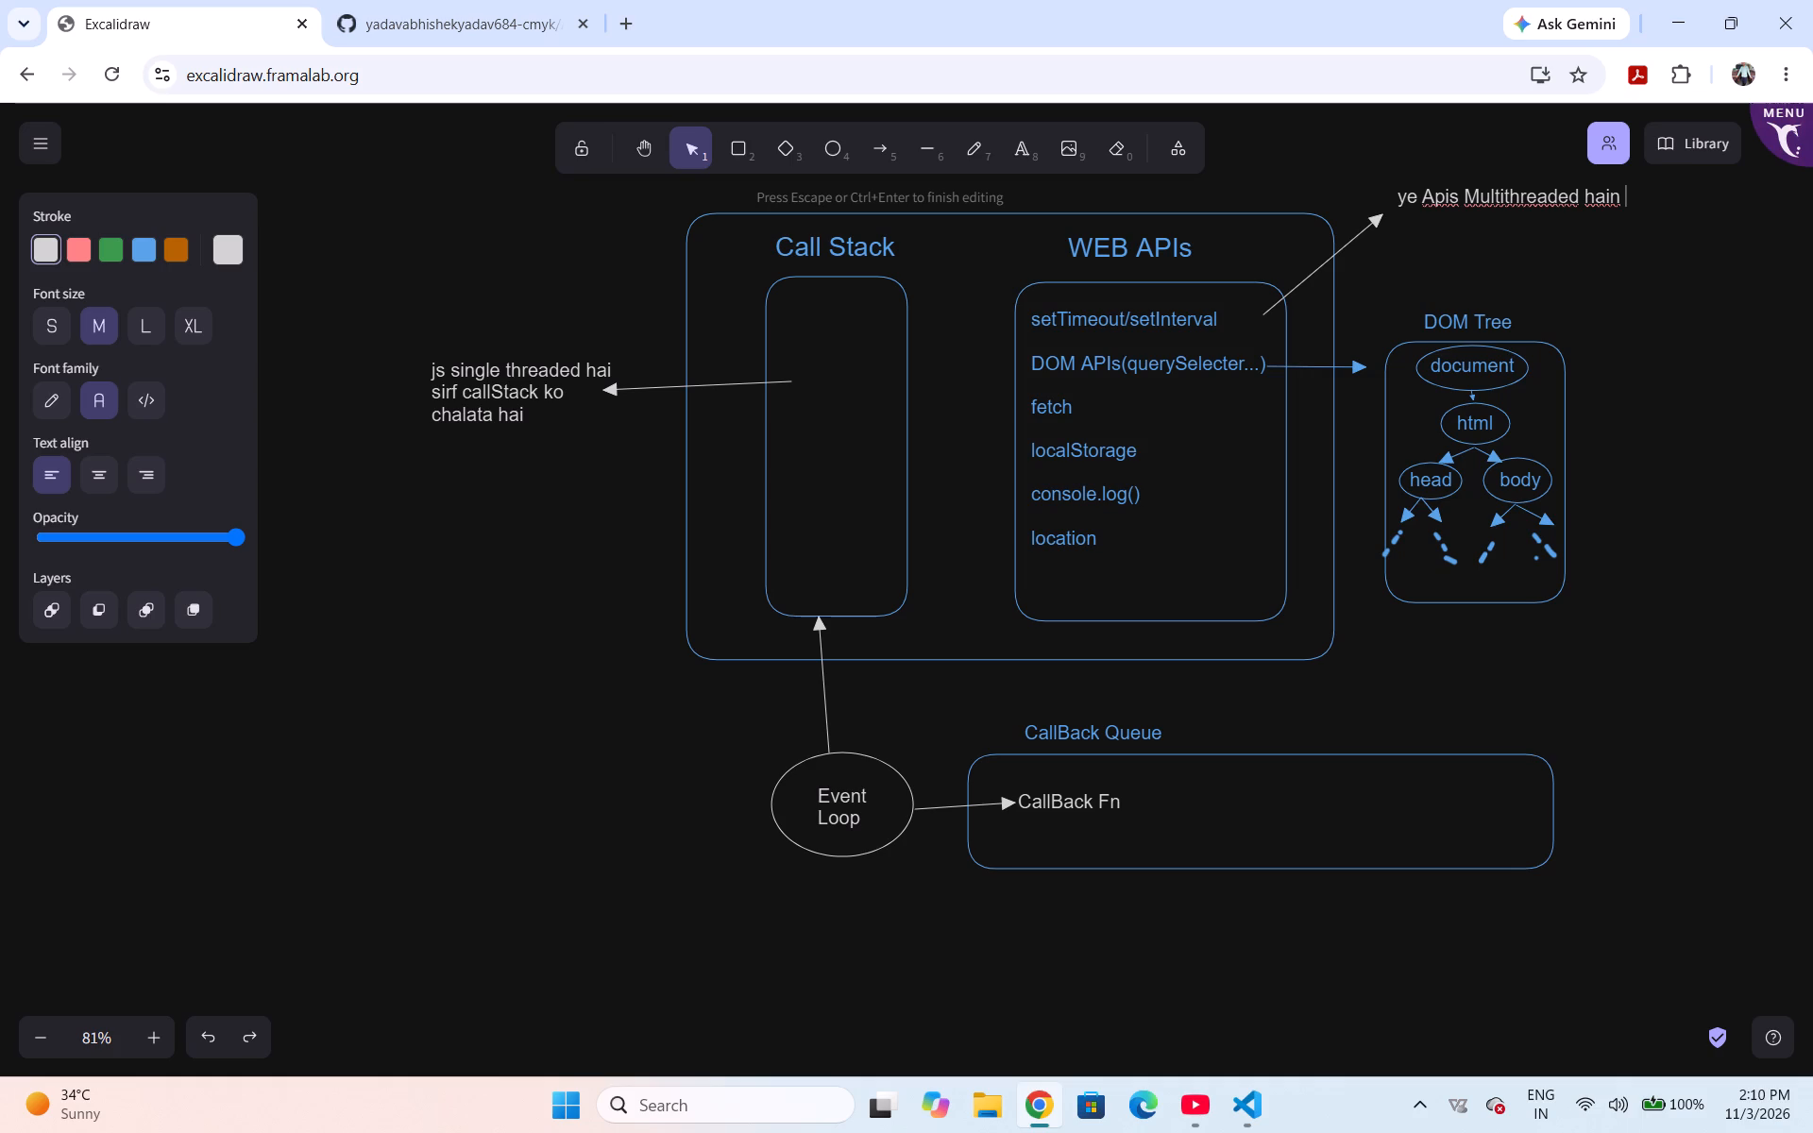
# Continue the note with "(Multiple events lge rhenge" and a second line "ab ko ek saath dekh skta hai and then decide karega".
pyautogui.write('(Multiple events lge rhe')
pyautogui.write('nge')
pyautogui.press('space')
pyautogui.press('Return')
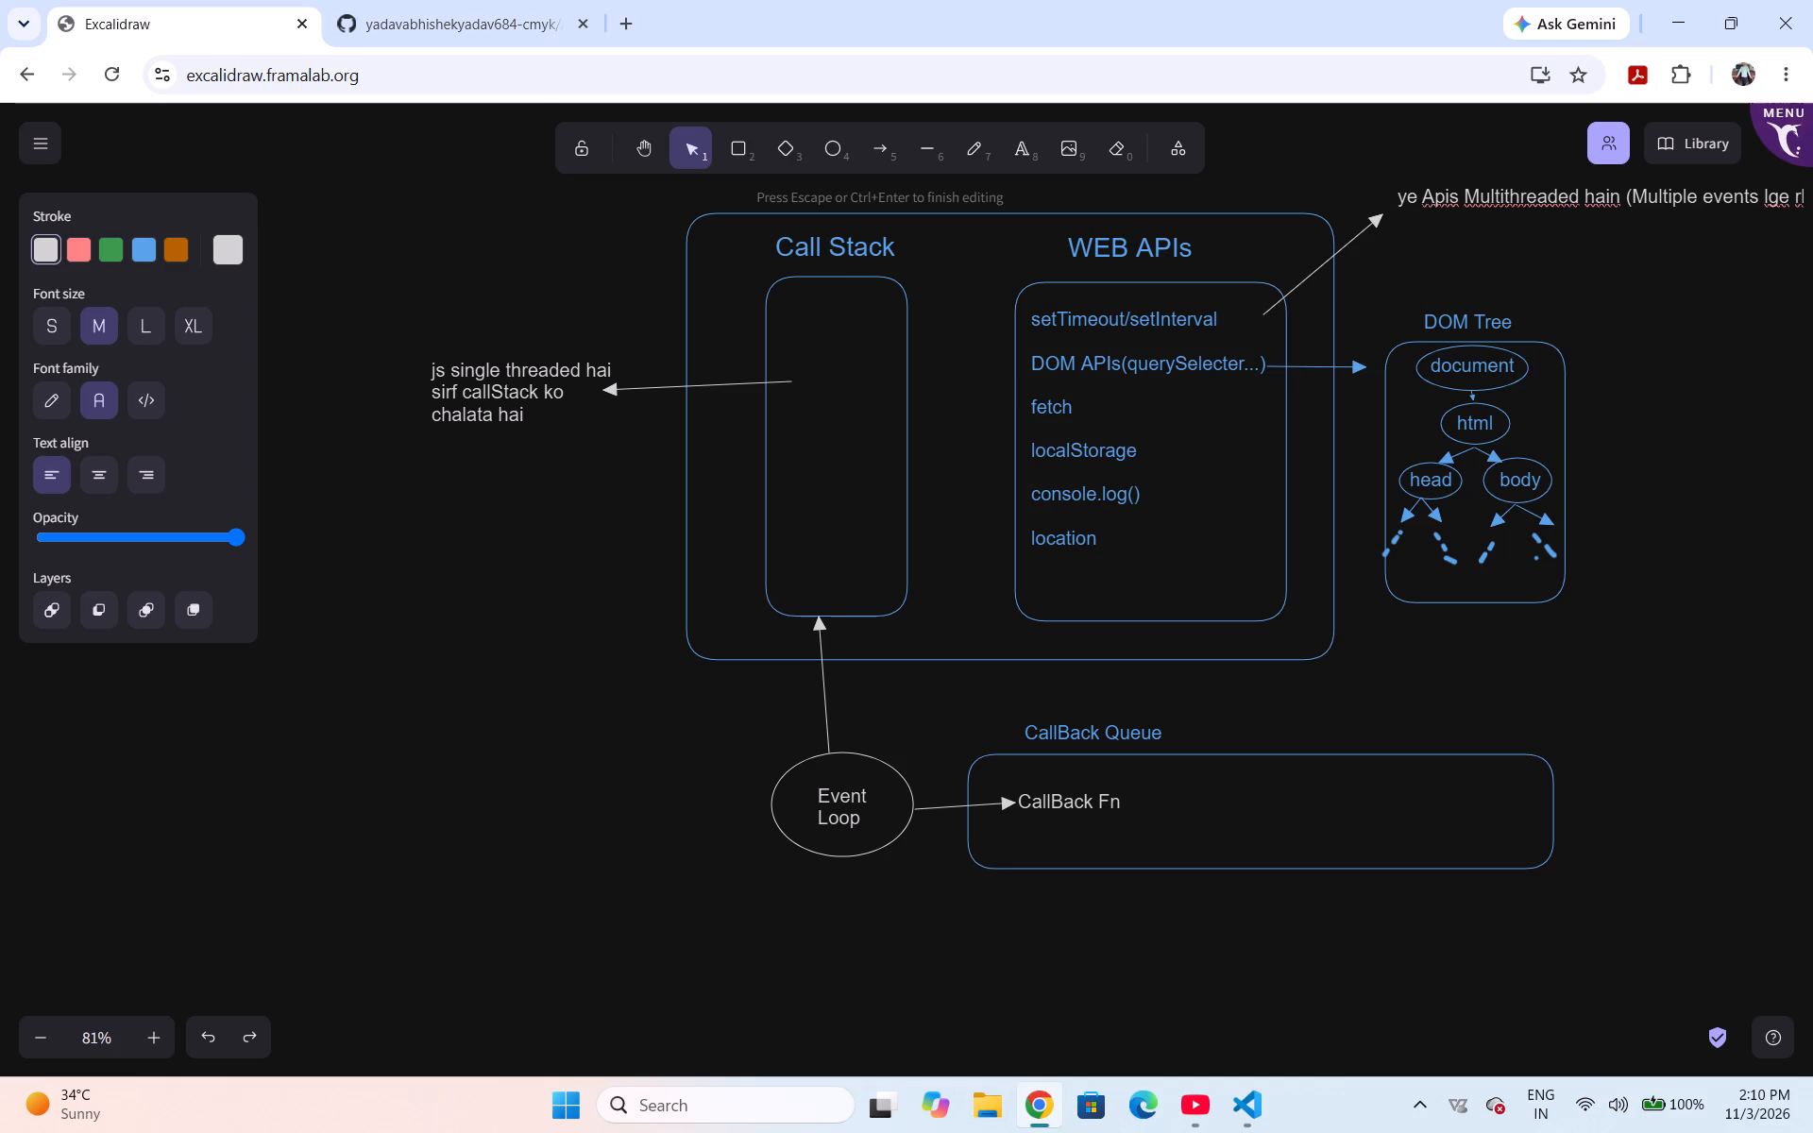
pyautogui.write('ab ko ek saath dekh skta hai and then decide kar')
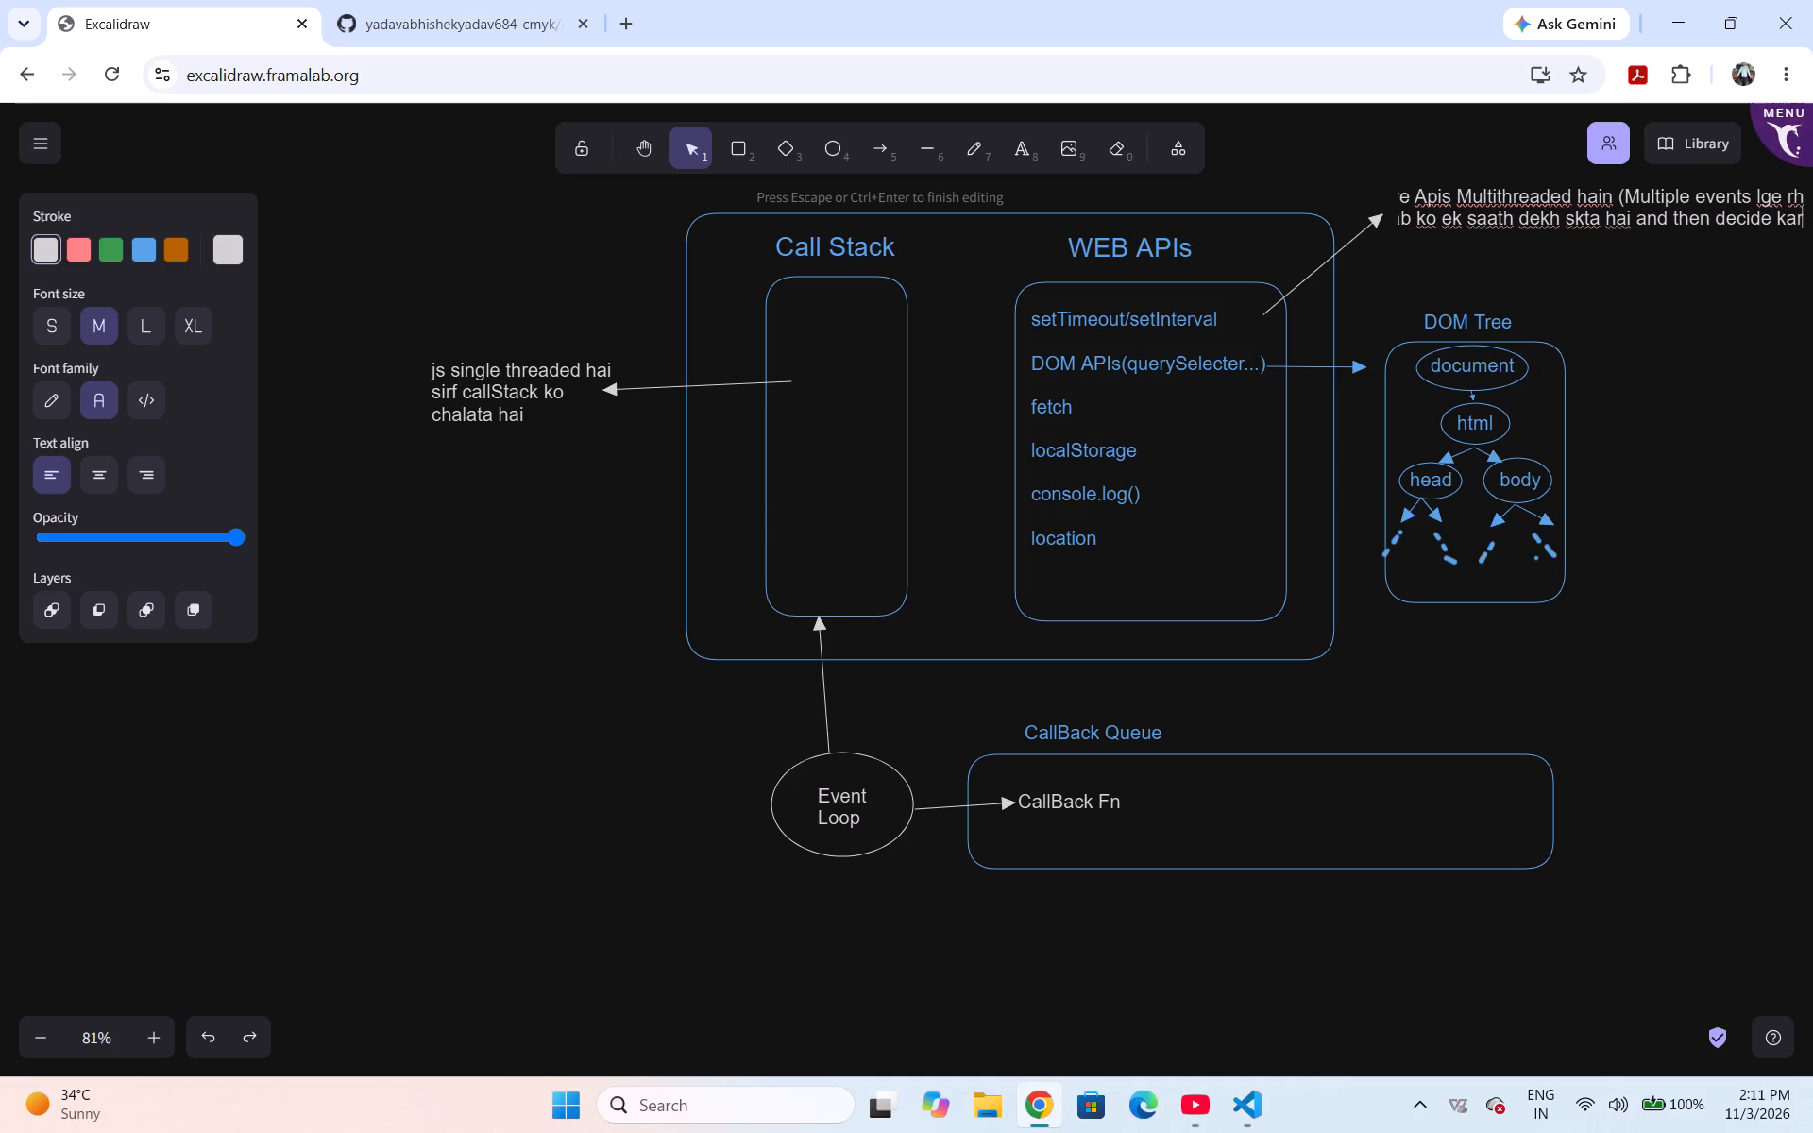
pyautogui.write('ega')
pyautogui.press('space')
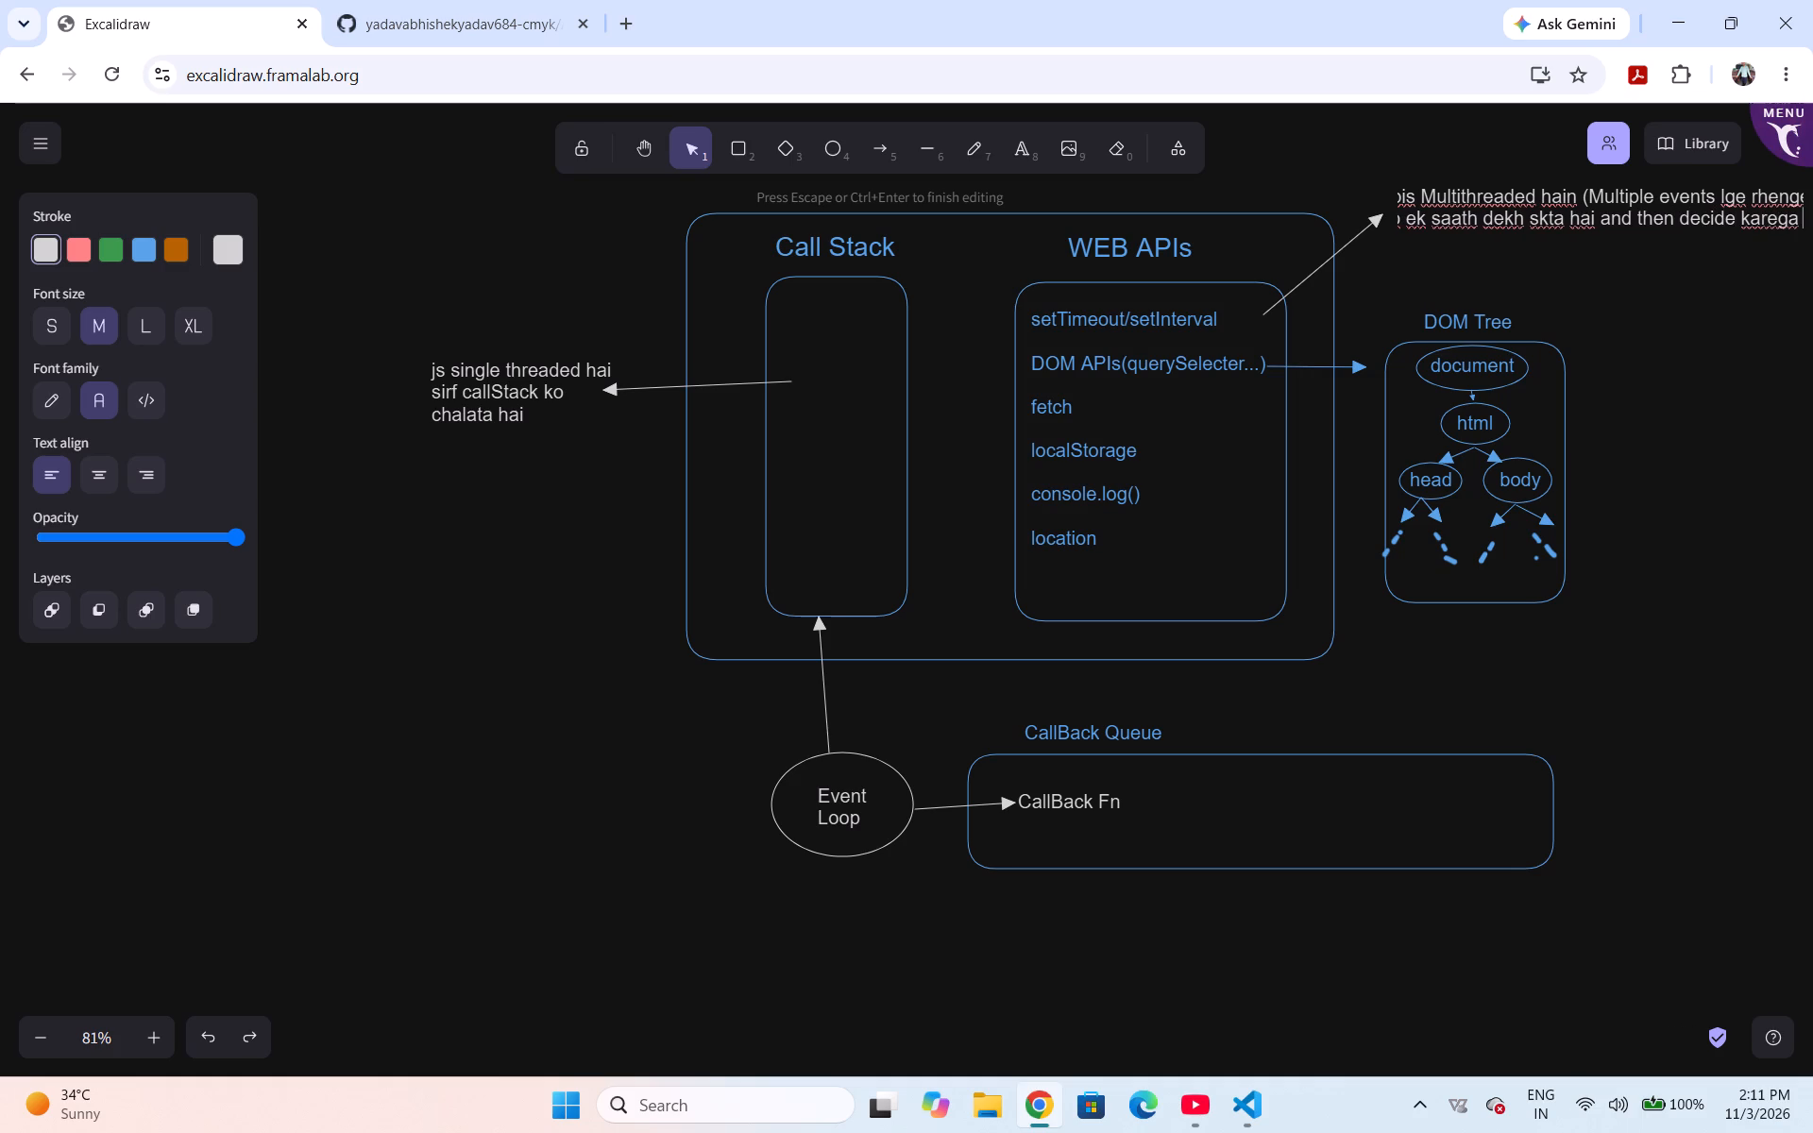
# Finish the note with a third line reading "kispe pahle event huwa then us hisaab se fn ko chalaiga )".
pyautogui.press('Return')
pyautogui.write('kispe')
pyautogui.press('space')
pyautogui.write('pahle event')
pyautogui.press('space')
pyautogui.write('cli')
pyautogui.press('BackSpace')
pyautogui.press('BackSpace')
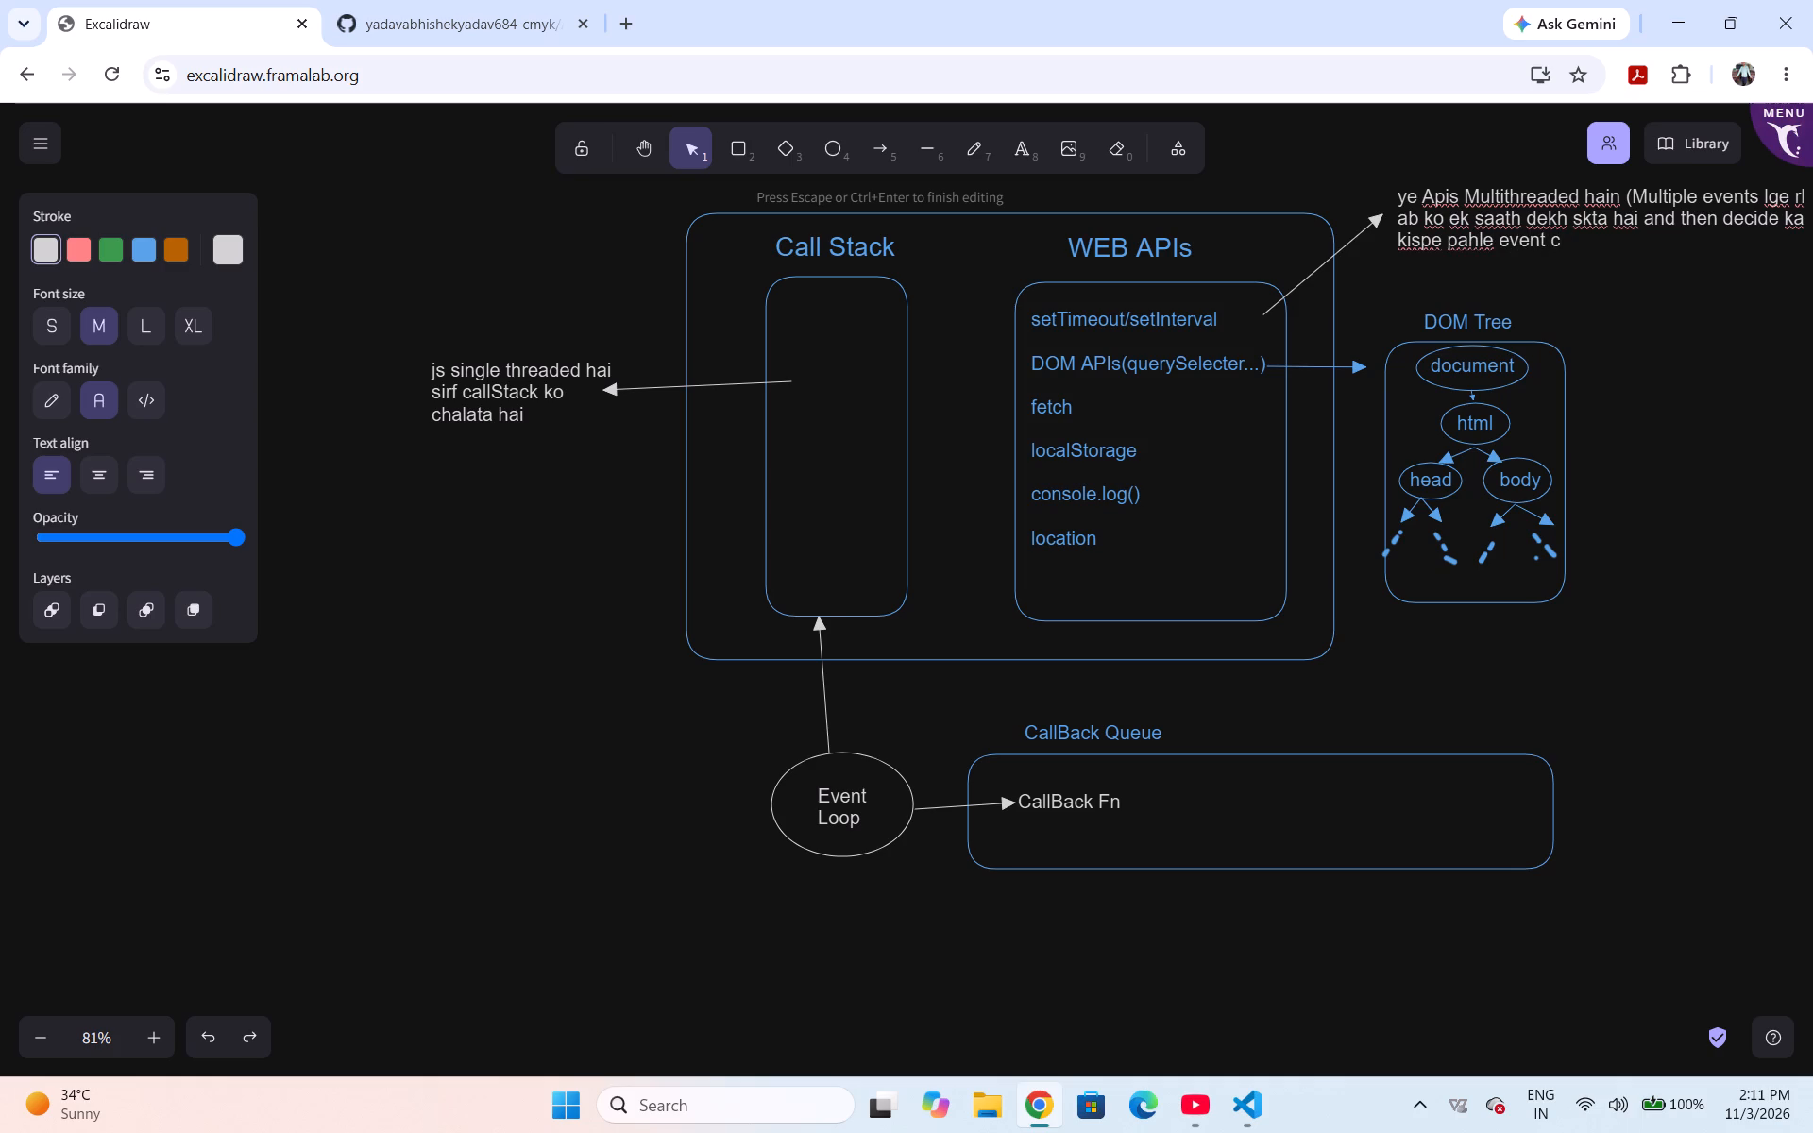
pyautogui.press('BackSpace')
pyautogui.press('h')
pyautogui.write('uwa')
pyautogui.press('space')
pyautogui.write('then s')
pyautogui.press('BackSpace')
pyautogui.write('us hisaab se')
pyautogui.press('space')
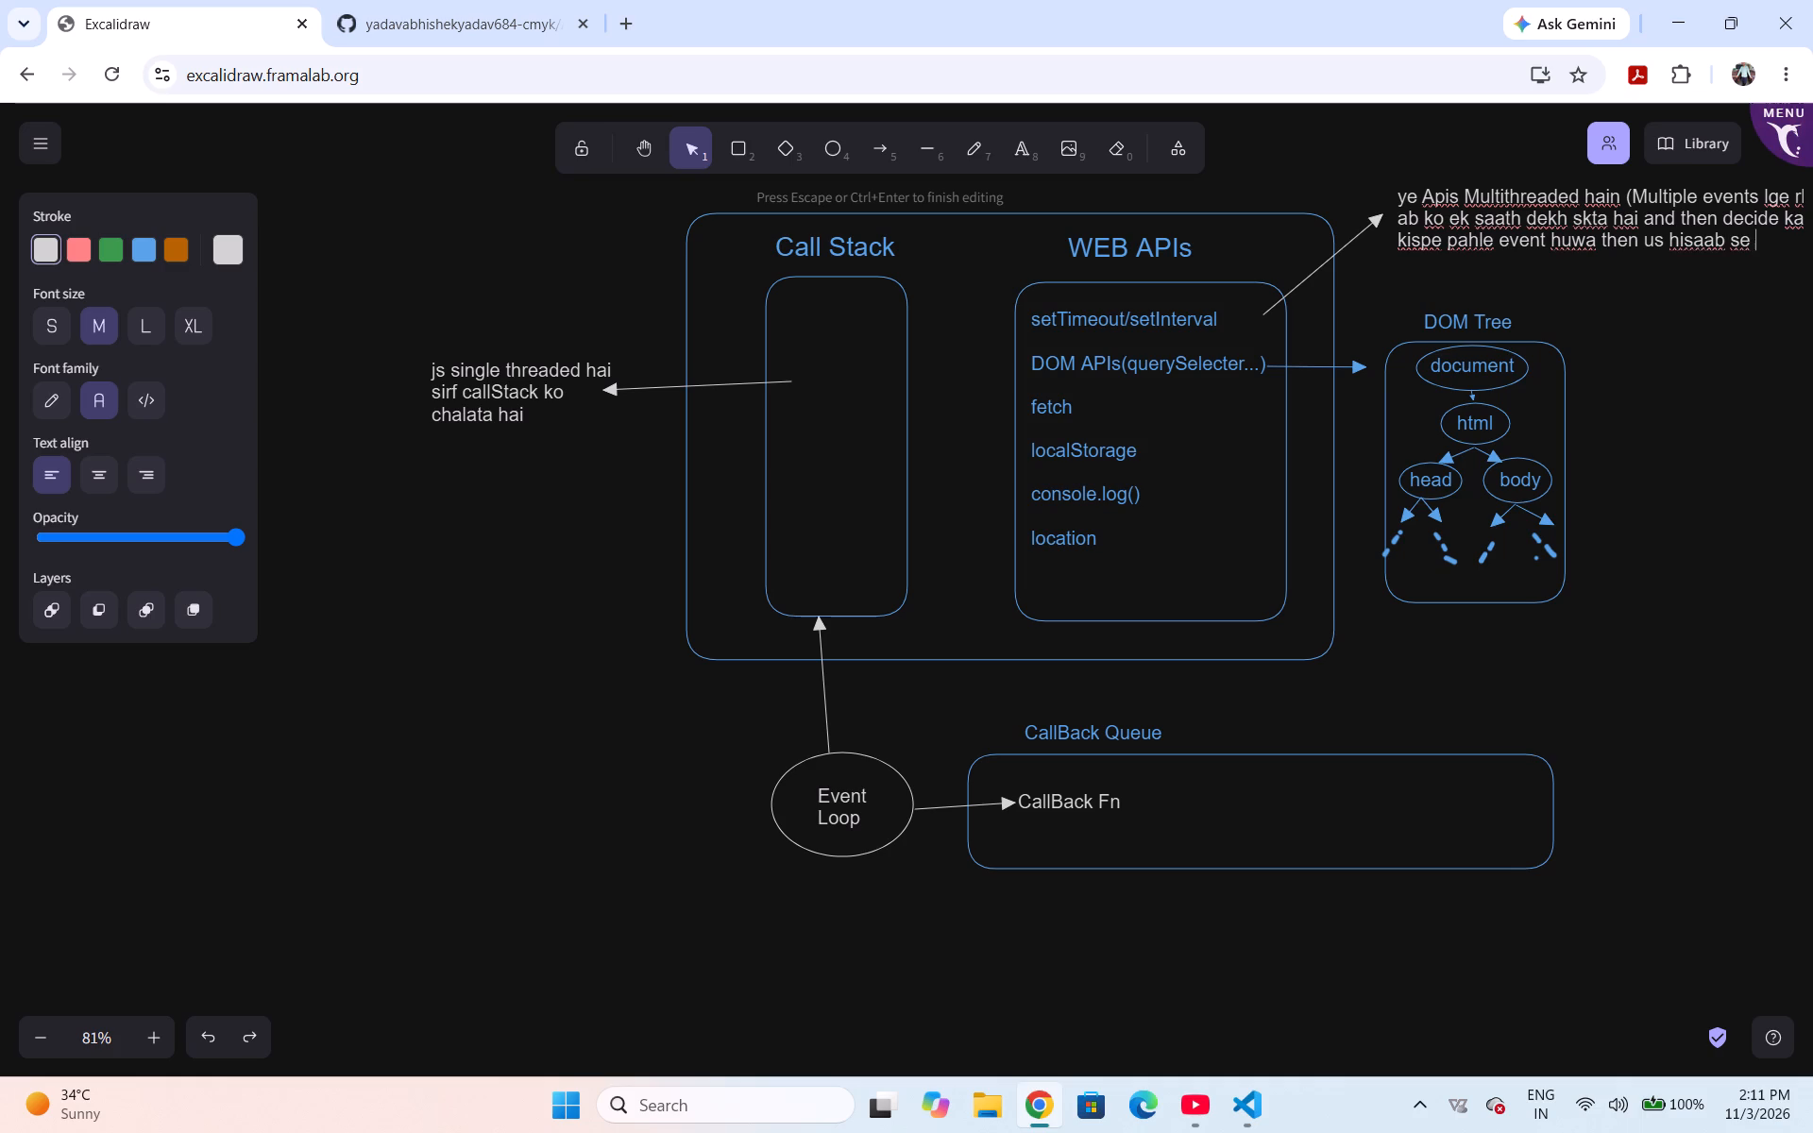
pyautogui.press('f')
pyautogui.write('n ko chalaiga )')
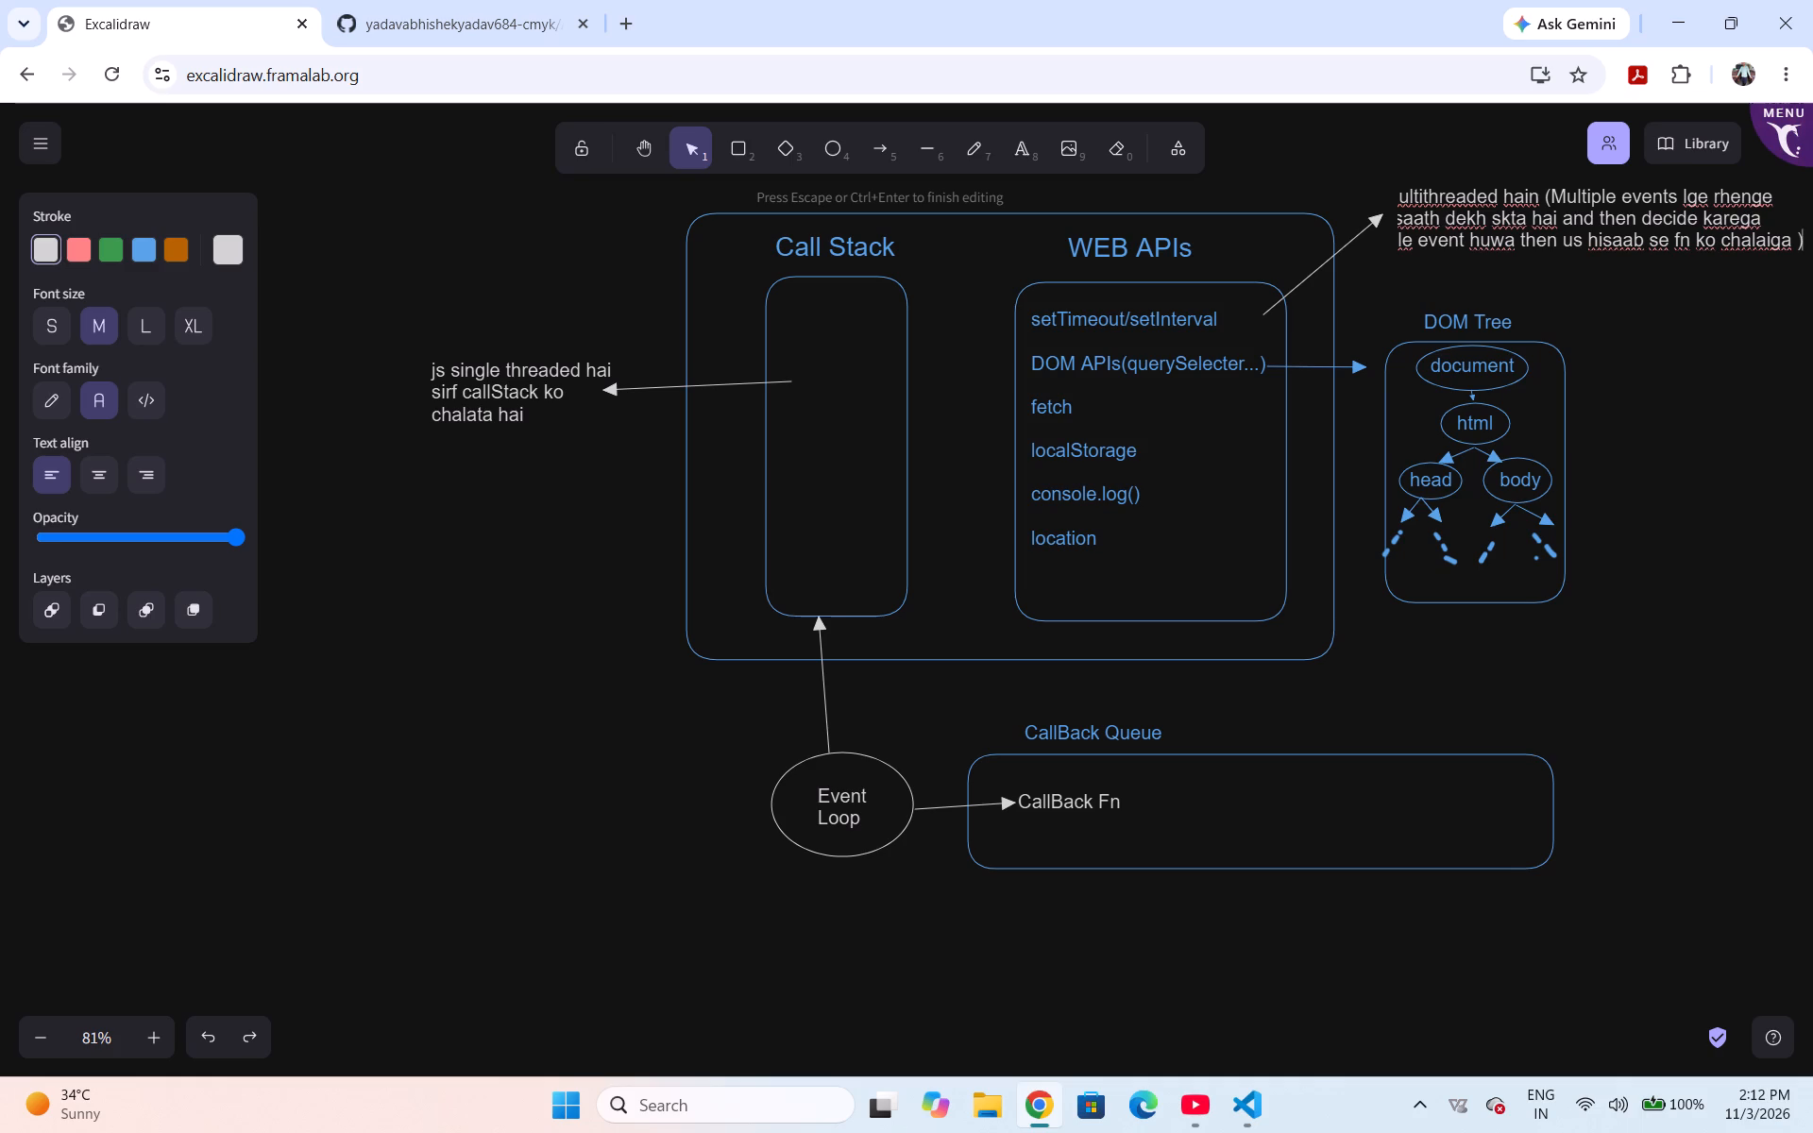
pyautogui.hscroll(2, 1398, 185)
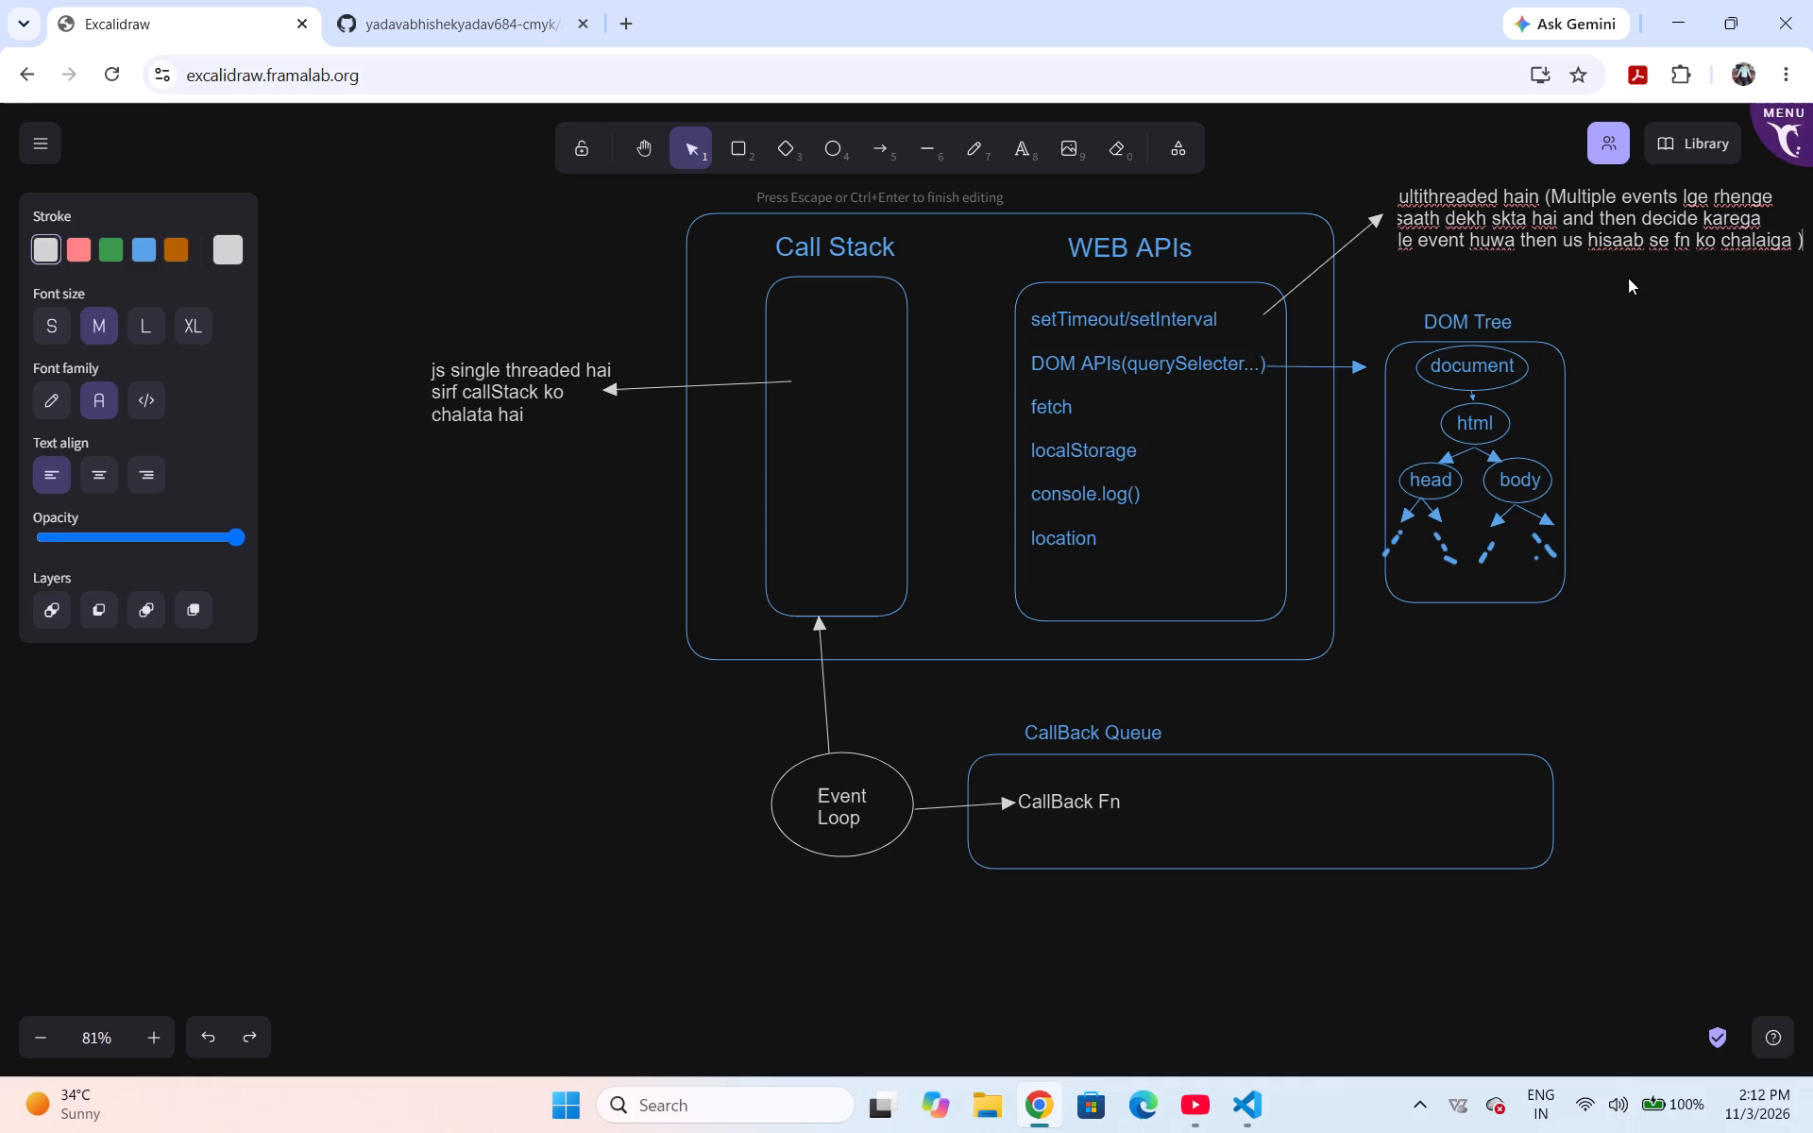
pyautogui.hscroll(2, 1628, 278)
pyautogui.click(1623, 274)
# Add a text note below the multithreading note, beside the DOM Tree, with the lines "button1 click" and "callBack1".
pyautogui.hscroll(1, 1623, 274)
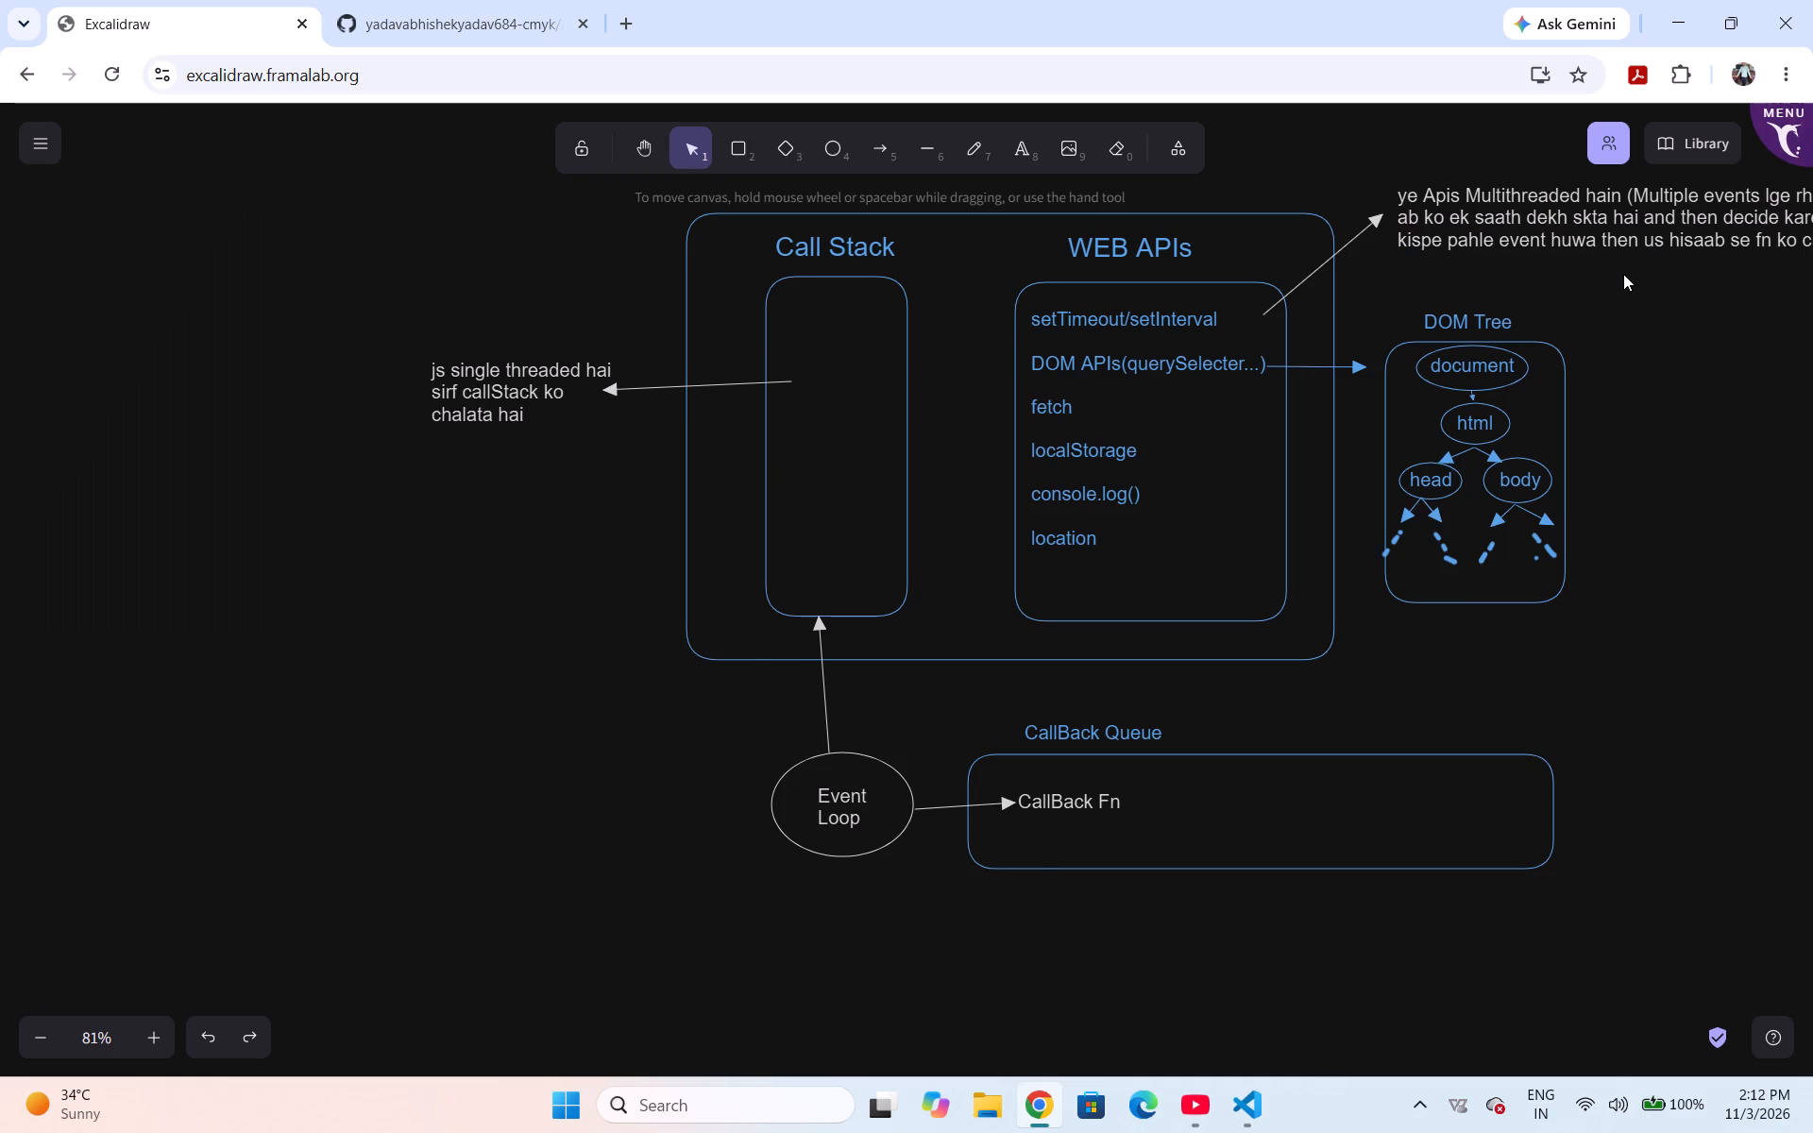
pyautogui.hscroll(1, 1623, 274)
pyautogui.hscroll(-3, 1541, 277)
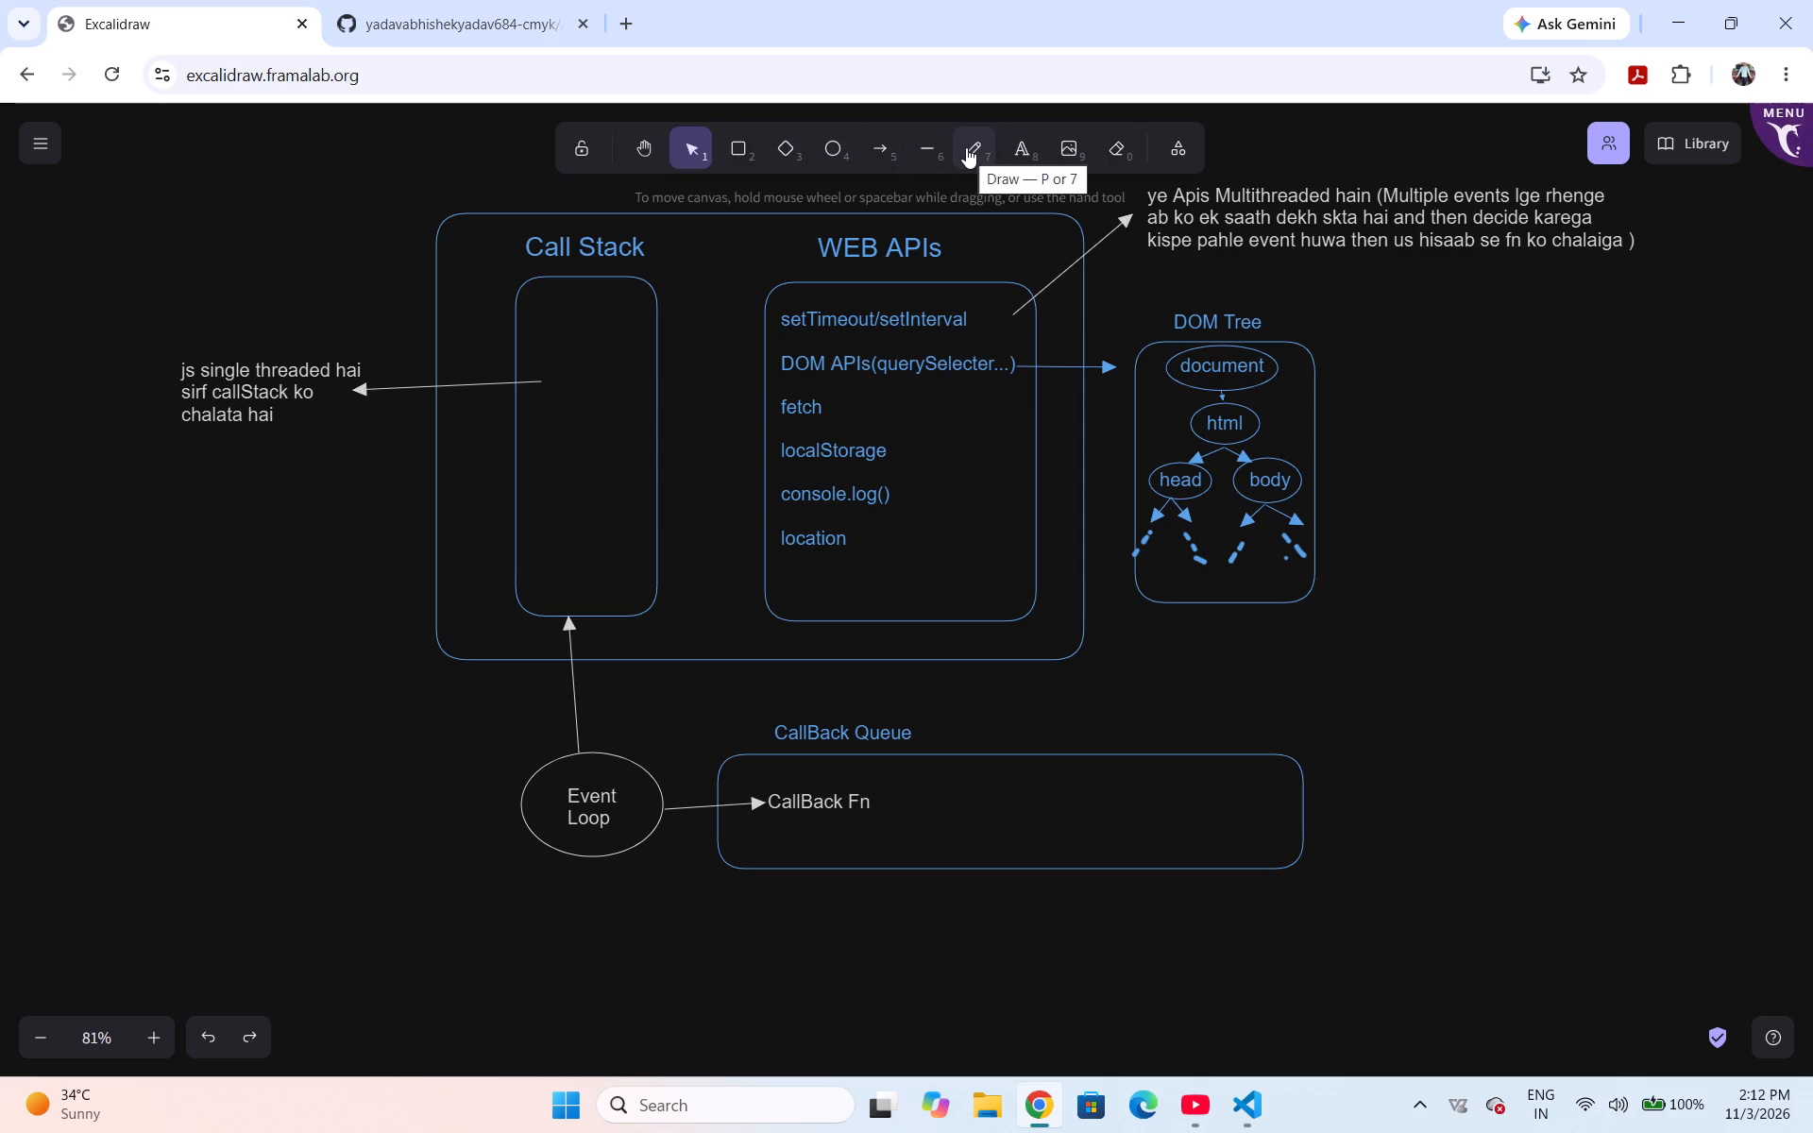
pyautogui.click(1016, 146)
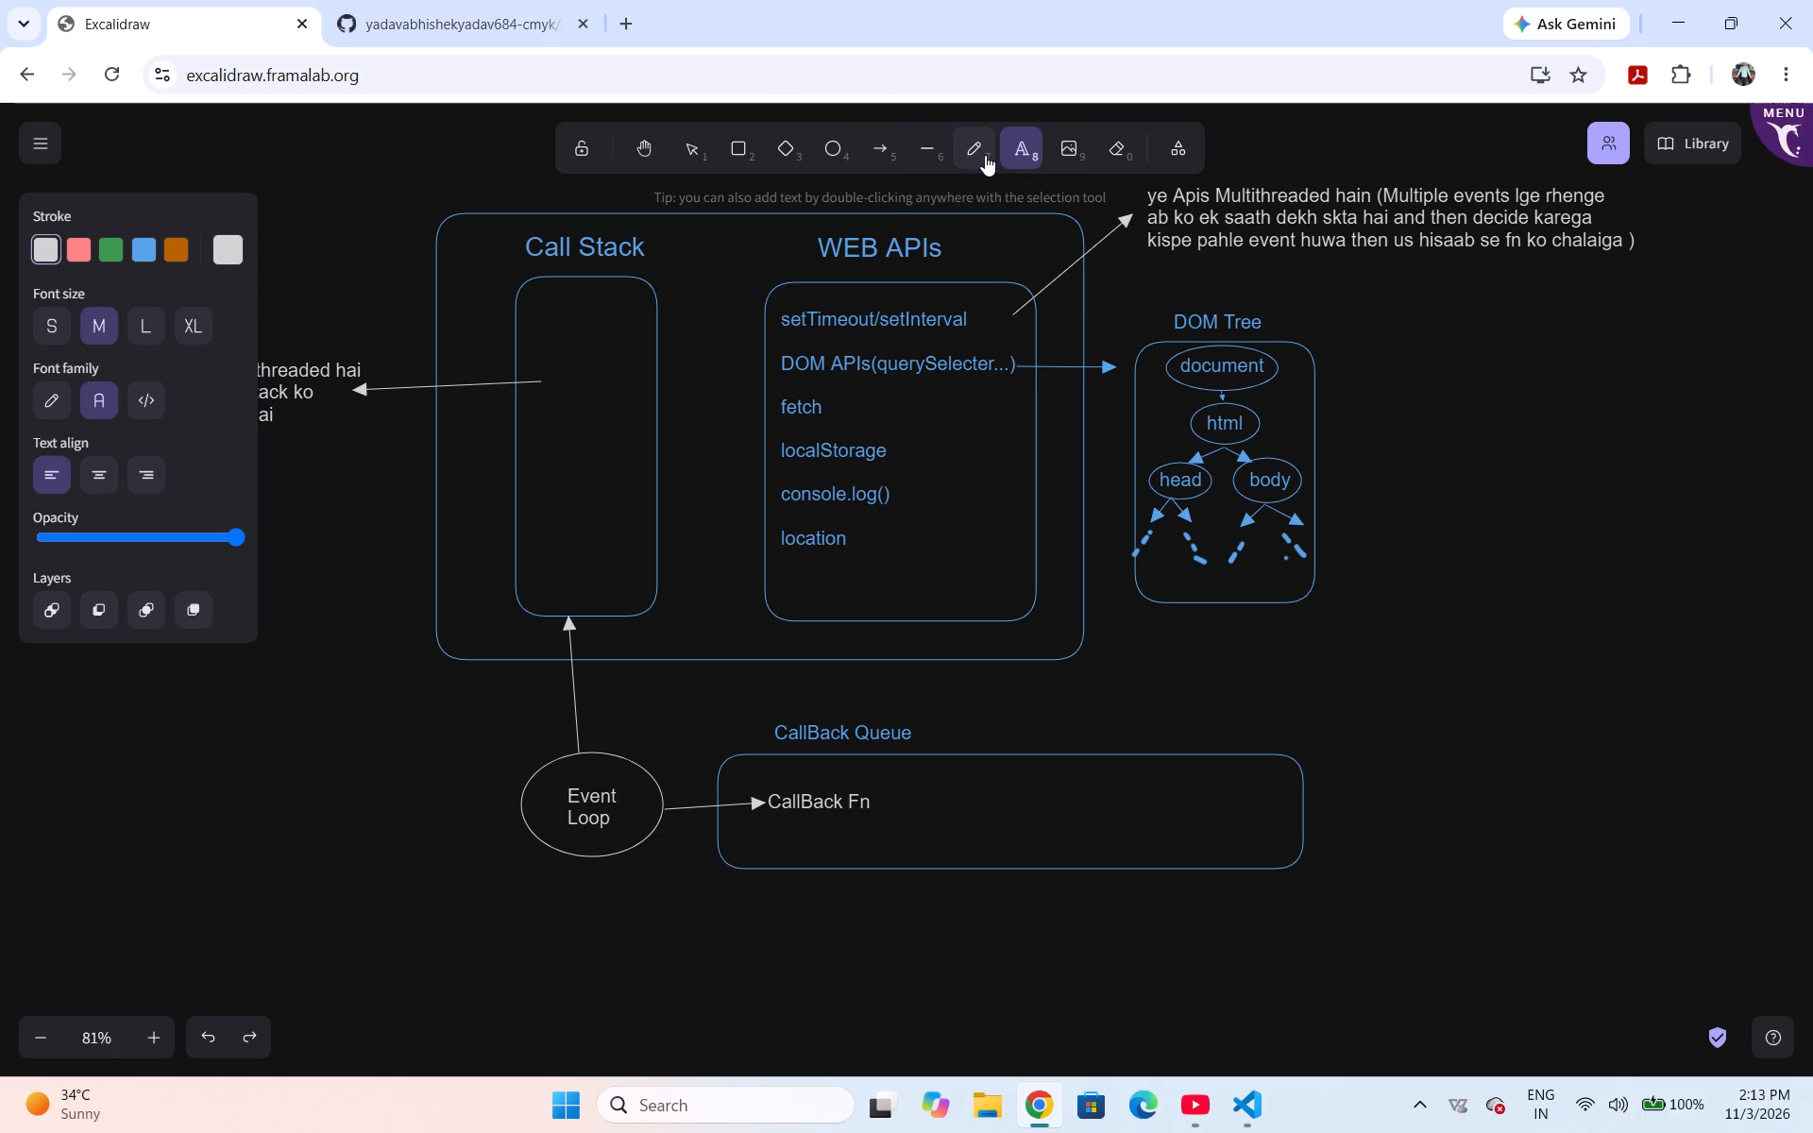
pyautogui.scroll(2, 1124, 286)
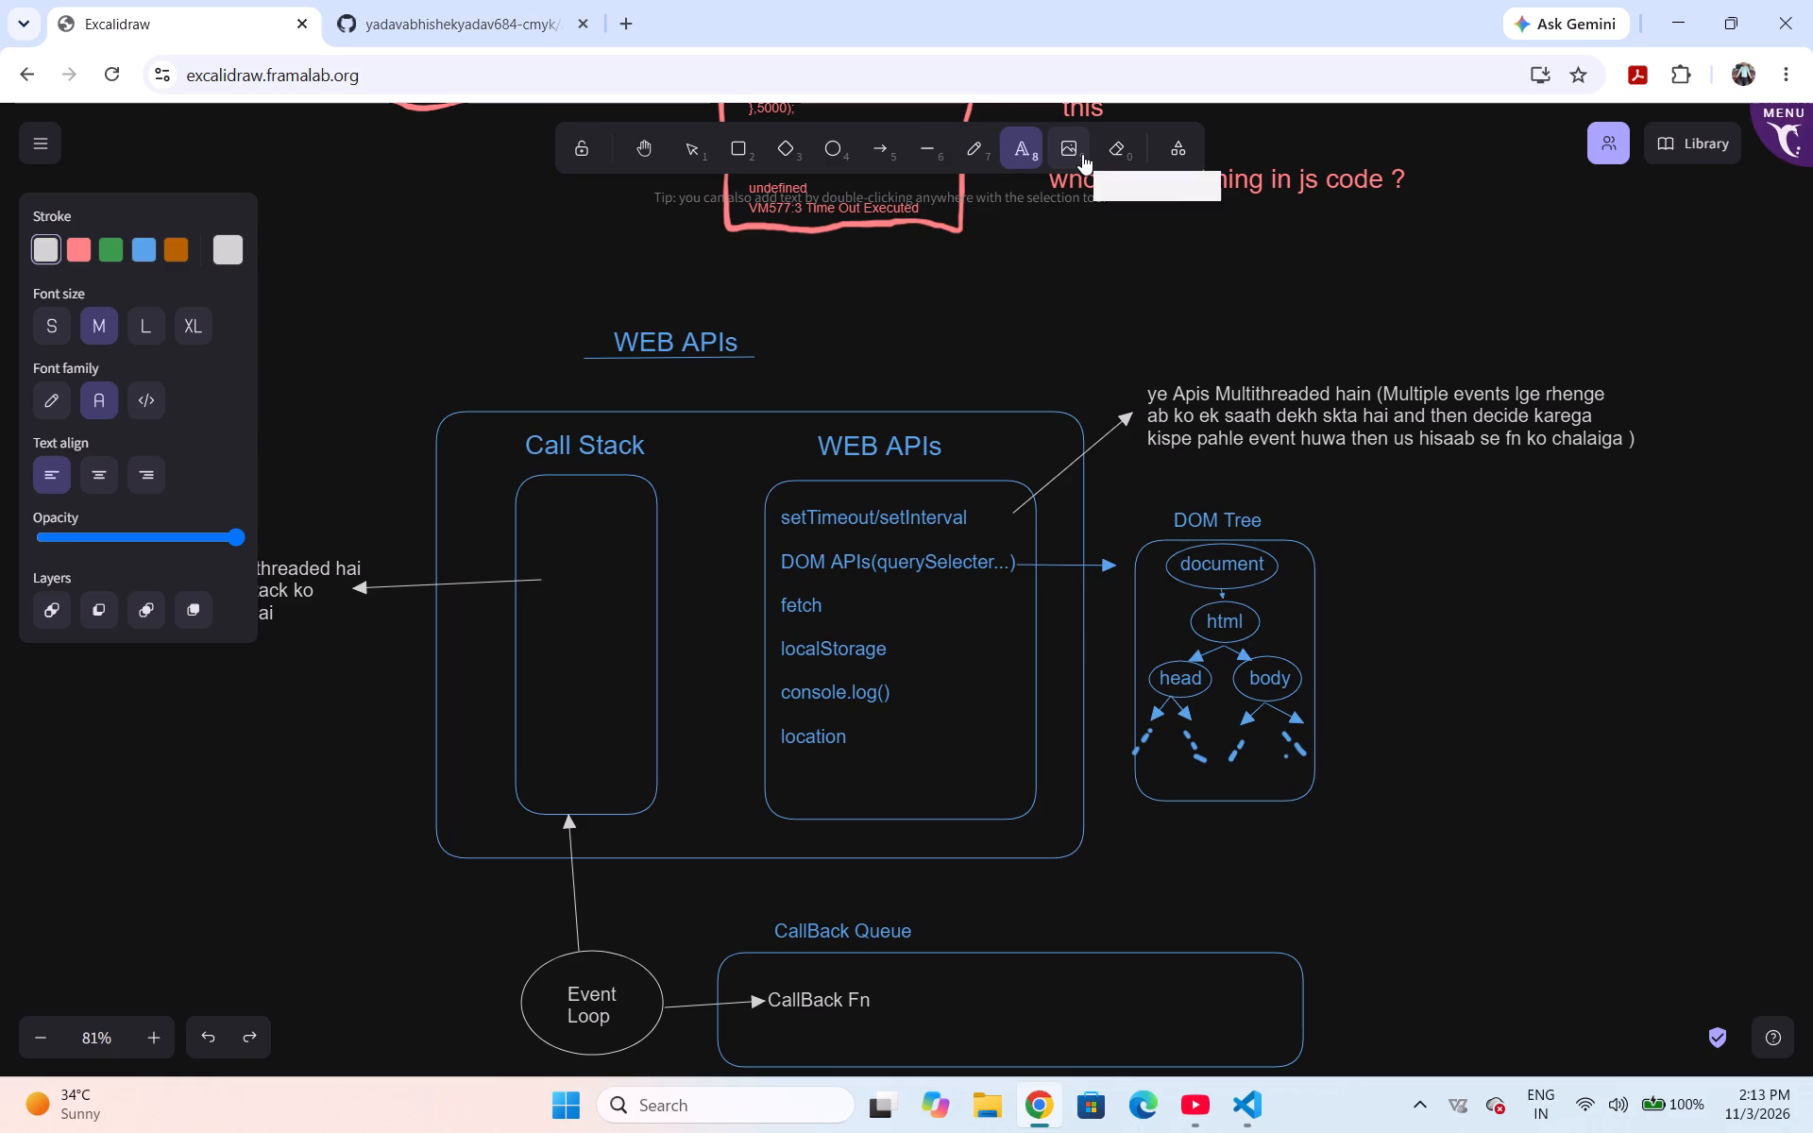
pyautogui.scroll(-1, 1444, 457)
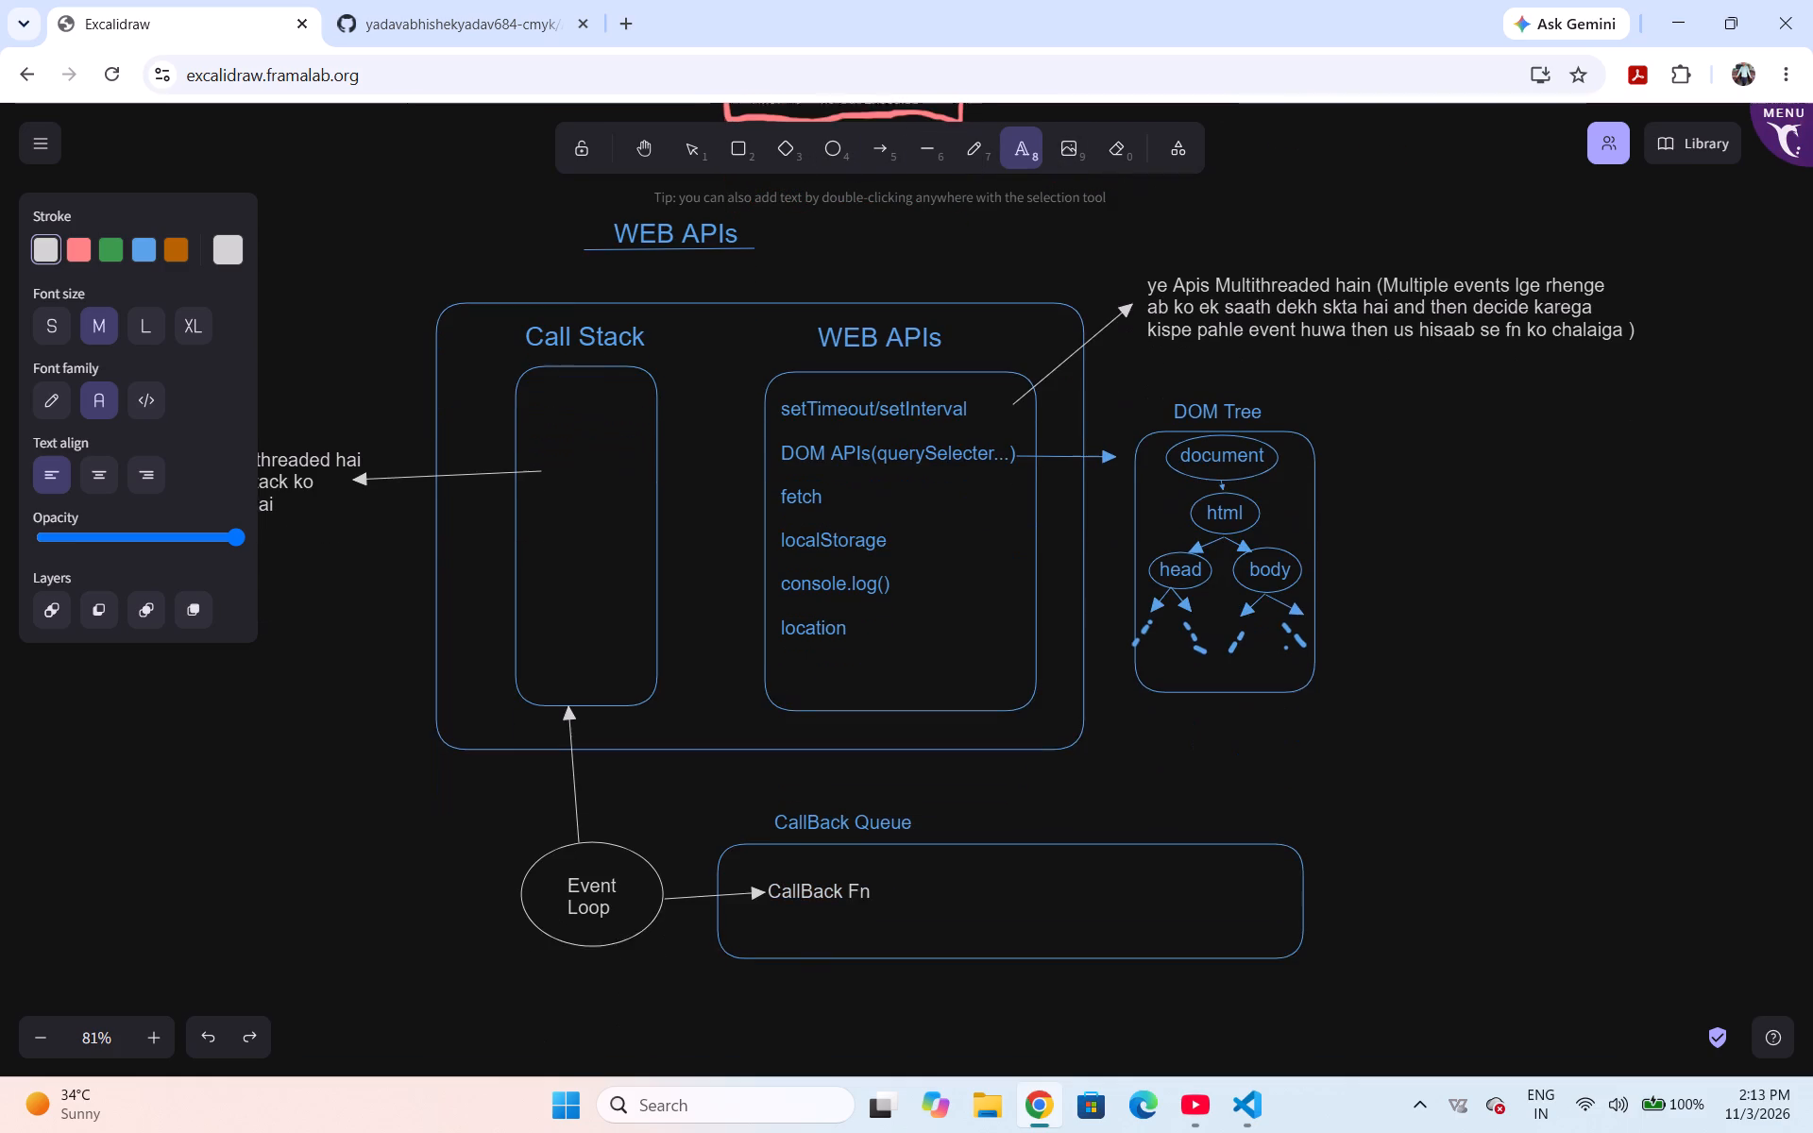
pyautogui.click(1417, 369)
pyautogui.write('button')
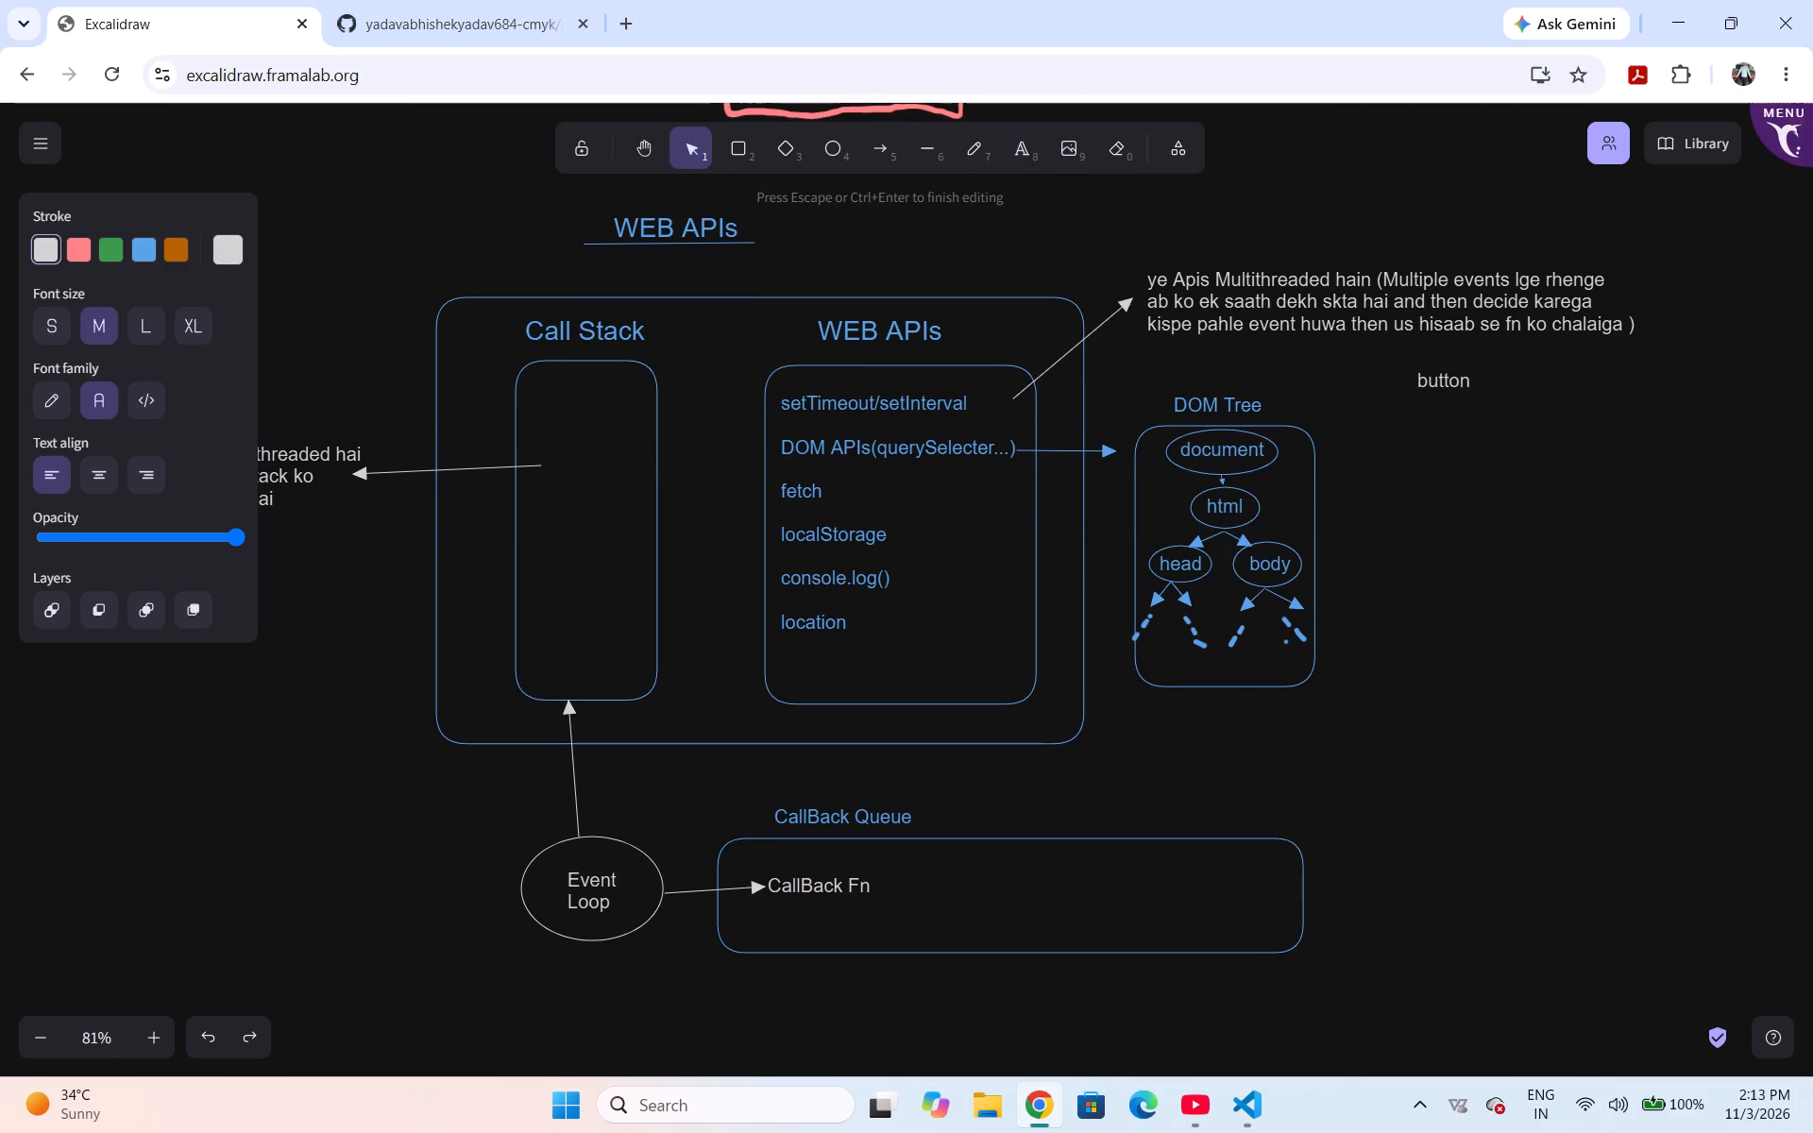
pyautogui.press('1')
pyautogui.press('space')
pyautogui.write('cli')
pyautogui.write('ck')
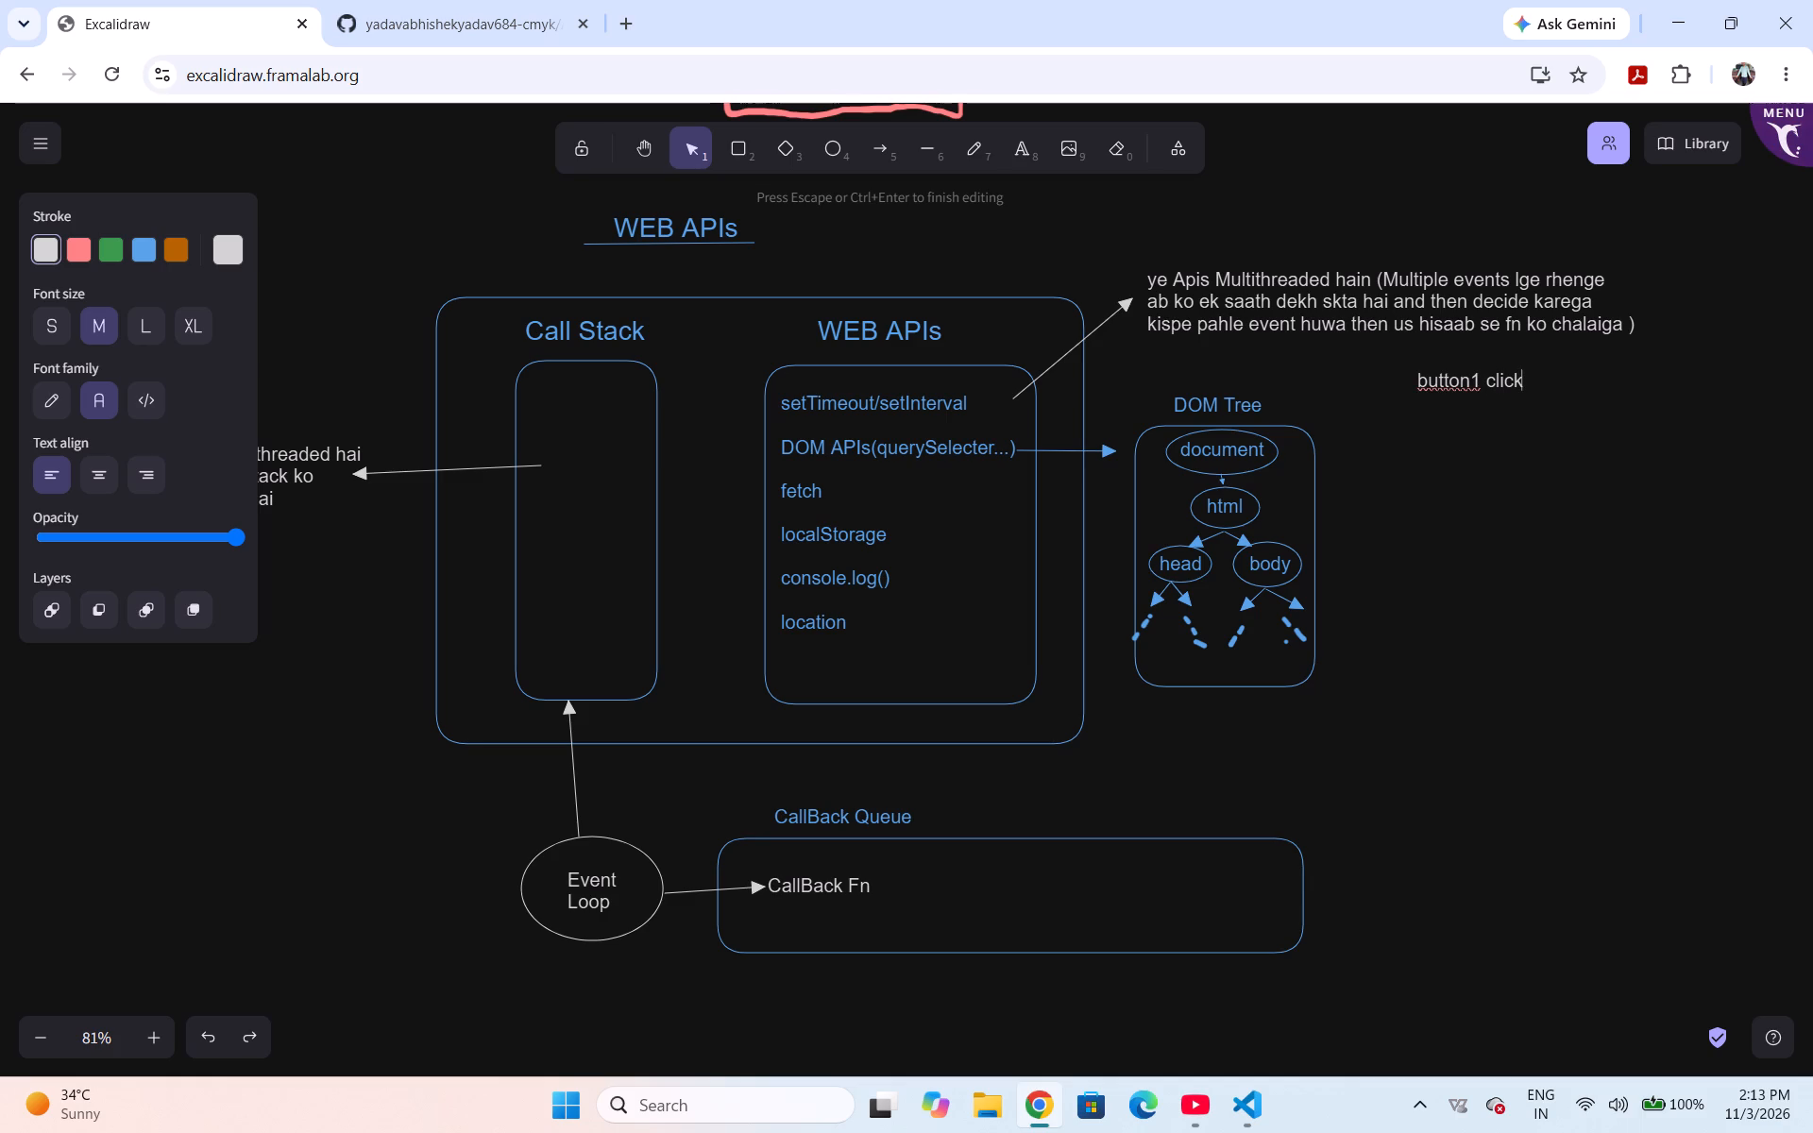
pyautogui.press('Return')
pyautogui.write('call')
pyautogui.write('Back1')
# Add a second pair of lines to the note, after a blank line, reading "button2 click" and "CallBack2".
pyautogui.press('Return')
pyautogui.press('Return')
pyautogui.write('button2')
pyautogui.press('space')
pyautogui.write('cli')
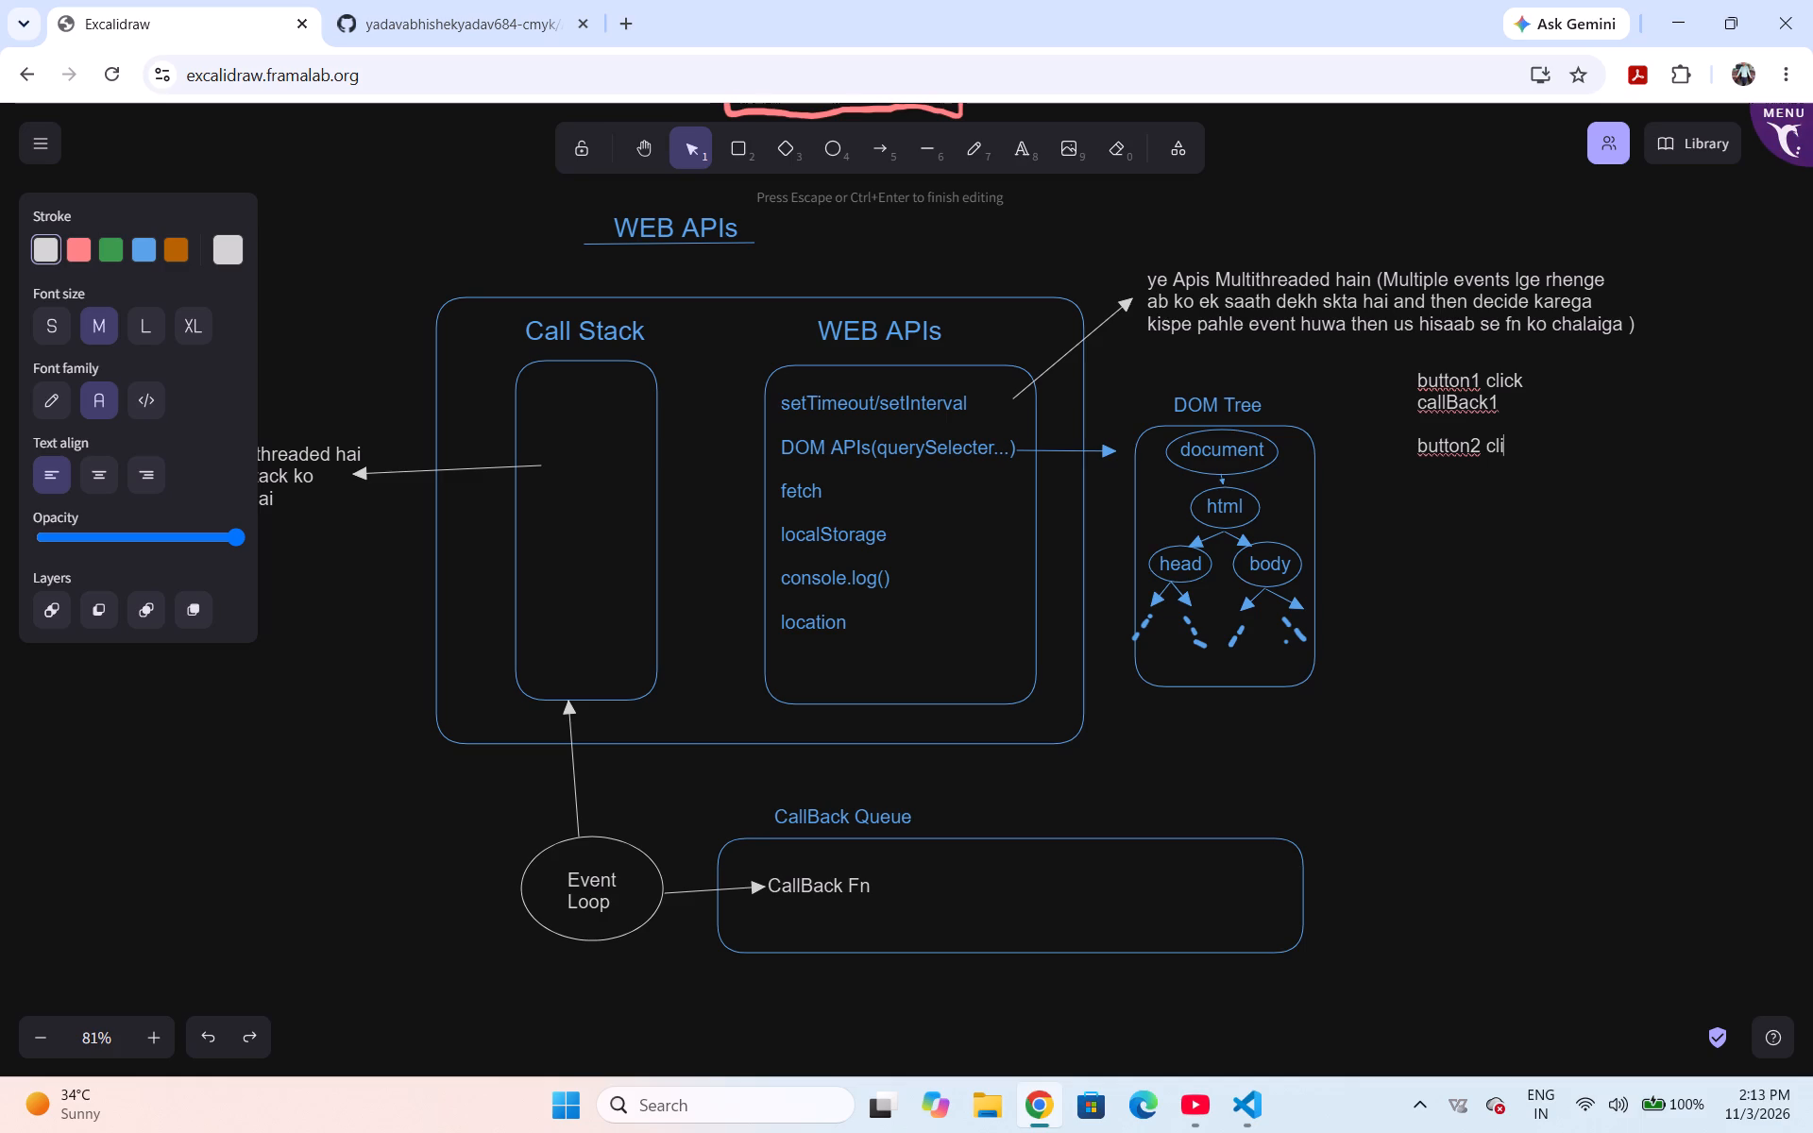
pyautogui.write('ck')
pyautogui.press('Return')
pyautogui.write('CallBacj')
pyautogui.press('BackSpace')
pyautogui.write('k2')
# Add a third pair of lines to the note, after a blank line, reading "button3 click" and "CallBack3".
pyautogui.press('Return')
pyautogui.press('Return')
pyautogui.write('button')
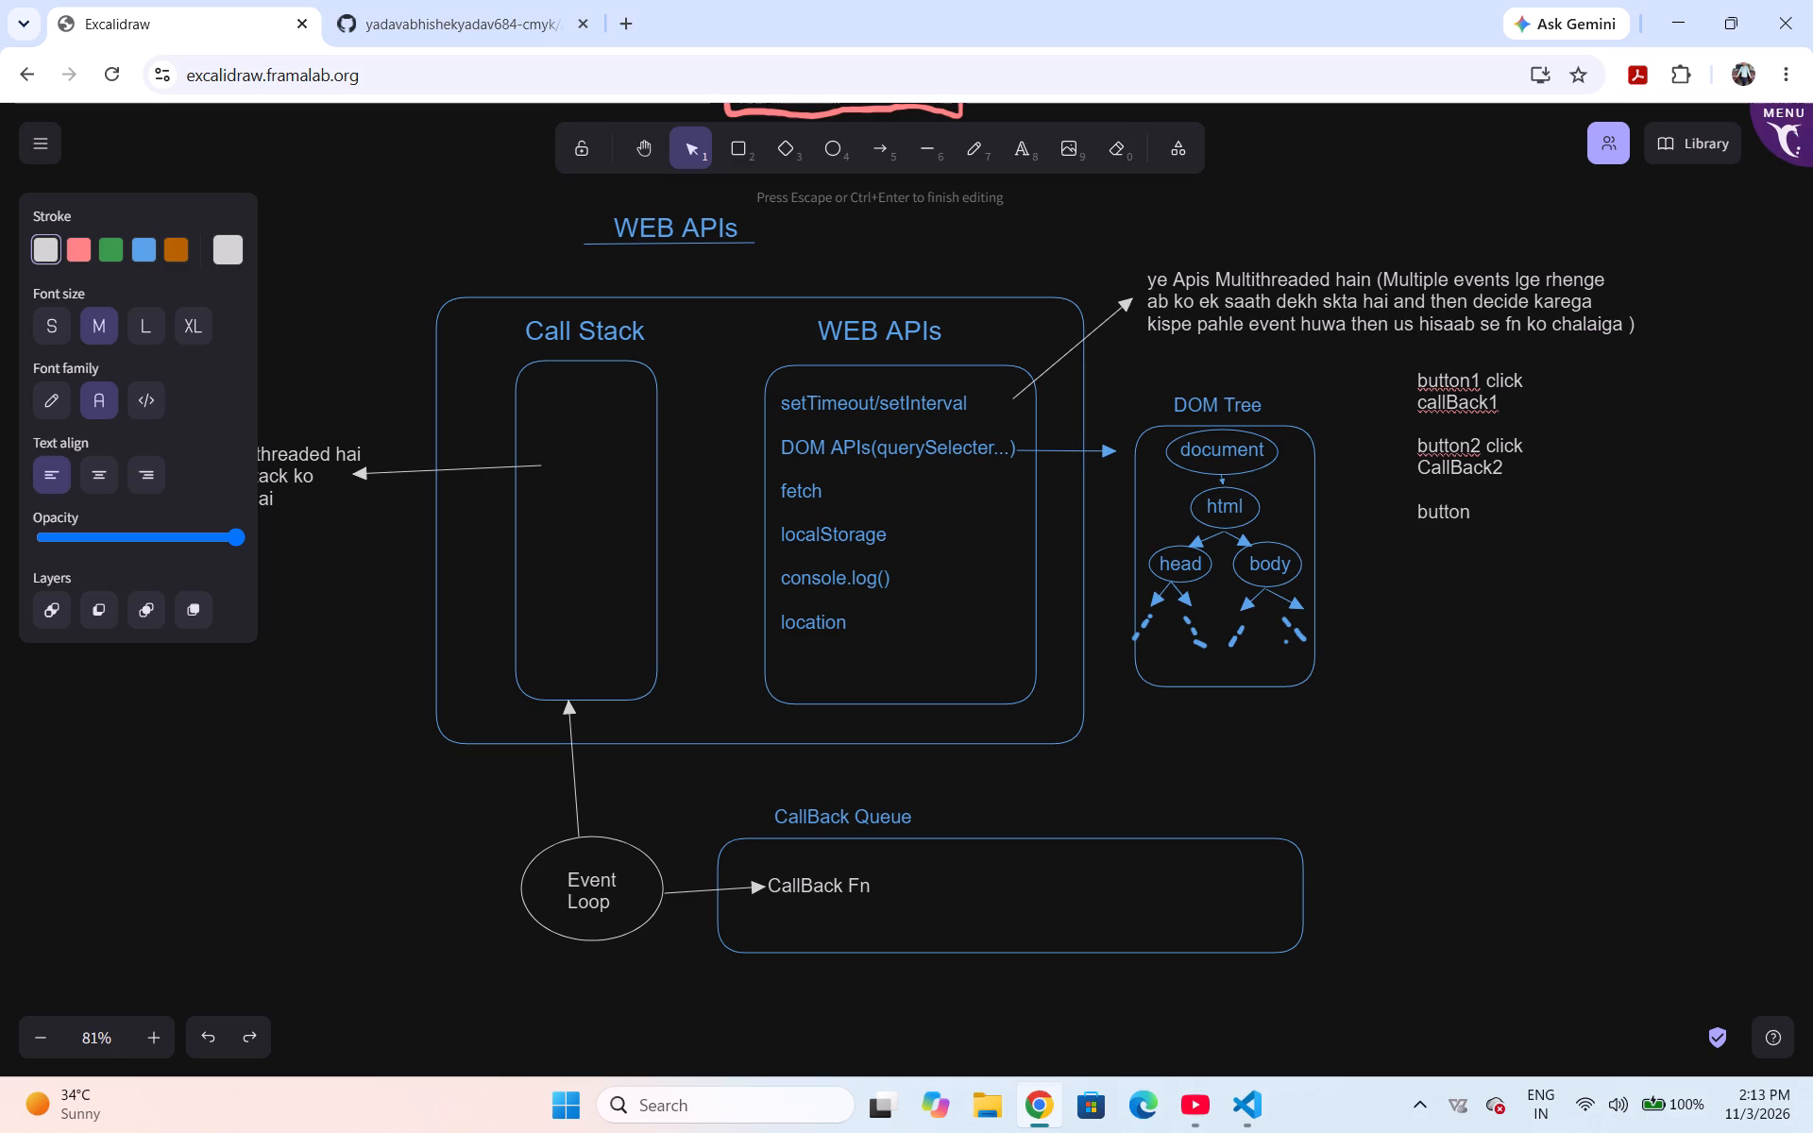
pyautogui.write('3')
pyautogui.press('space')
pyautogui.write('click')
pyautogui.press('Return')
pyautogui.write('CallBack')
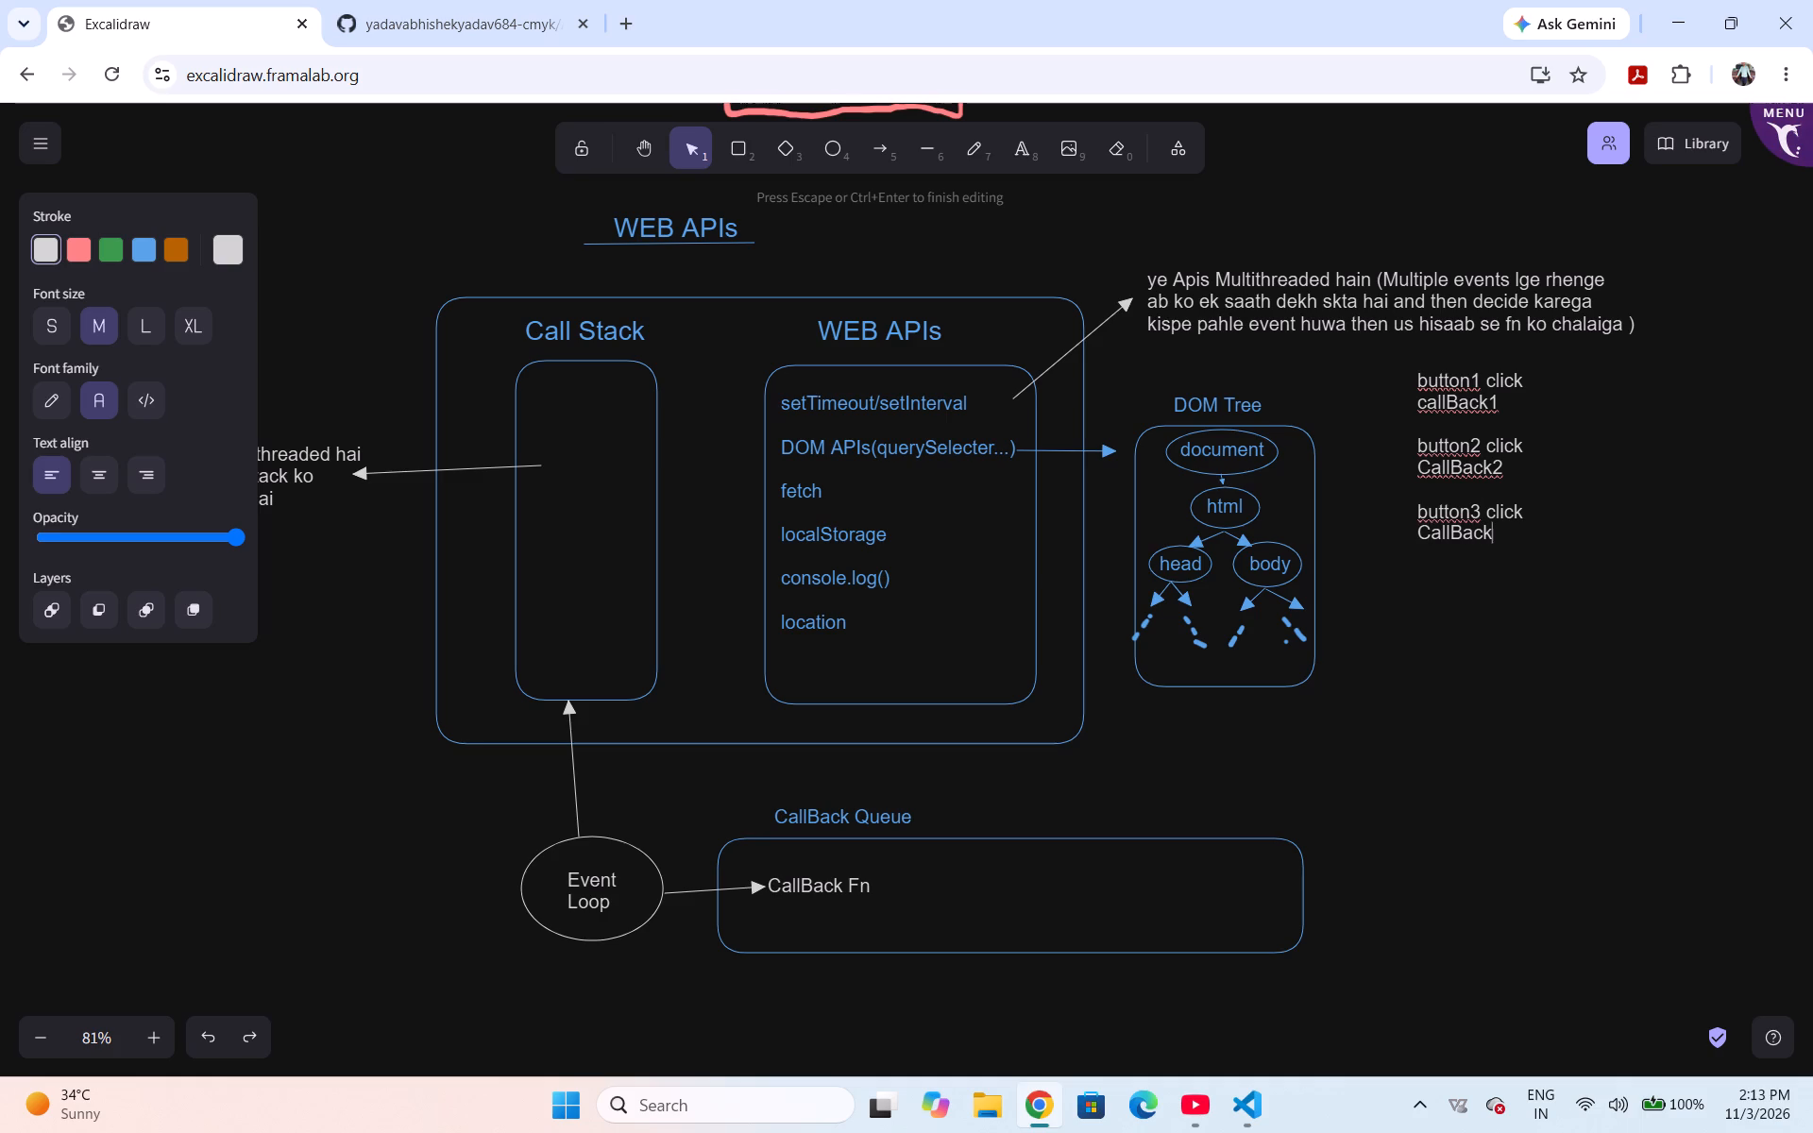
pyautogui.press('3')
# Draw a rounded rectangle enclosing the whole button click and callback note.
pyautogui.click(737, 135)
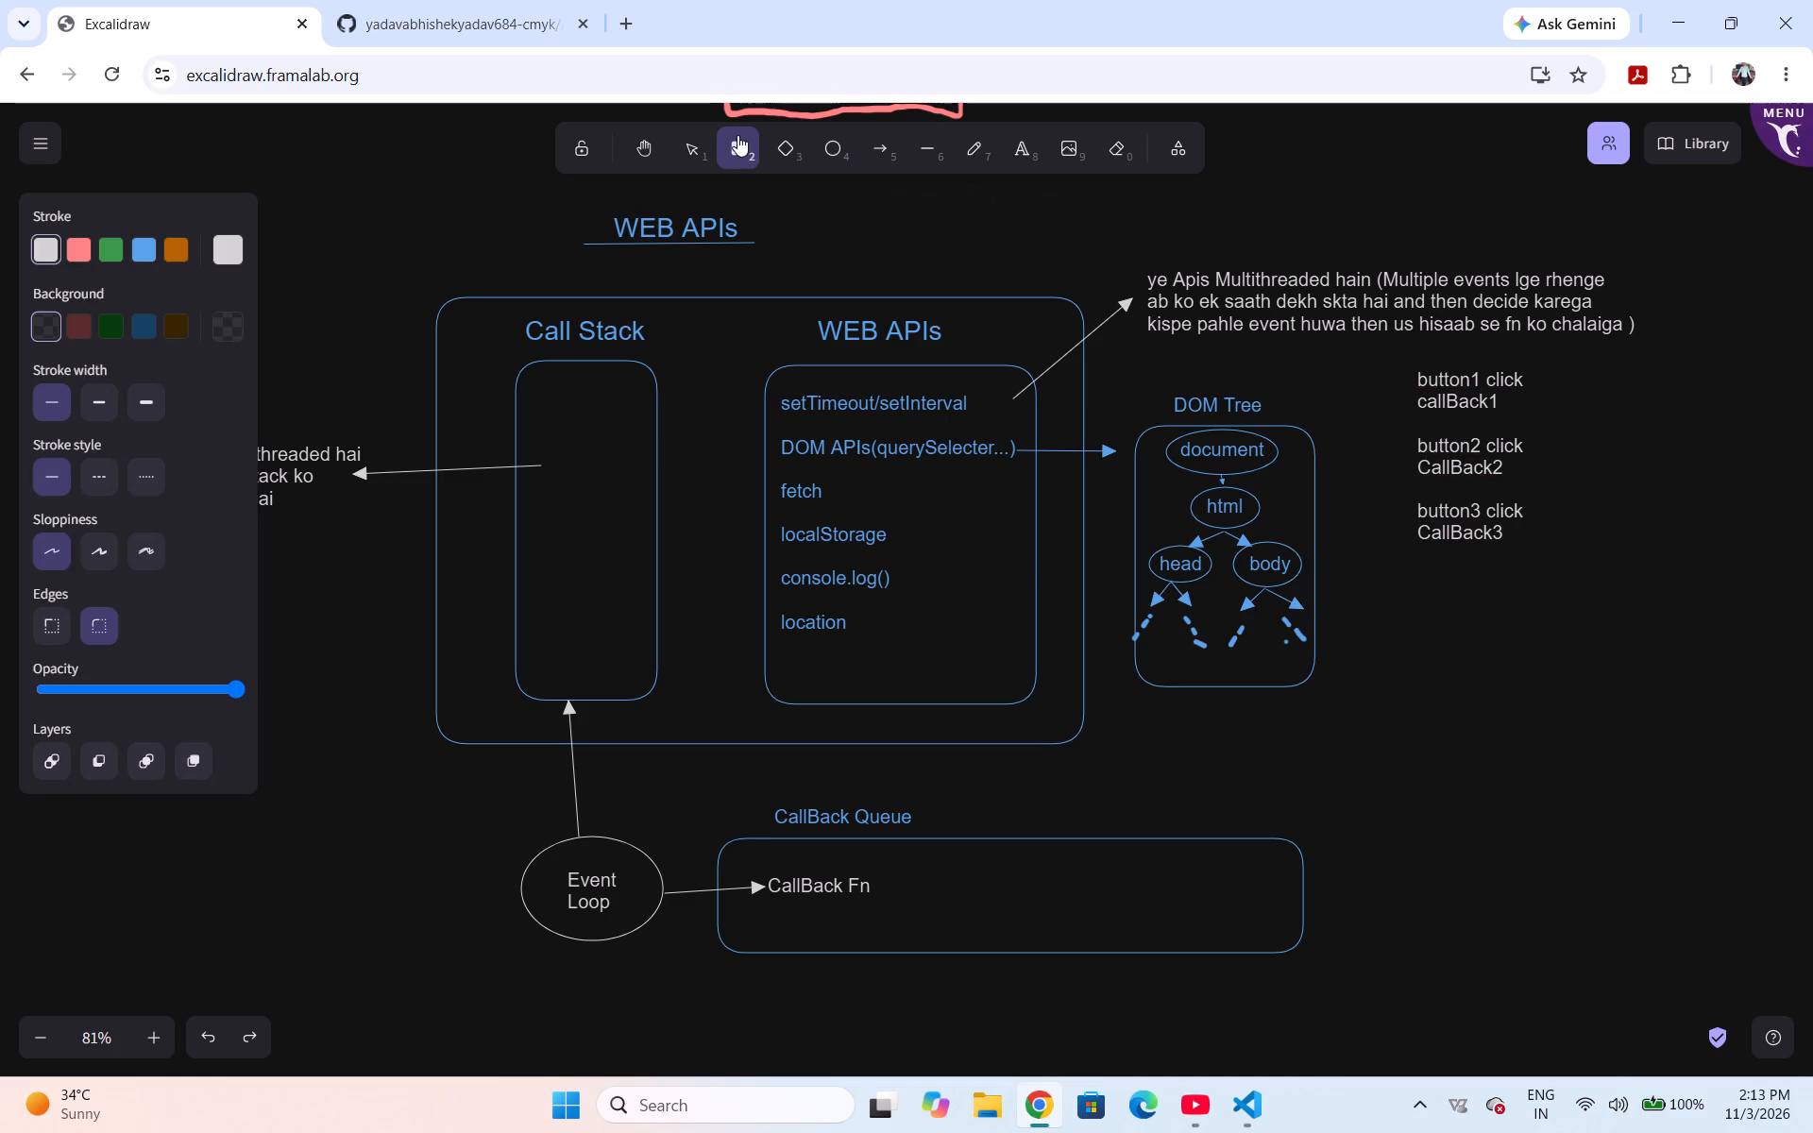
pyautogui.moveTo(1393, 357); pyautogui.dragTo(1389, 380)
pyautogui.moveTo(1389, 380); pyautogui.dragTo(1550, 566)
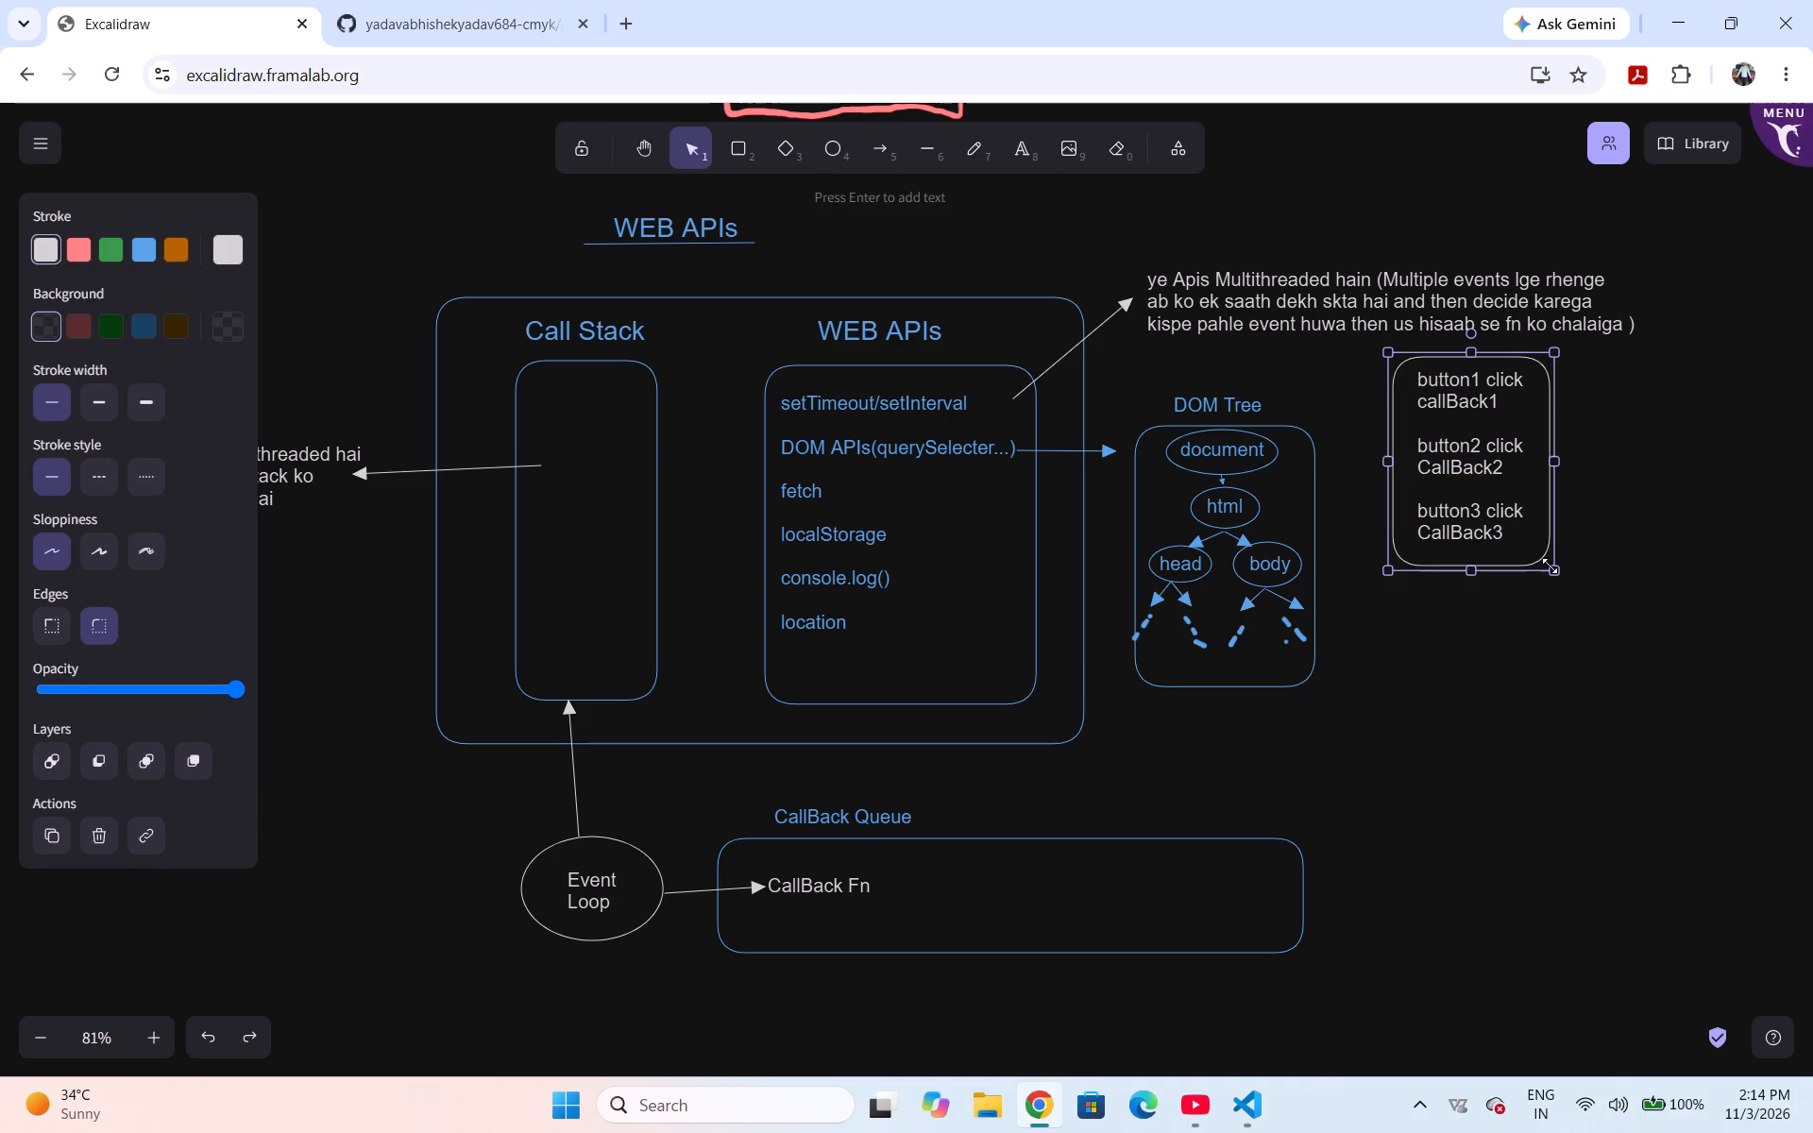
pyautogui.click(1657, 469)
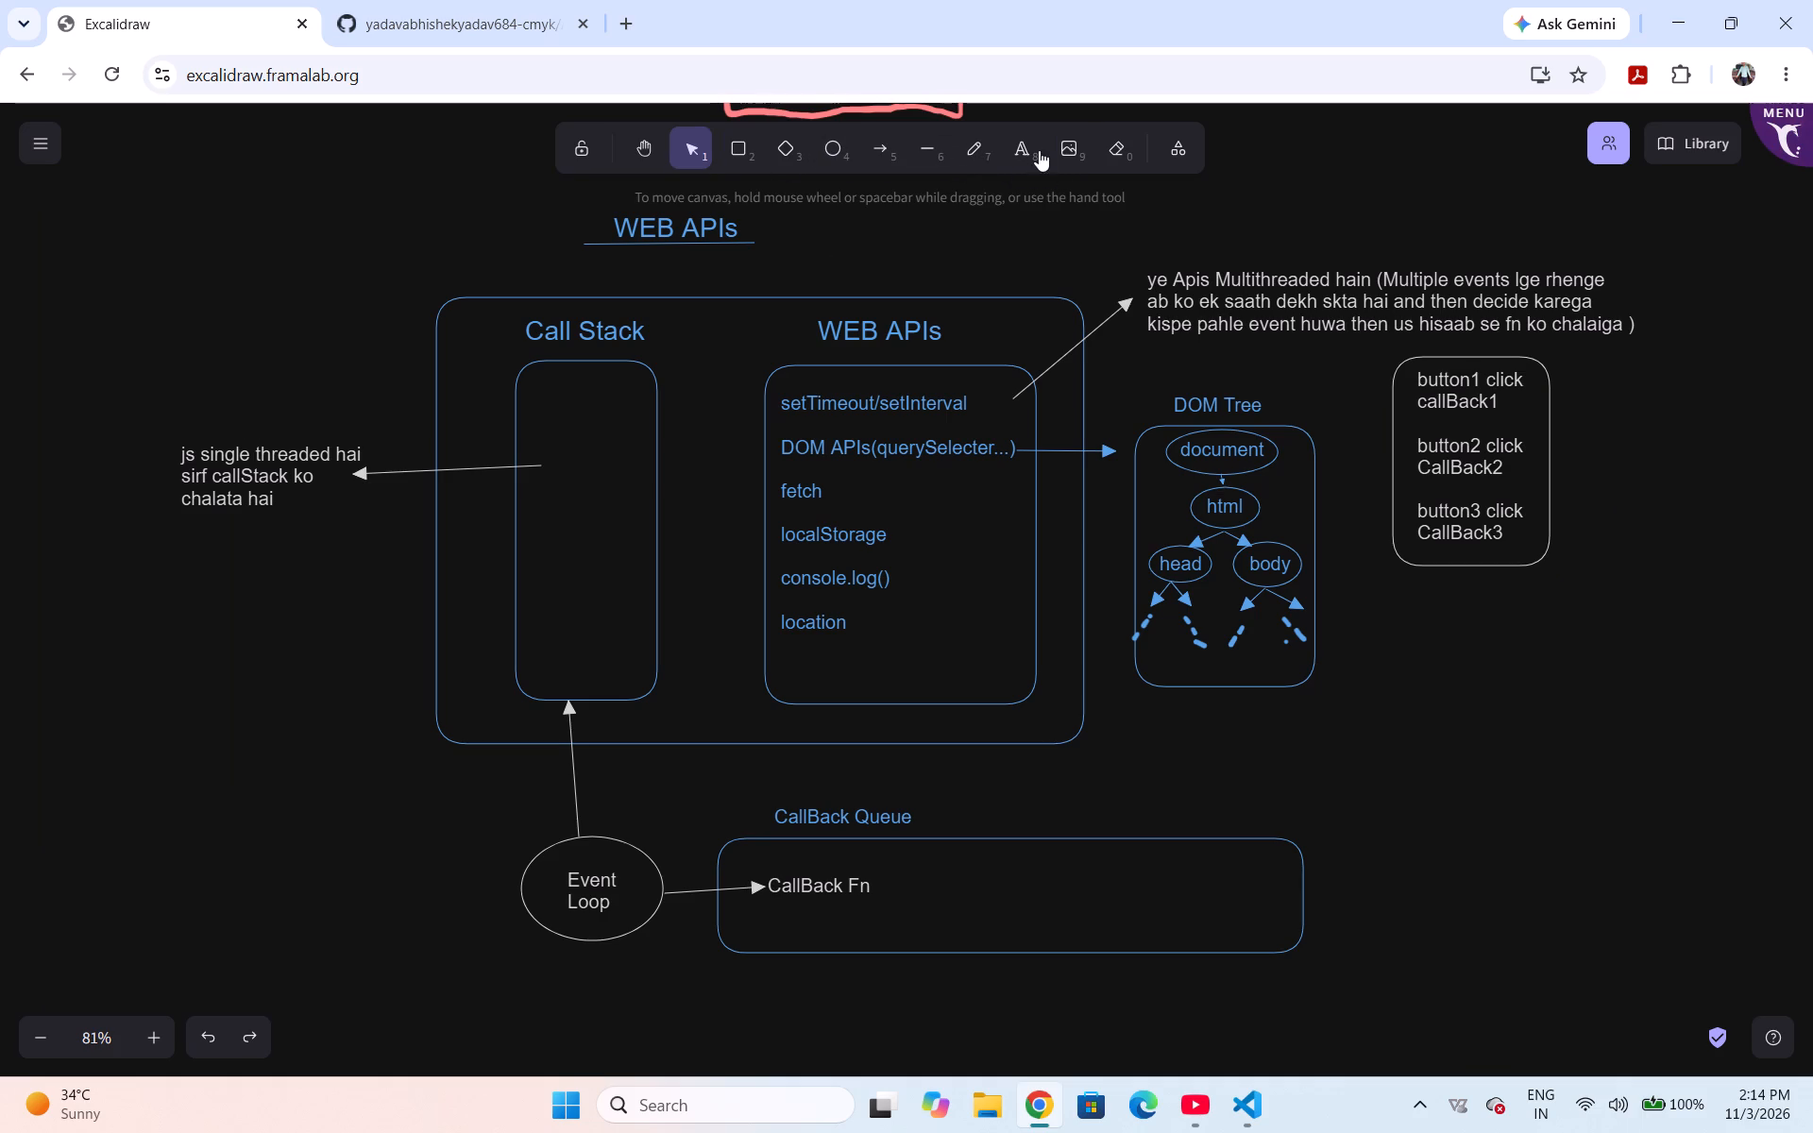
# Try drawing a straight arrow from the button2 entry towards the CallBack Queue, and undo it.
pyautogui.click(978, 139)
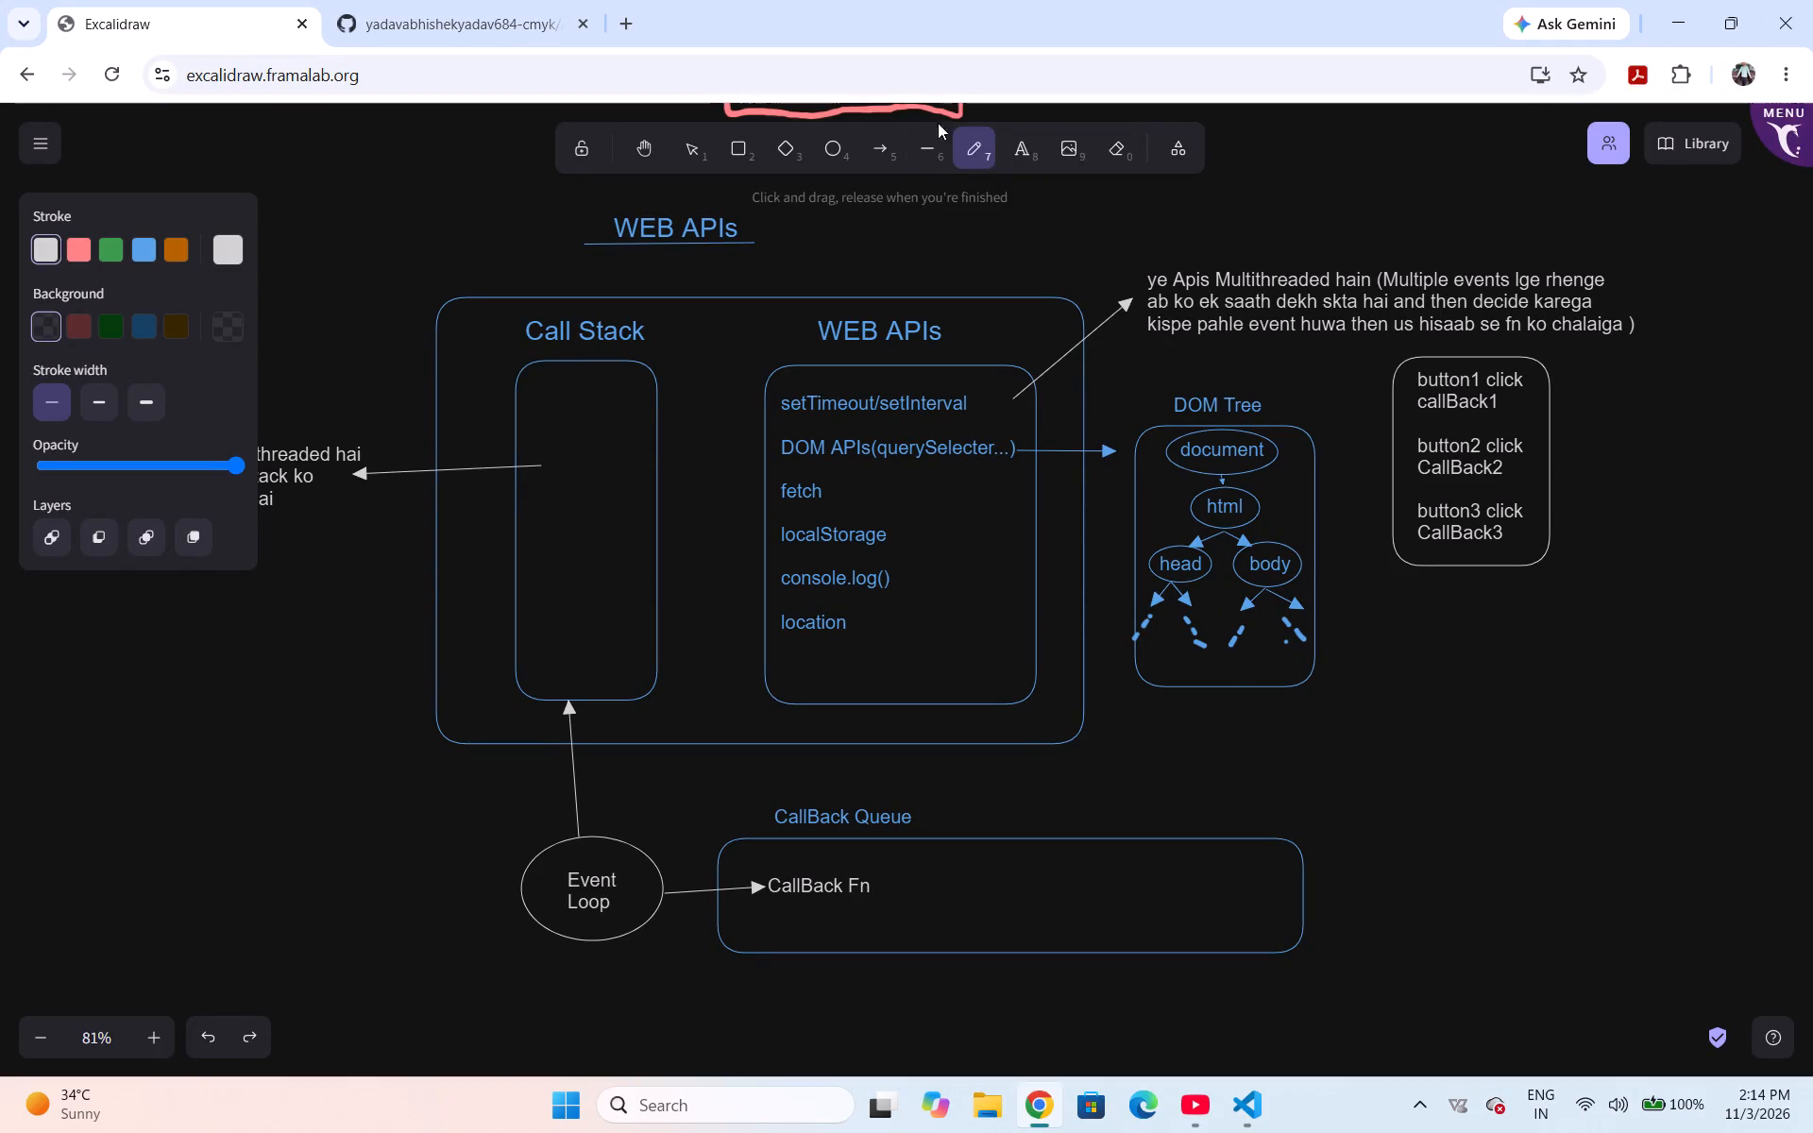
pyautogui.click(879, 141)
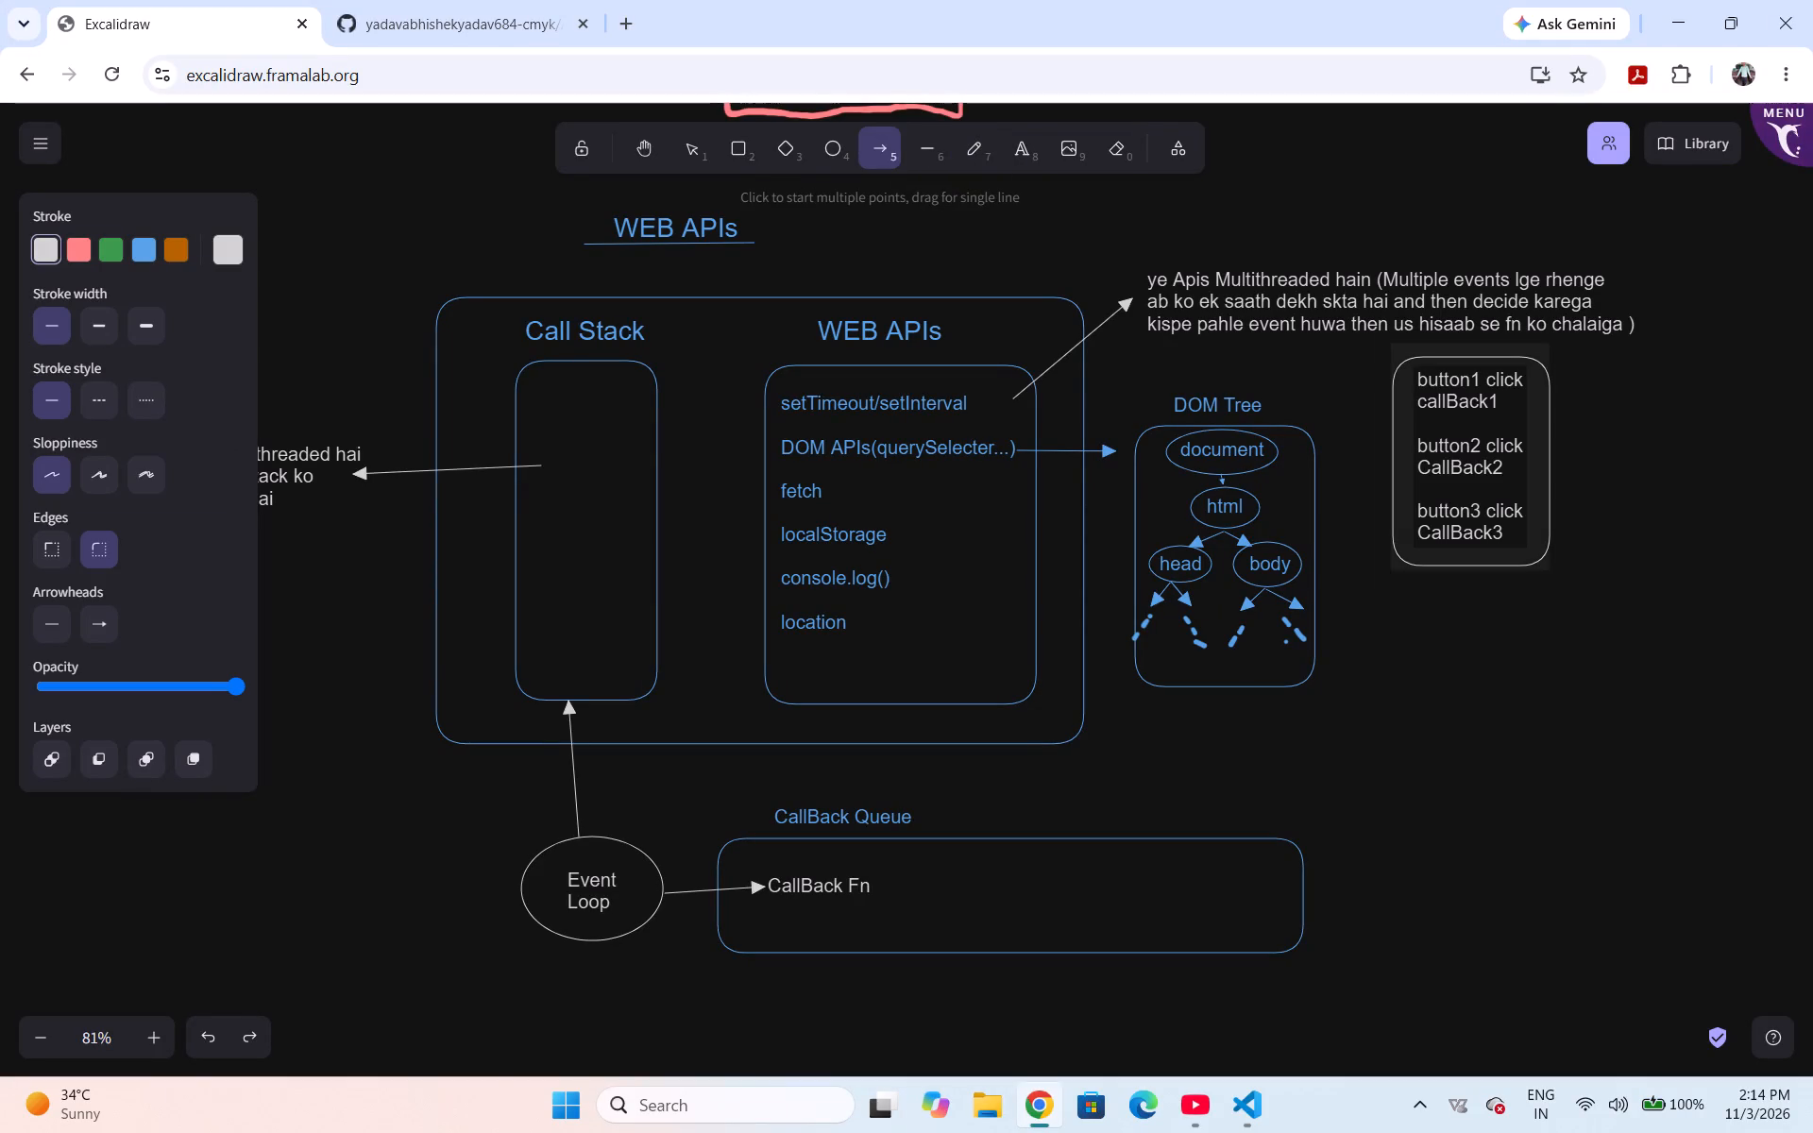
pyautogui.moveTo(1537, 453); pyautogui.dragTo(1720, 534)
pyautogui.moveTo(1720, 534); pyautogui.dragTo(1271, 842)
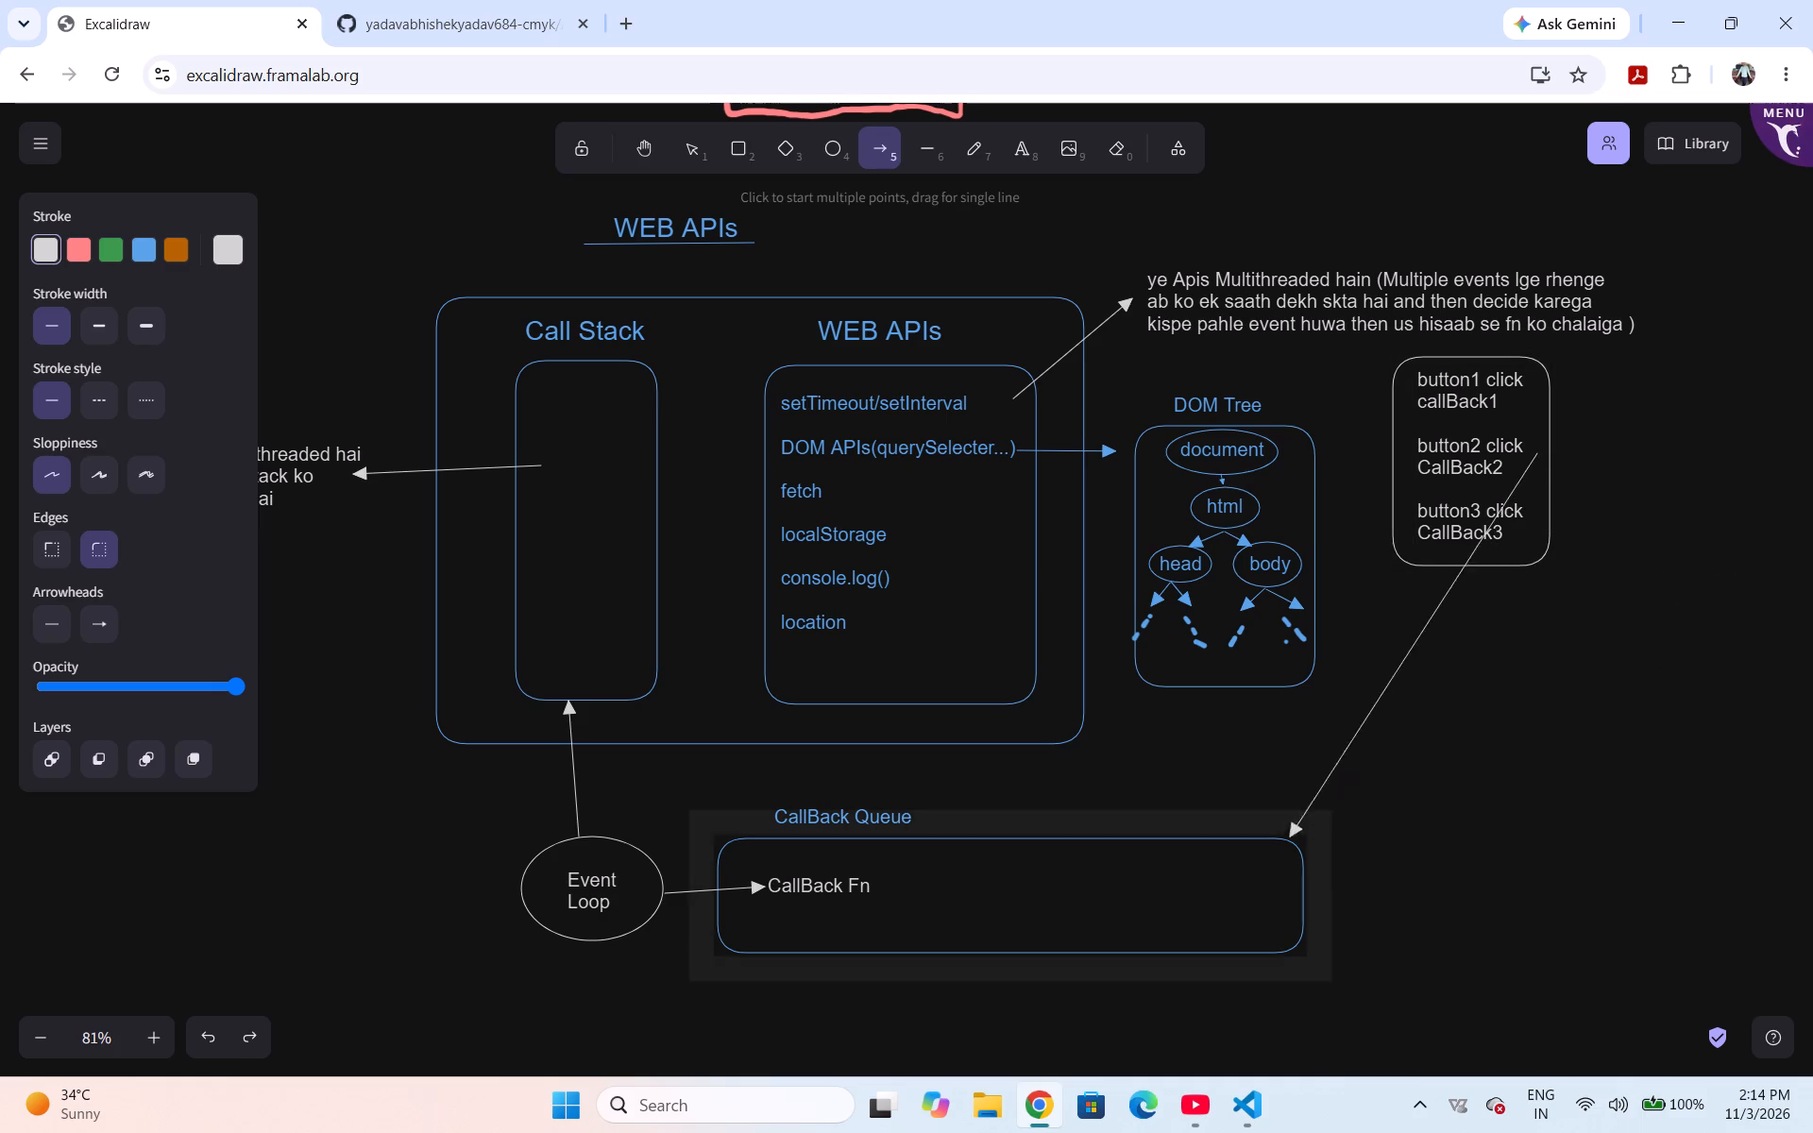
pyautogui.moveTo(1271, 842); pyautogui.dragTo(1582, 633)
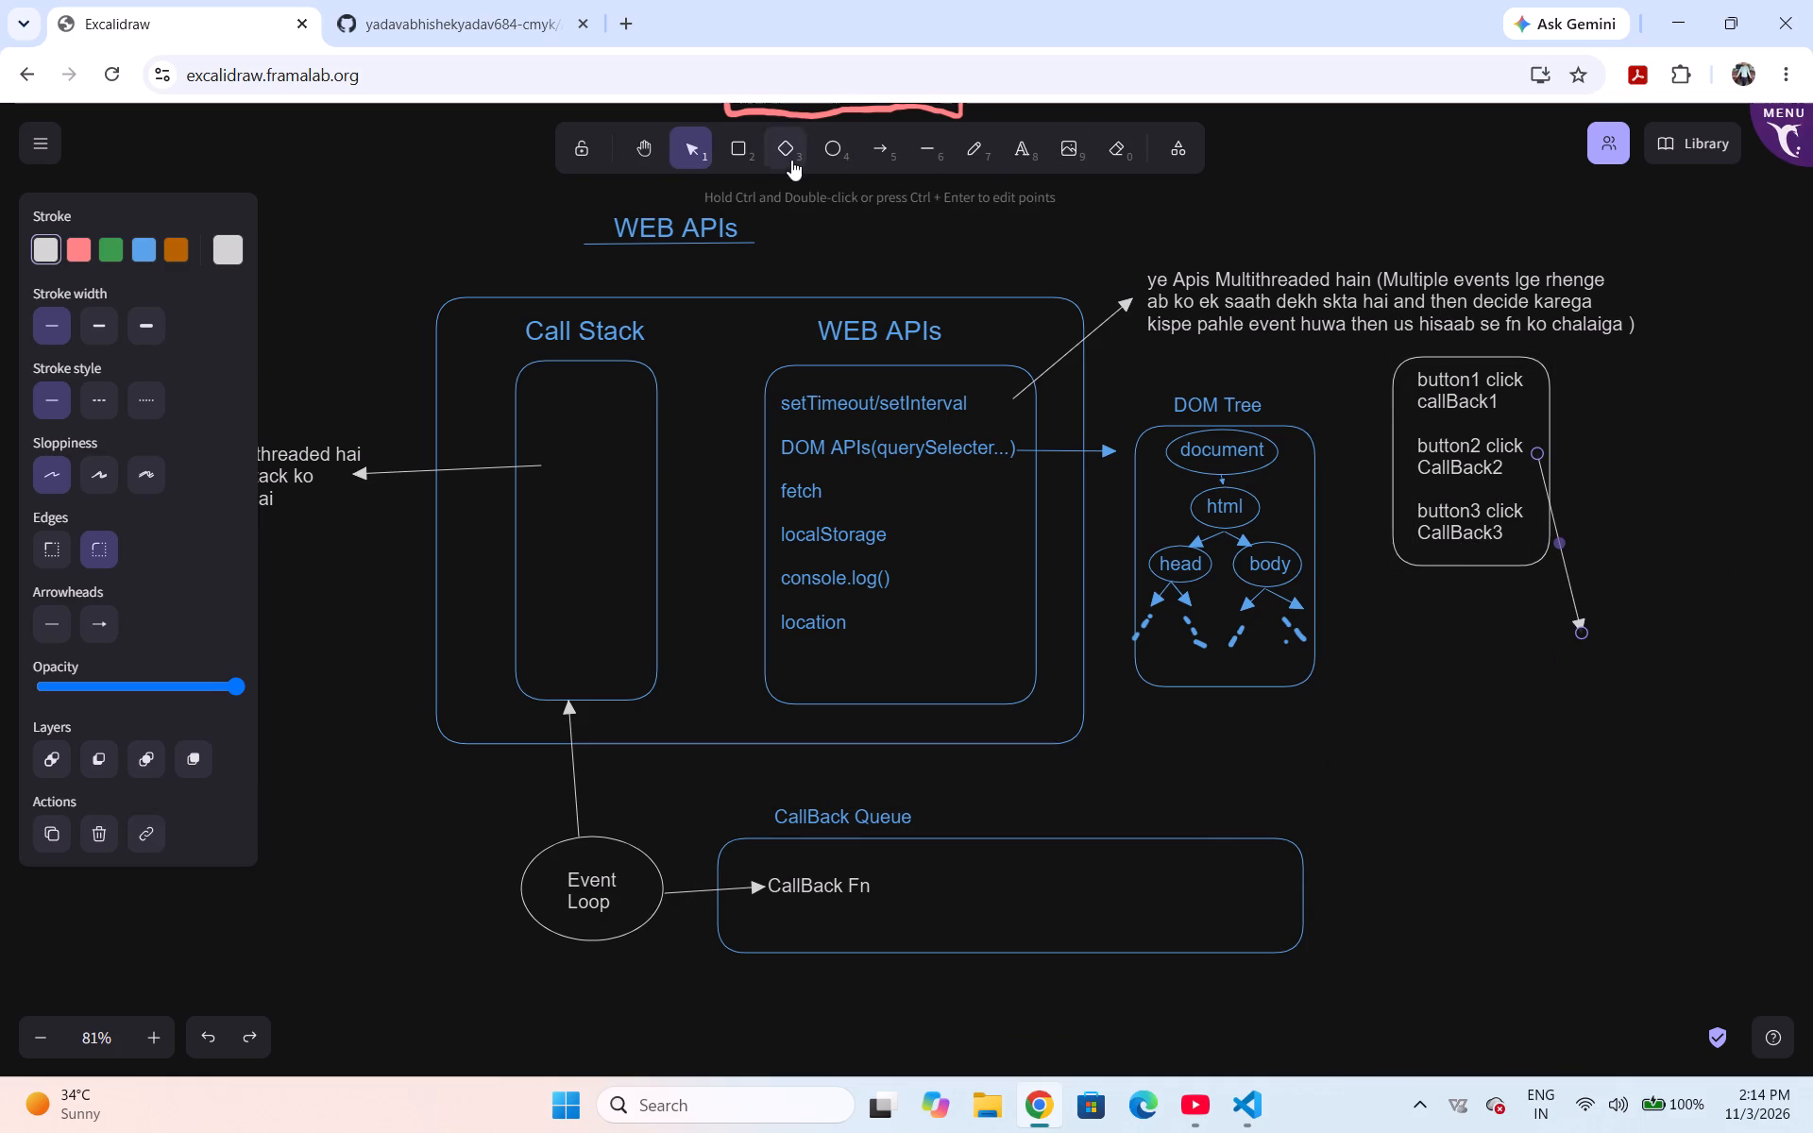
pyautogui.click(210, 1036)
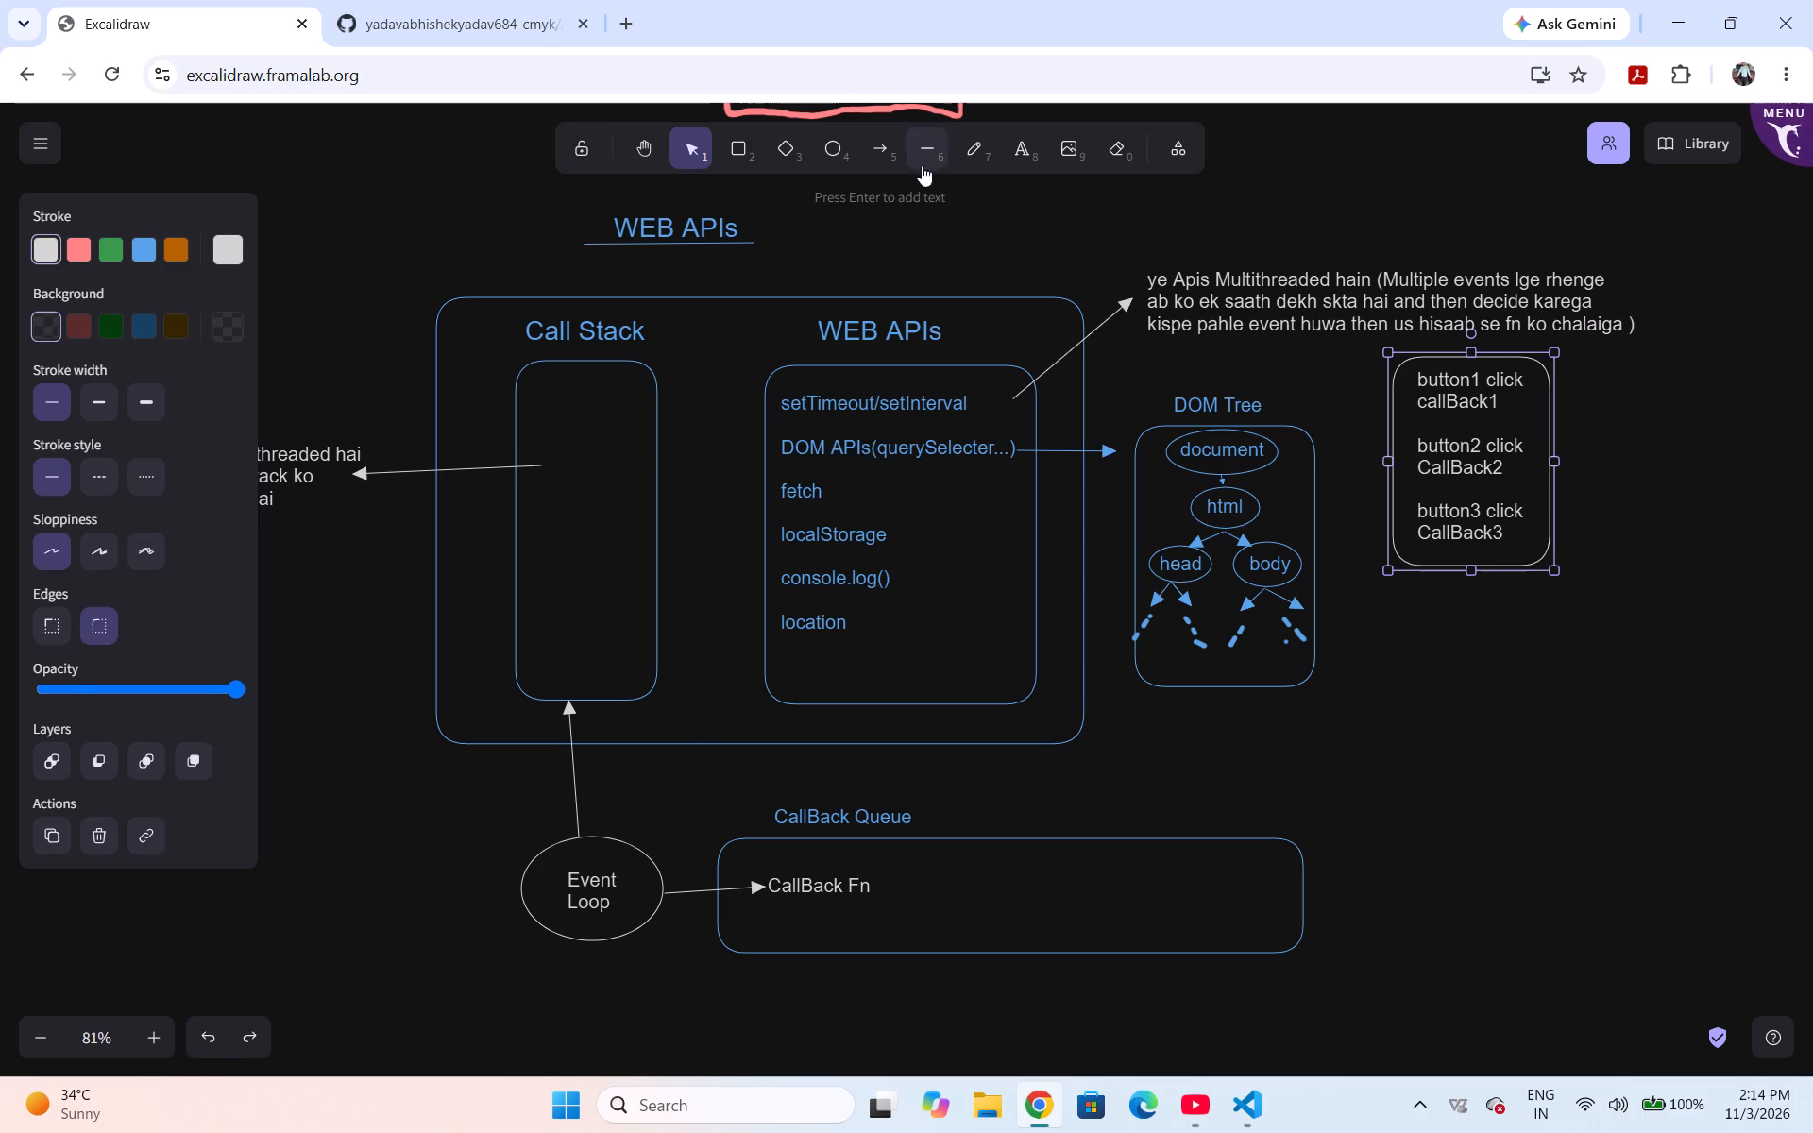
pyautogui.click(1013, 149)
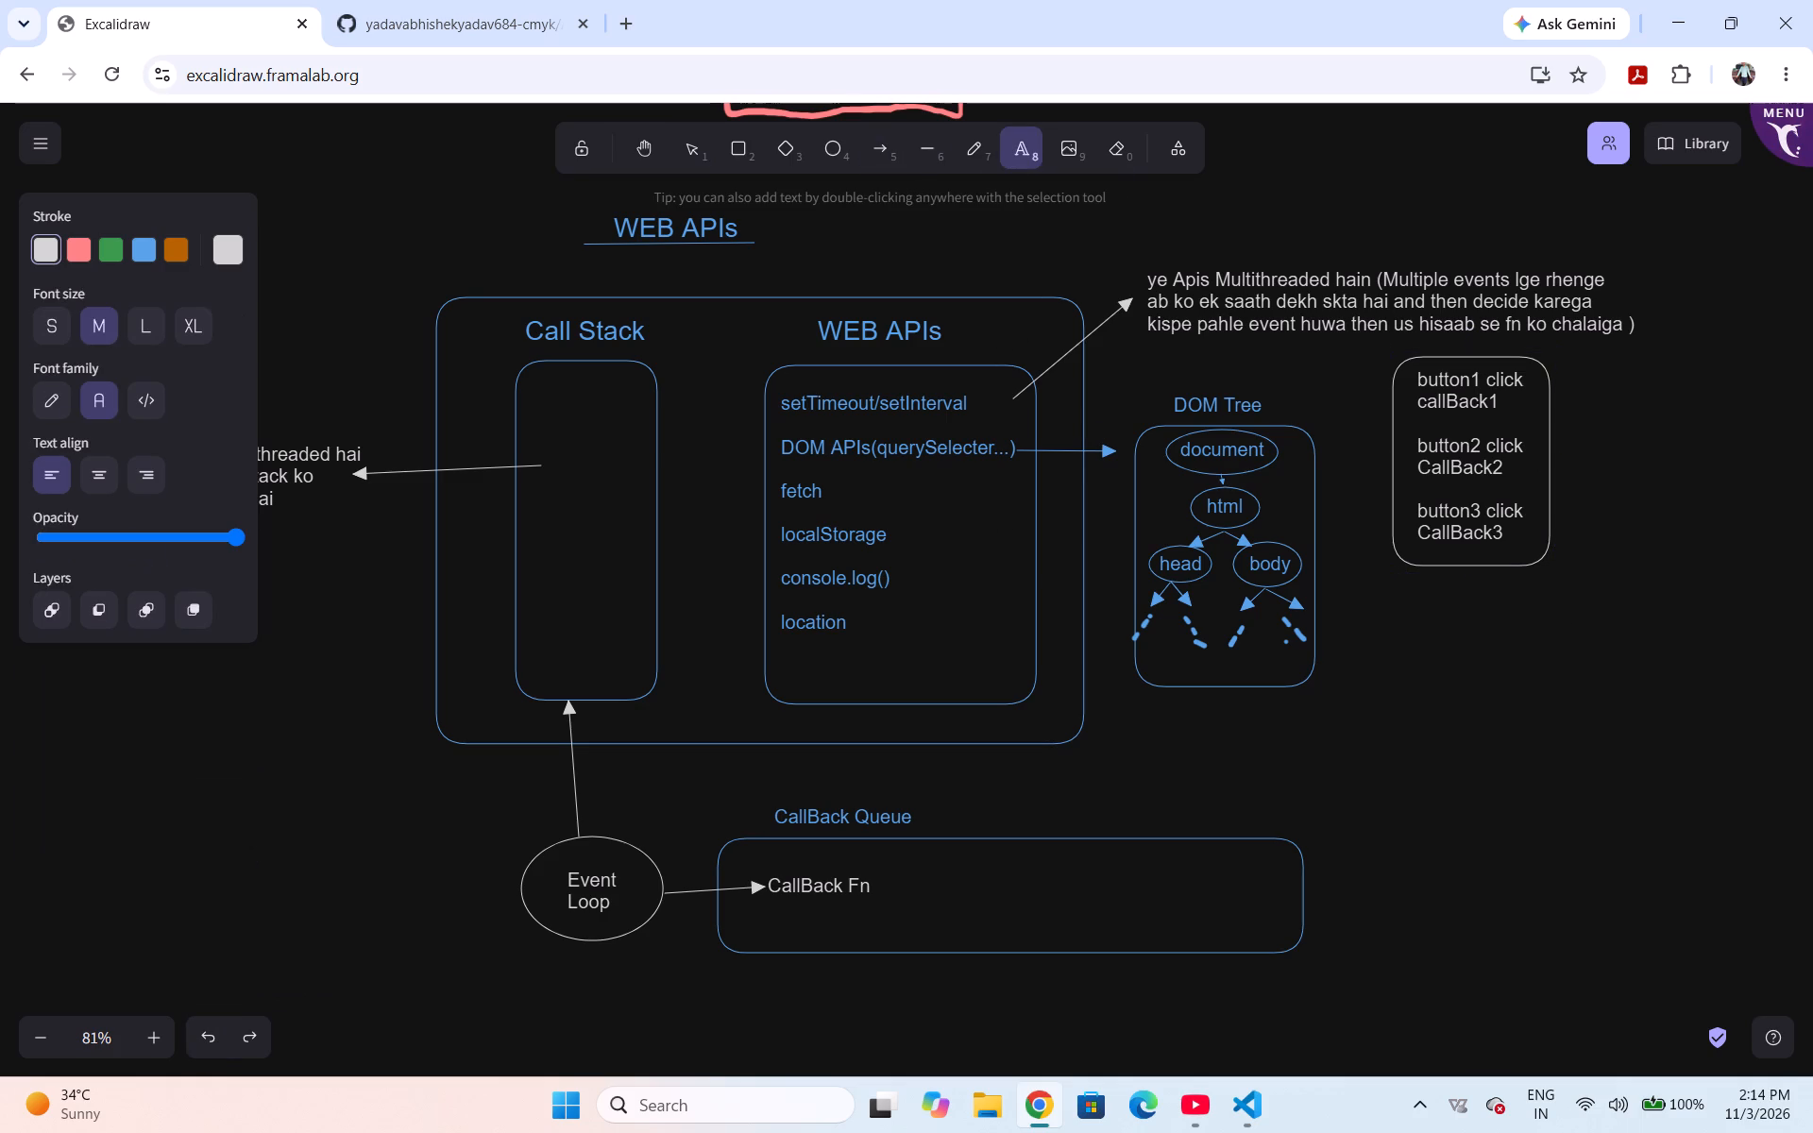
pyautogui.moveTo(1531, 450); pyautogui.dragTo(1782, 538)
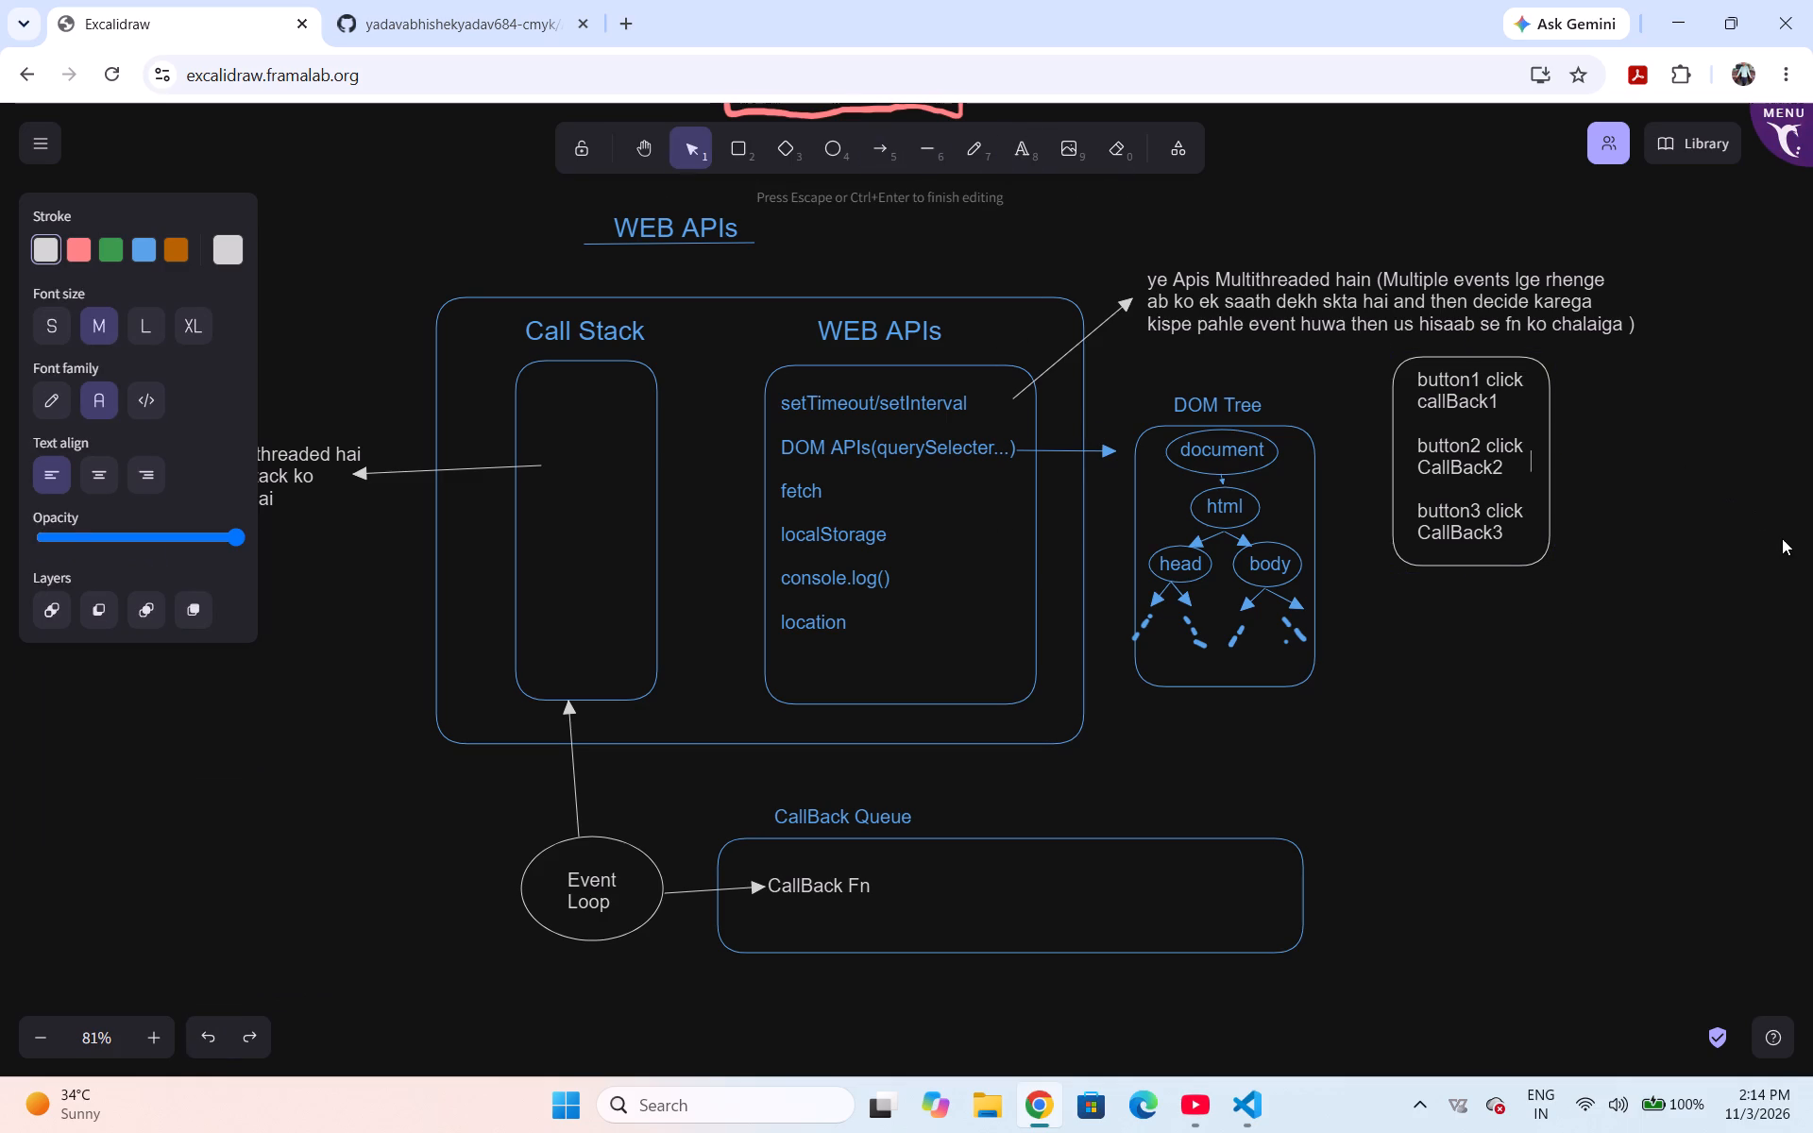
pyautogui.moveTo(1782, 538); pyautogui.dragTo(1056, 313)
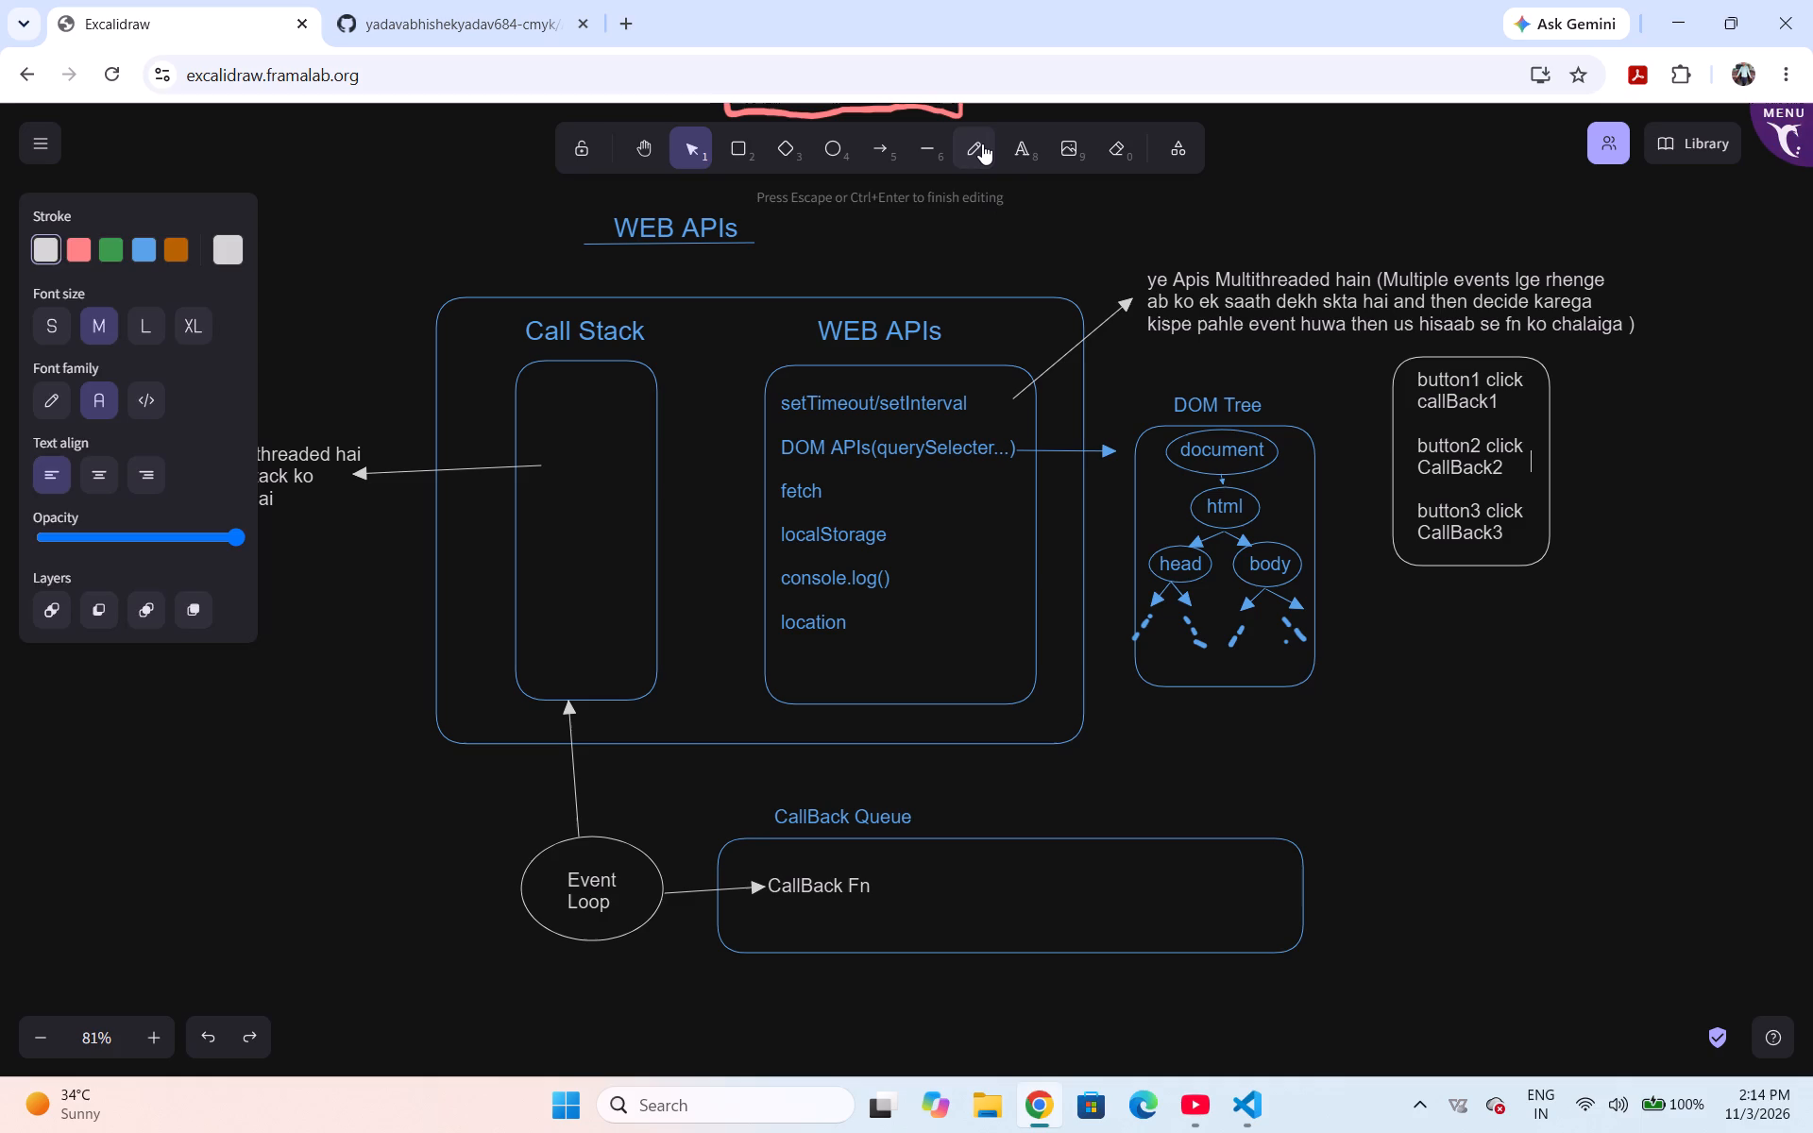
# Draw a freehand curve from the button2 entry around the outside into the CallBack Queue, ending near "CallBack Fn".
pyautogui.click(982, 144)
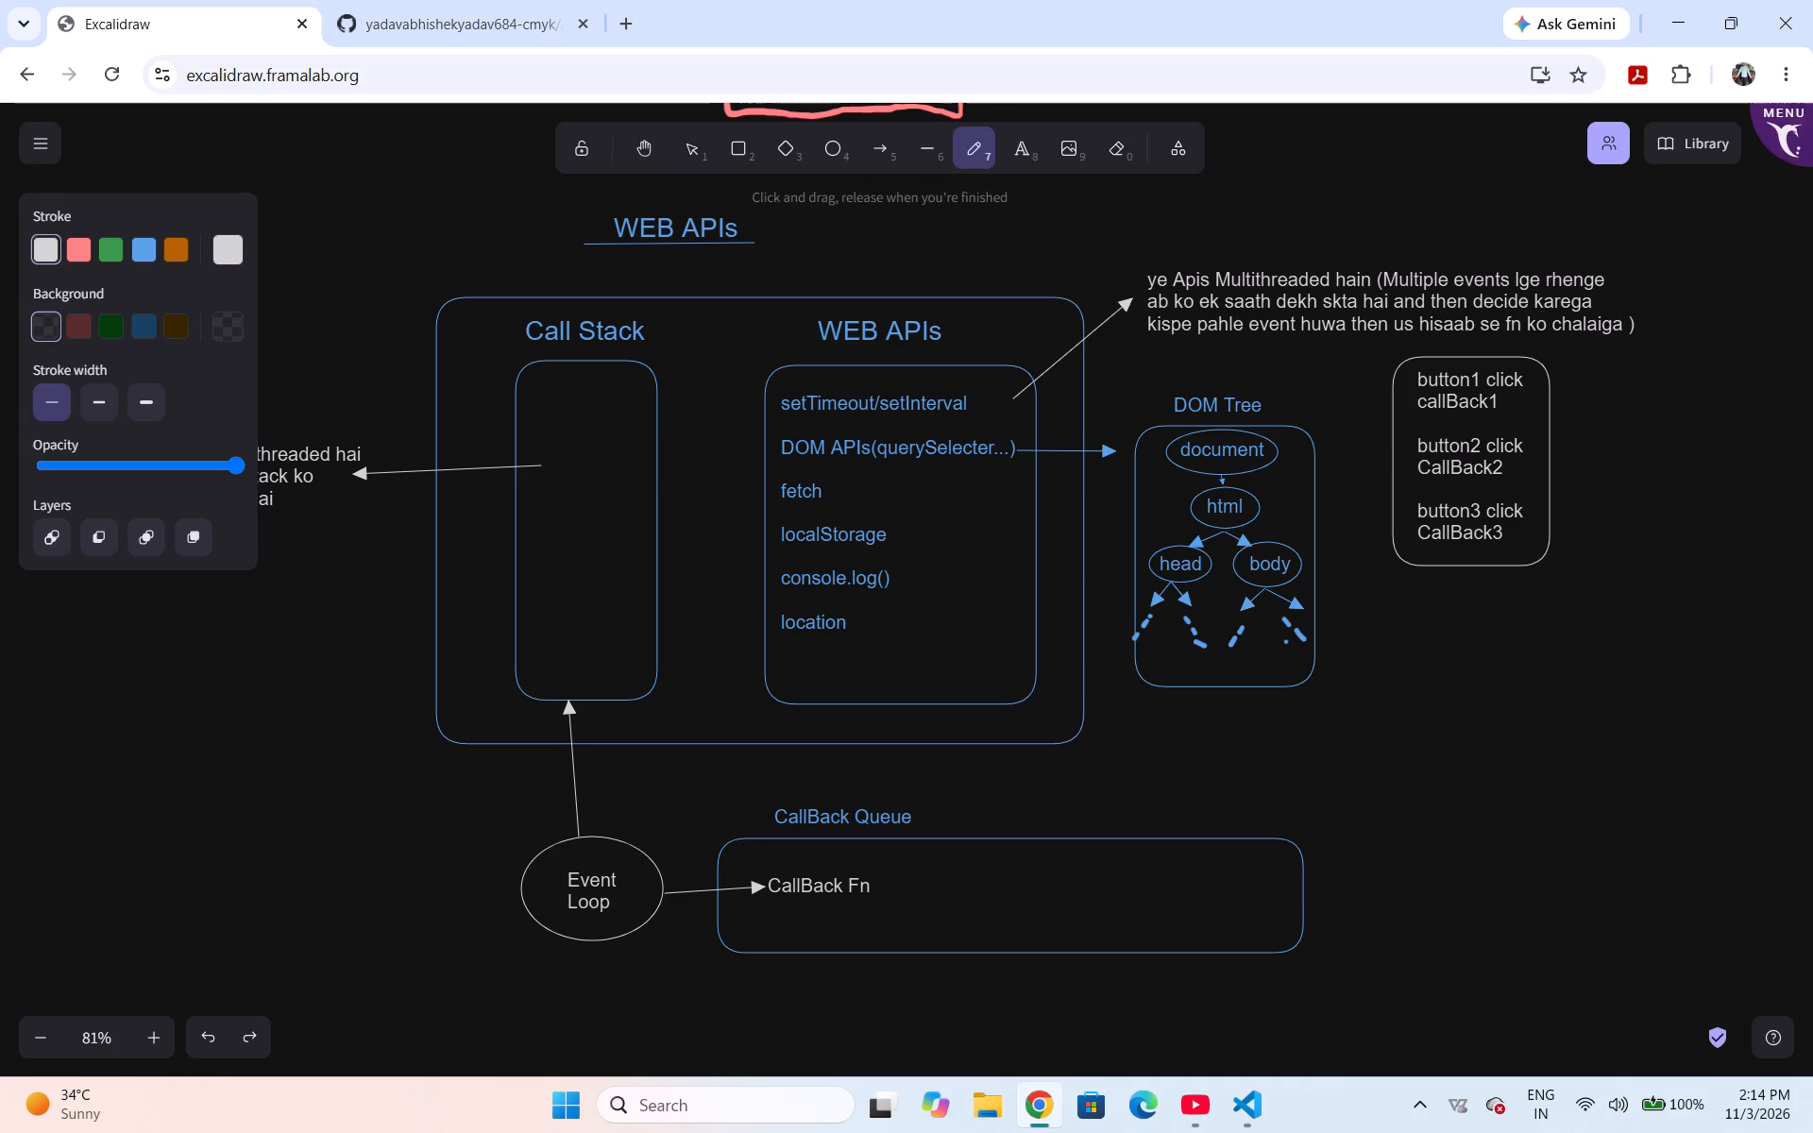
pyautogui.moveTo(1528, 454); pyautogui.dragTo(1704, 660)
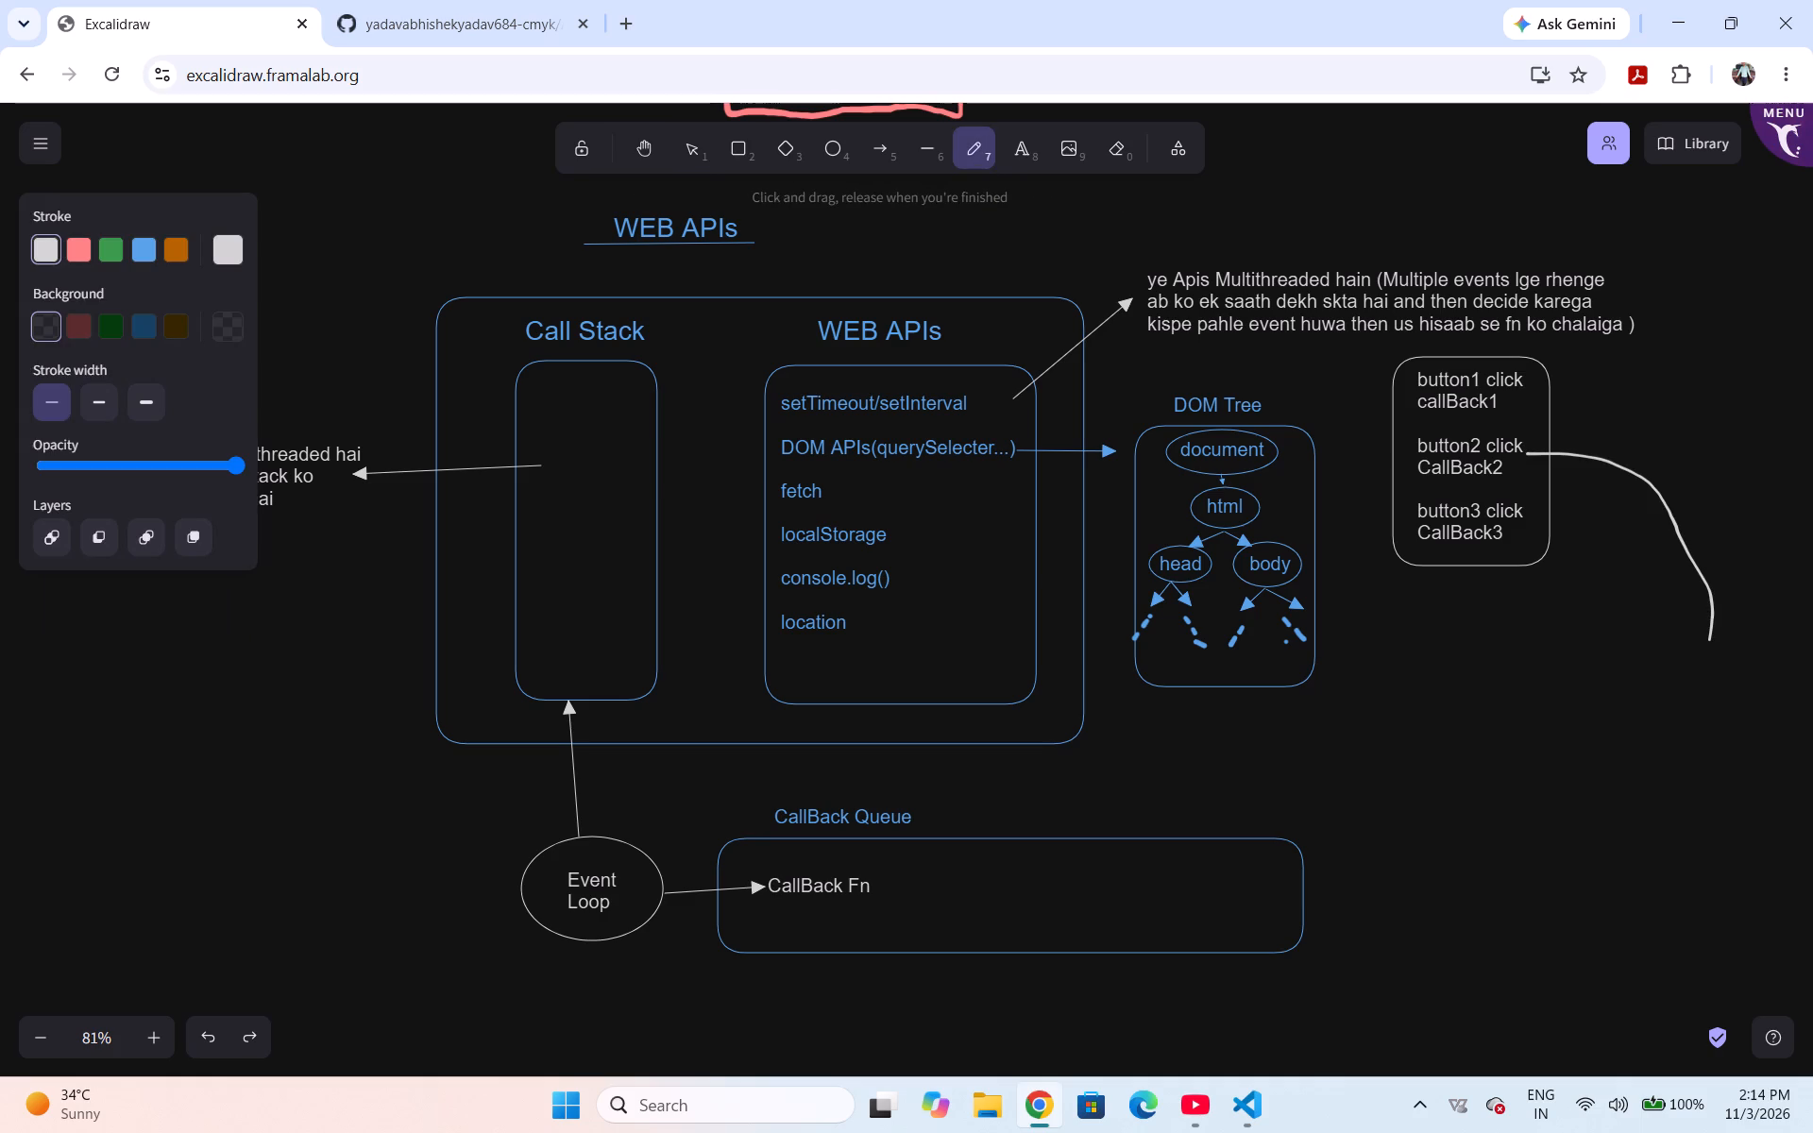
pyautogui.moveTo(1704, 660); pyautogui.dragTo(1286, 856)
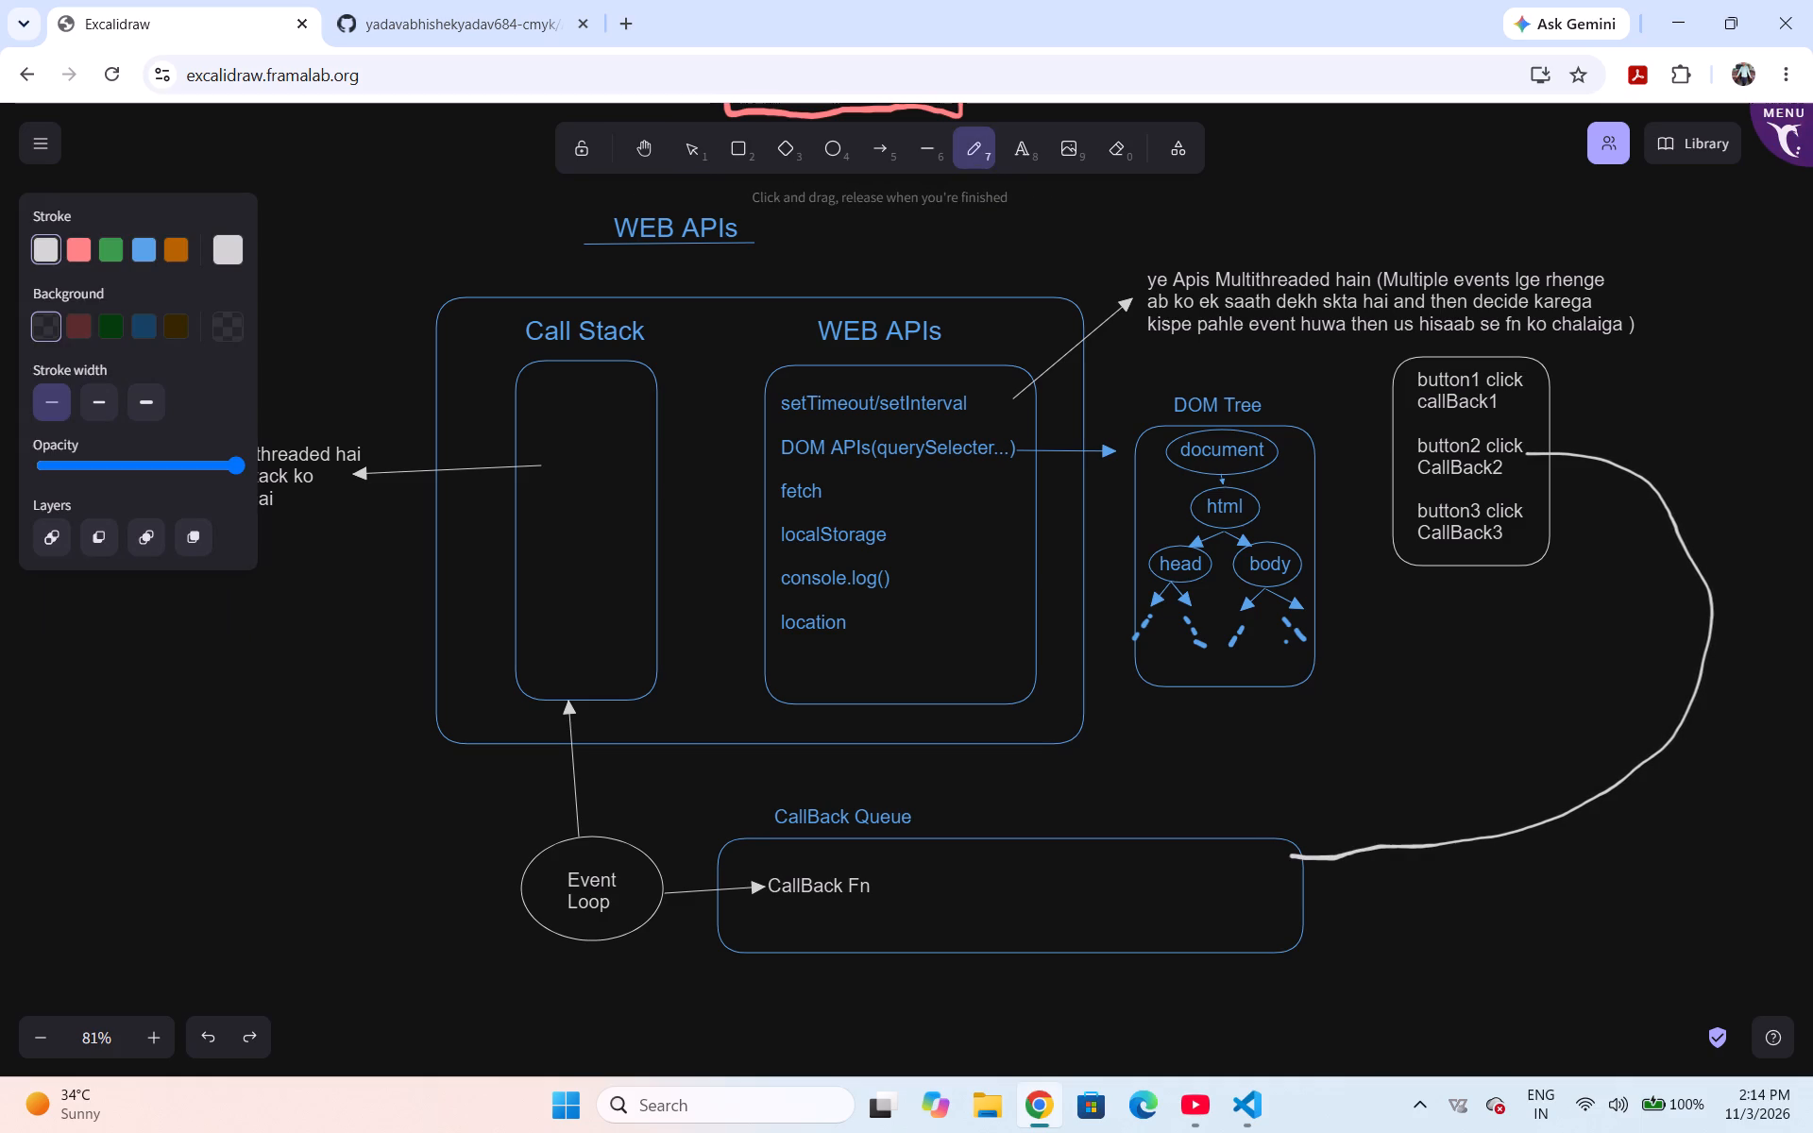
pyautogui.moveTo(1286, 856); pyautogui.dragTo(1006, 884)
pyautogui.click(1139, 696)
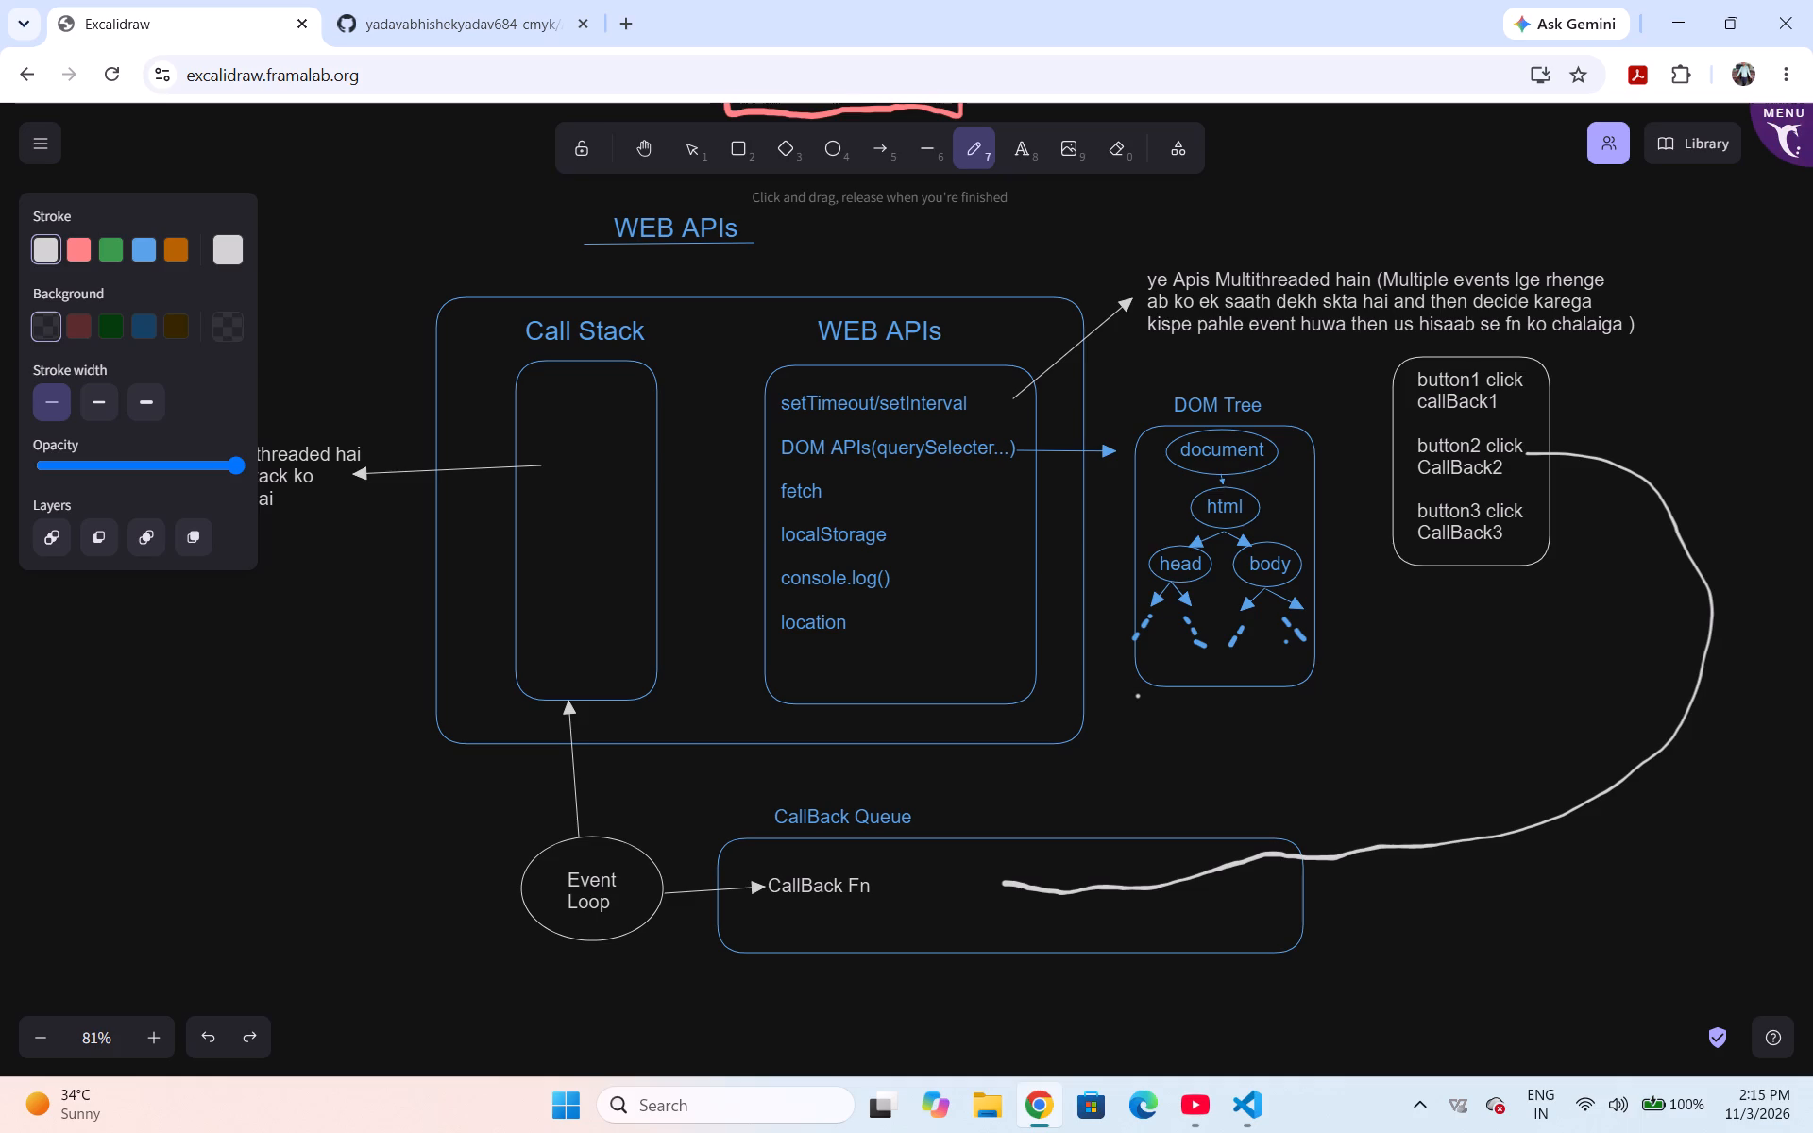
# Draw a freehand curve from the "button1 click" entry, sweeping outside the first curve, into the CallBack Queue box.
pyautogui.moveTo(1535, 384); pyautogui.dragTo(1790, 498)
pyautogui.moveTo(1790, 498); pyautogui.dragTo(1228, 850)
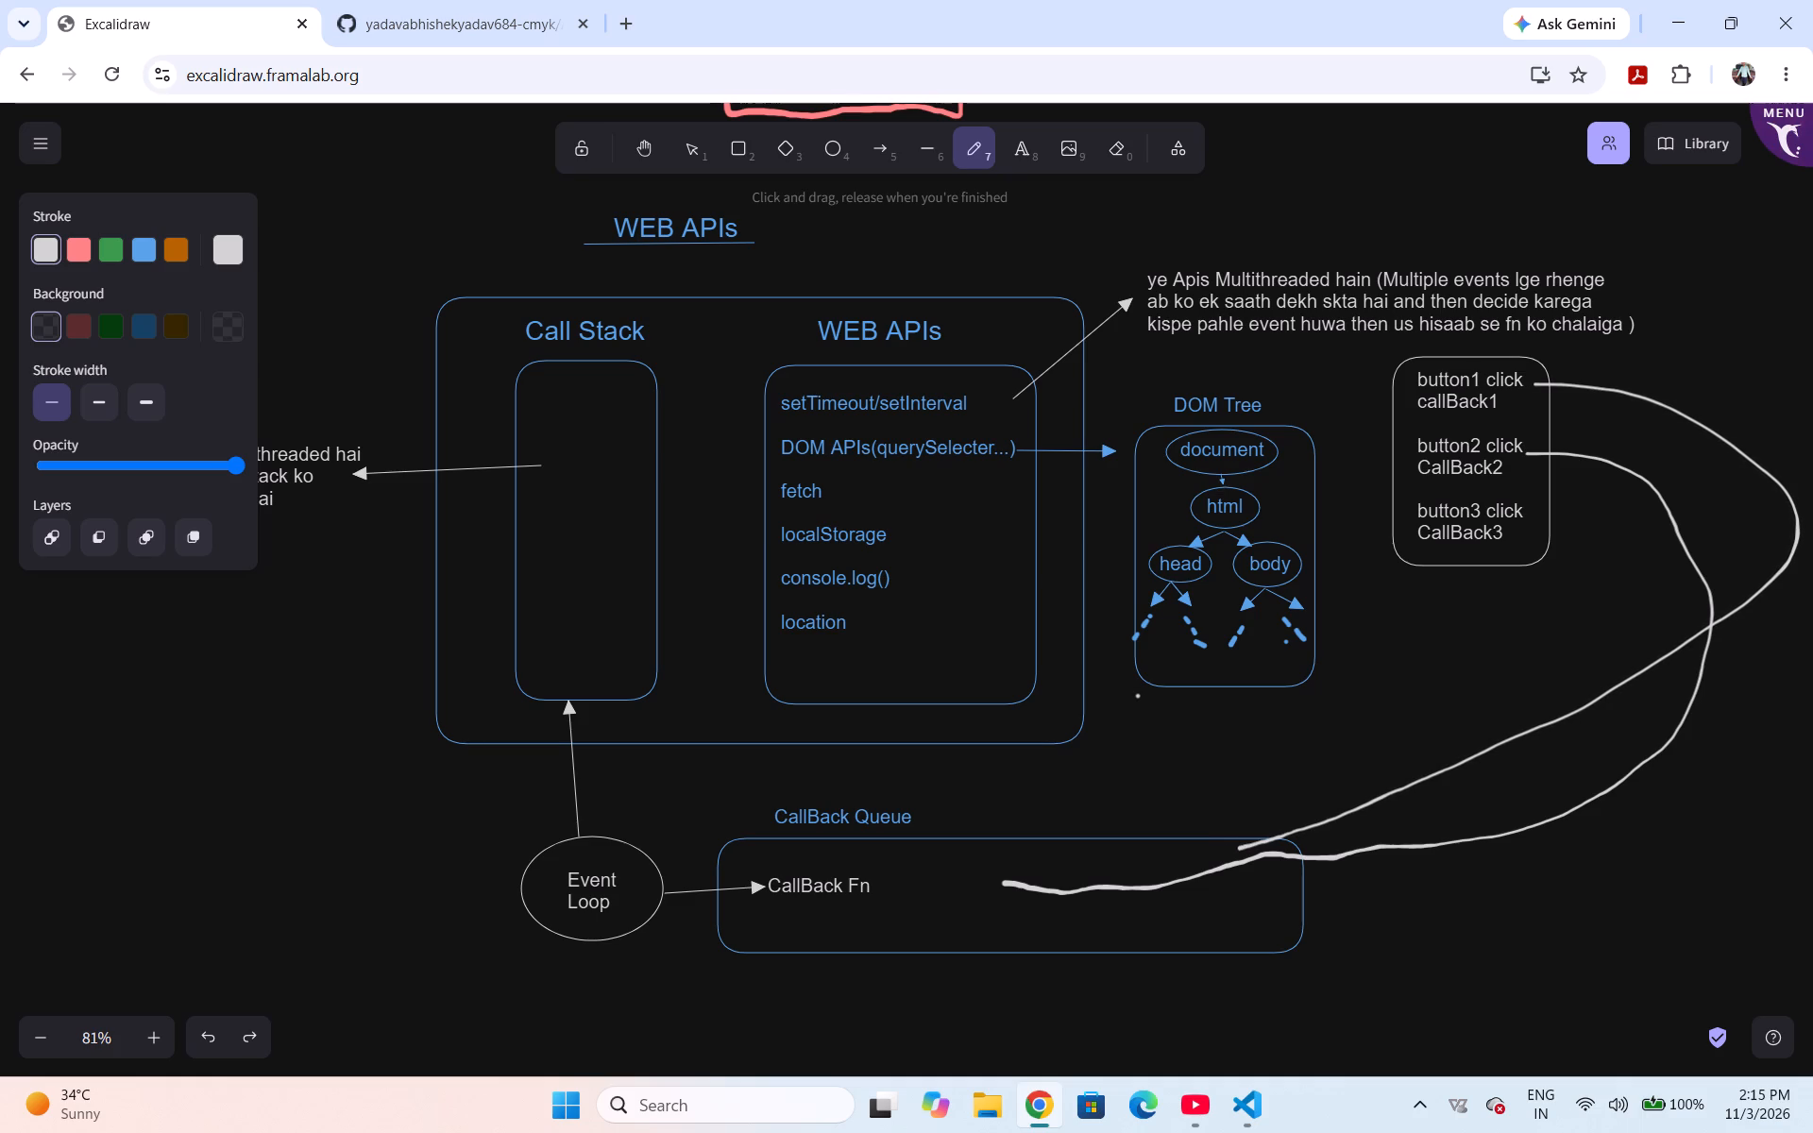
pyautogui.moveTo(1228, 850); pyautogui.dragTo(1142, 859)
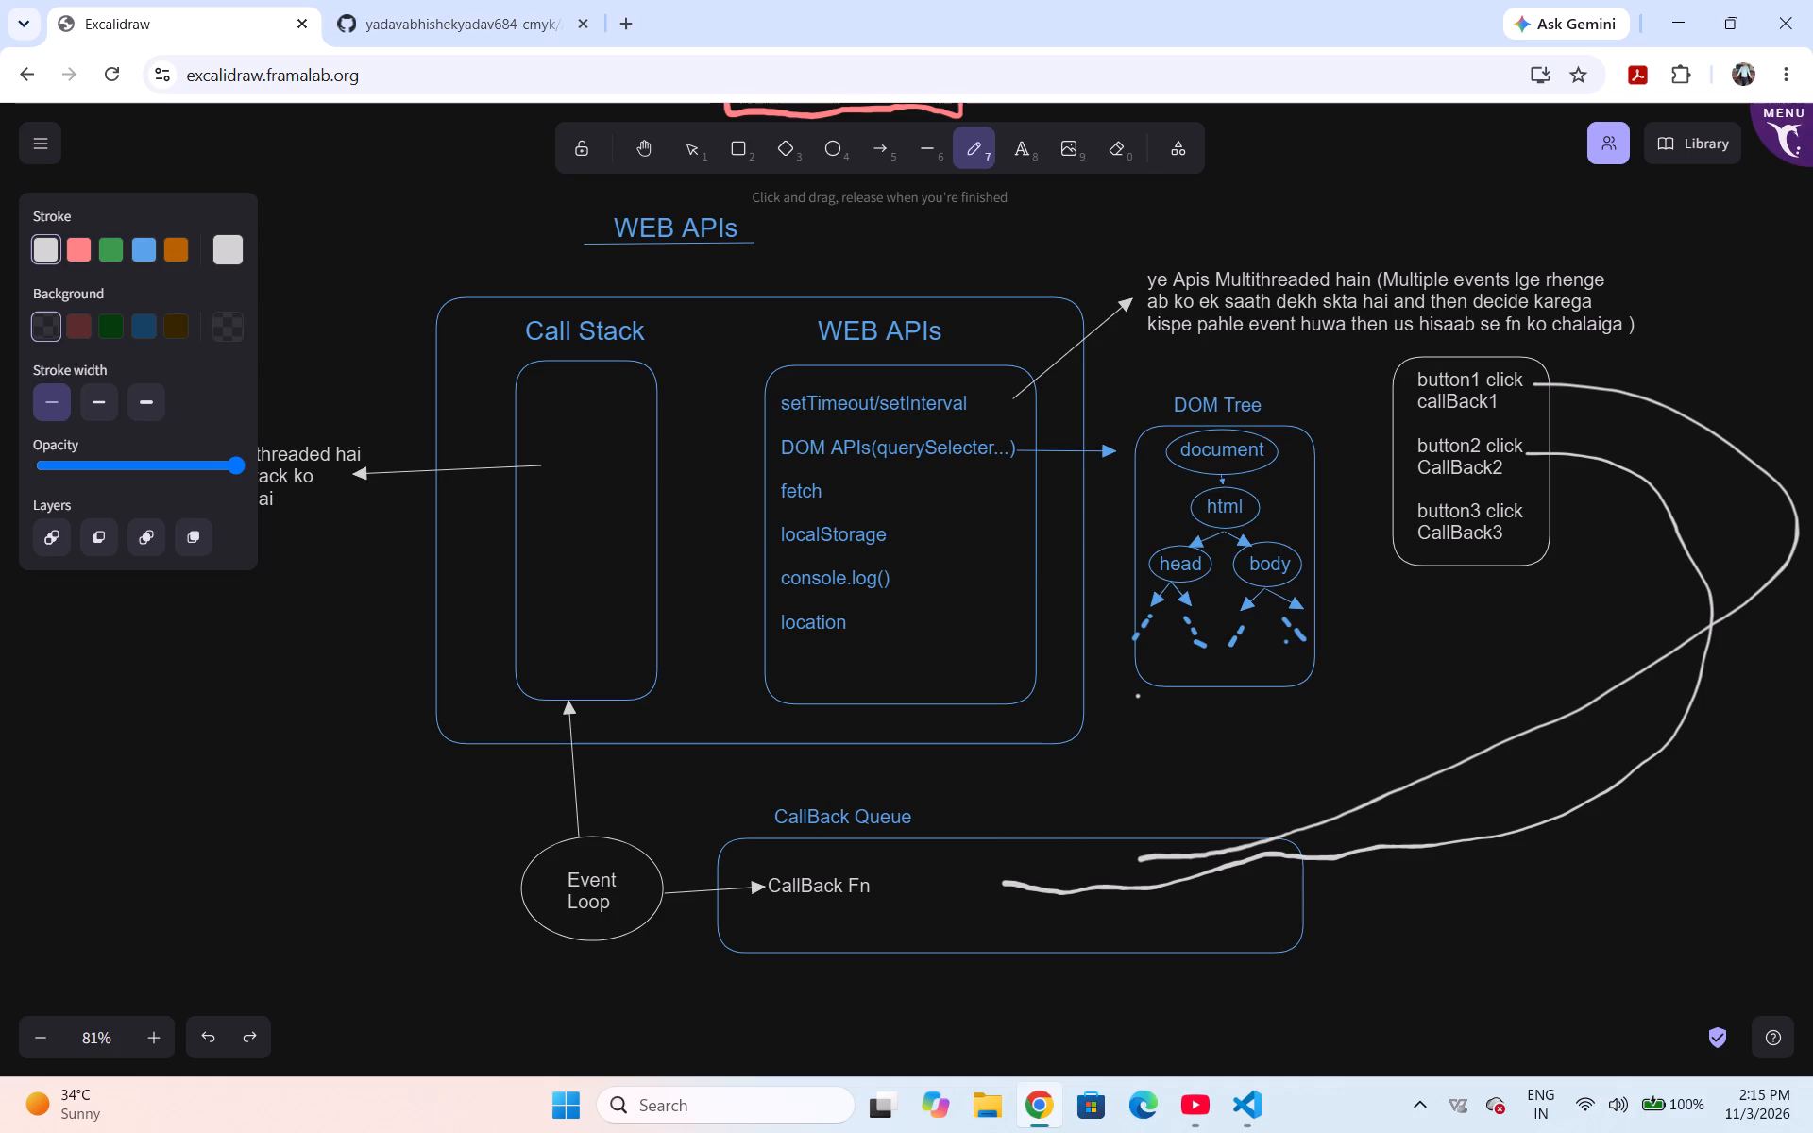
# Draw a freehand curve from the CallBack3 entry, looping below the other two curves, into the lower part of the CallBack Queue.
pyautogui.moveTo(1529, 541); pyautogui.dragTo(1753, 737)
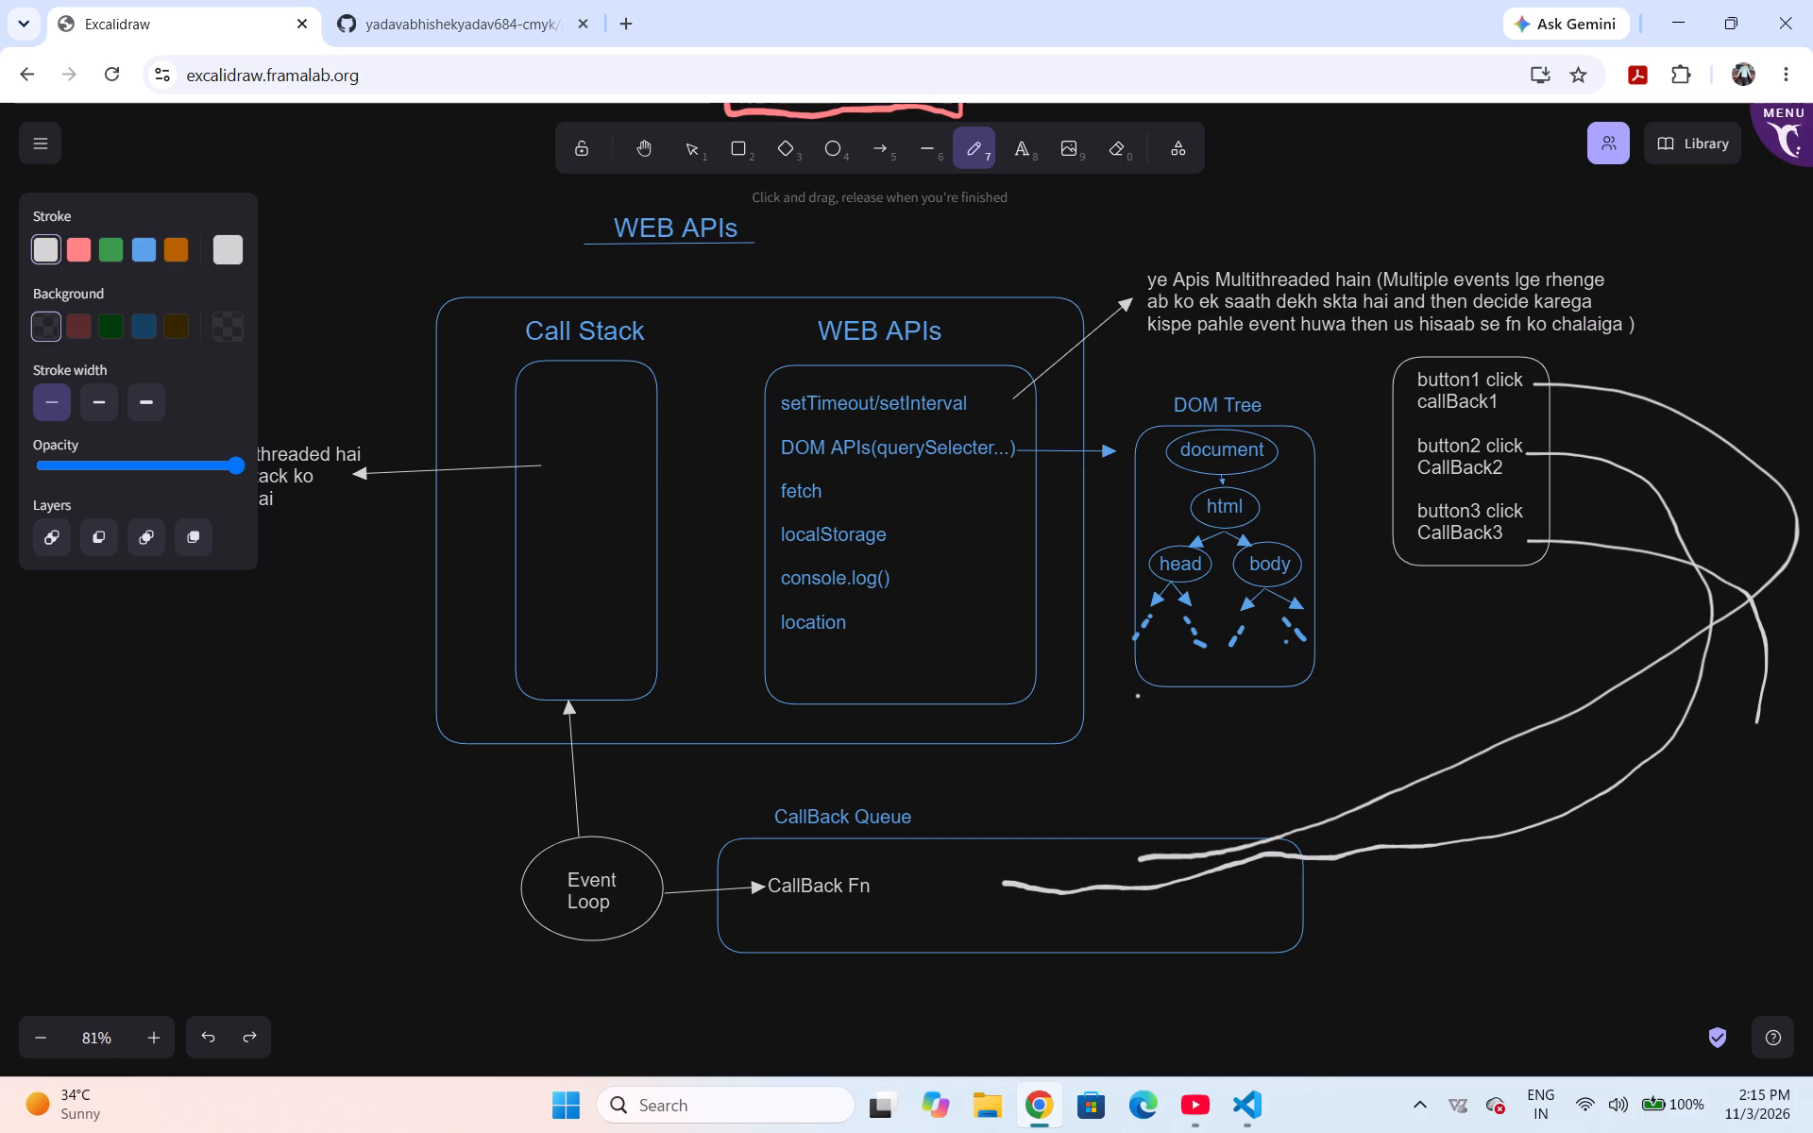
pyautogui.moveTo(1753, 737); pyautogui.dragTo(1415, 944)
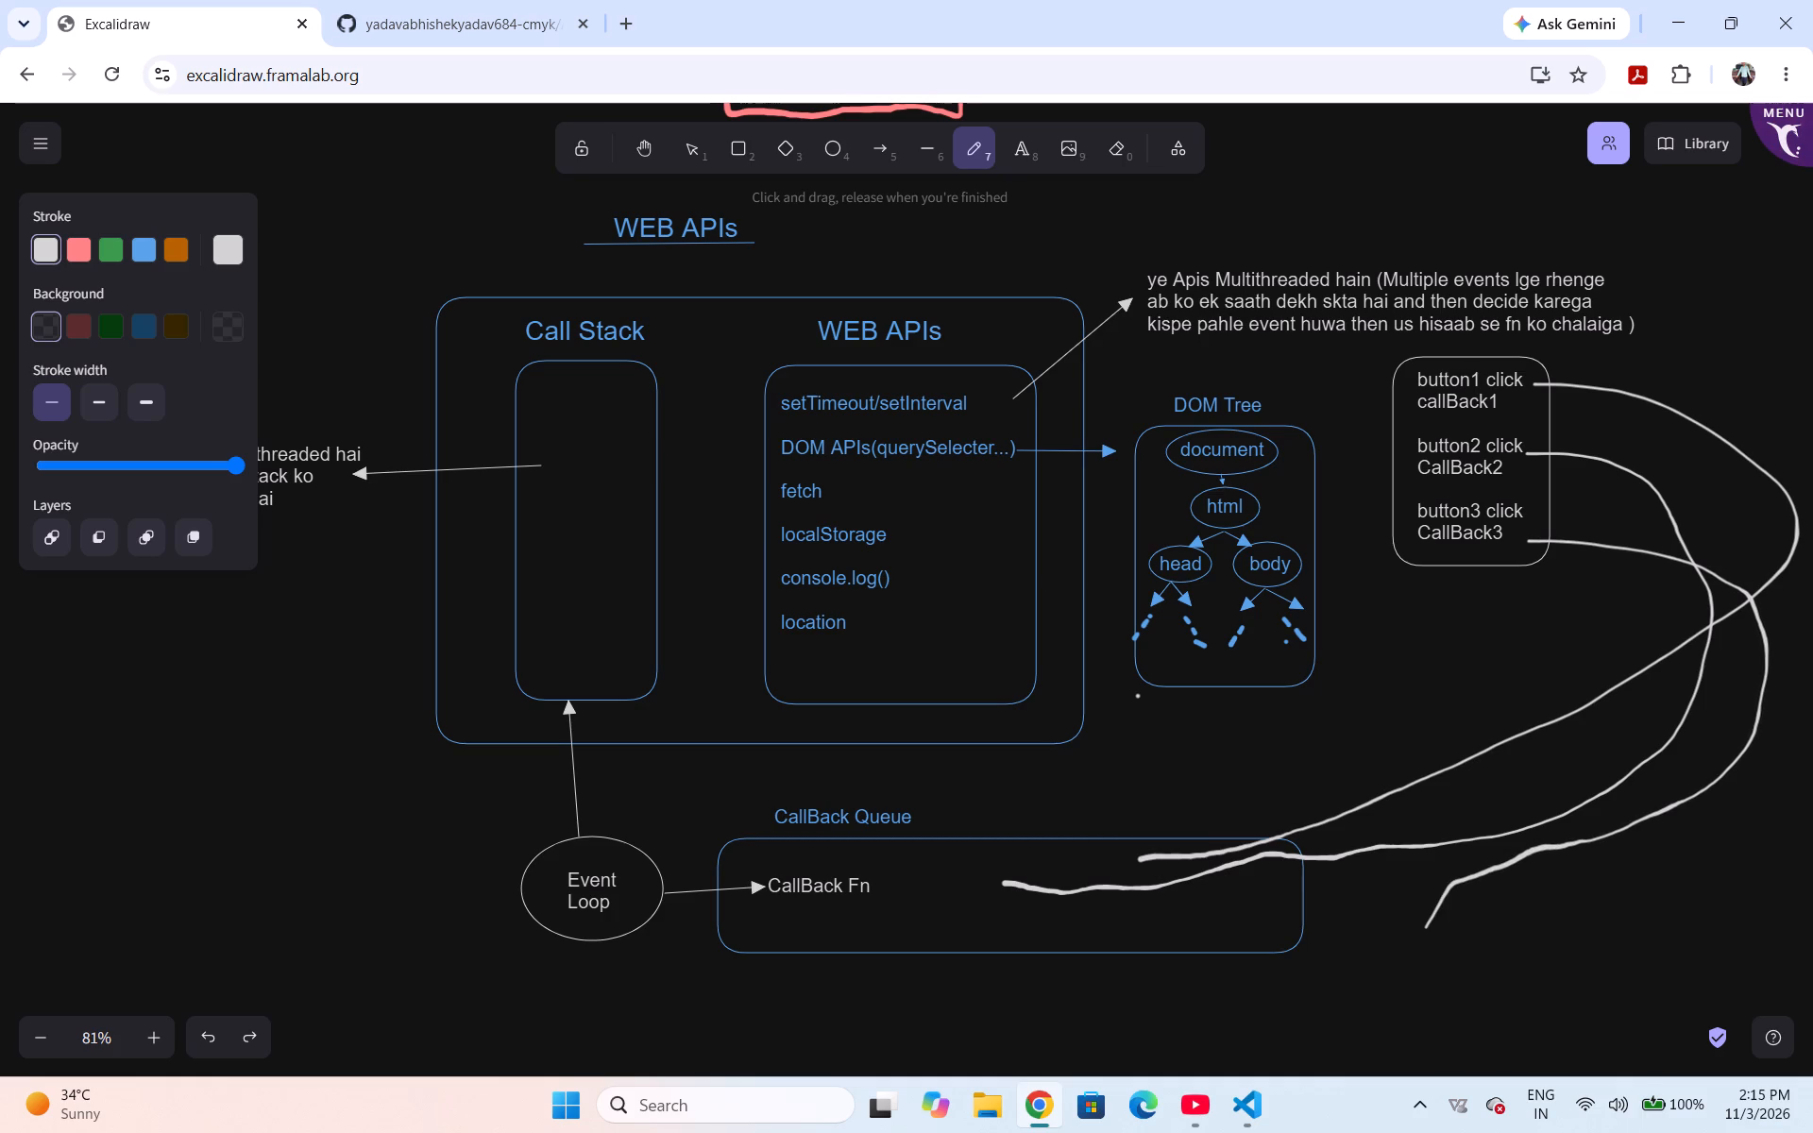
pyautogui.moveTo(1415, 944); pyautogui.dragTo(1200, 929)
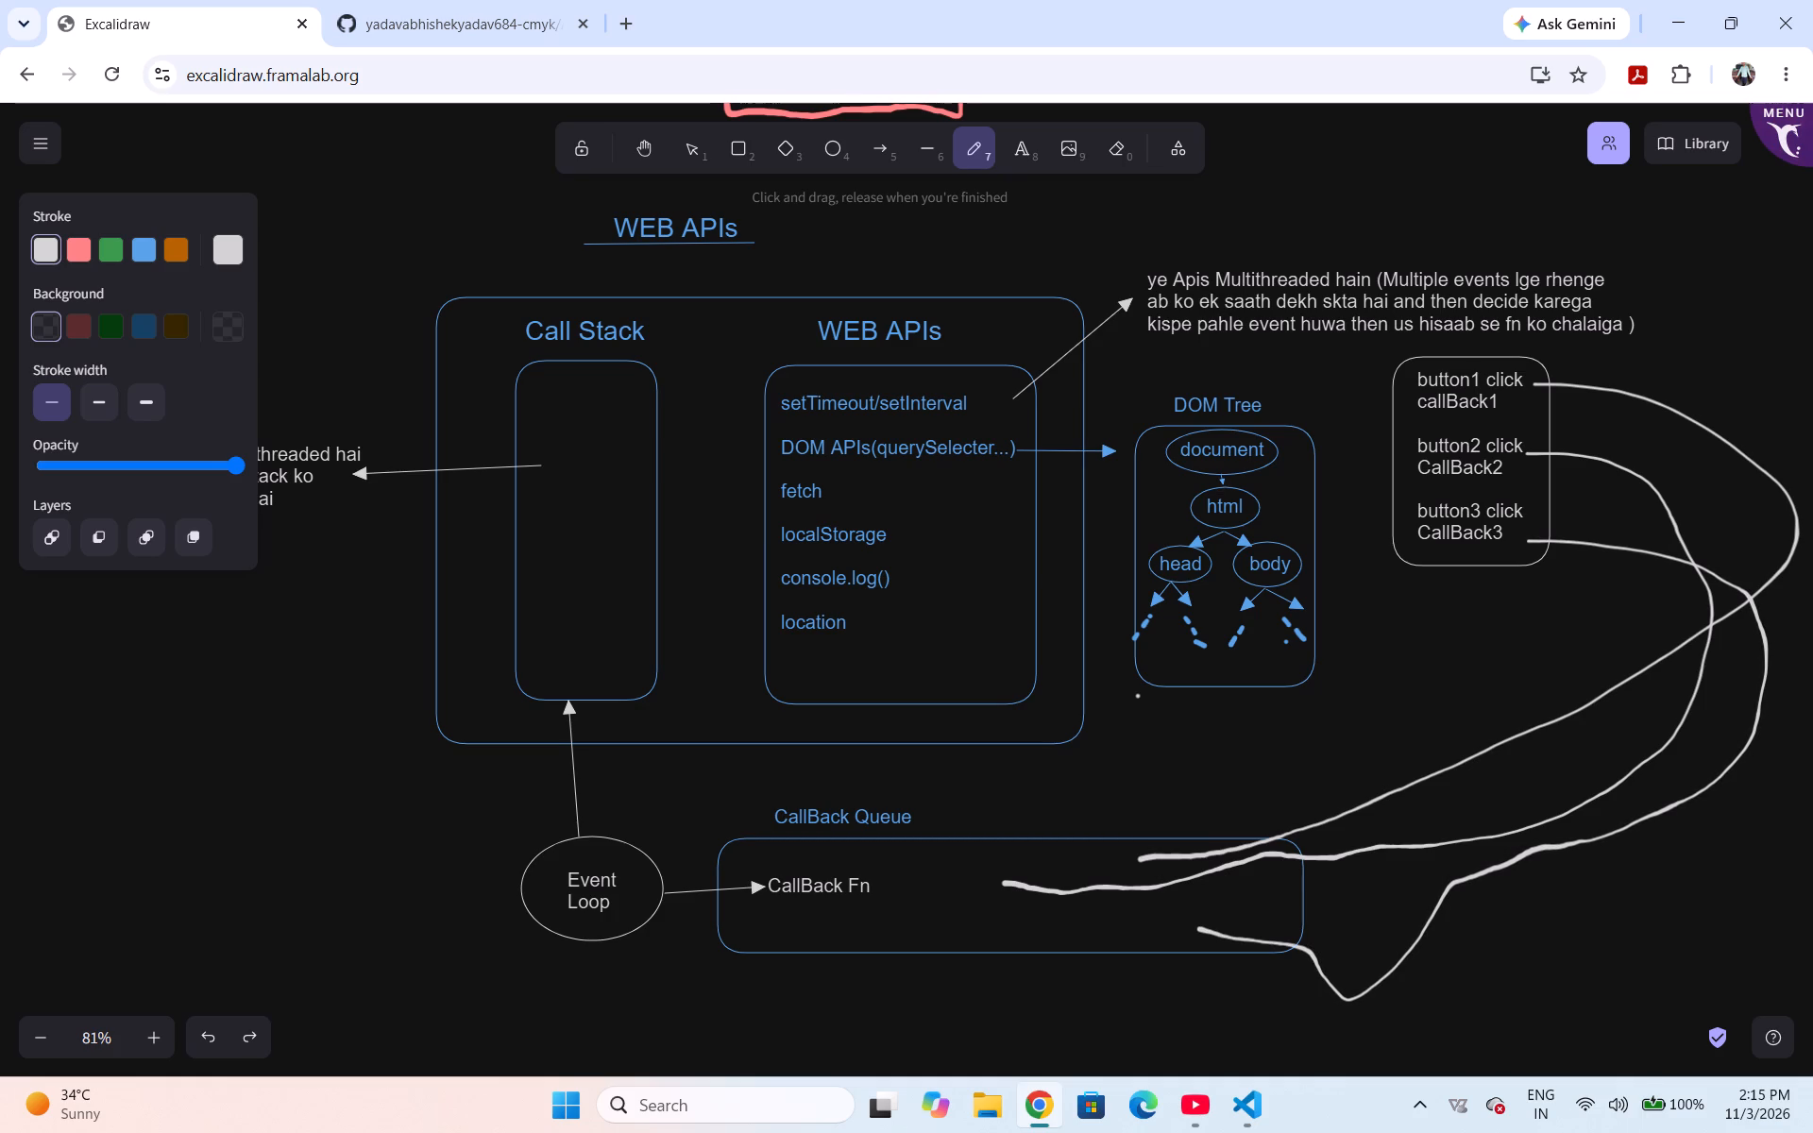
# Draw a small rounded rectangle inside the CallBack Queue, between "CallBack Fn" and the end of the button2 curve.
pyautogui.click(735, 161)
pyautogui.click(831, 136)
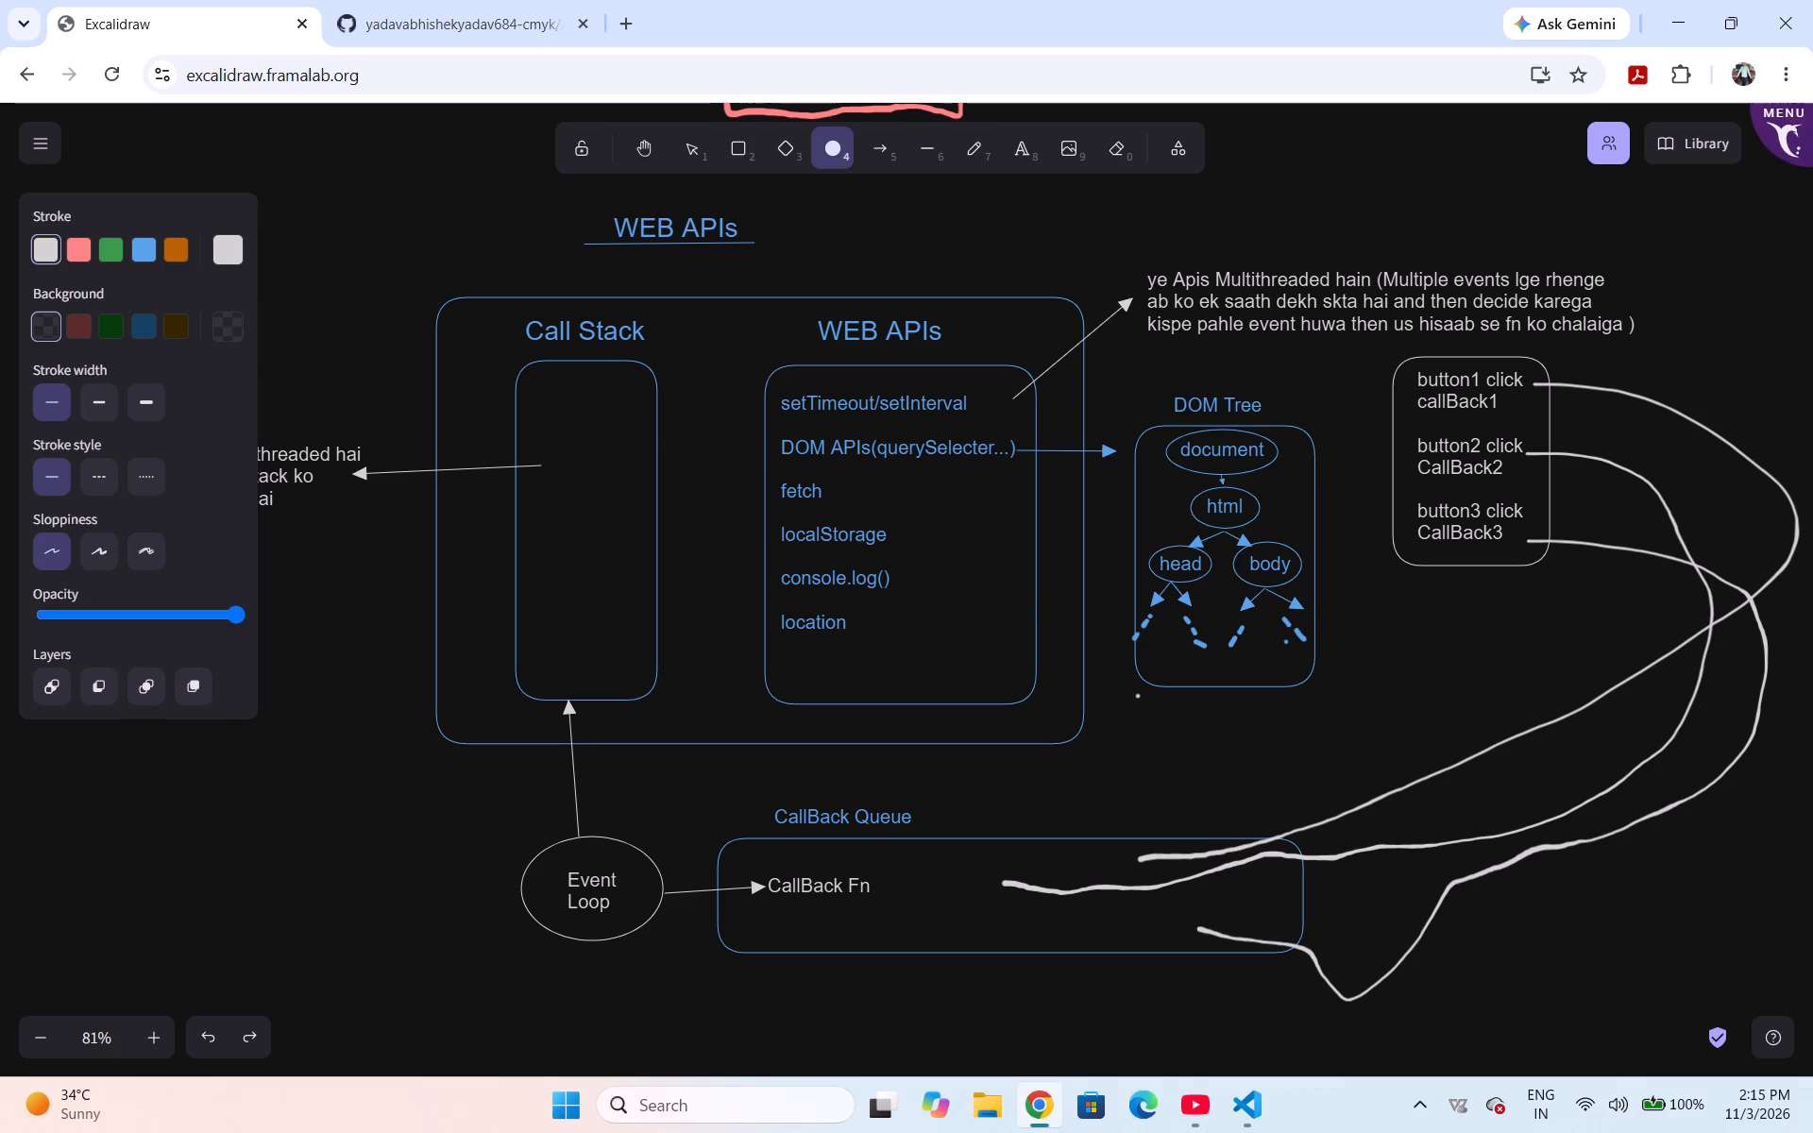
pyautogui.click(725, 140)
pyautogui.moveTo(899, 870); pyautogui.dragTo(985, 892)
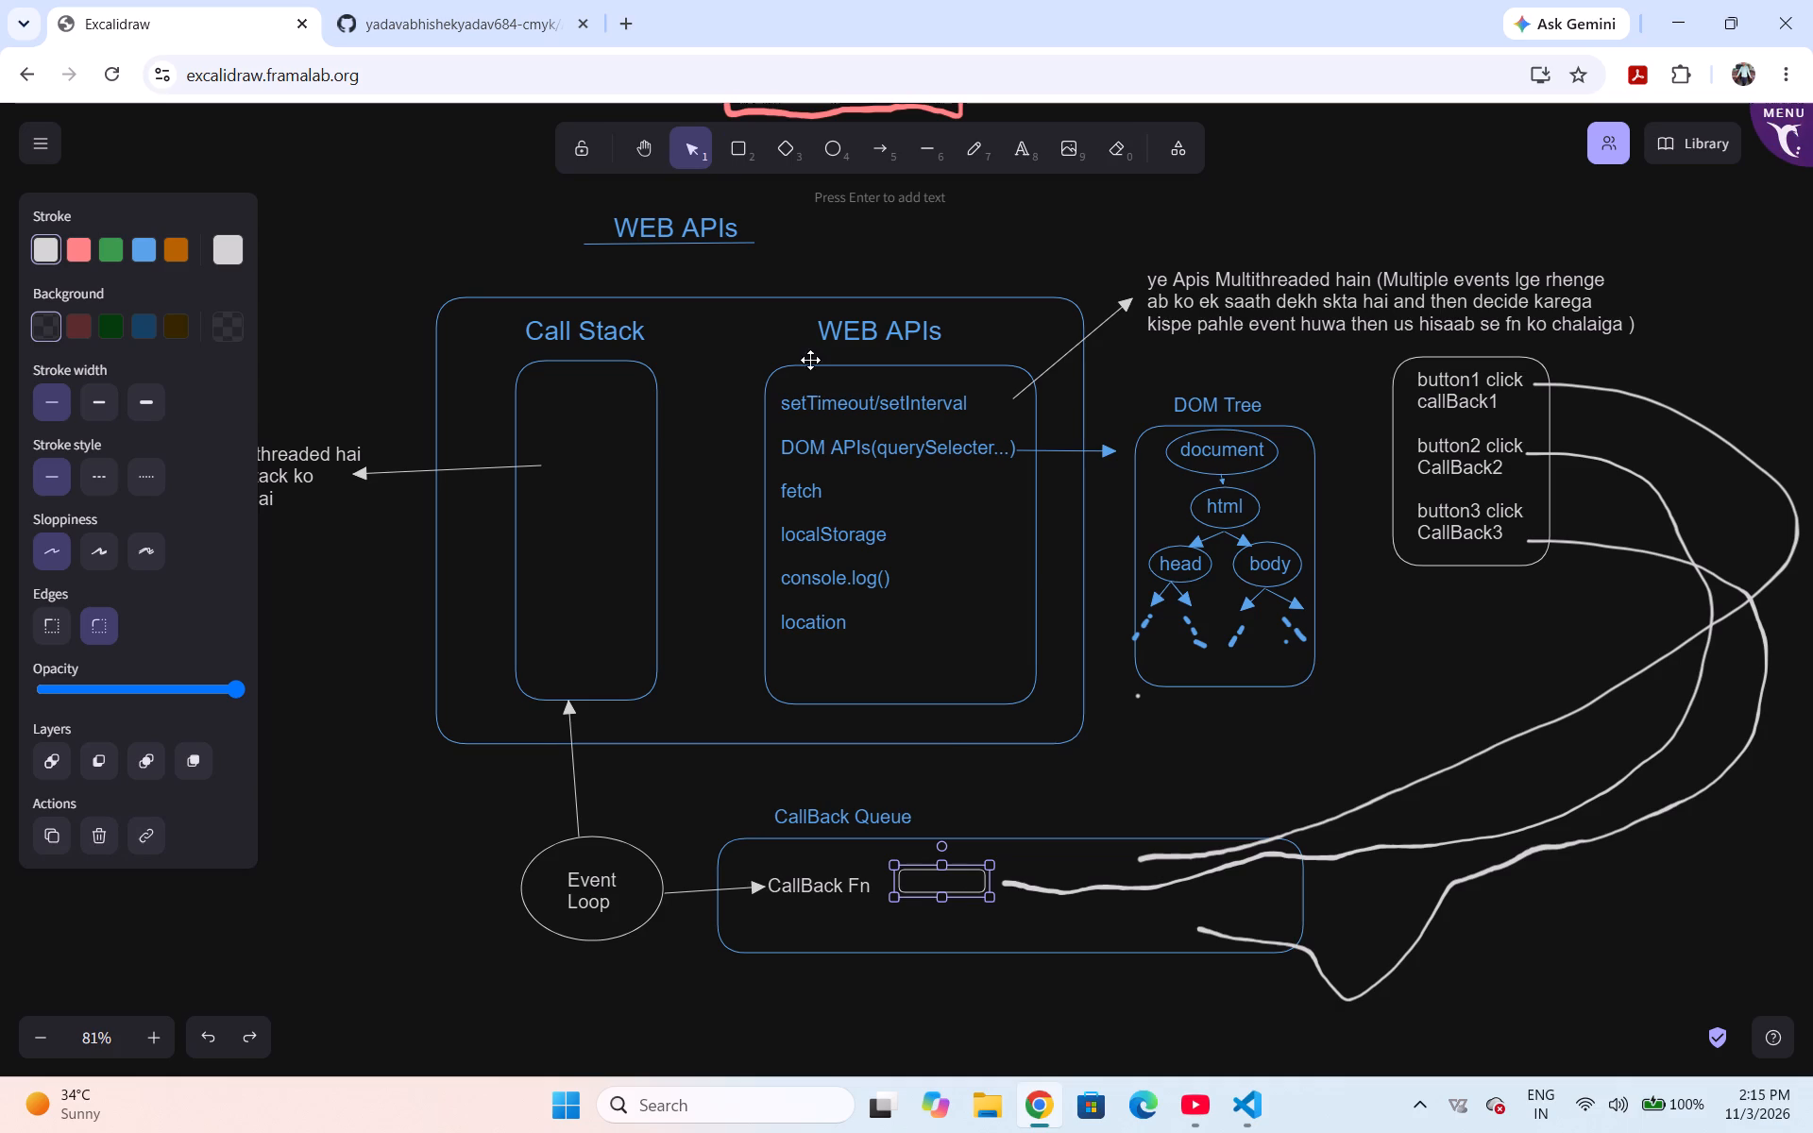
# Draw two more small rounded rectangles inside the CallBack Queue, in a row to the right of the existing small rectangle.
pyautogui.click(747, 140)
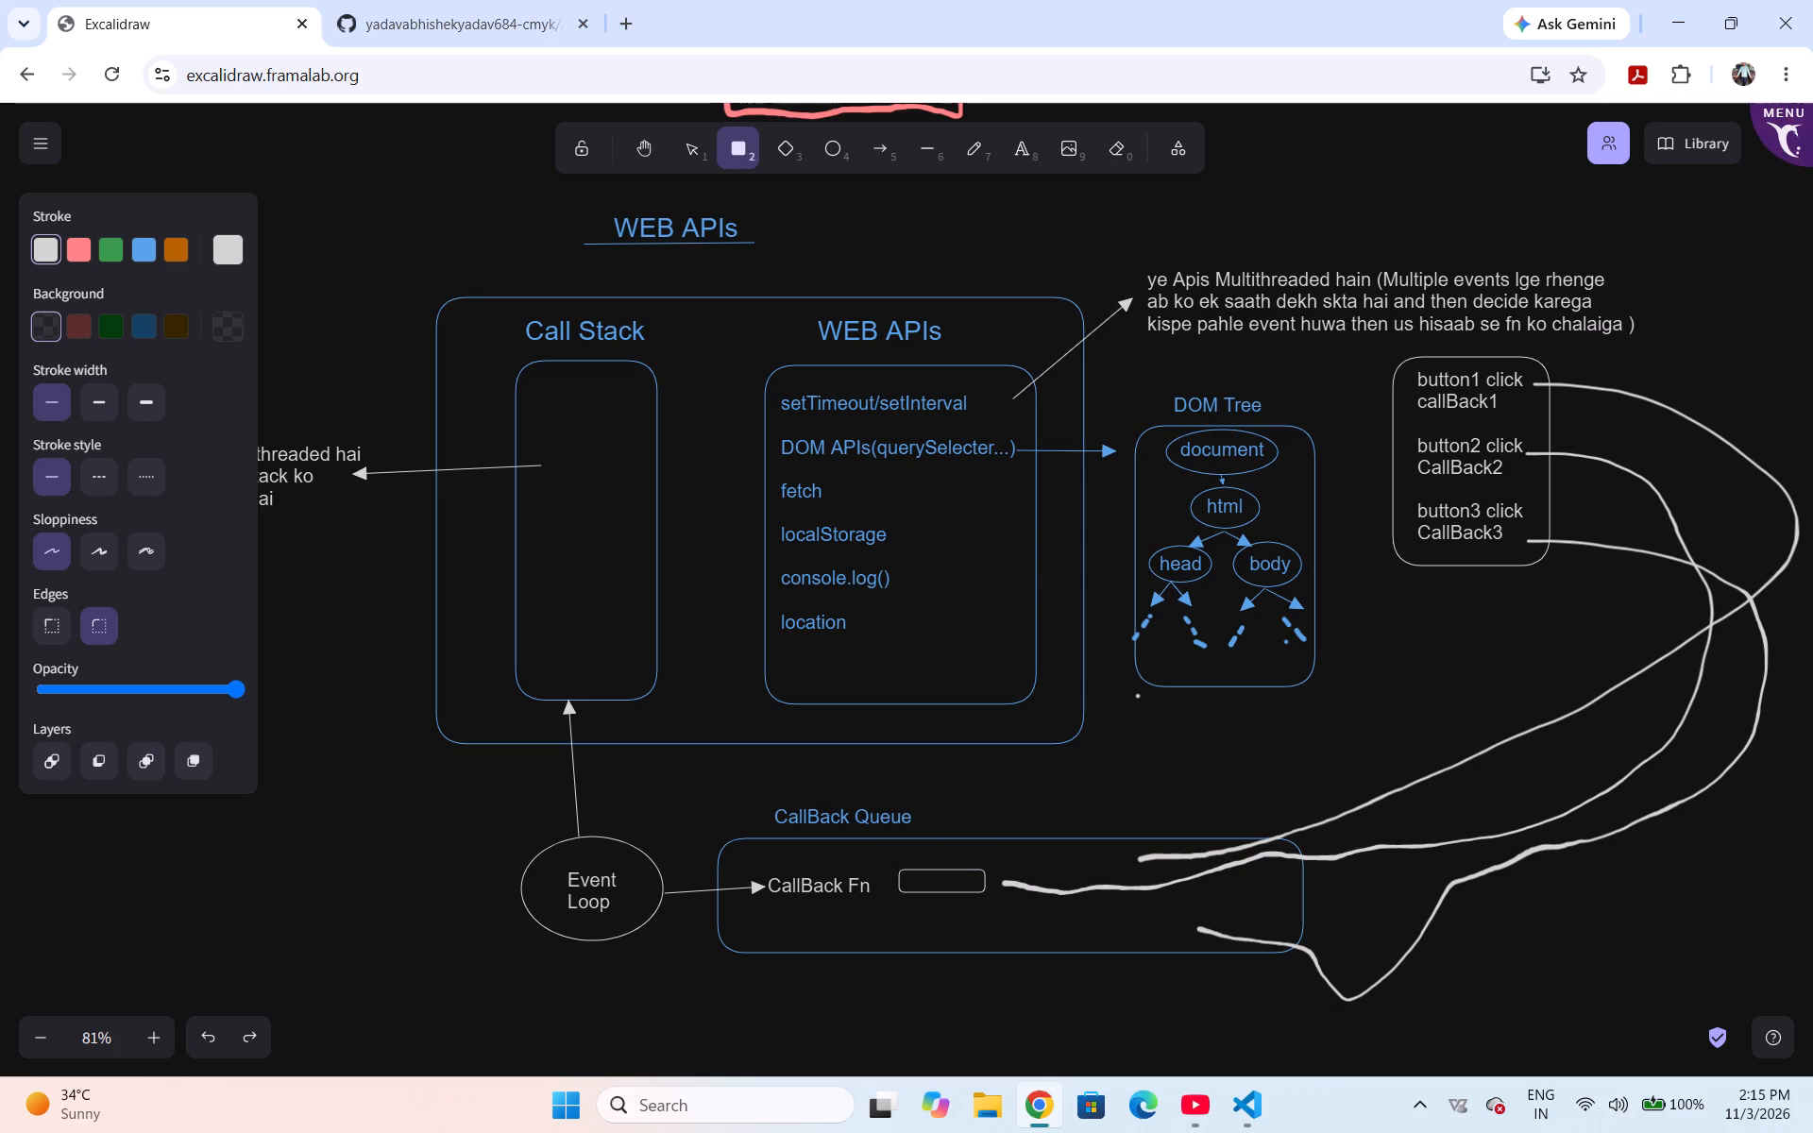
pyautogui.moveTo(1034, 868); pyautogui.dragTo(1101, 906)
pyautogui.moveTo(1101, 906); pyautogui.dragTo(1113, 893)
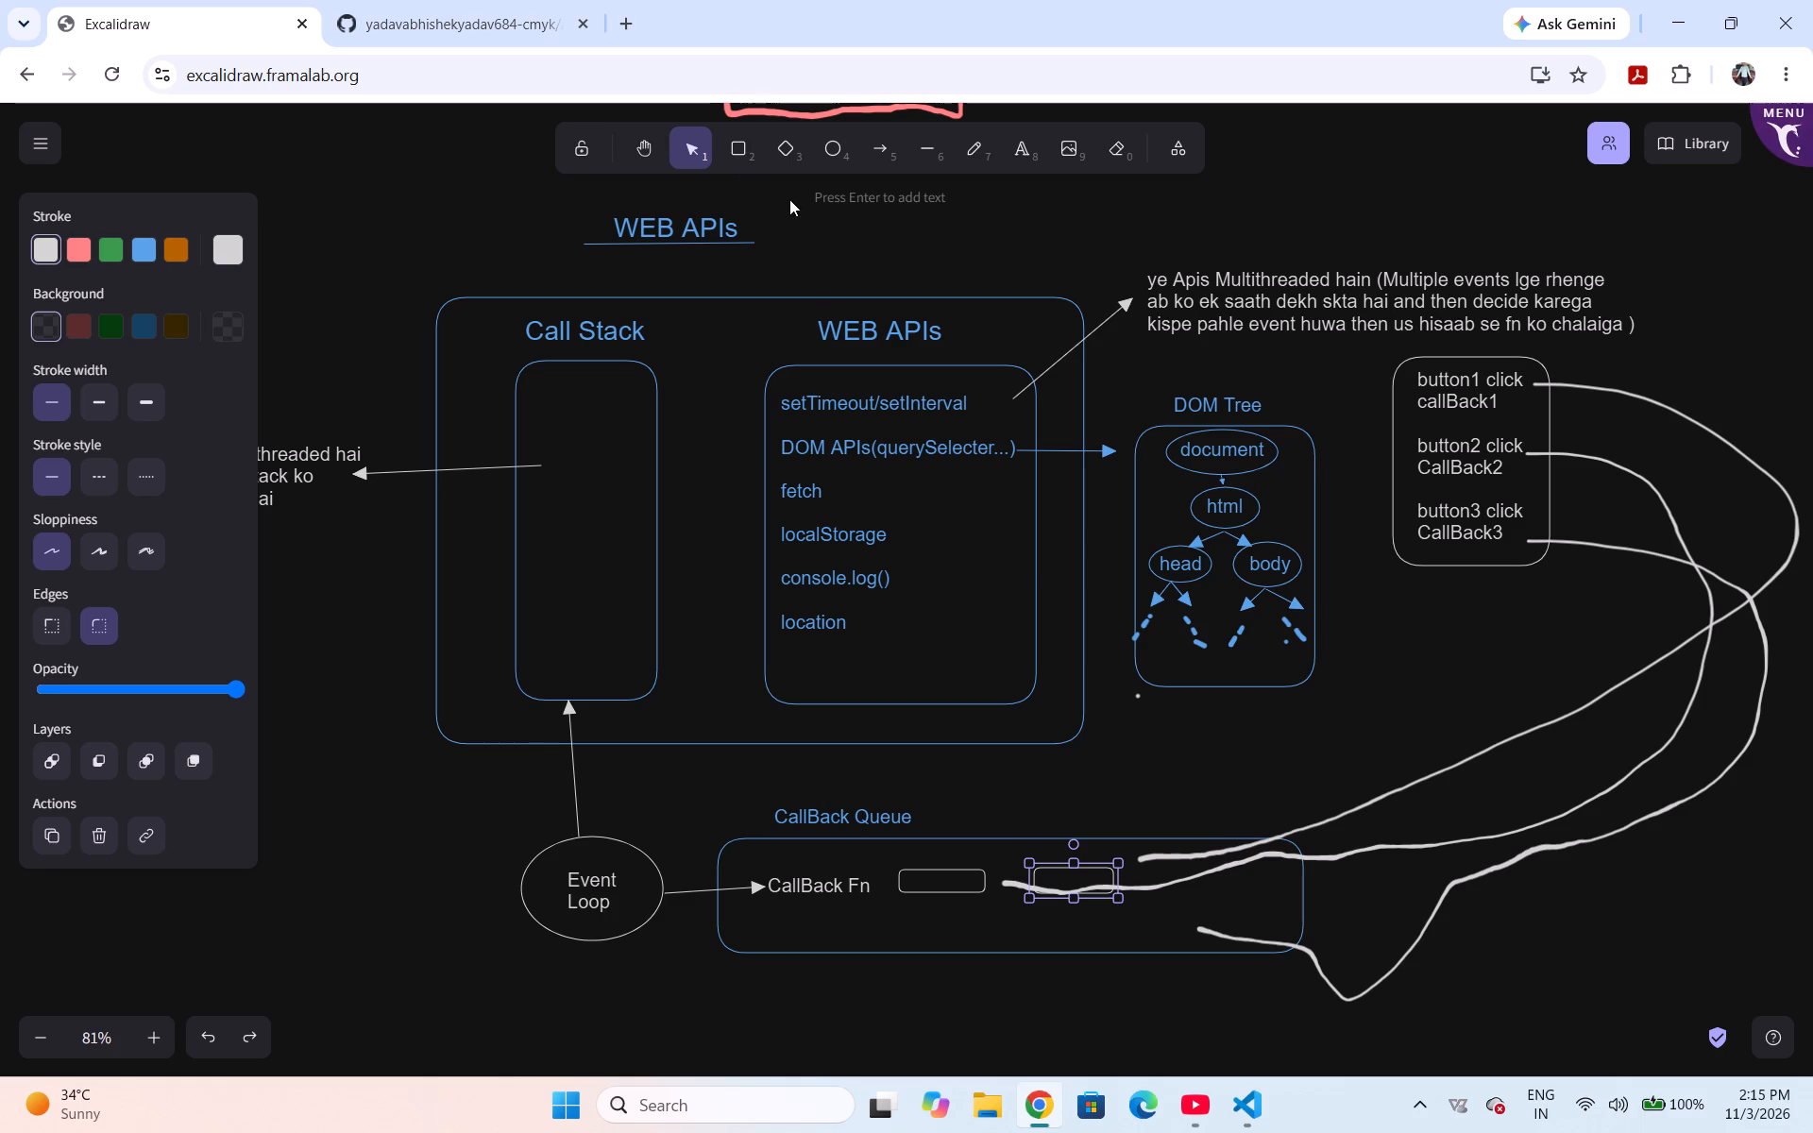
pyautogui.click(733, 147)
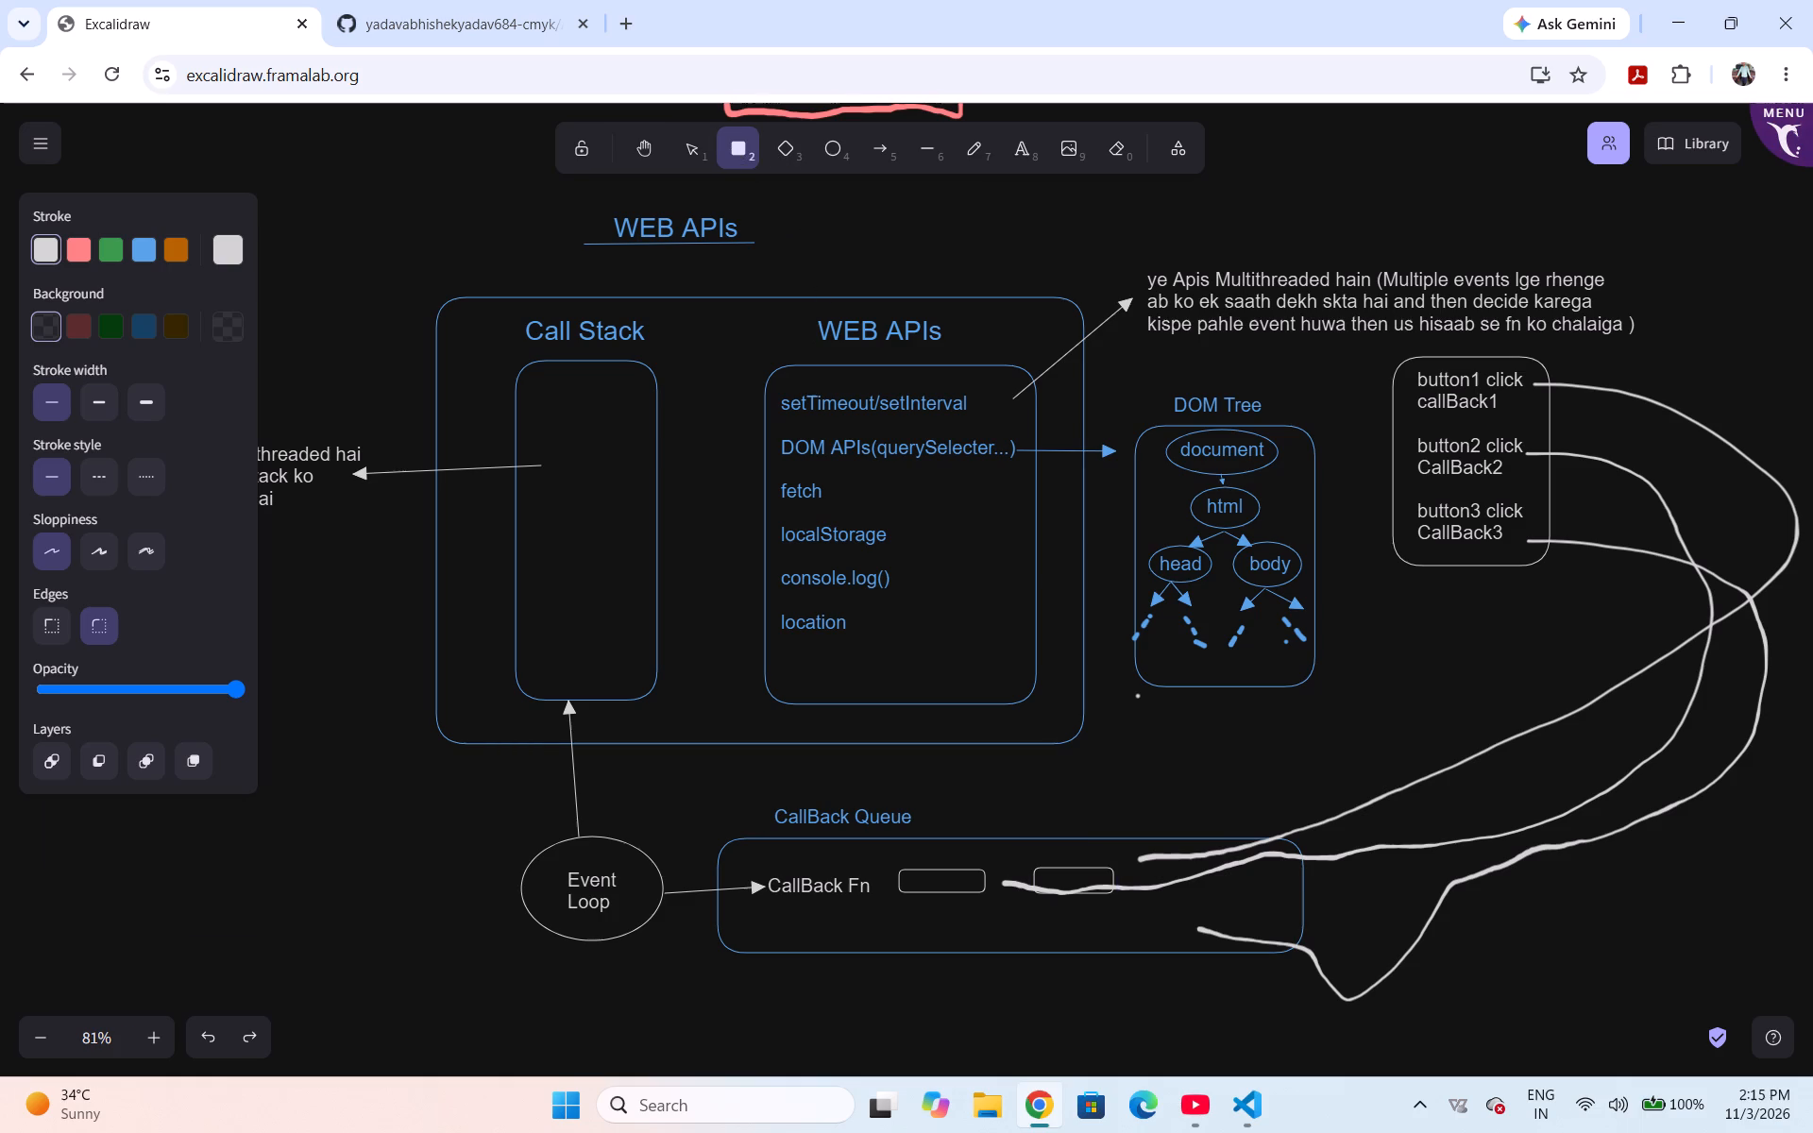
pyautogui.moveTo(1142, 875); pyautogui.dragTo(1224, 897)
pyautogui.click(1194, 944)
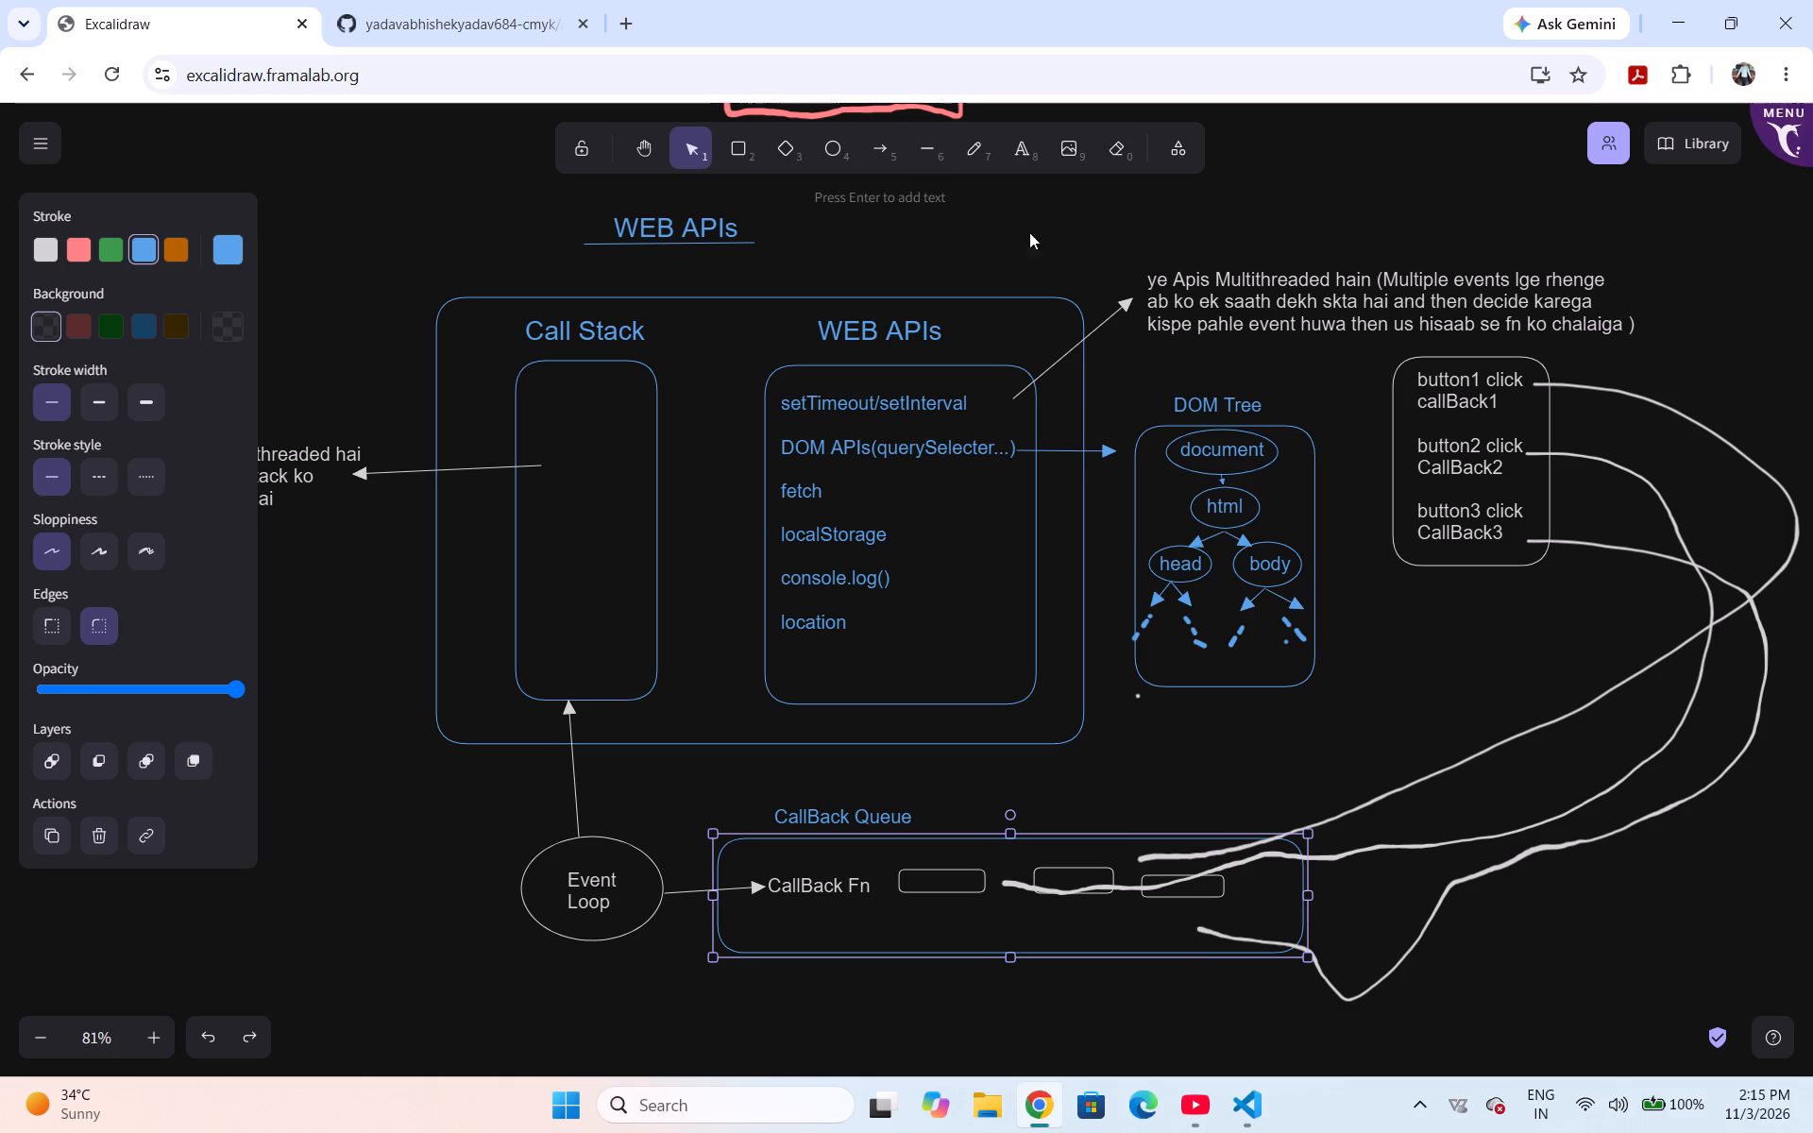
# Draw freehand arrowheads on the CallBack Queue ends of the button2, button1 and CallBack3 curves, extending the last up to the third small rectangle.
pyautogui.click(970, 126)
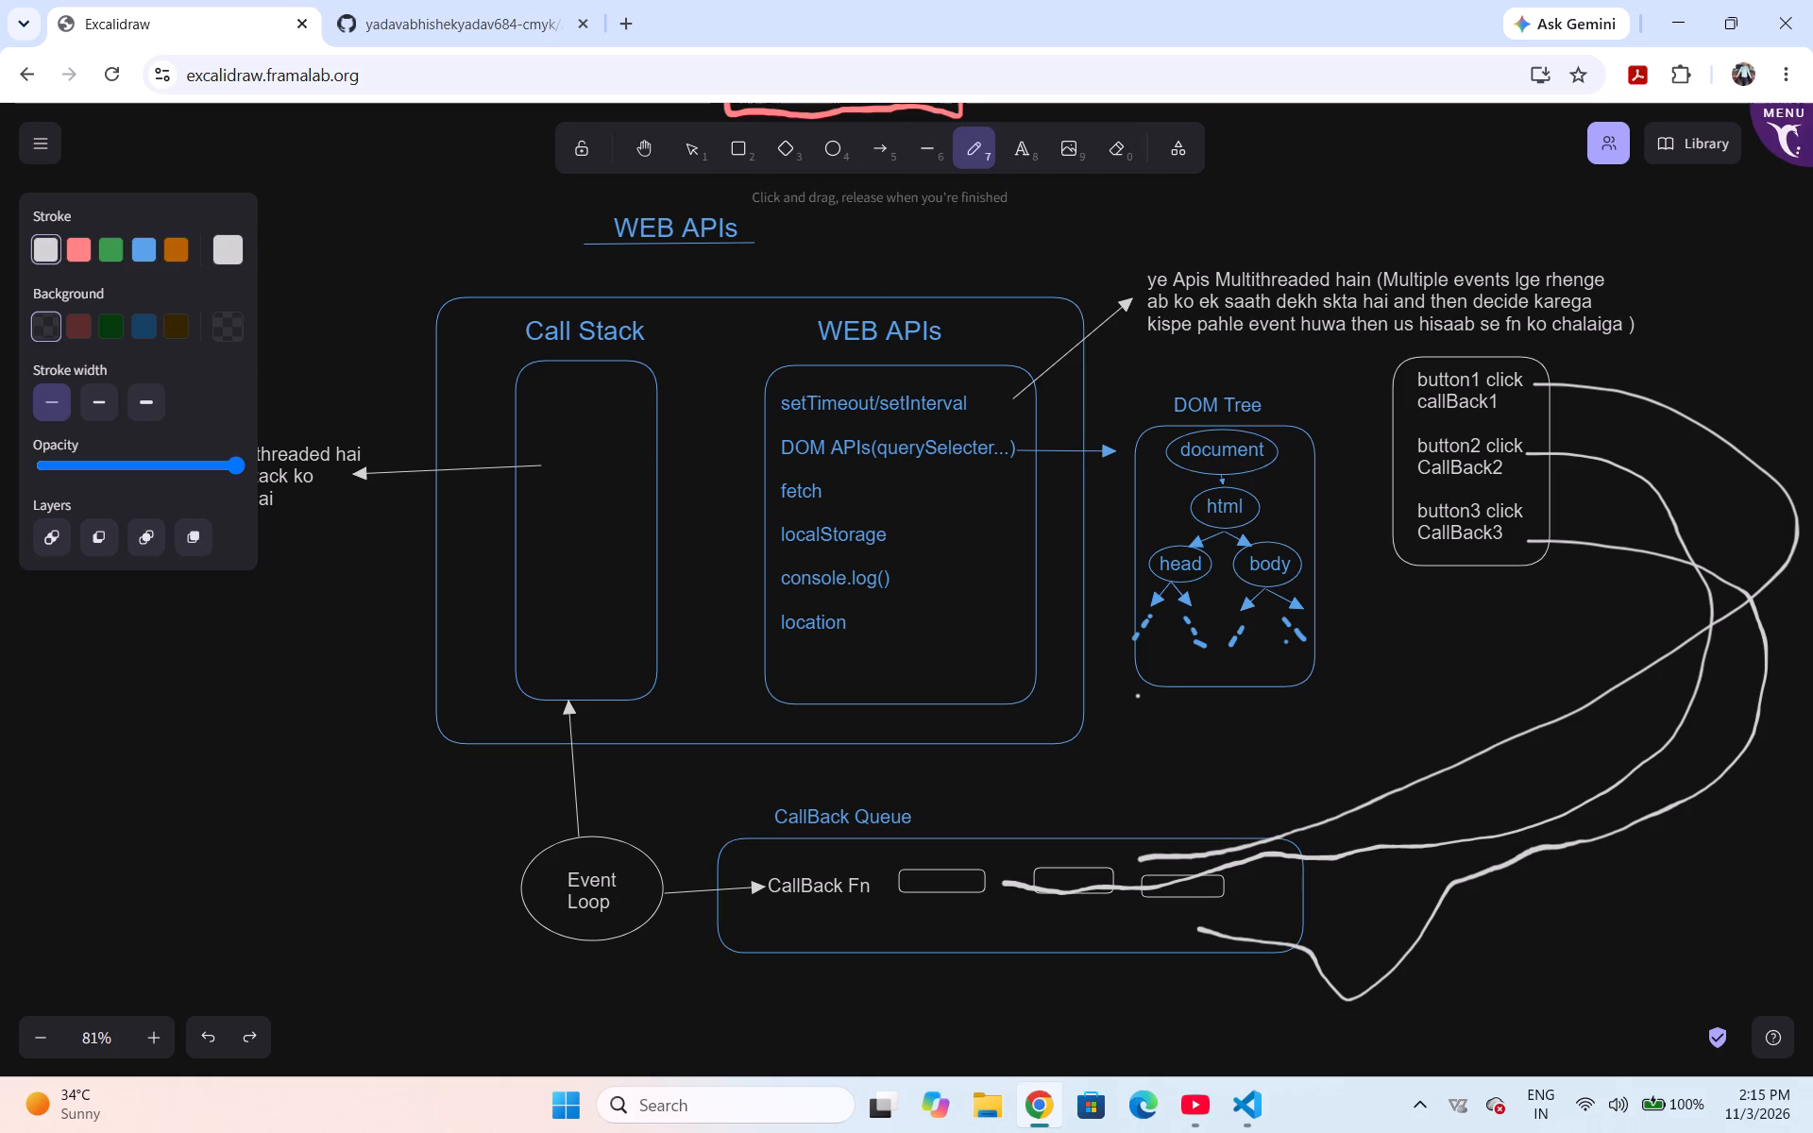
pyautogui.moveTo(1008, 882); pyautogui.dragTo(1027, 872)
pyautogui.moveTo(1007, 883); pyautogui.dragTo(1019, 899)
pyautogui.moveTo(1138, 859); pyautogui.dragTo(1120, 862)
pyautogui.moveTo(1127, 852); pyautogui.dragTo(1115, 866)
pyautogui.moveTo(1117, 868); pyautogui.dragTo(1129, 870)
pyautogui.moveTo(1129, 870); pyautogui.dragTo(1142, 871)
pyautogui.moveTo(1199, 929); pyautogui.dragTo(1187, 903)
pyautogui.moveTo(1187, 903); pyautogui.dragTo(1209, 909)
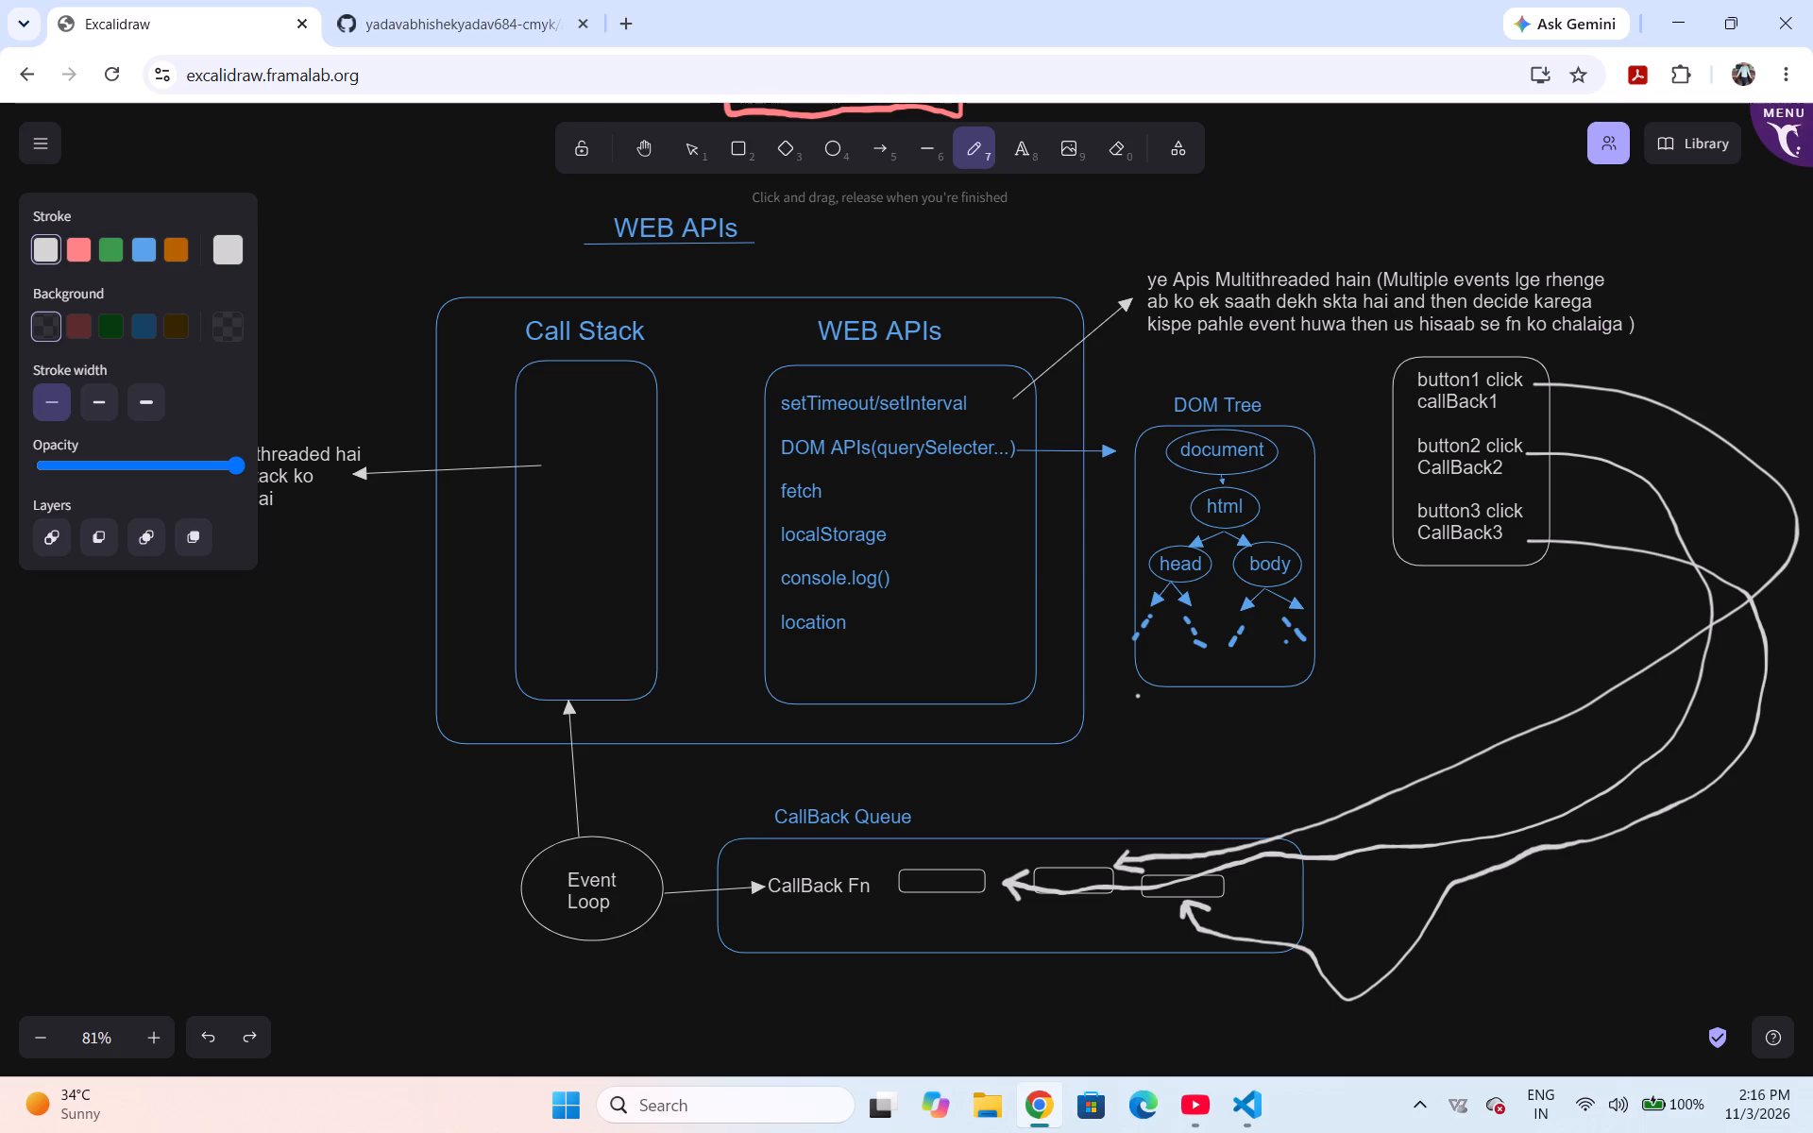
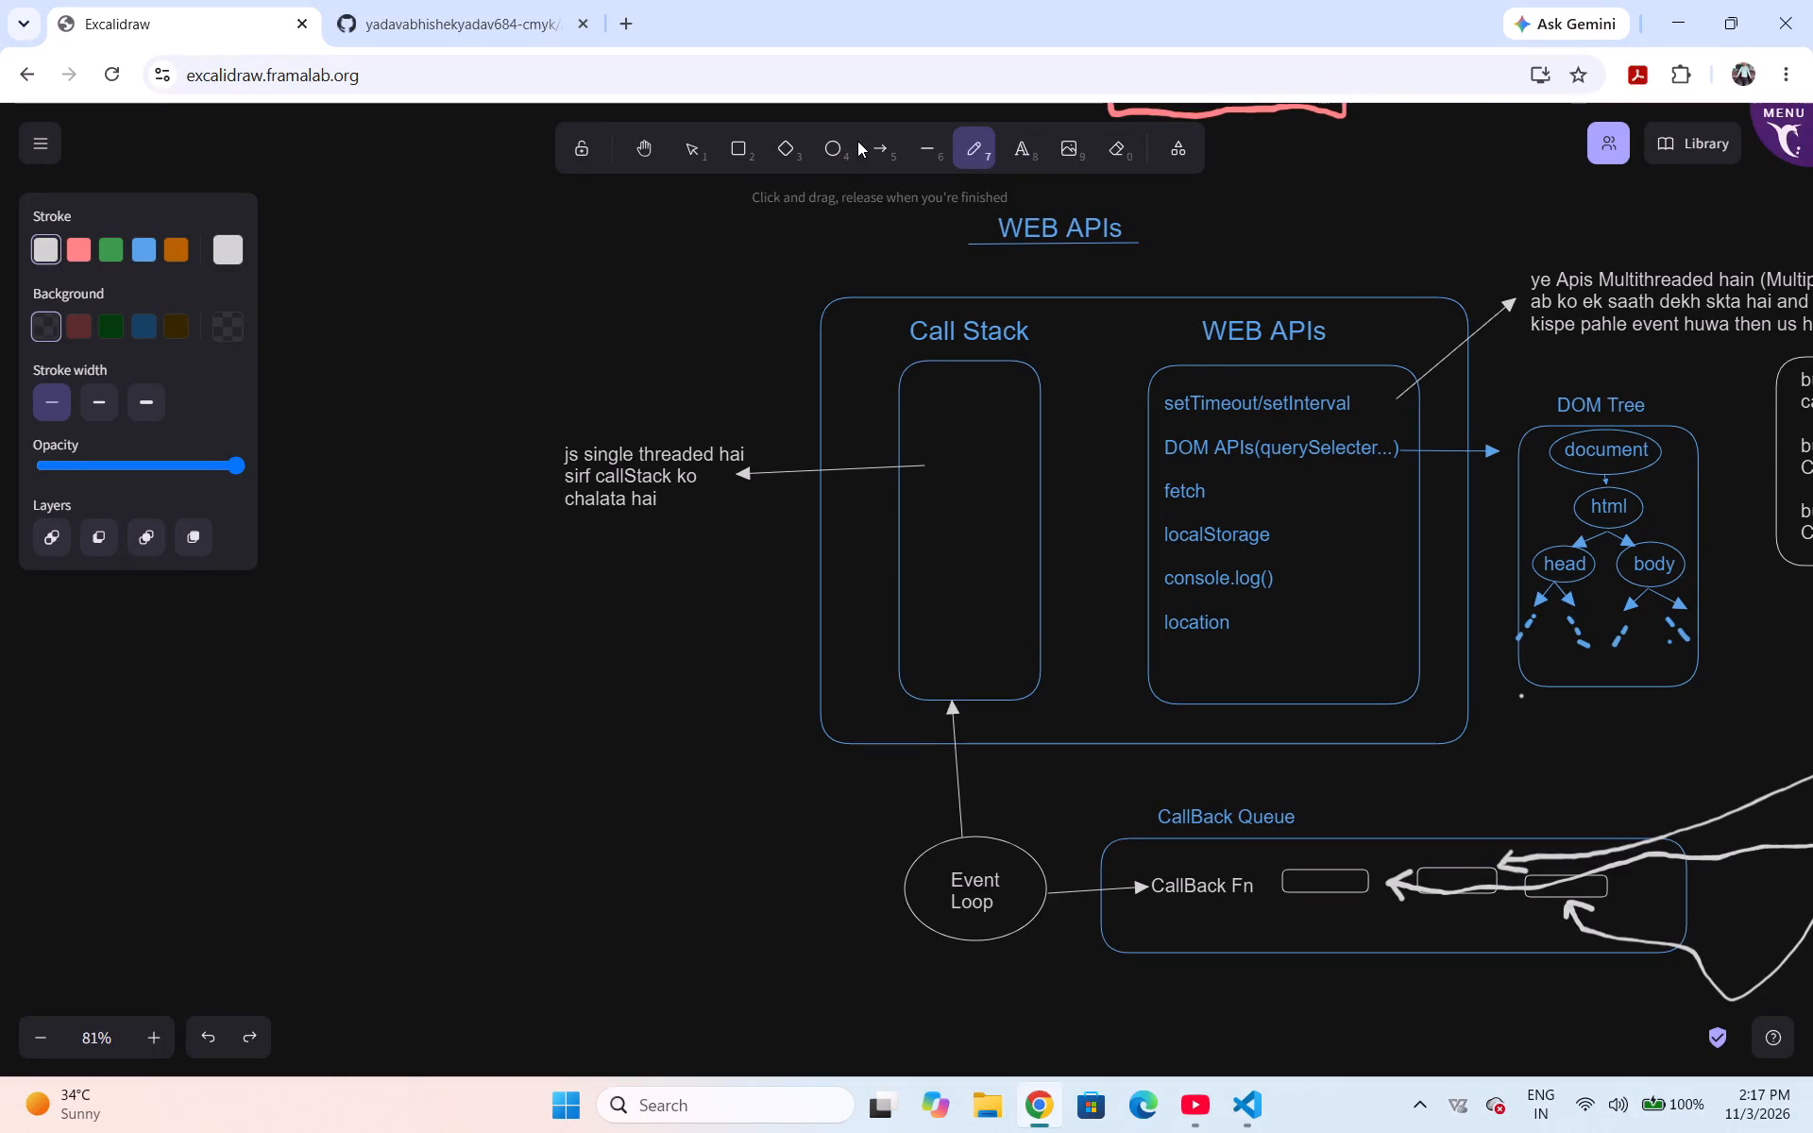
# Add the text "(V8 engine)" below the "js single threaded hai" note beside the Call Stack.
pyautogui.click(1031, 147)
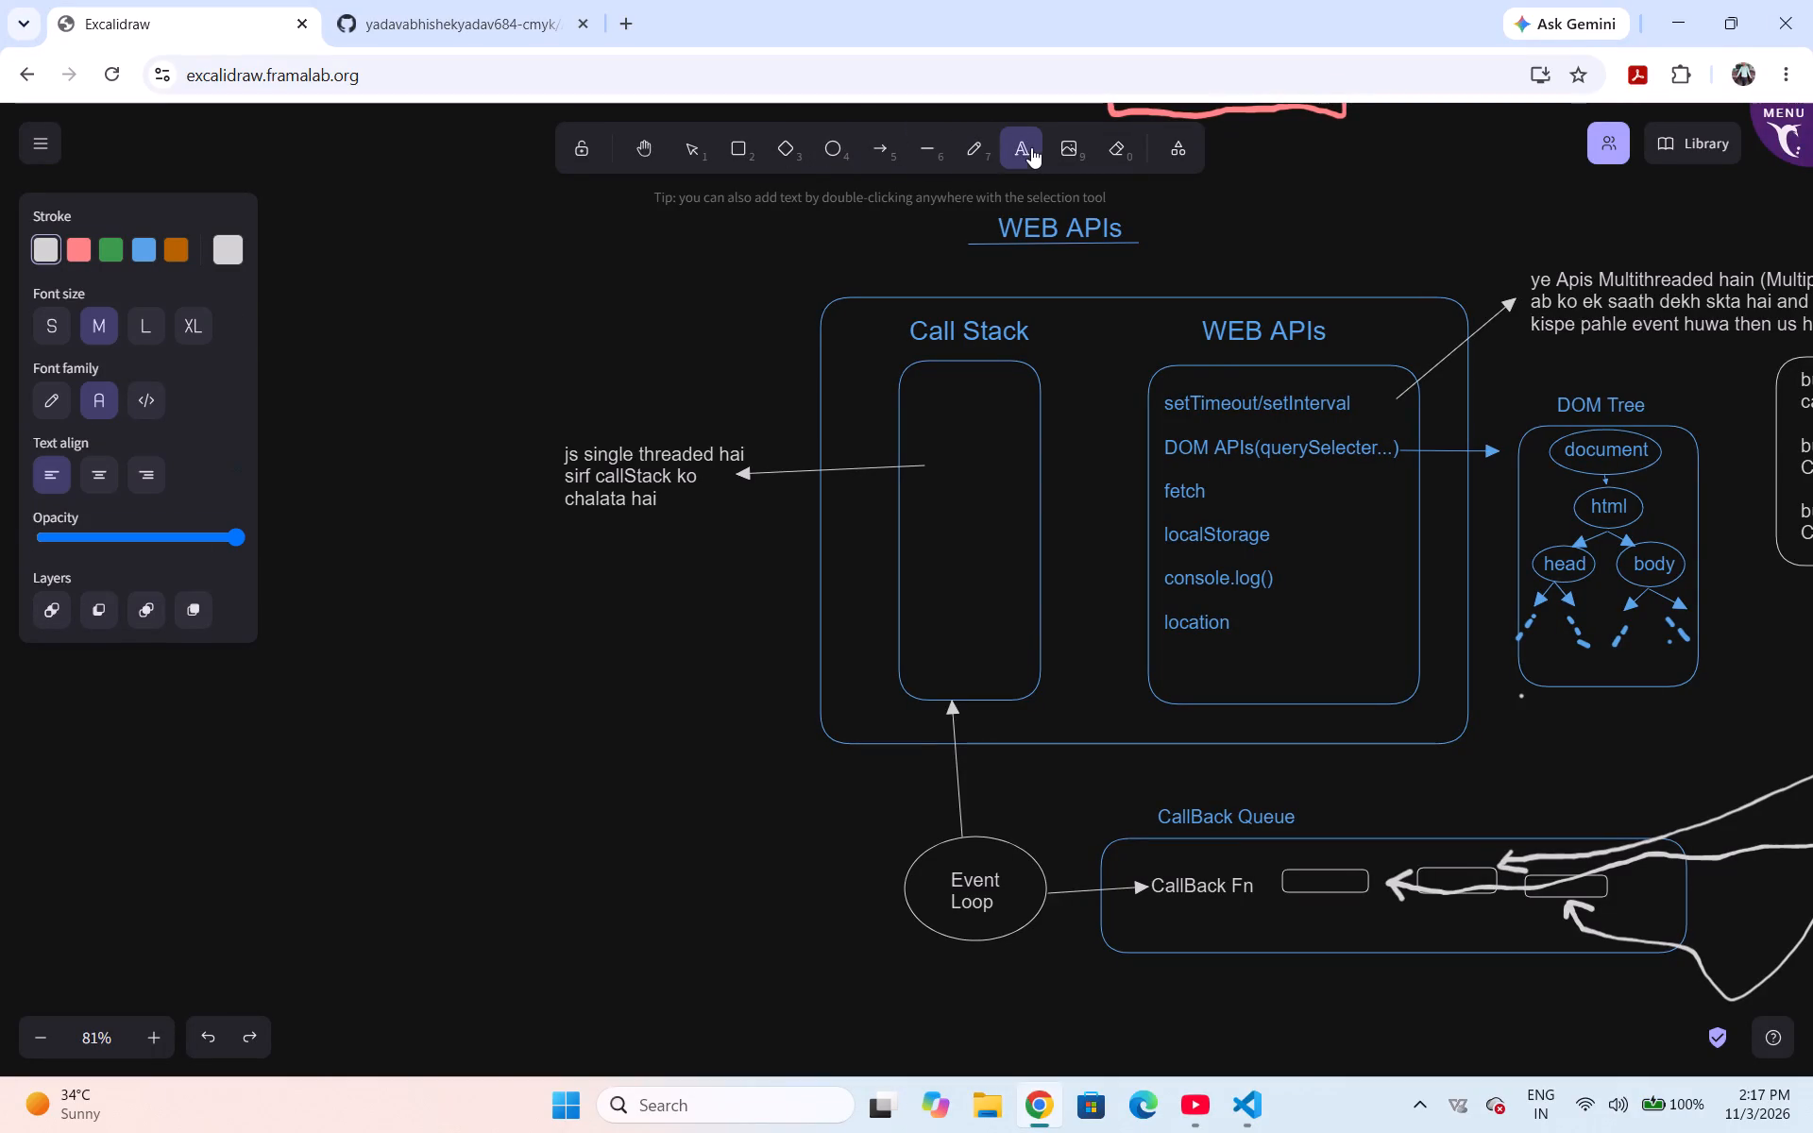
pyautogui.click(563, 535)
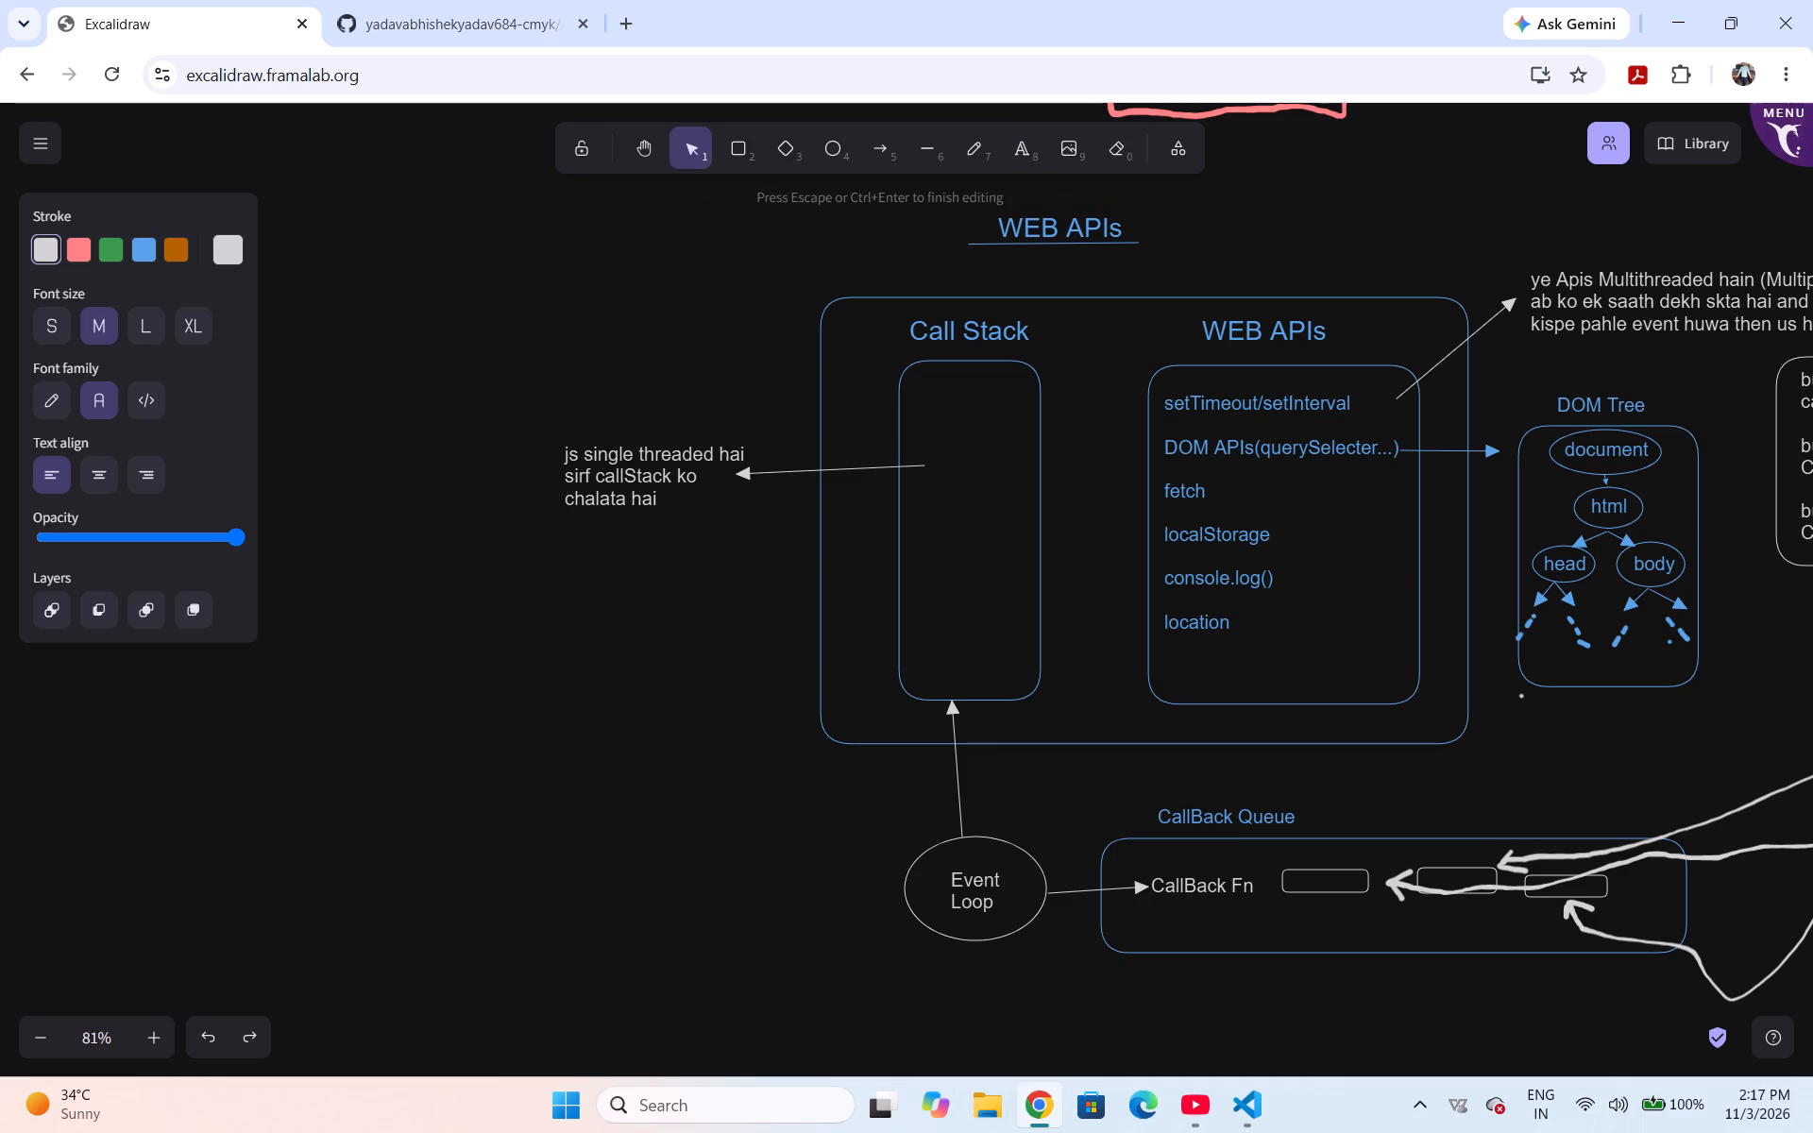
pyautogui.hotkey('shift', '(')
pyautogui.hotkey('shift', 'v')
pyautogui.press('5')
pyautogui.press('BackSpace')
pyautogui.write('8')
pyautogui.press('space')
pyautogui.write('enfin')
pyautogui.press('BackSpace')
pyautogui.press('BackSpace')
pyautogui.press('BackSpace')
pyautogui.write('gine')
pyautogui.hotkey('shift', ')')
# Add the text "Browser = engine+web Api" in the empty area to the left of the Event Loop ellipse.
pyautogui.click(1023, 142)
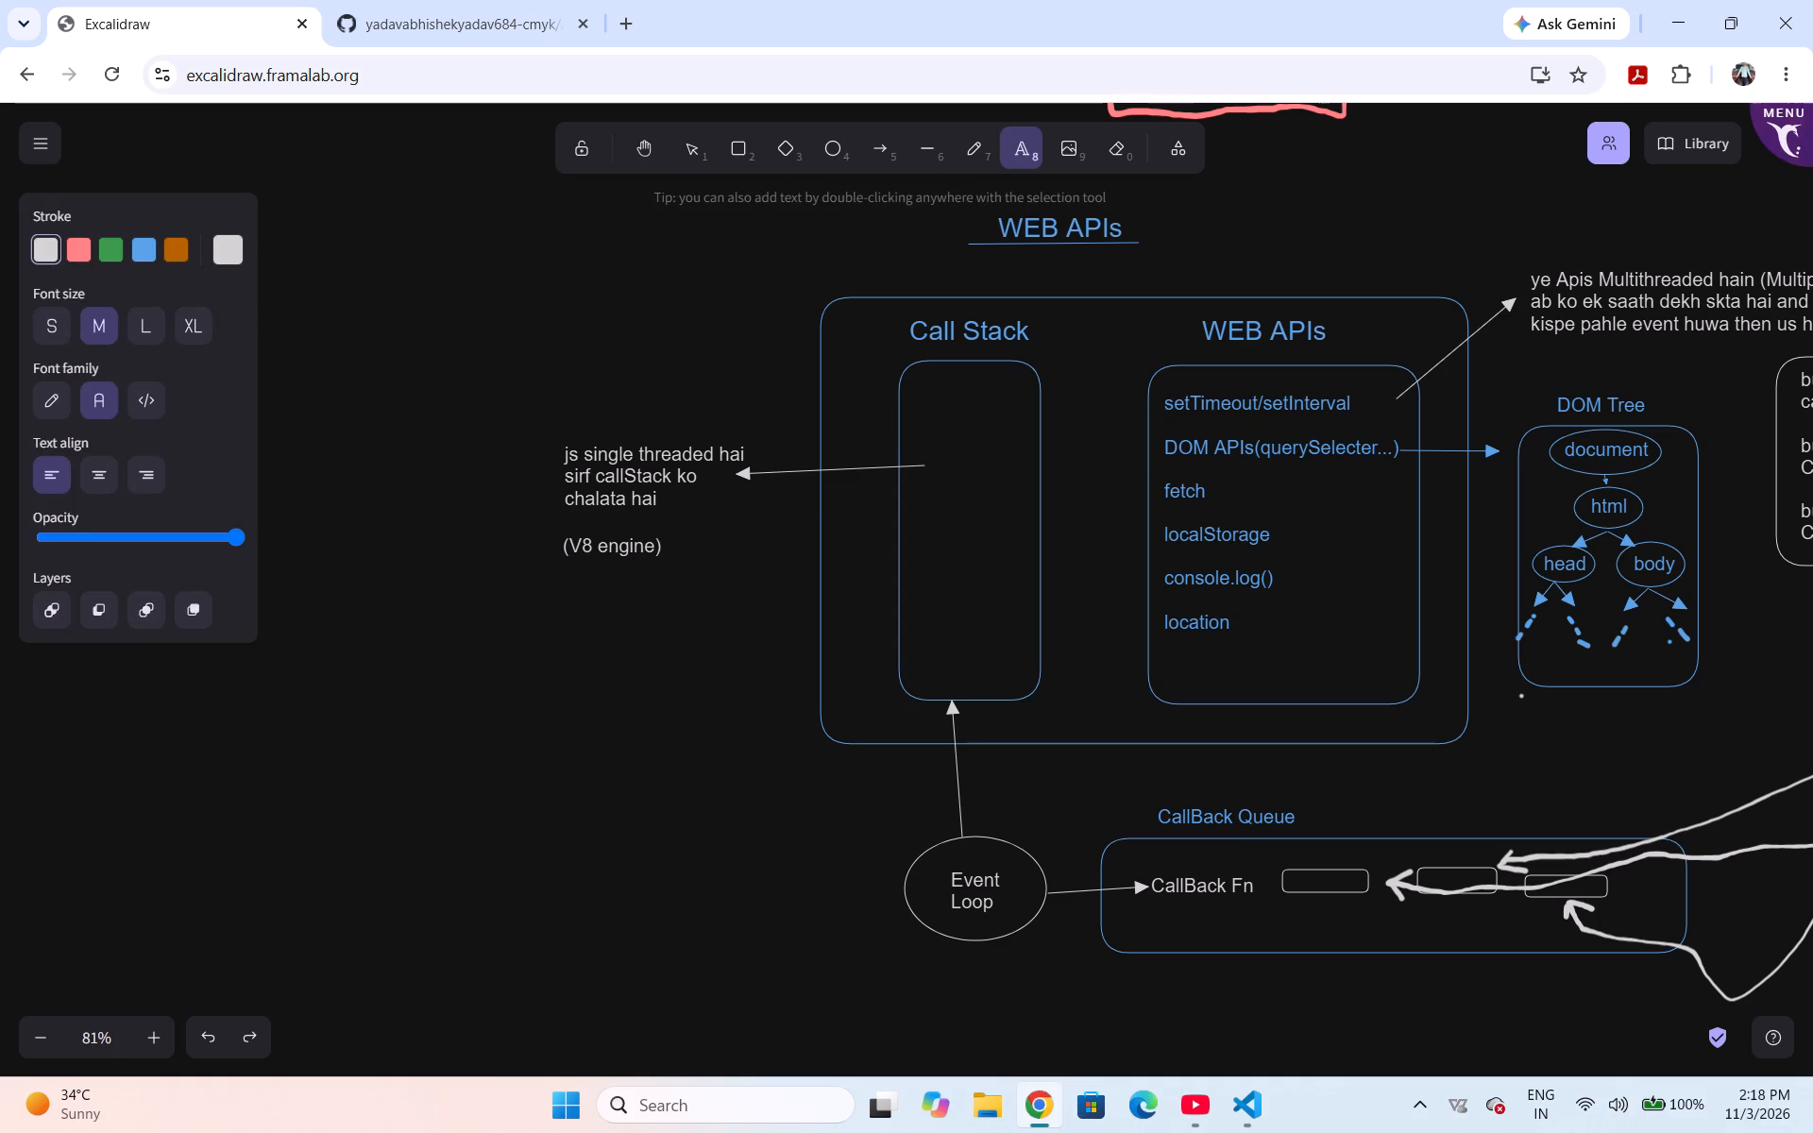
pyautogui.click(303, 837)
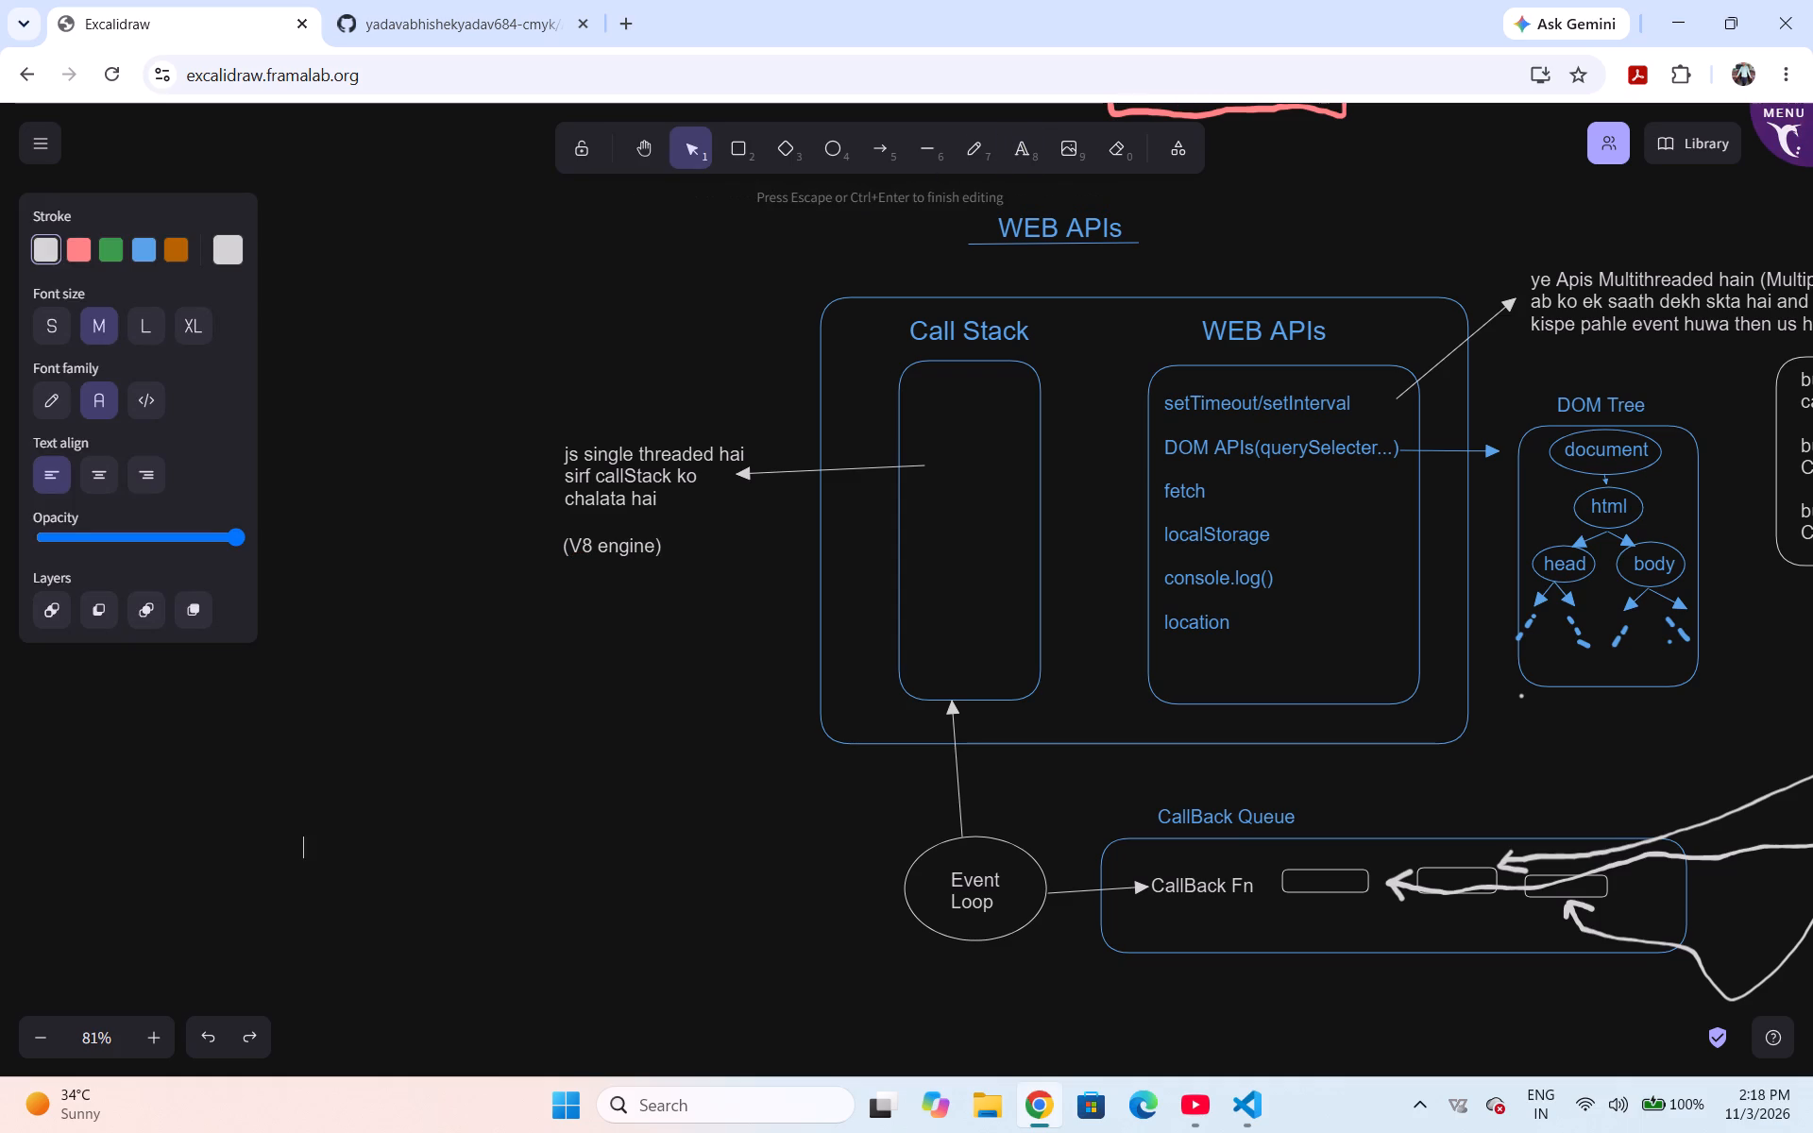
pyautogui.write('Brow')
pyautogui.write('ser')
pyautogui.press('space')
pyautogui.write('=')
pyautogui.press('space')
pyautogui.write('enf')
pyautogui.press('BackSpace')
pyautogui.write('ginr')
pyautogui.press('BackSpace')
pyautogui.press('e')
pyautogui.press('+')
pyautogui.write('web apis')
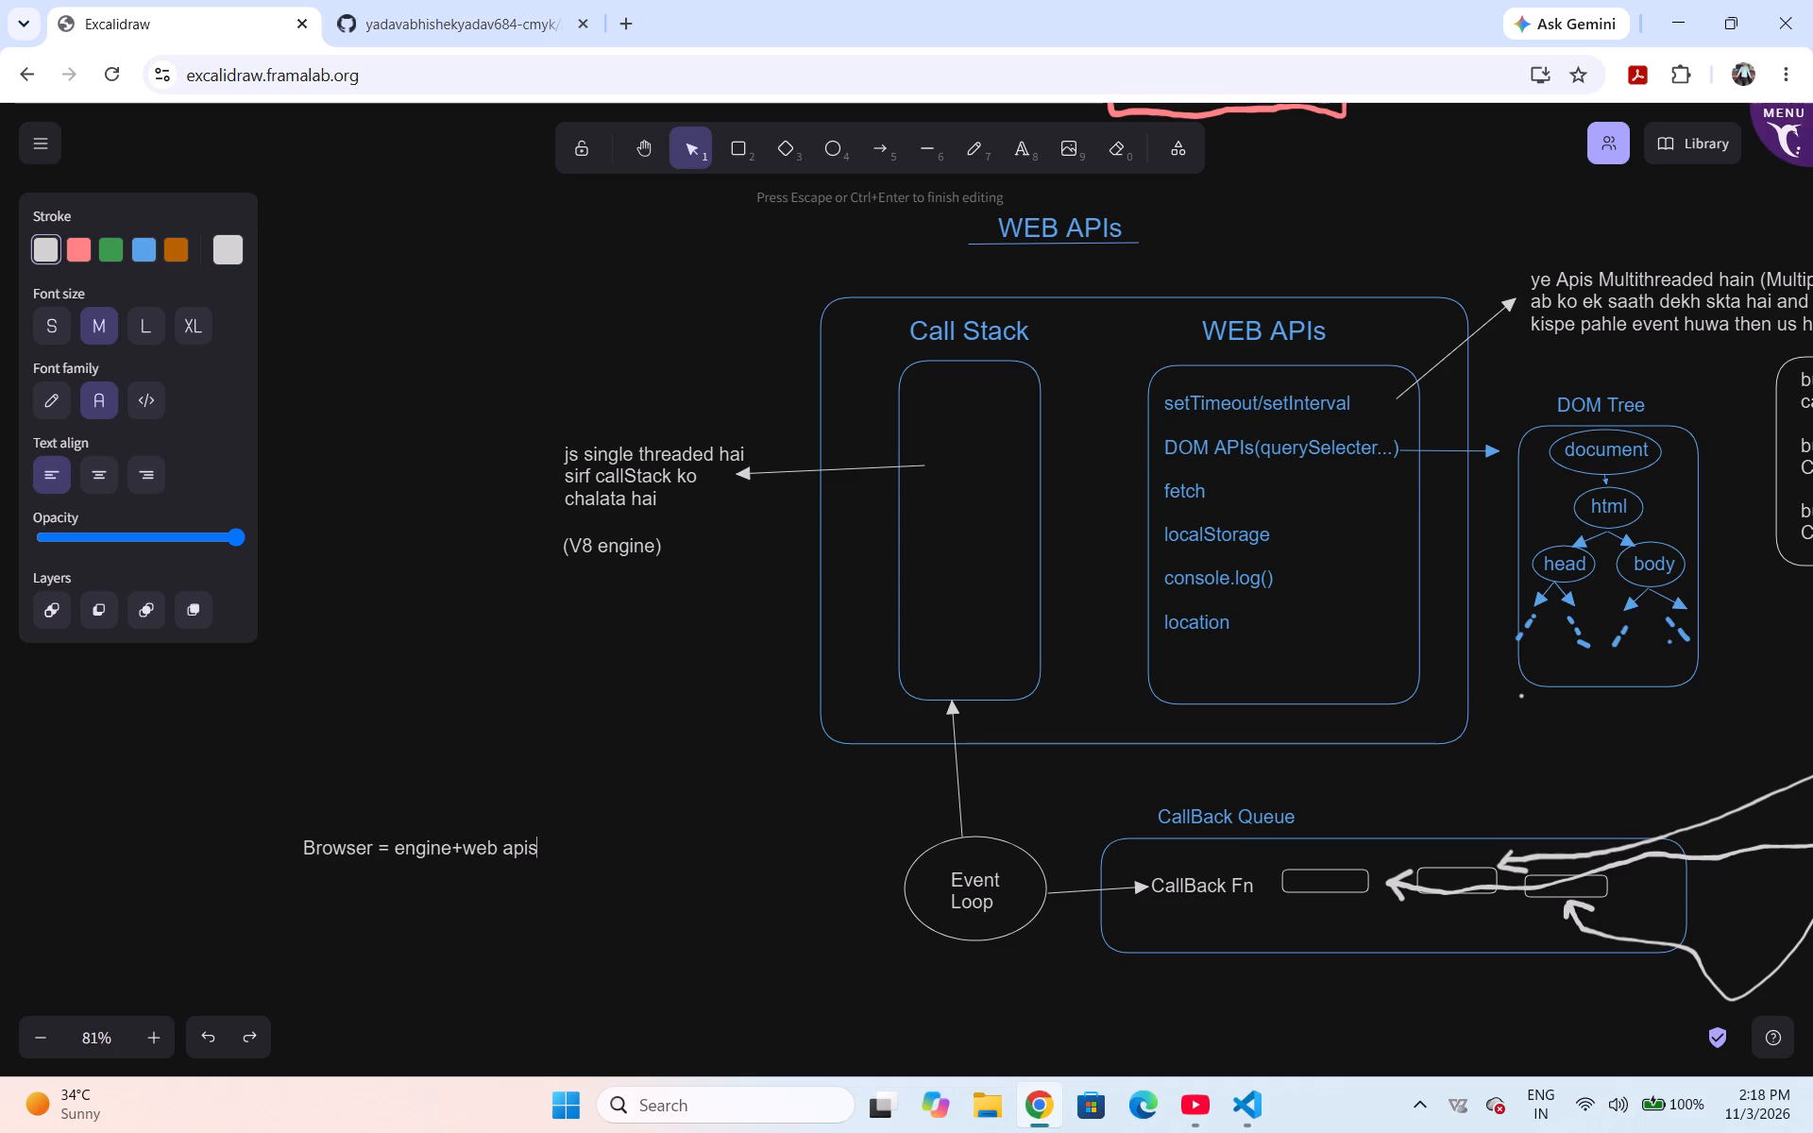
pyautogui.press('BackSpace')
pyautogui.press('BackSpace')
pyautogui.press('BackSpace')
pyautogui.press('BackSpace')
pyautogui.write('Ap')
pyautogui.write('is')
pyautogui.press('BackSpace')
pyautogui.press('space')
# Insert "(Call Stack)" directly after "engine" in the Browser formula.
pyautogui.click(450, 846)
pyautogui.write('(Call Stack)')
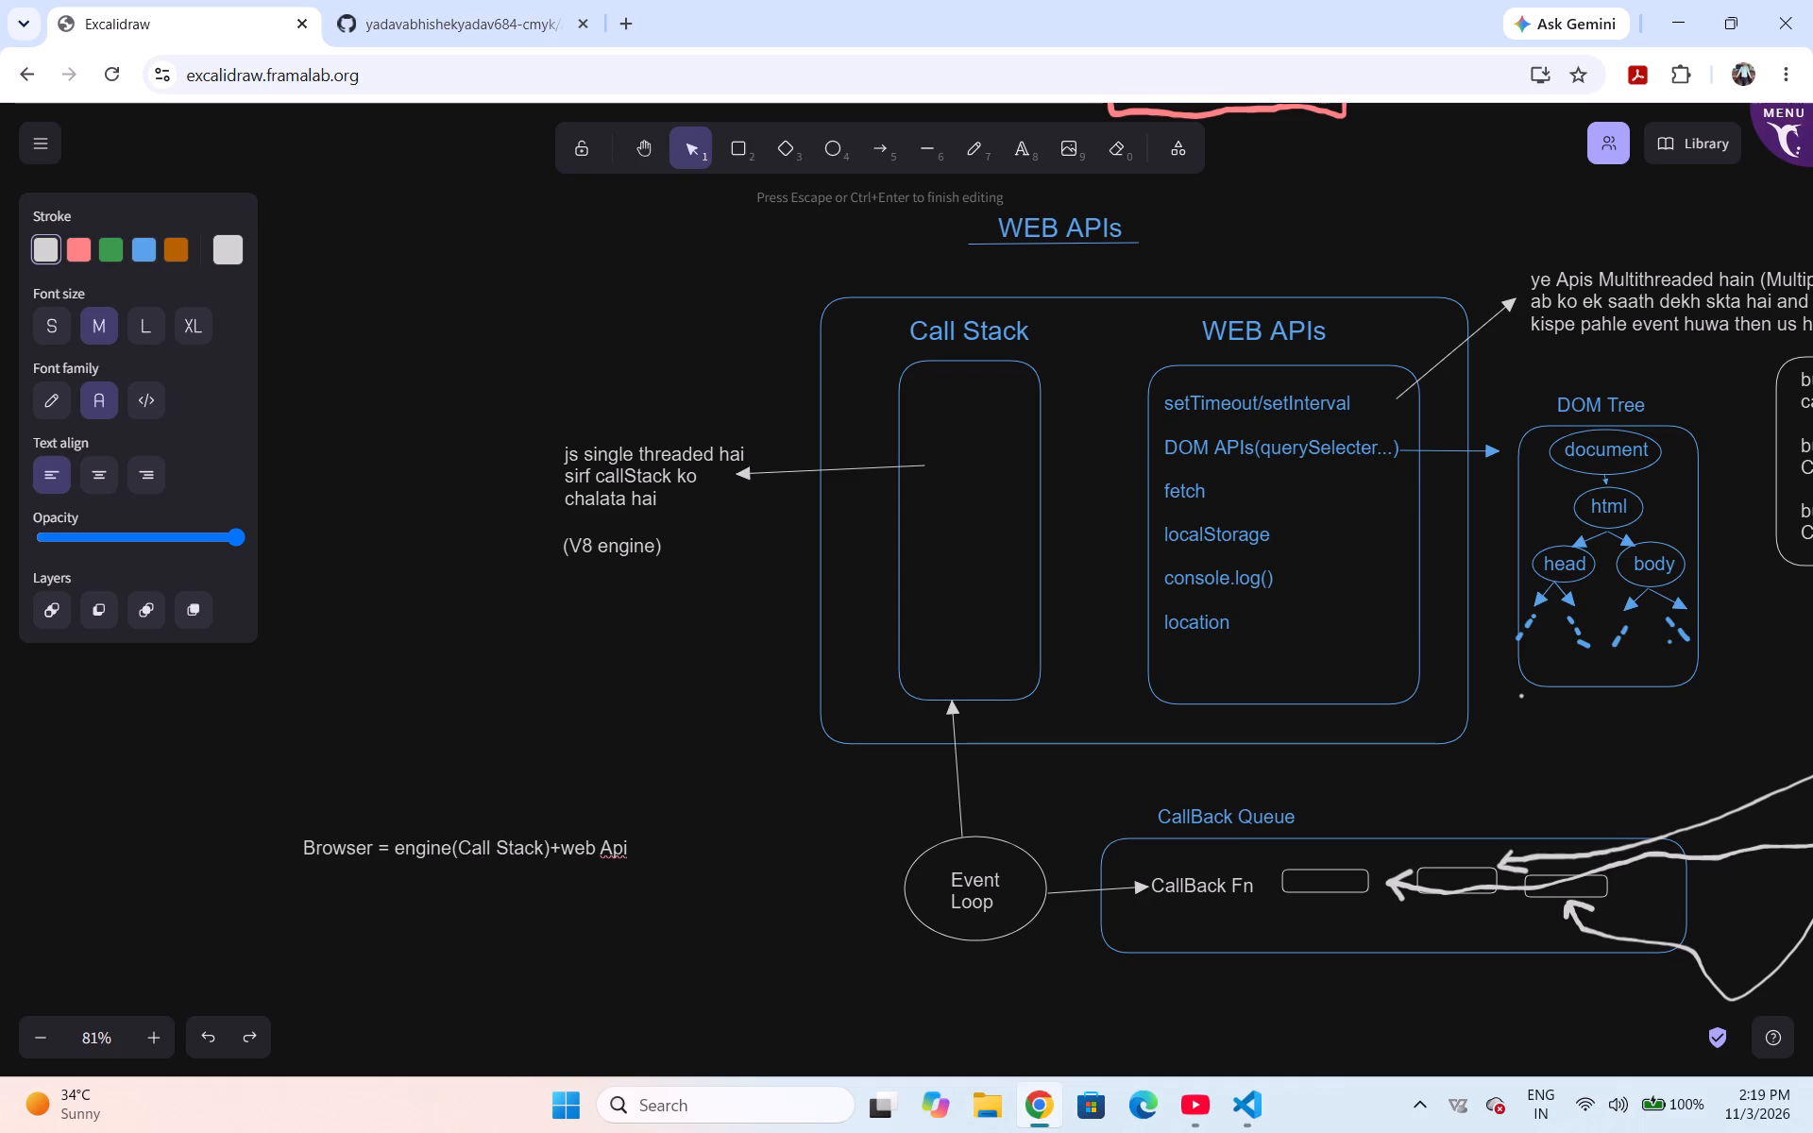
pyautogui.click(647, 849)
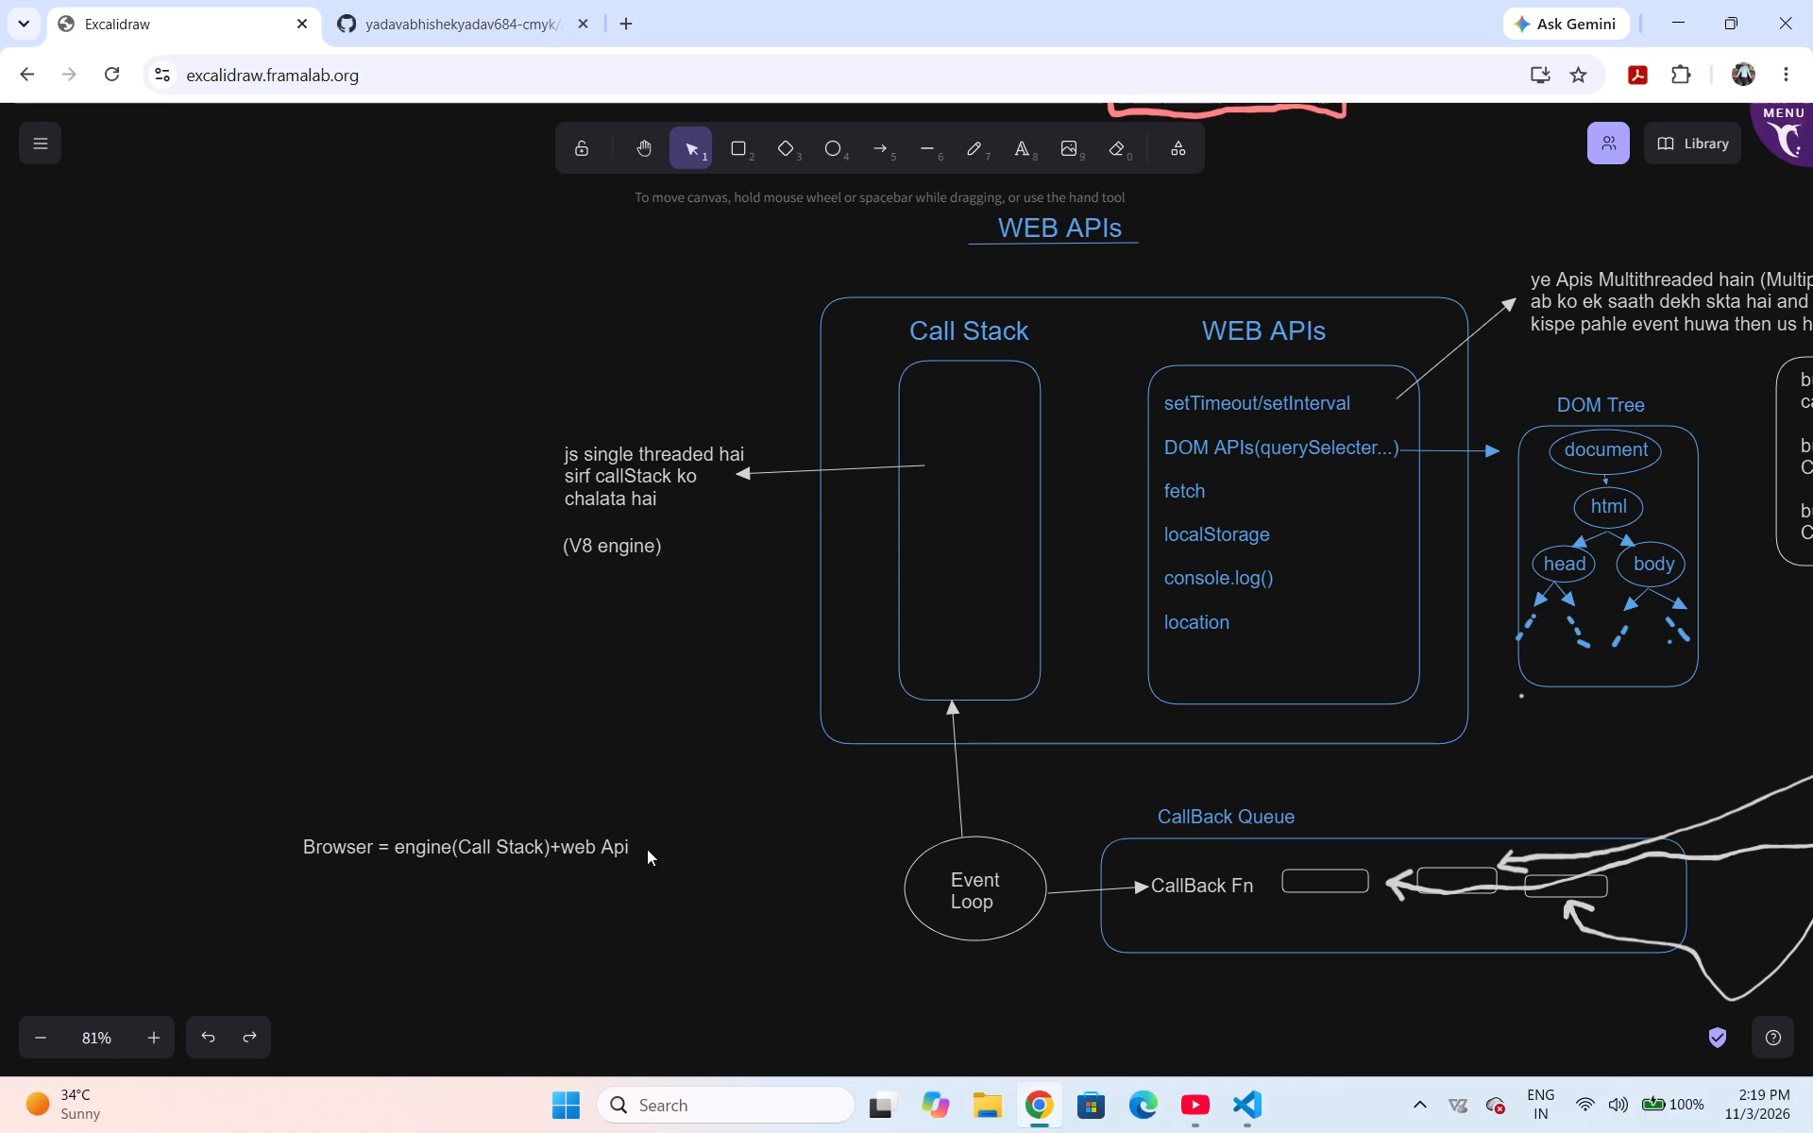
# Append "+queue+eventLoop" to the end of the Browser formula, after "web Api".
pyautogui.click(630, 847)
pyautogui.moveTo(705, 702); pyautogui.dragTo(955, 261)
pyautogui.click(1031, 145)
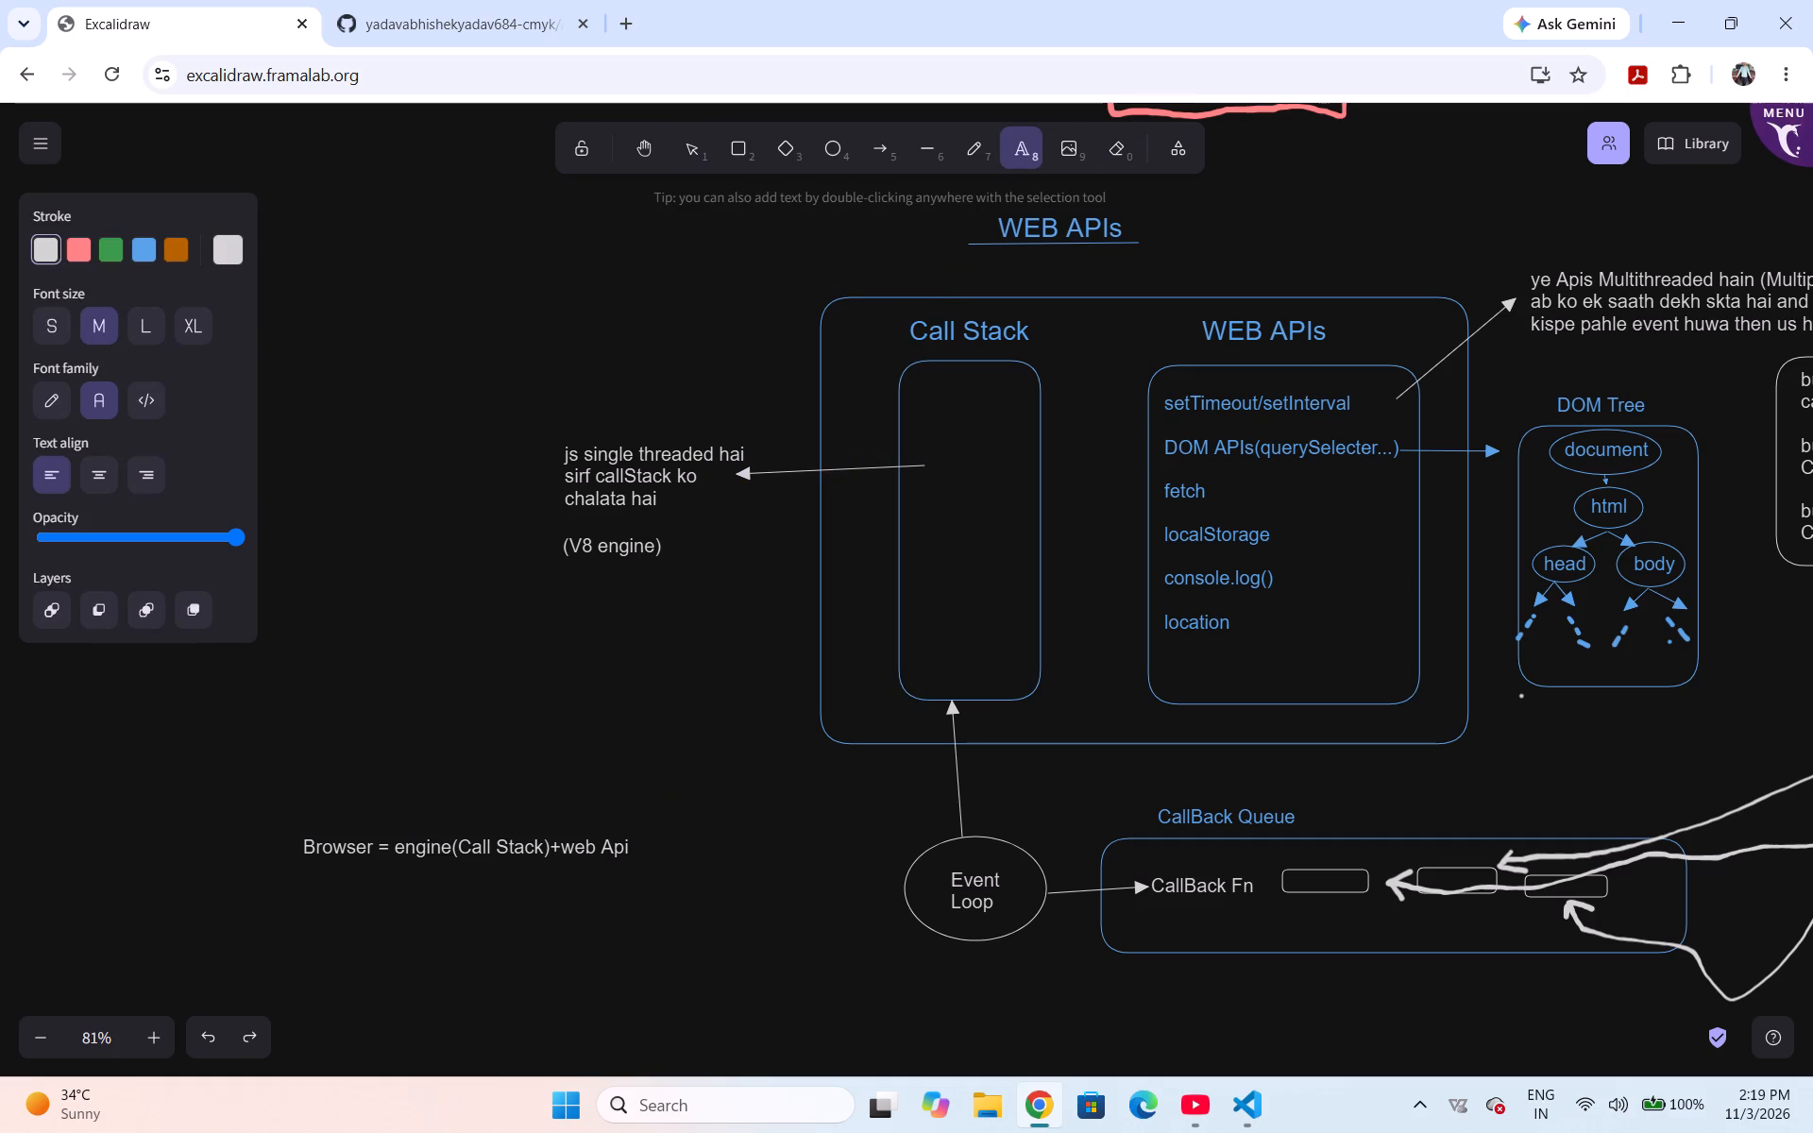
pyautogui.click(629, 848)
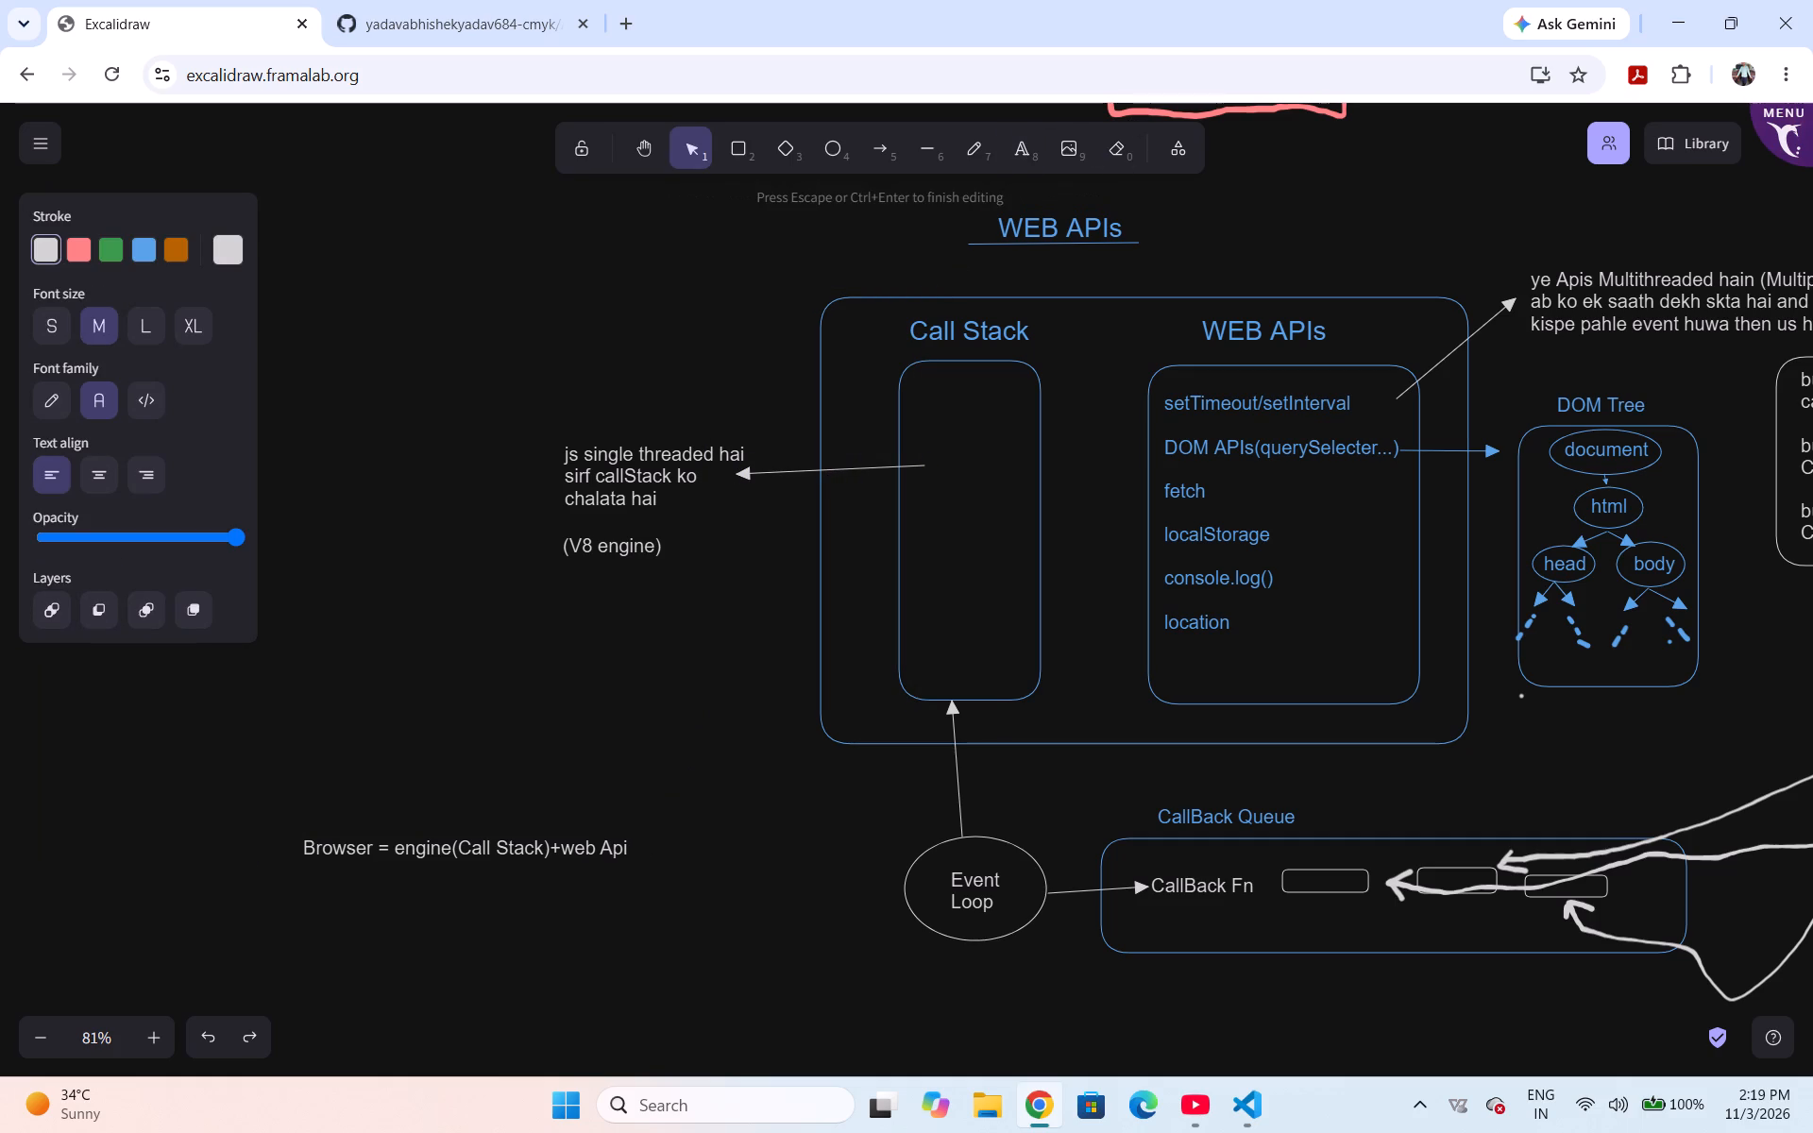
pyautogui.click(629, 848)
pyautogui.write('+event')
pyautogui.press('+')
pyautogui.press('BackSpace')
pyautogui.press('BackSpace')
pyautogui.press('BackSpace')
pyautogui.press('BackSpace')
pyautogui.press('BackSpace')
pyautogui.press('BackSpace')
pyautogui.write('queue')
pyautogui.press('space')
pyautogui.press('BackSpace')
pyautogui.write('+event')
pyautogui.write('Loop')
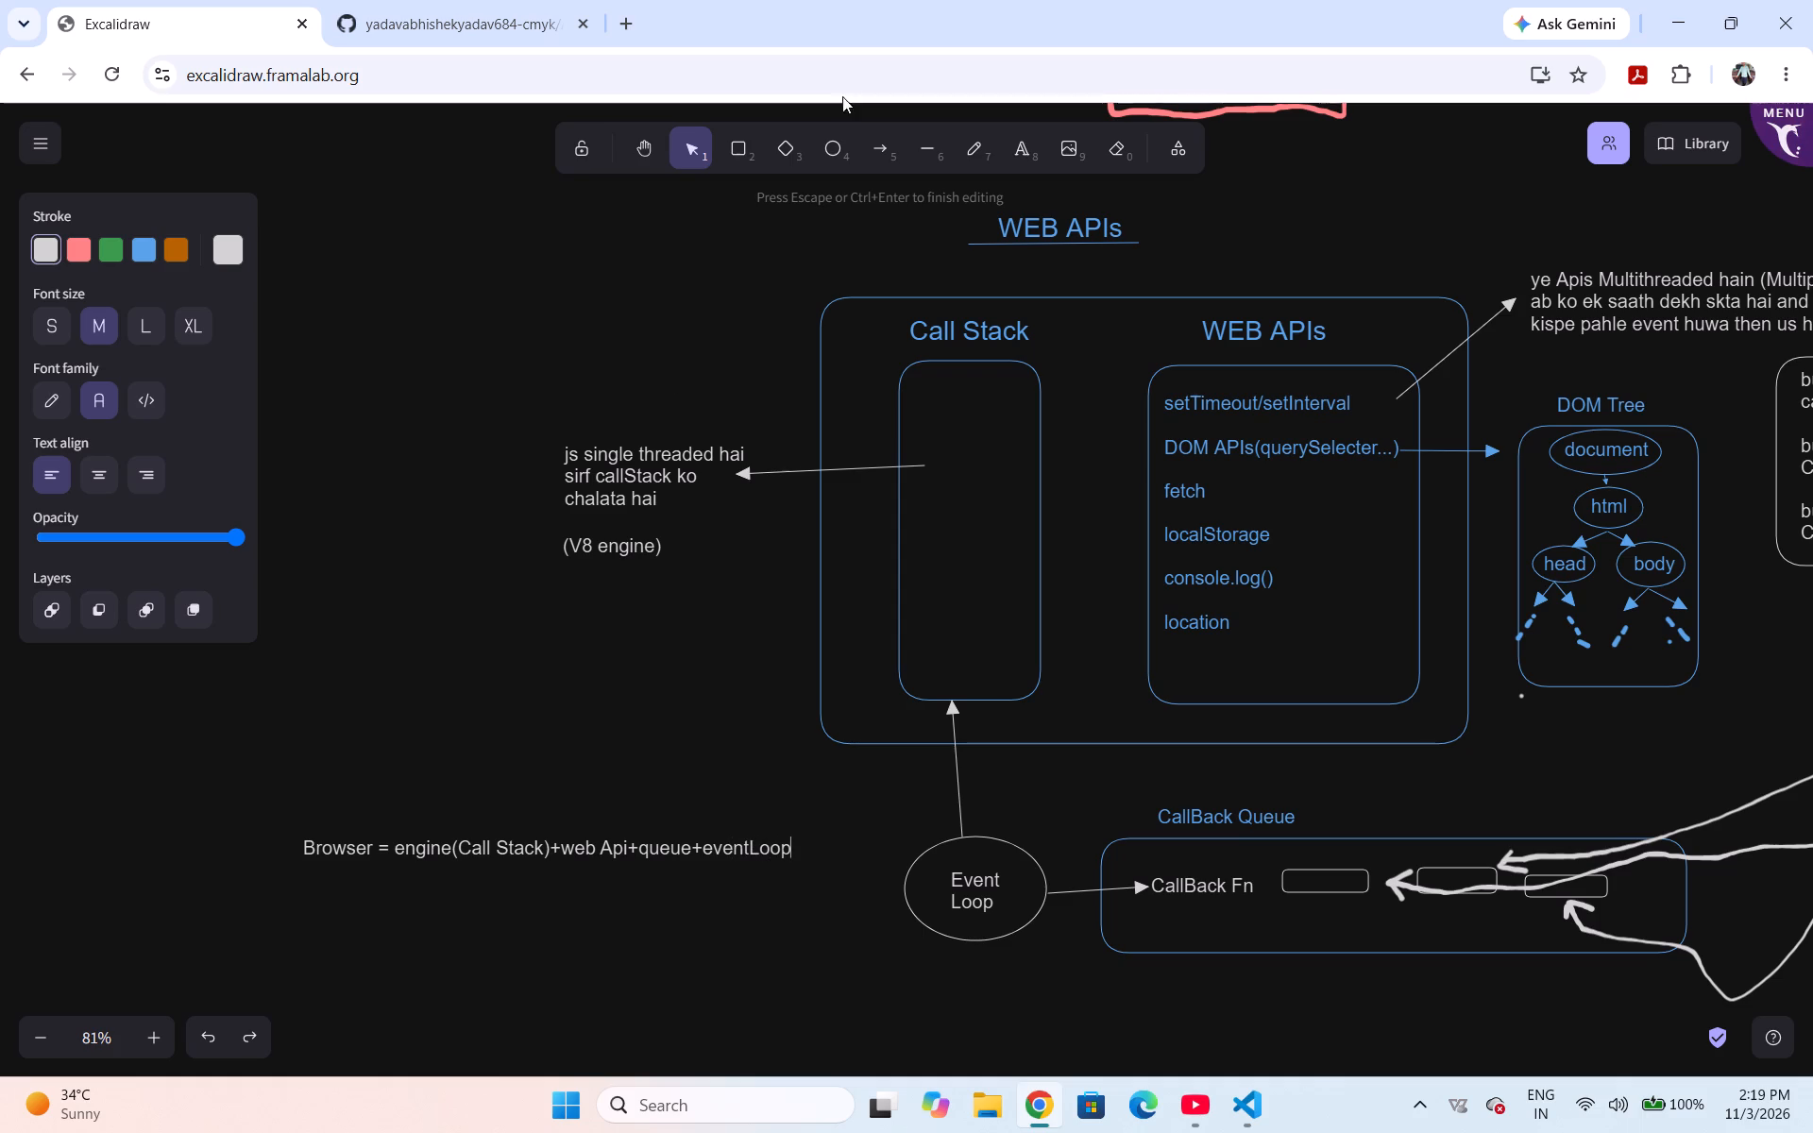
# Draw a rounded rectangle that frames the whole Browser formula text.
pyautogui.click(754, 135)
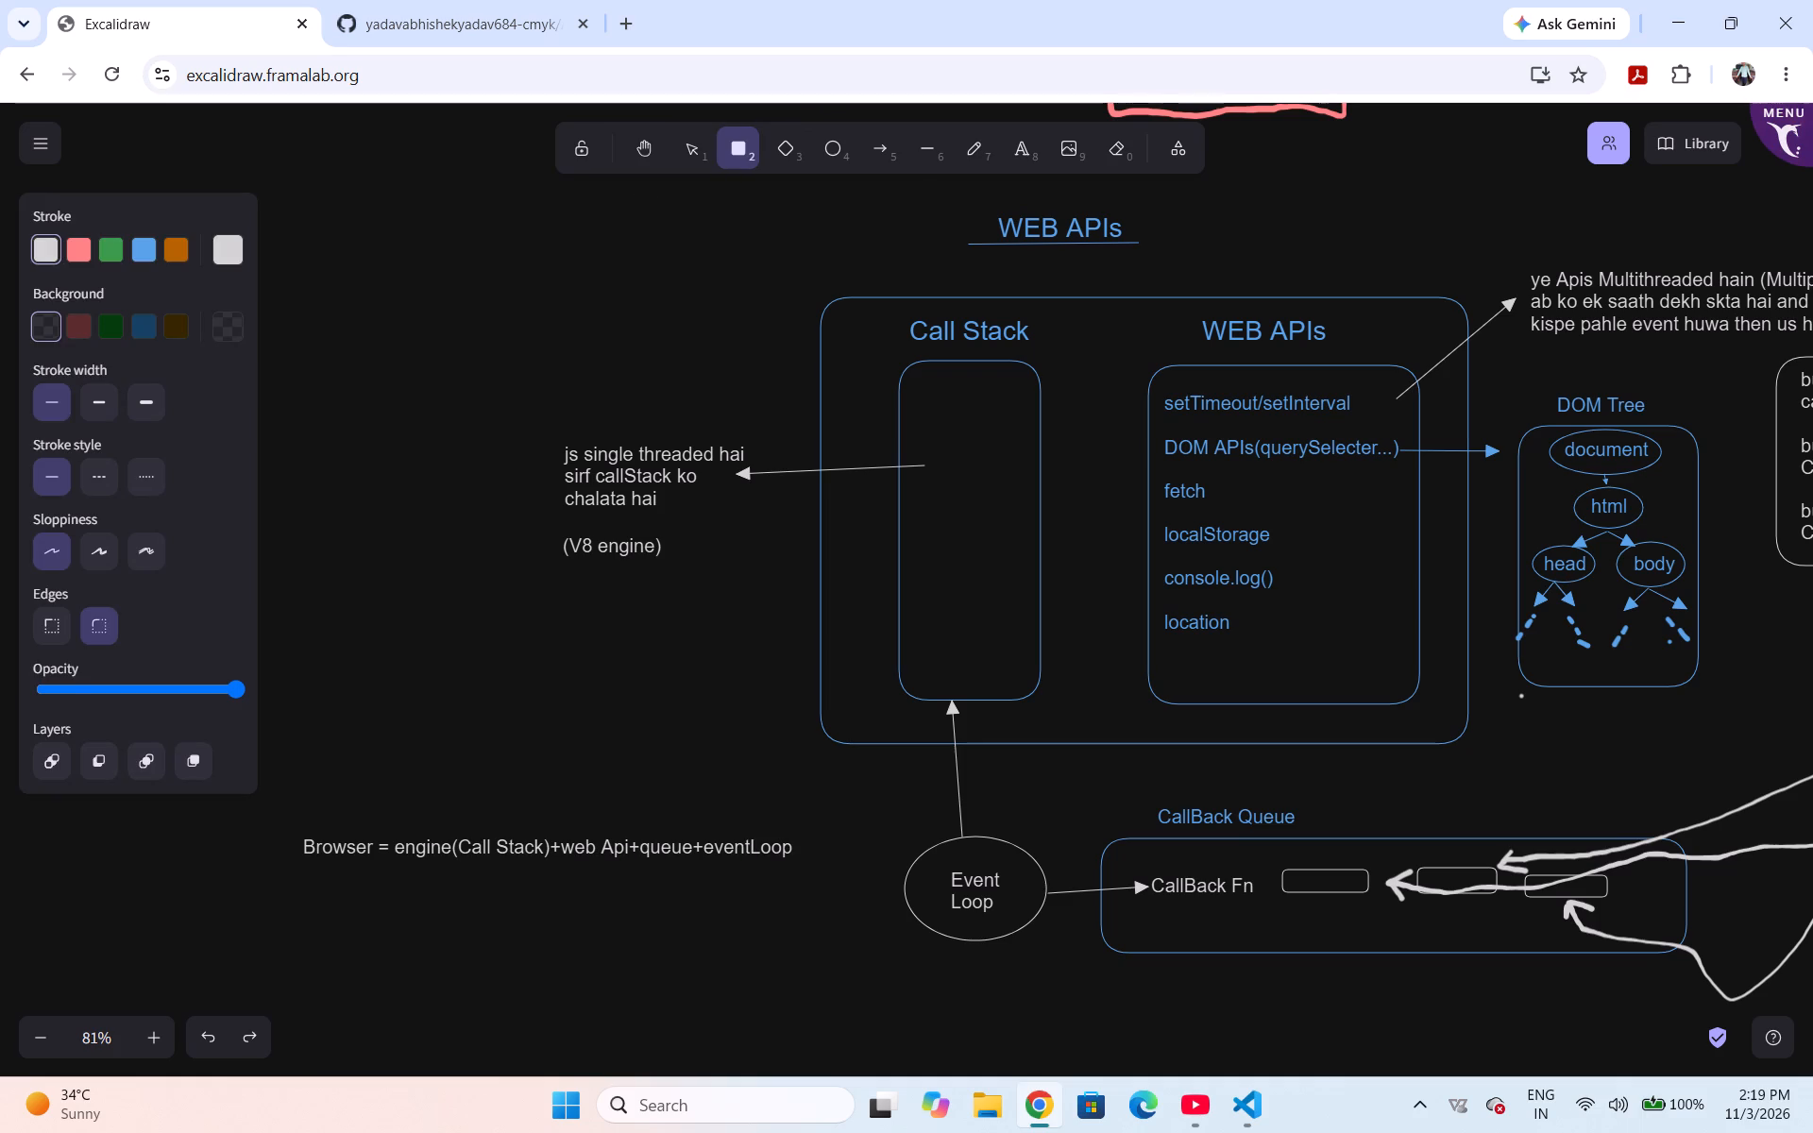
pyautogui.moveTo(285, 821); pyautogui.dragTo(687, 892)
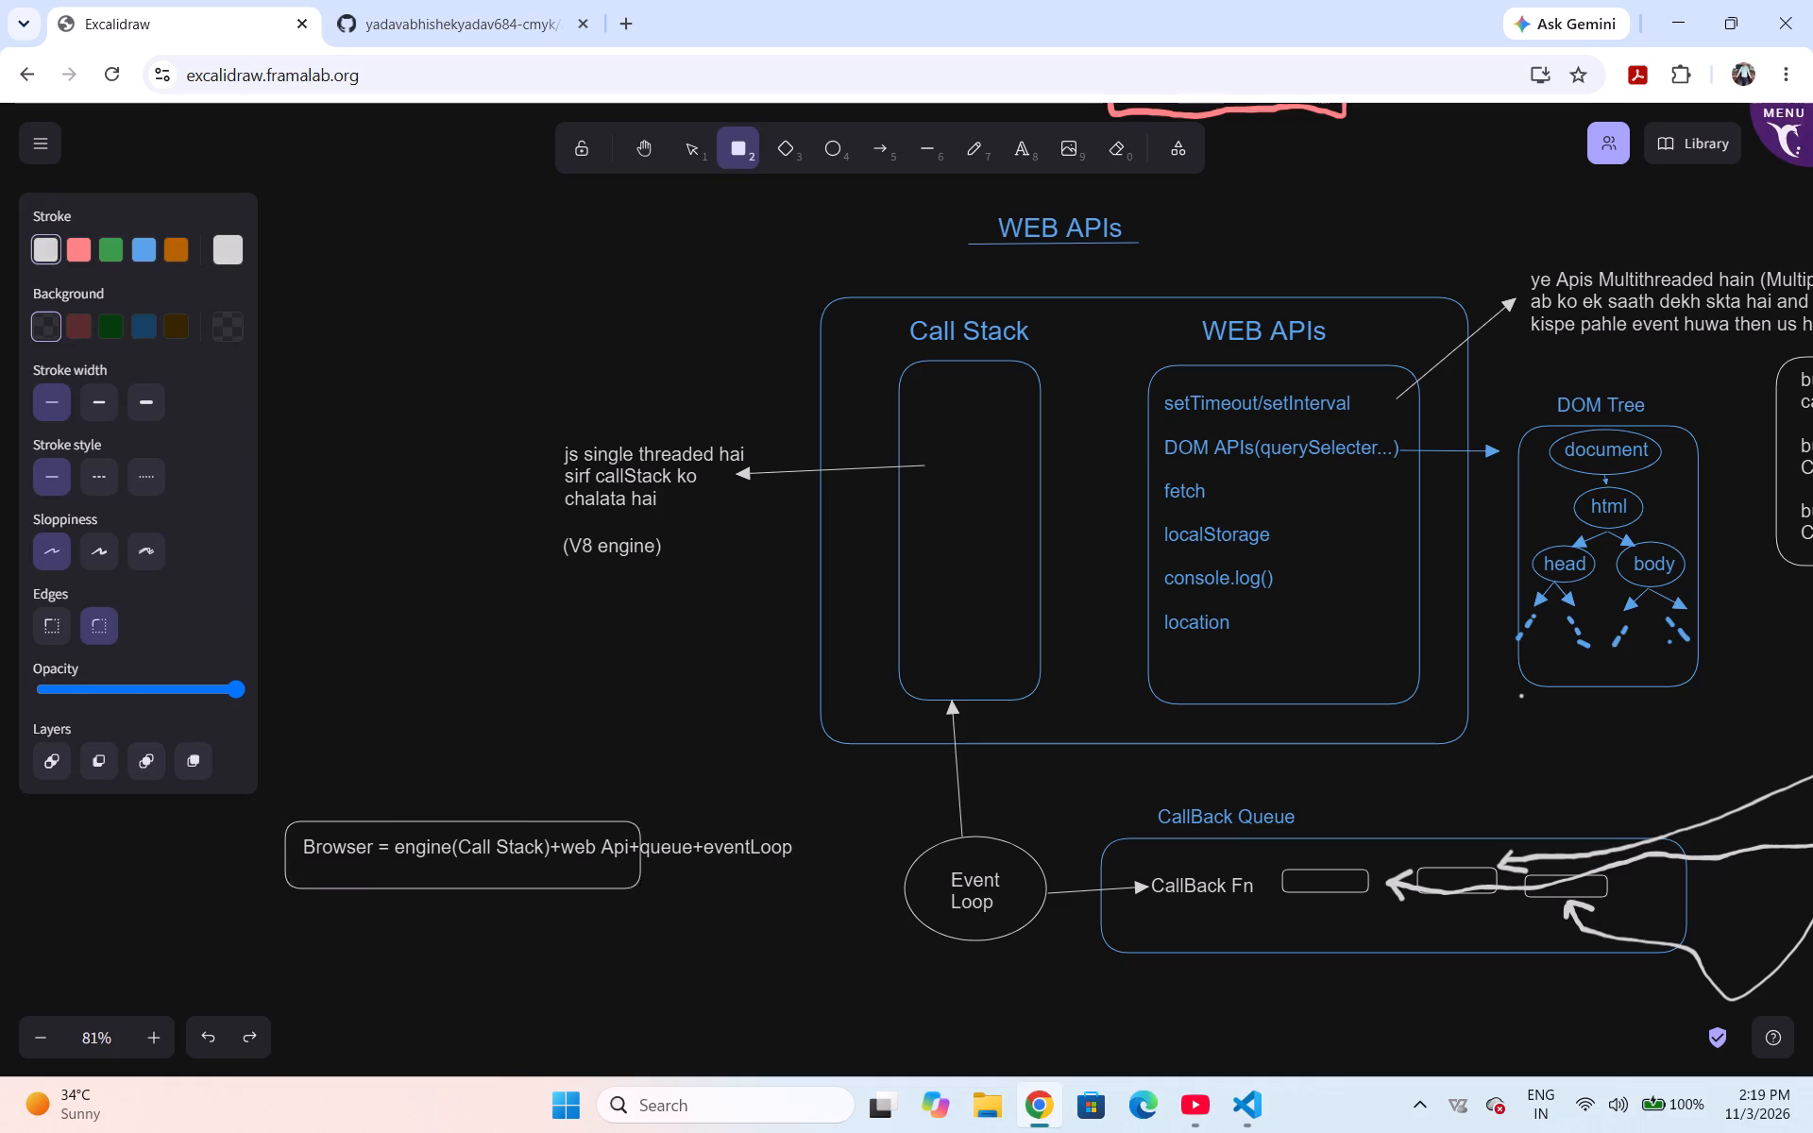
pyautogui.moveTo(687, 892); pyautogui.dragTo(807, 874)
pyautogui.click(669, 967)
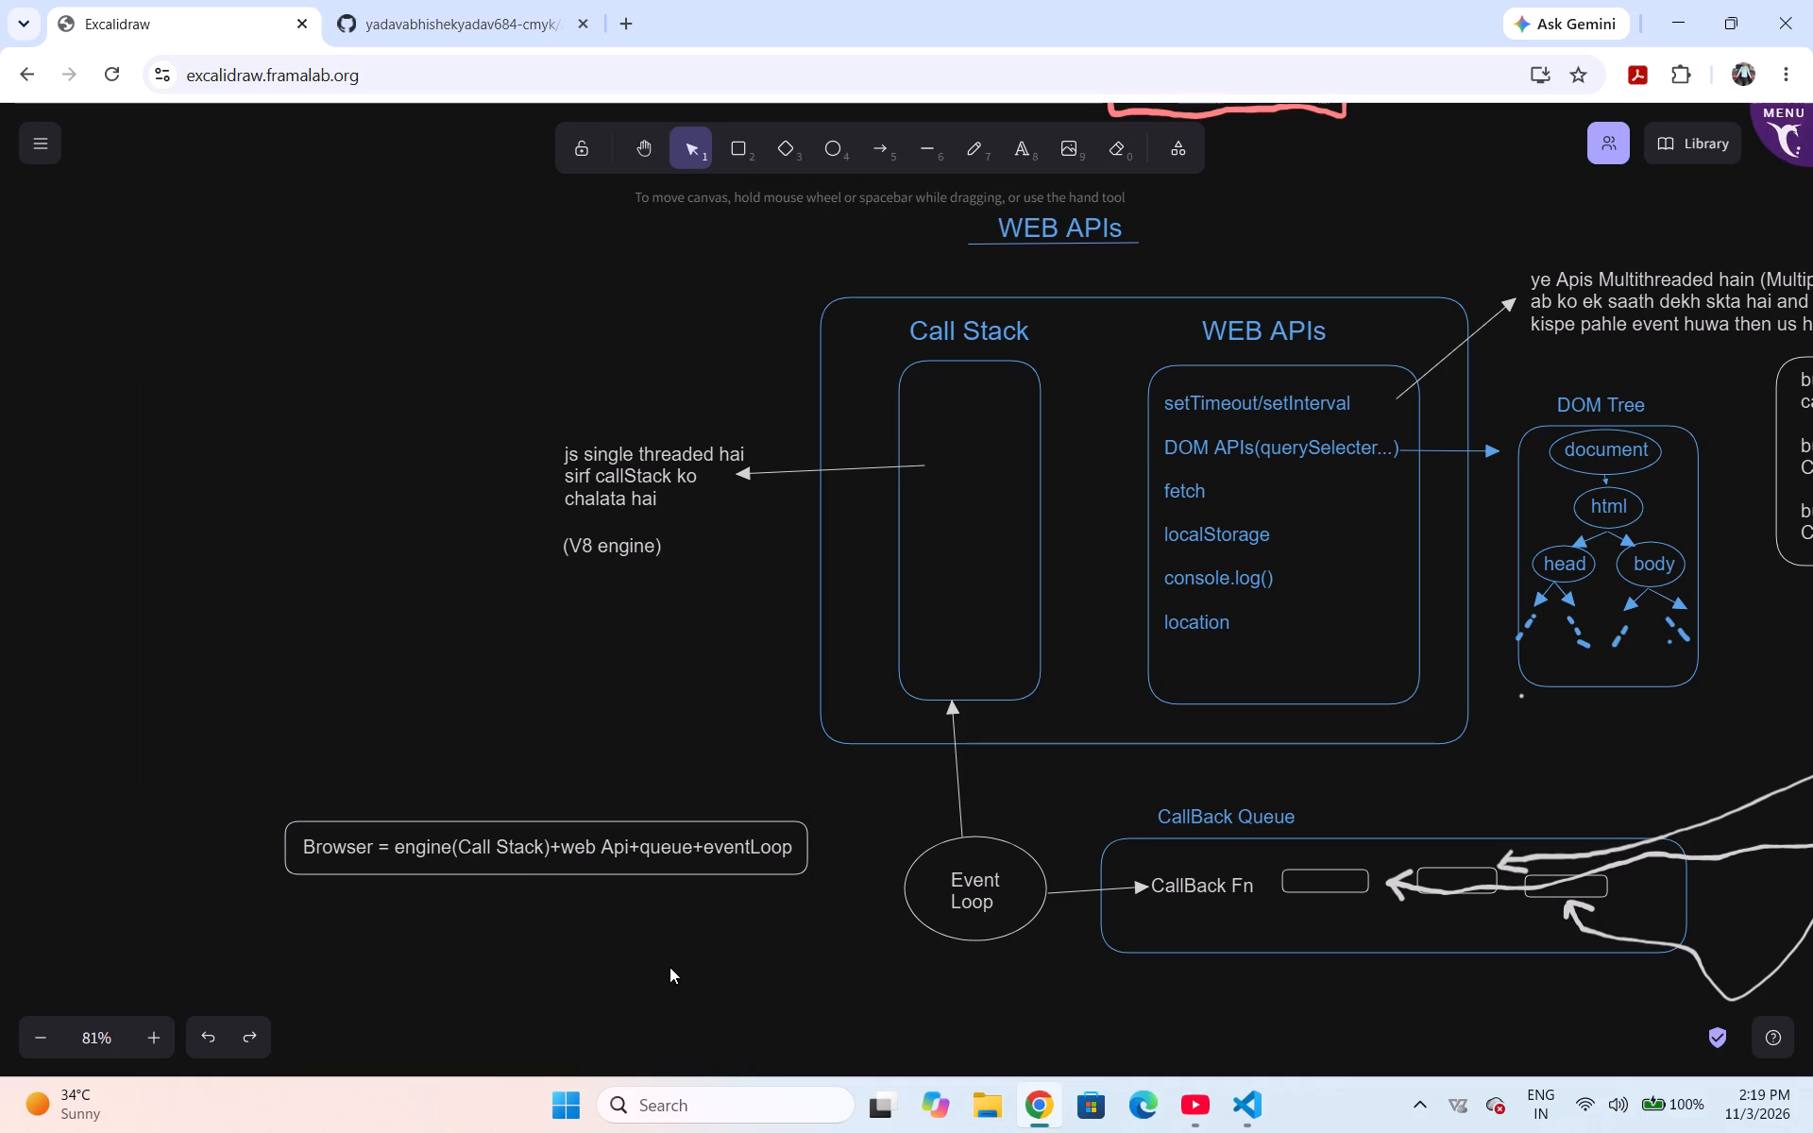
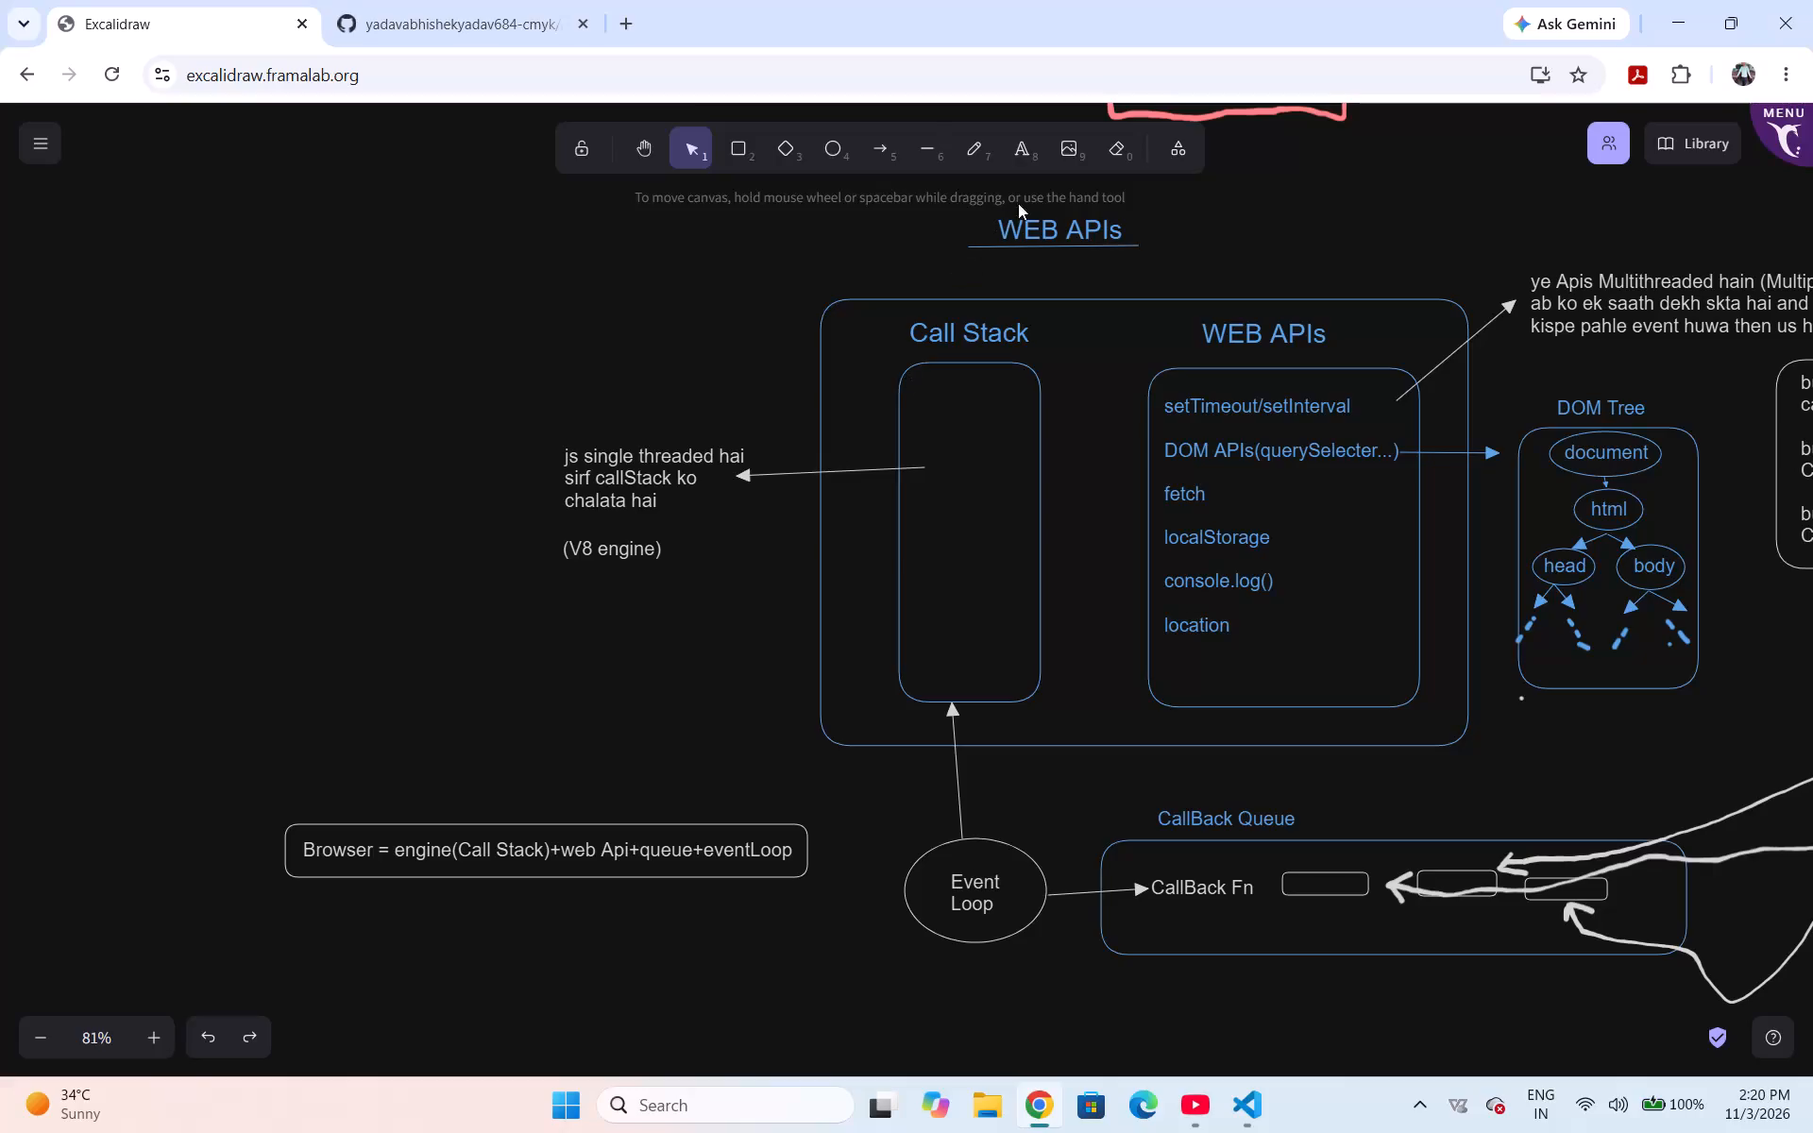
# Add the text "(Synchronous hai )" between the "js single threaded hai" note and "(V8 engine)".
pyautogui.click(1024, 140)
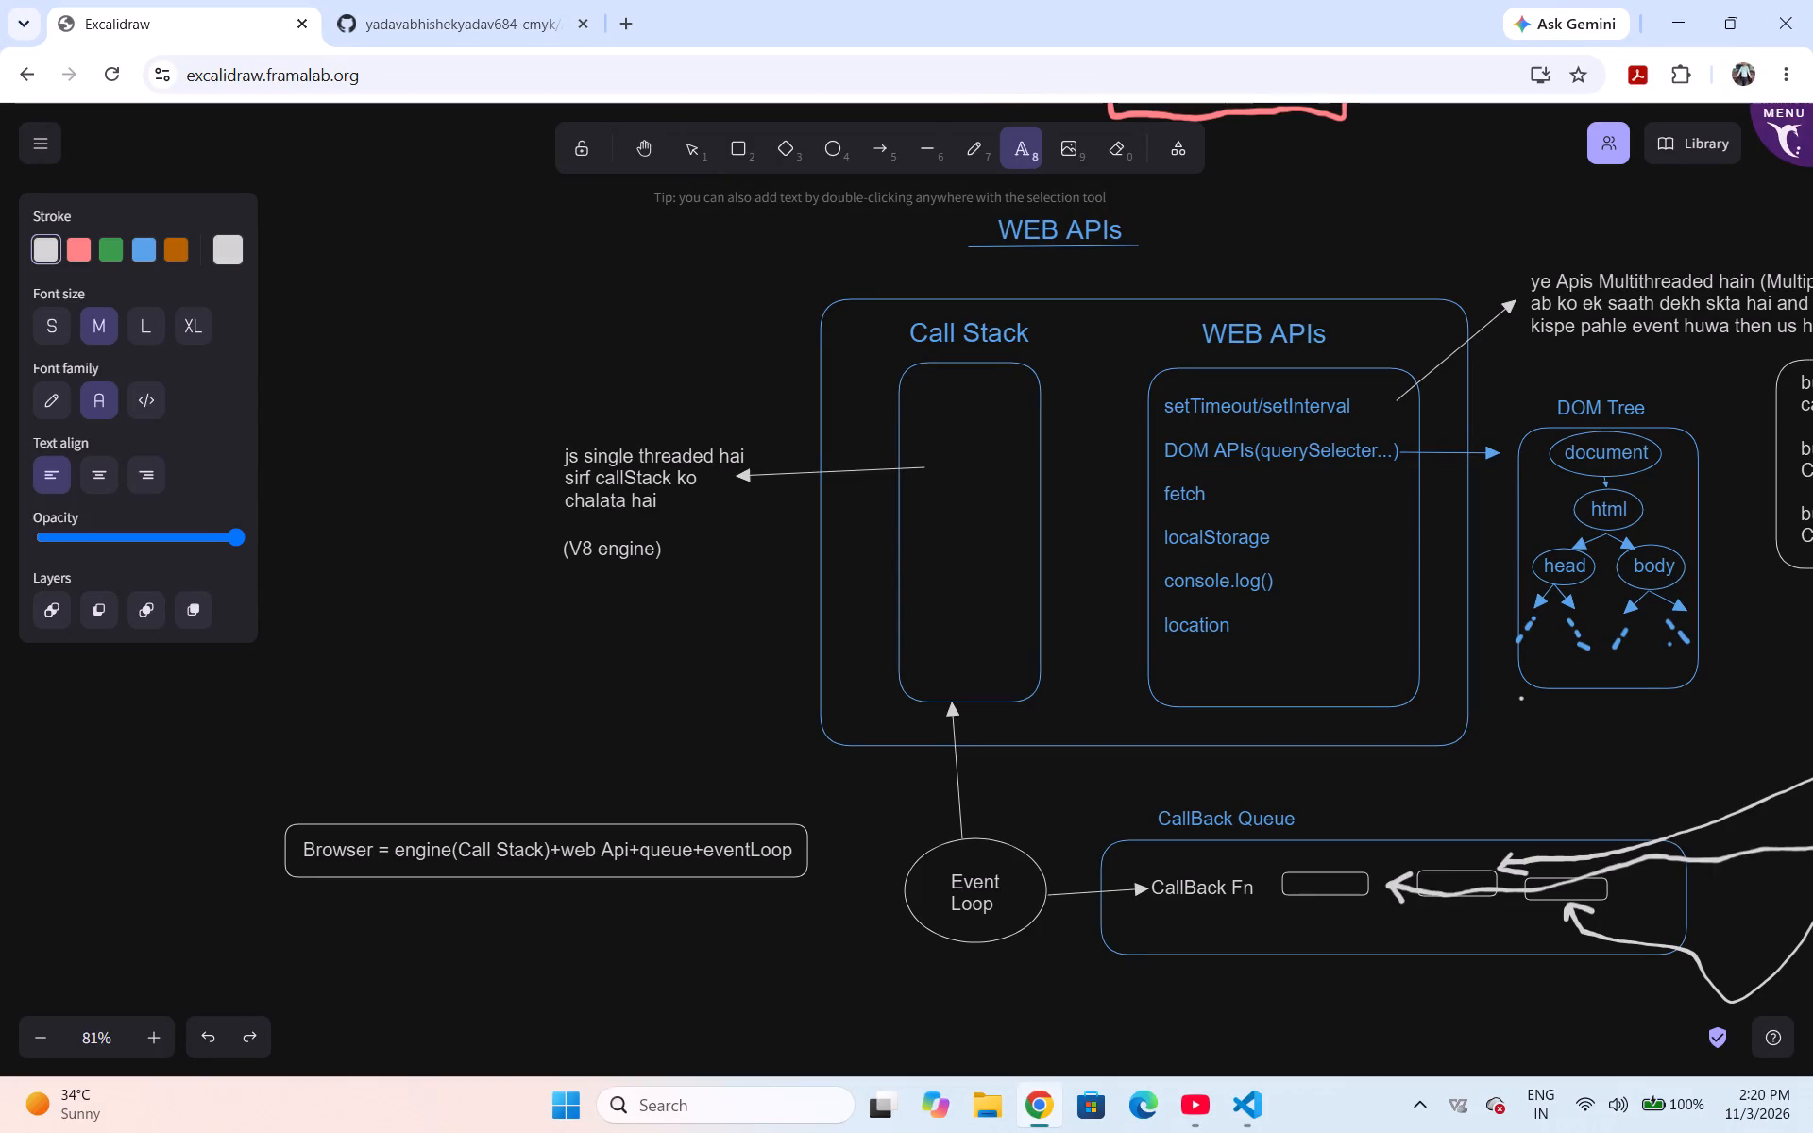
pyautogui.click(563, 518)
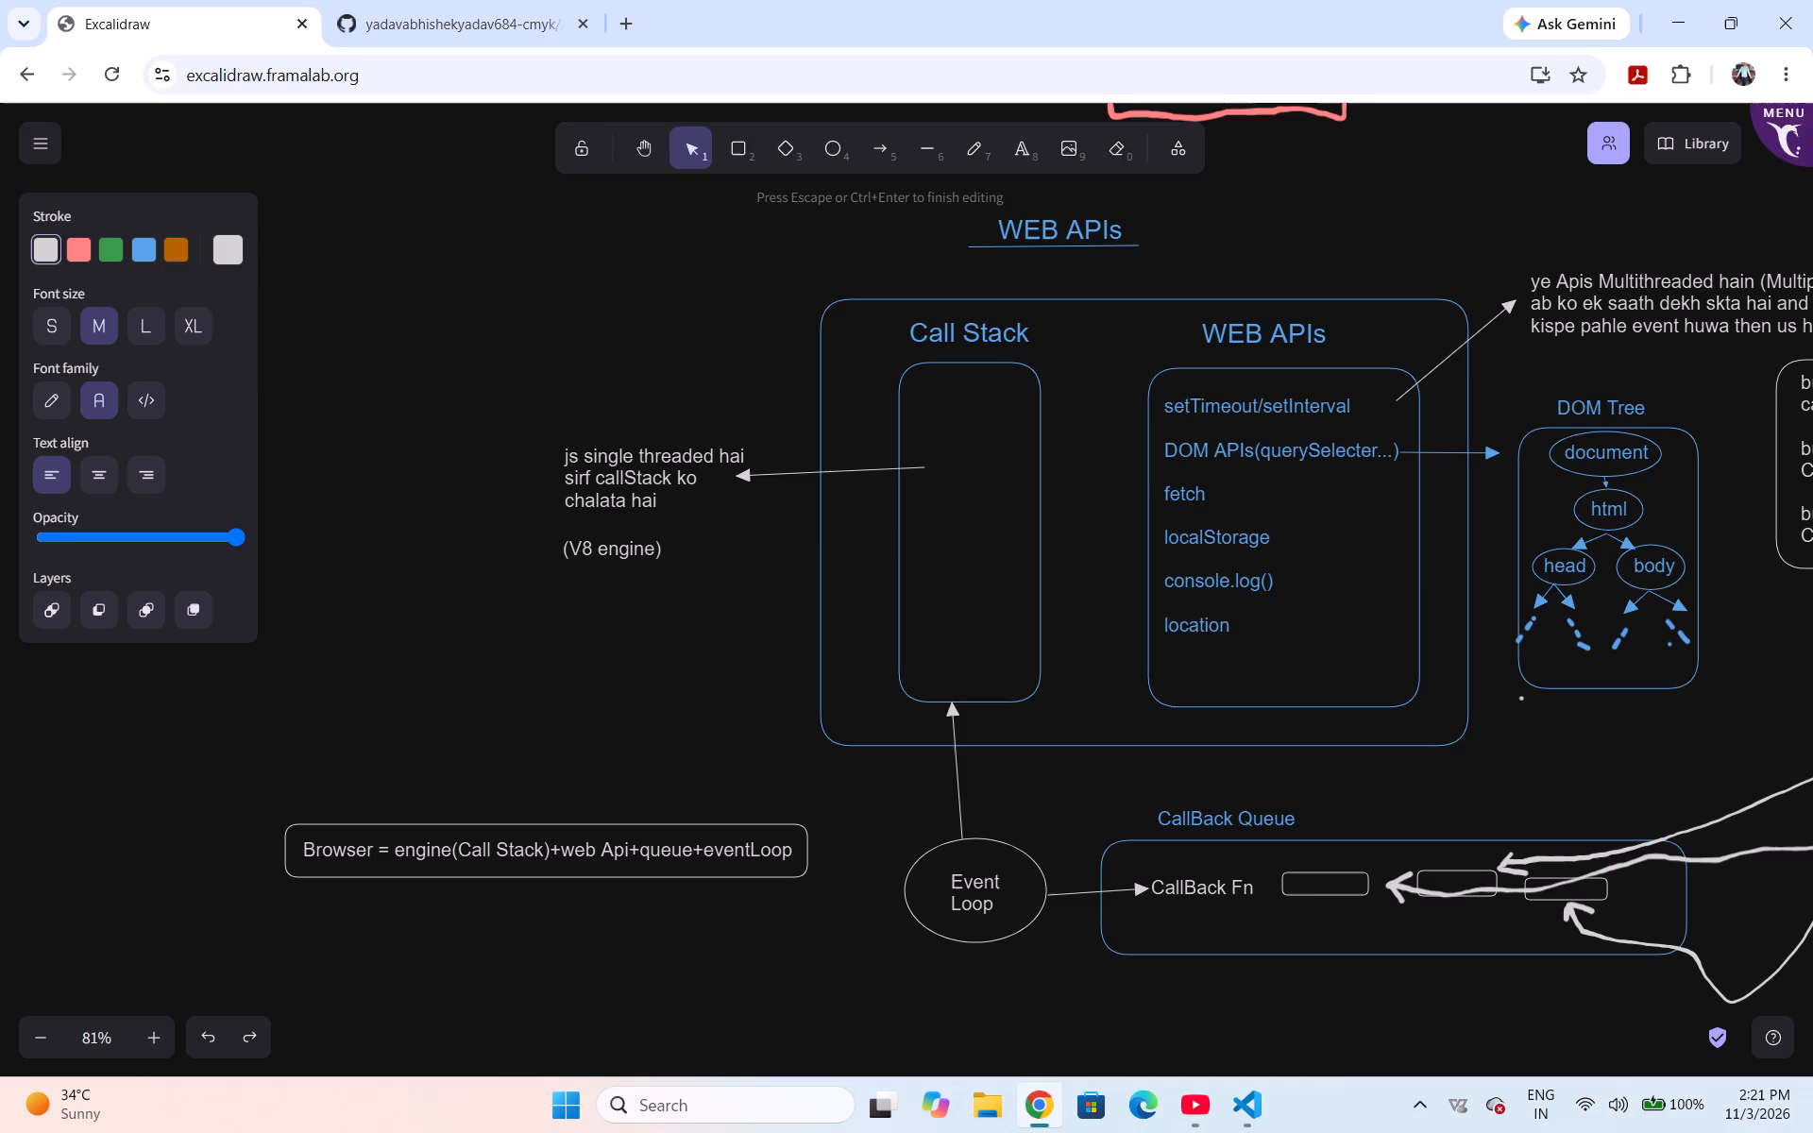
pyautogui.hotkey('shift', '(')
pyautogui.hotkey('shift', 's')
pyautogui.write('ynchronous way ,')
pyautogui.press('BackSpace')
pyautogui.write('me')
pyautogui.hotkey('shift', ')')
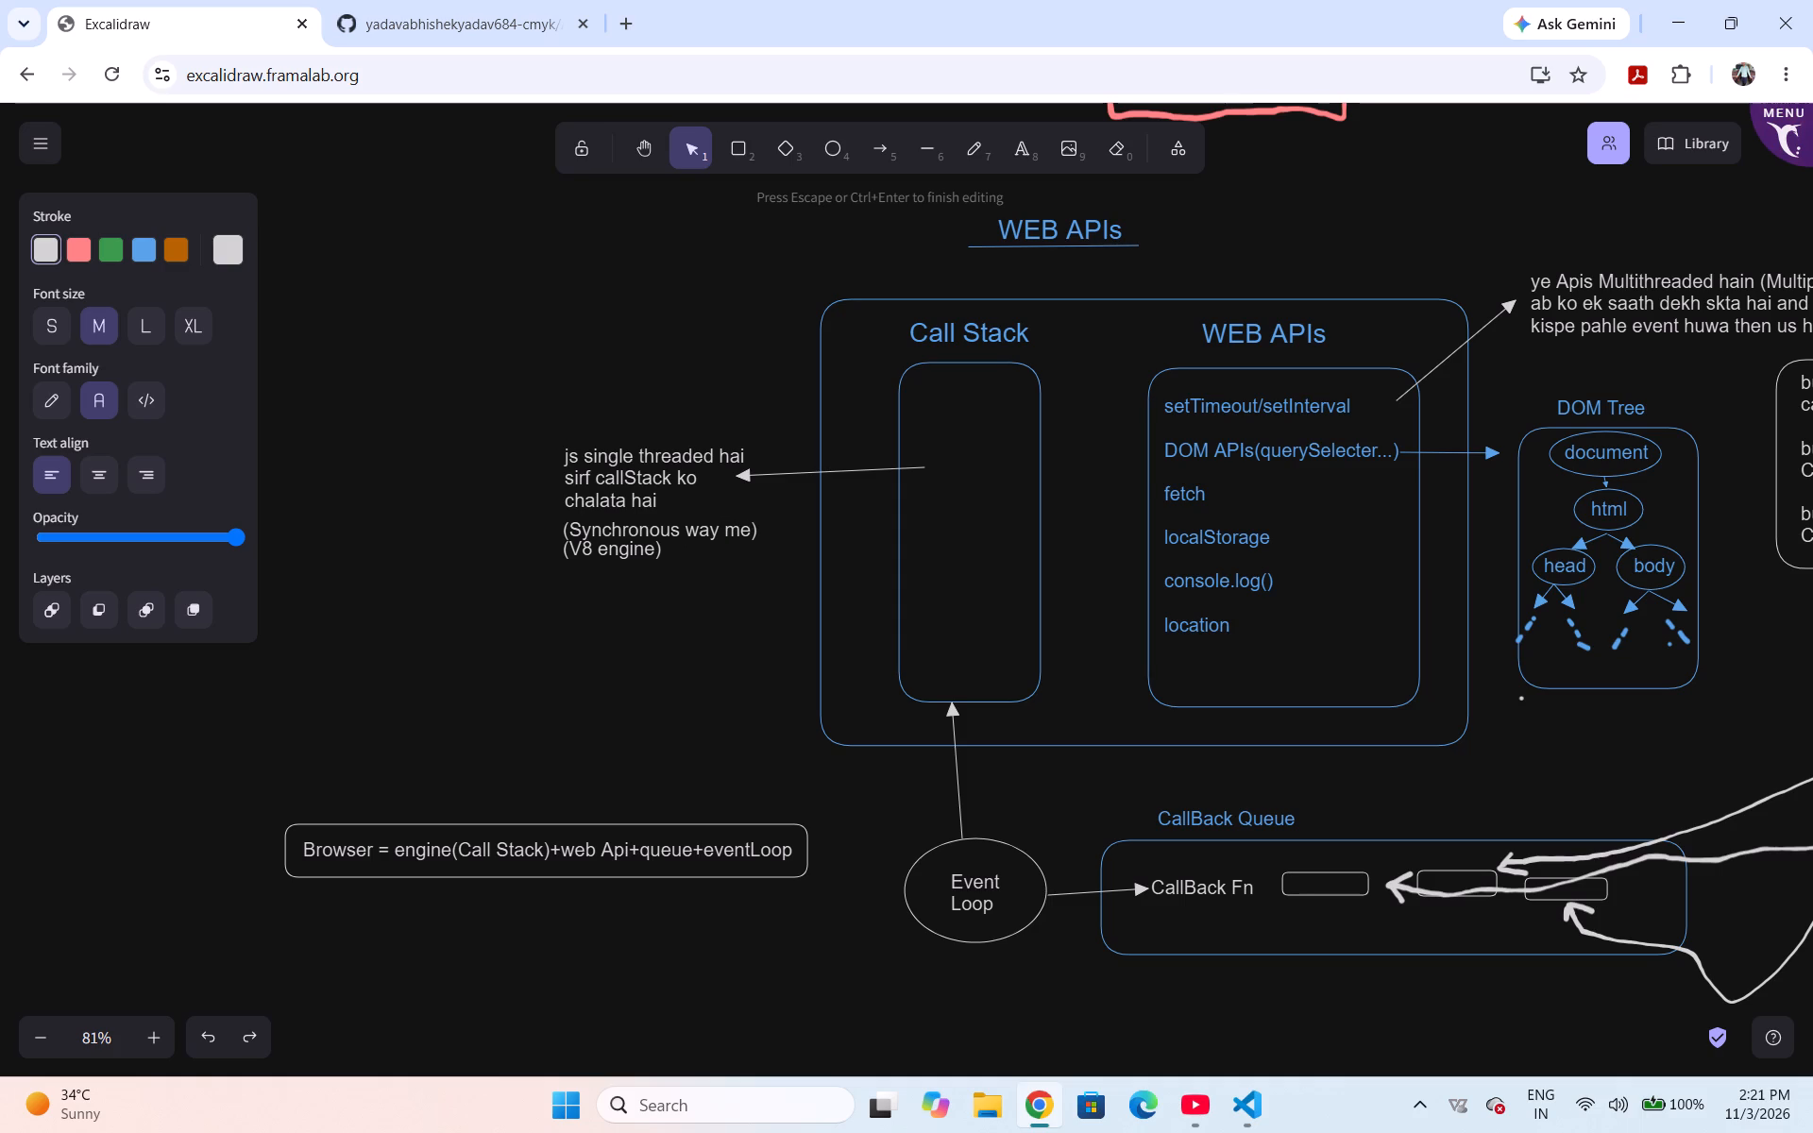
pyautogui.press('Left')
pyautogui.press('BackSpace')
pyautogui.press('BackSpace')
pyautogui.press('BackSpace')
pyautogui.press('BackSpace')
pyautogui.press('BackSpace')
pyautogui.press('BackSpace')
pyautogui.write('hai')
pyautogui.press('space')
# Append "-> (Asynchronous hai)" to the end of the "ye Apis Multithreaded hain" note.
pyautogui.hscroll(-6, 563, 518)
pyautogui.click(1016, 144)
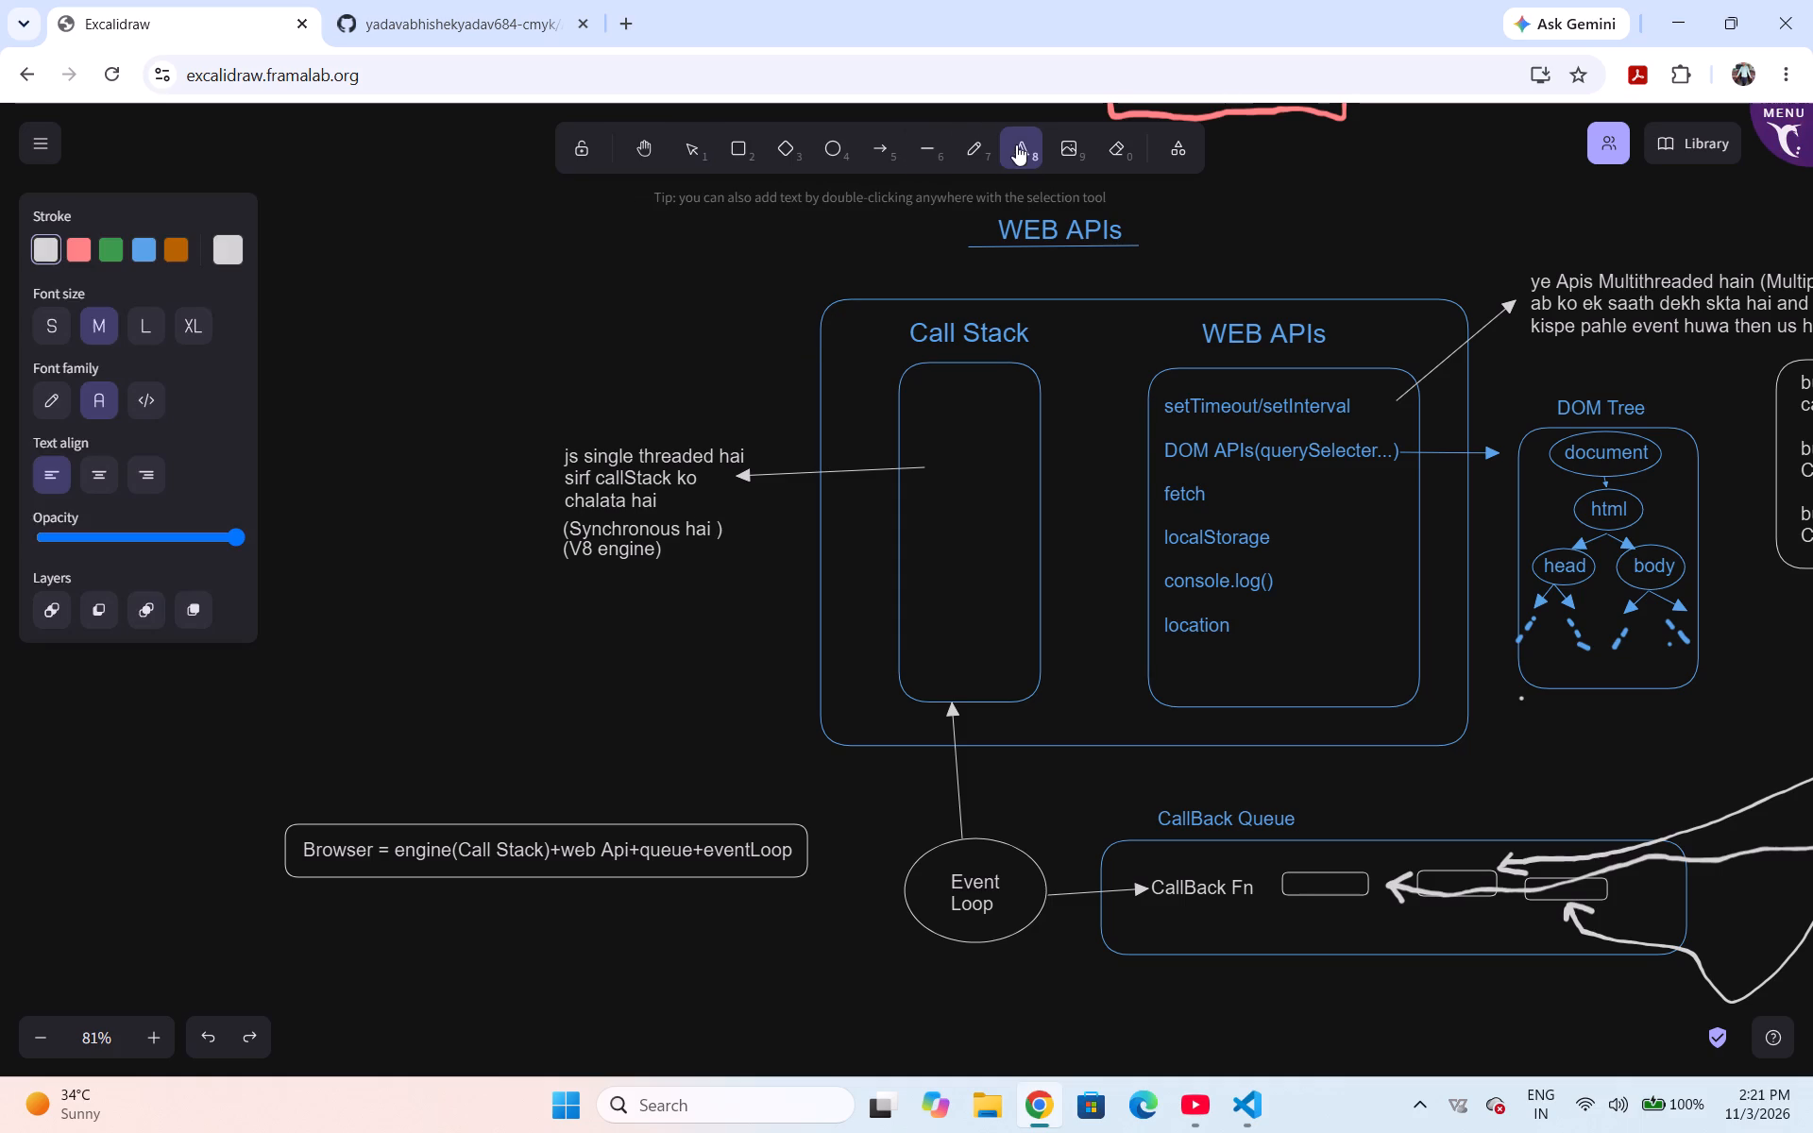
pyautogui.hscroll(-4, 1156, 320)
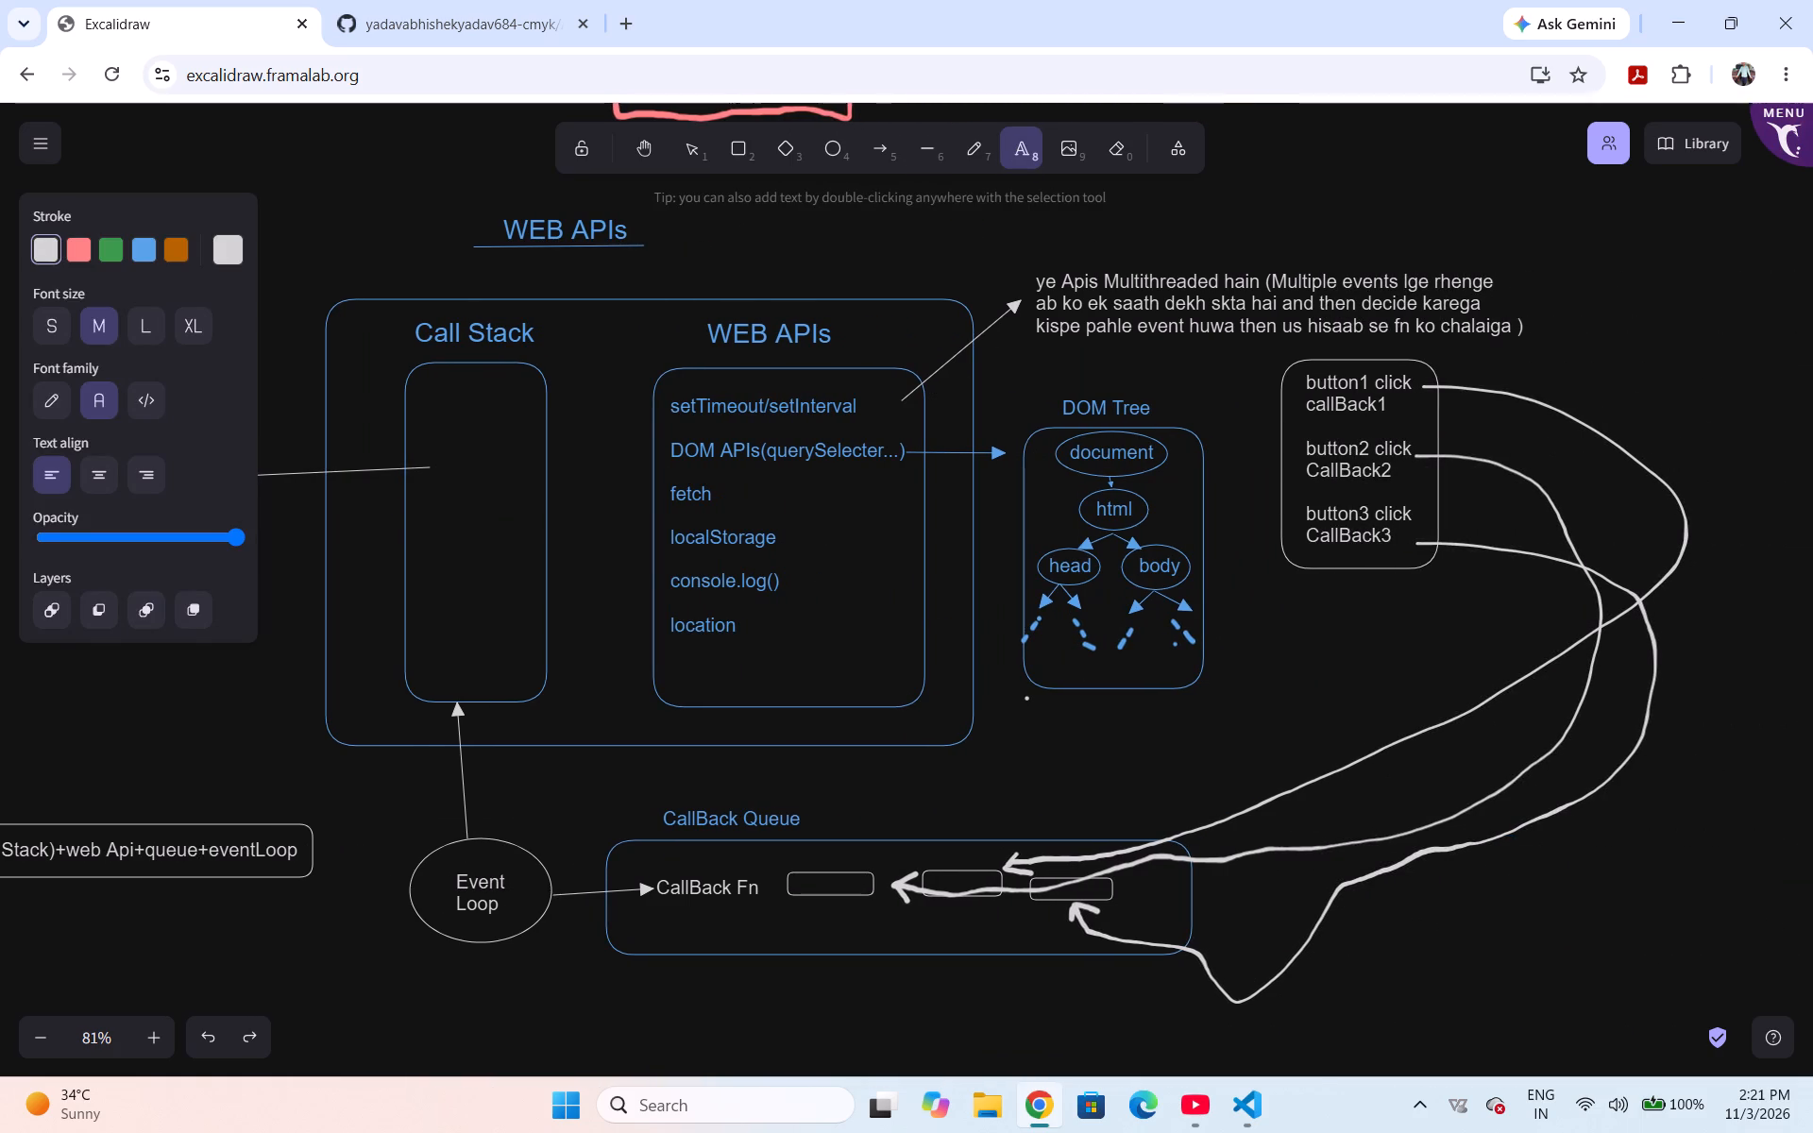
pyautogui.click(1524, 324)
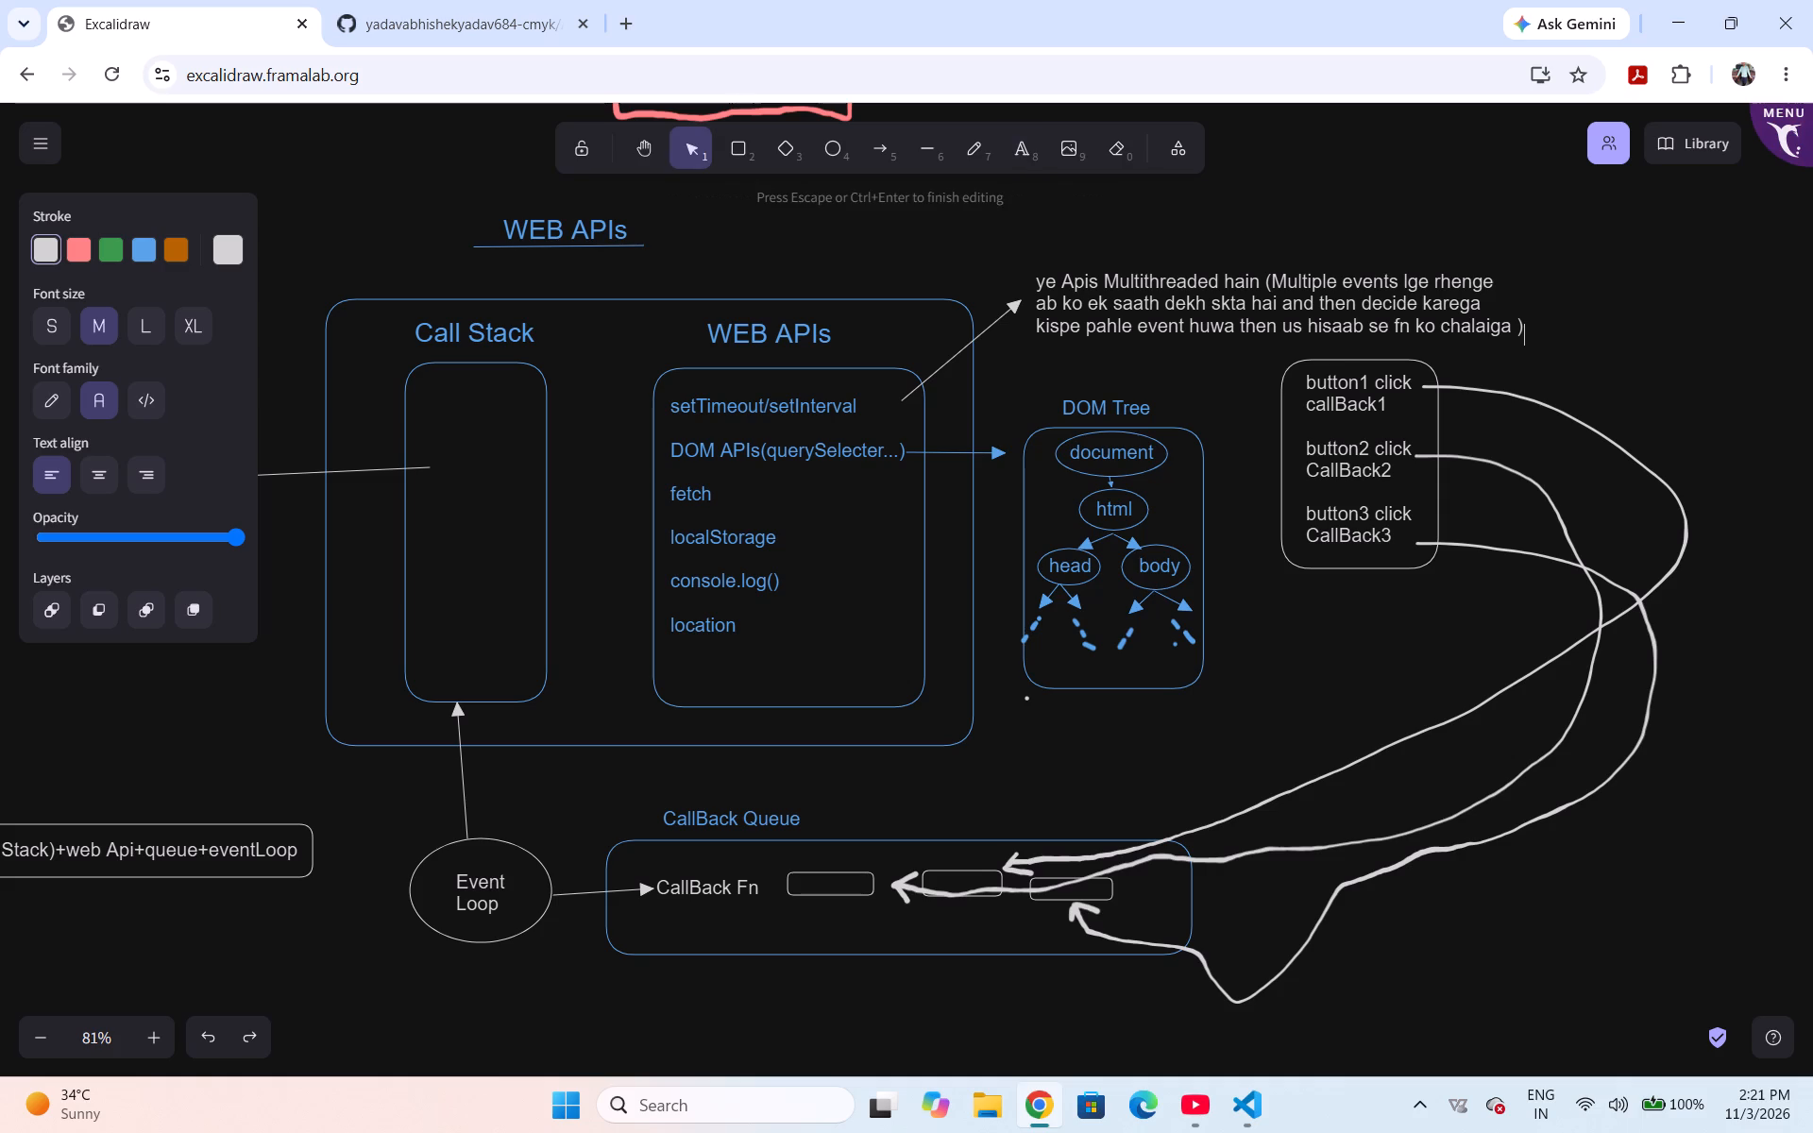
pyautogui.press('space')
pyautogui.click(1033, 144)
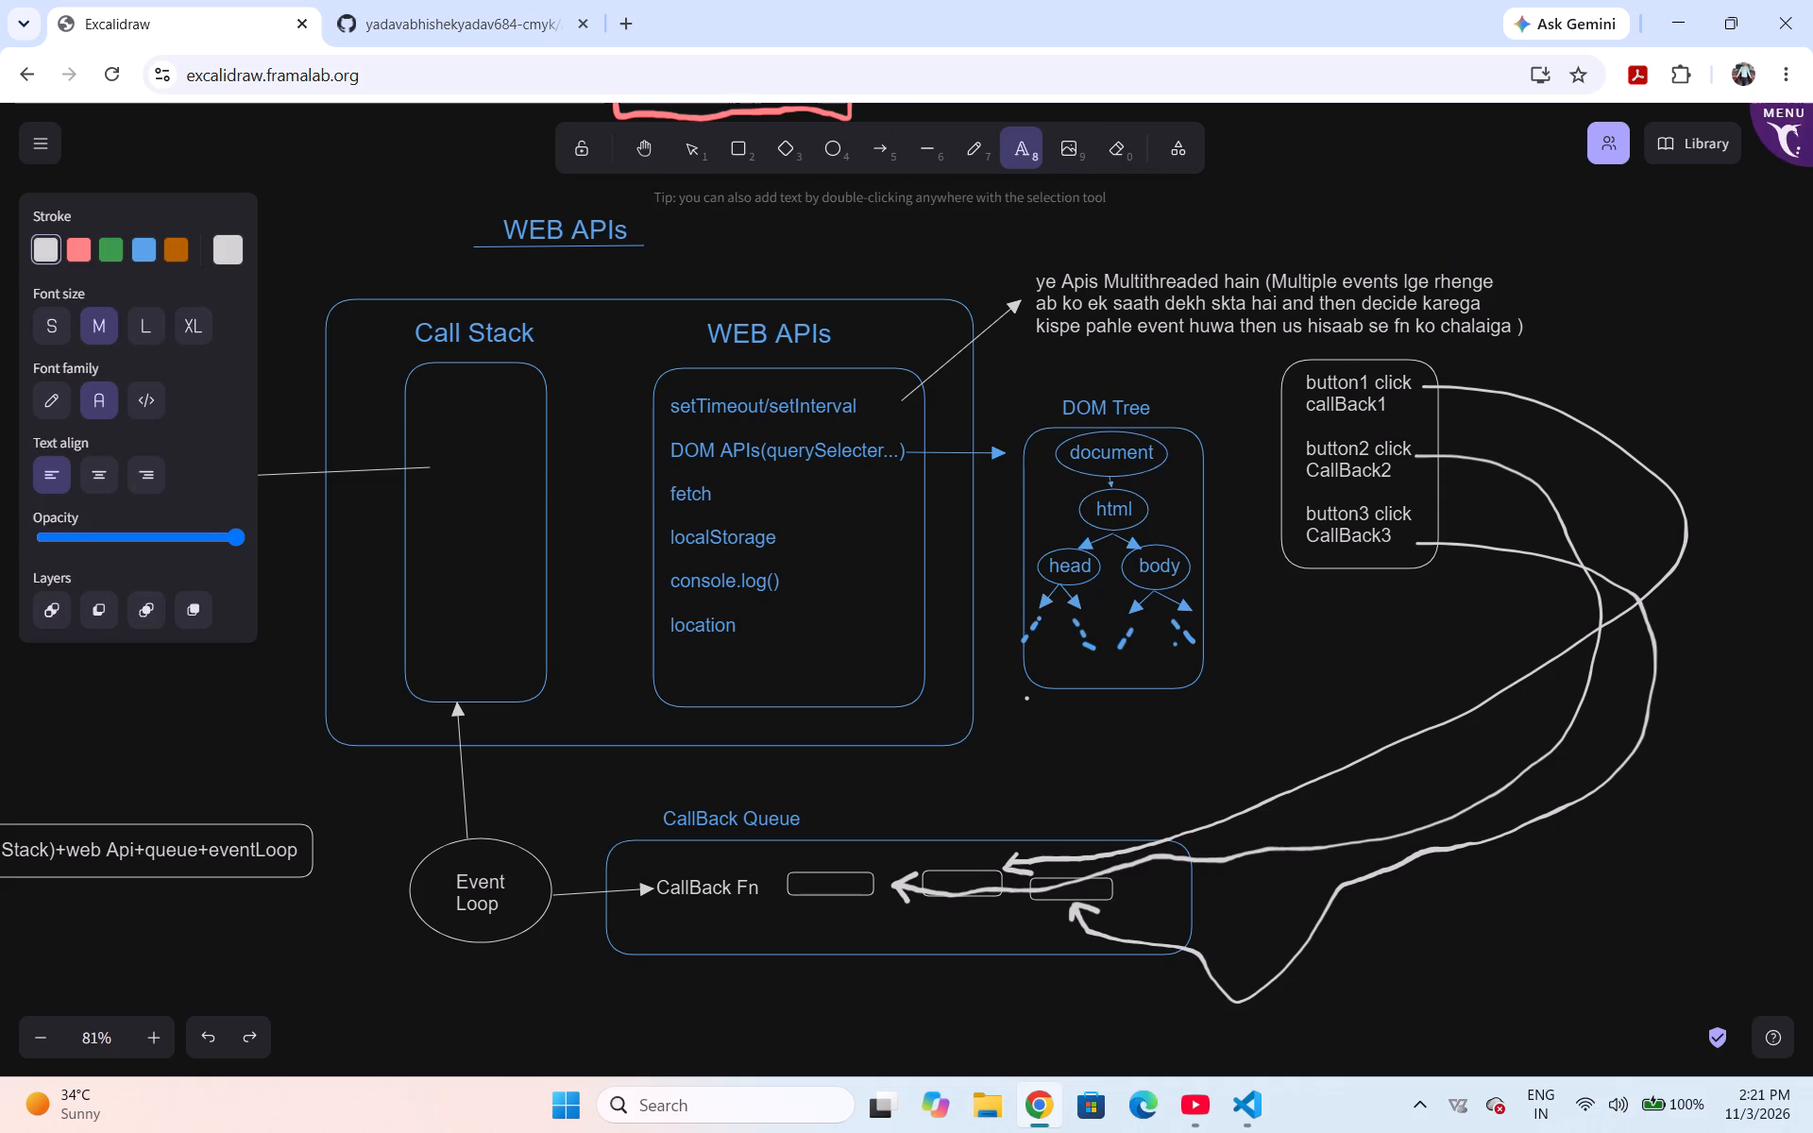
pyautogui.click(1522, 318)
pyautogui.click(1522, 318)
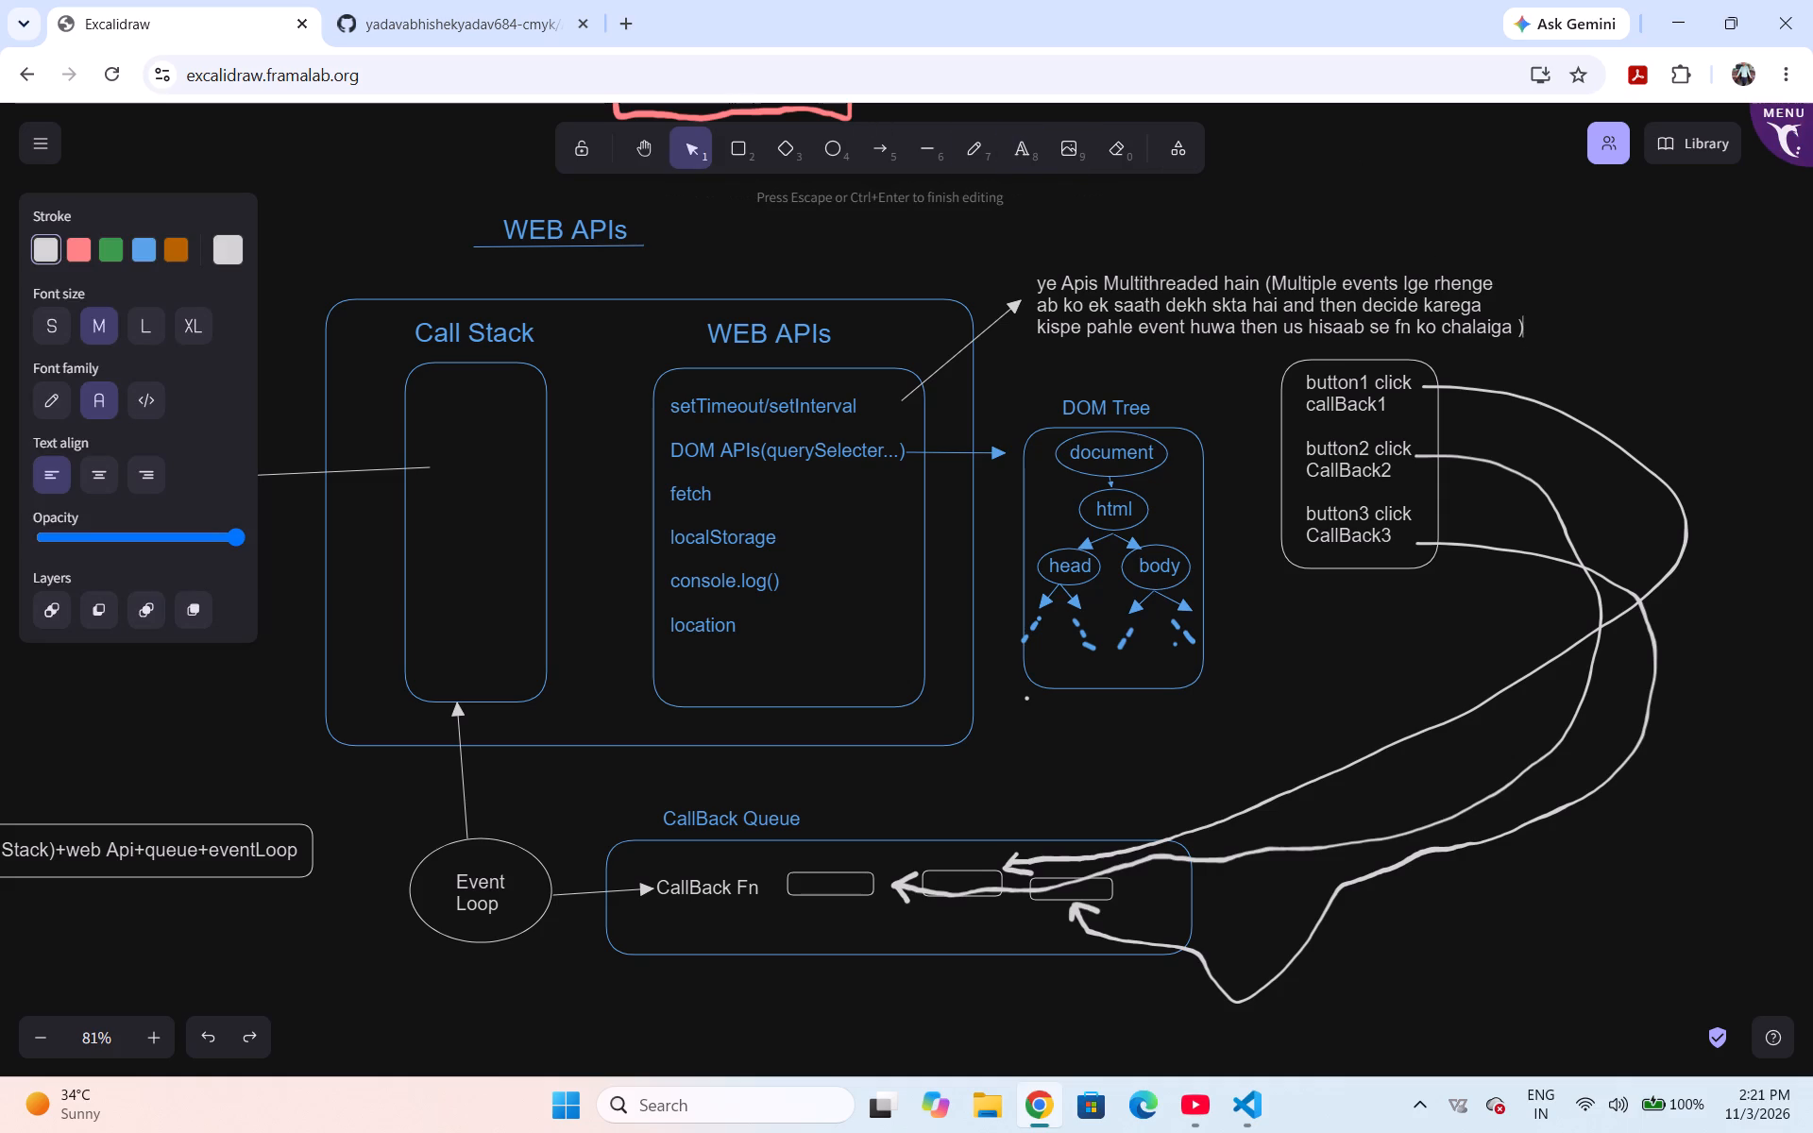
pyautogui.press('space')
pyautogui.write('->')
pyautogui.press('space')
pyautogui.hotkey('shift', '{')
pyautogui.hotkey('shift', 'BackSpace')
pyautogui.write('(Asynchronous')
pyautogui.press('space')
pyautogui.write('hai)')
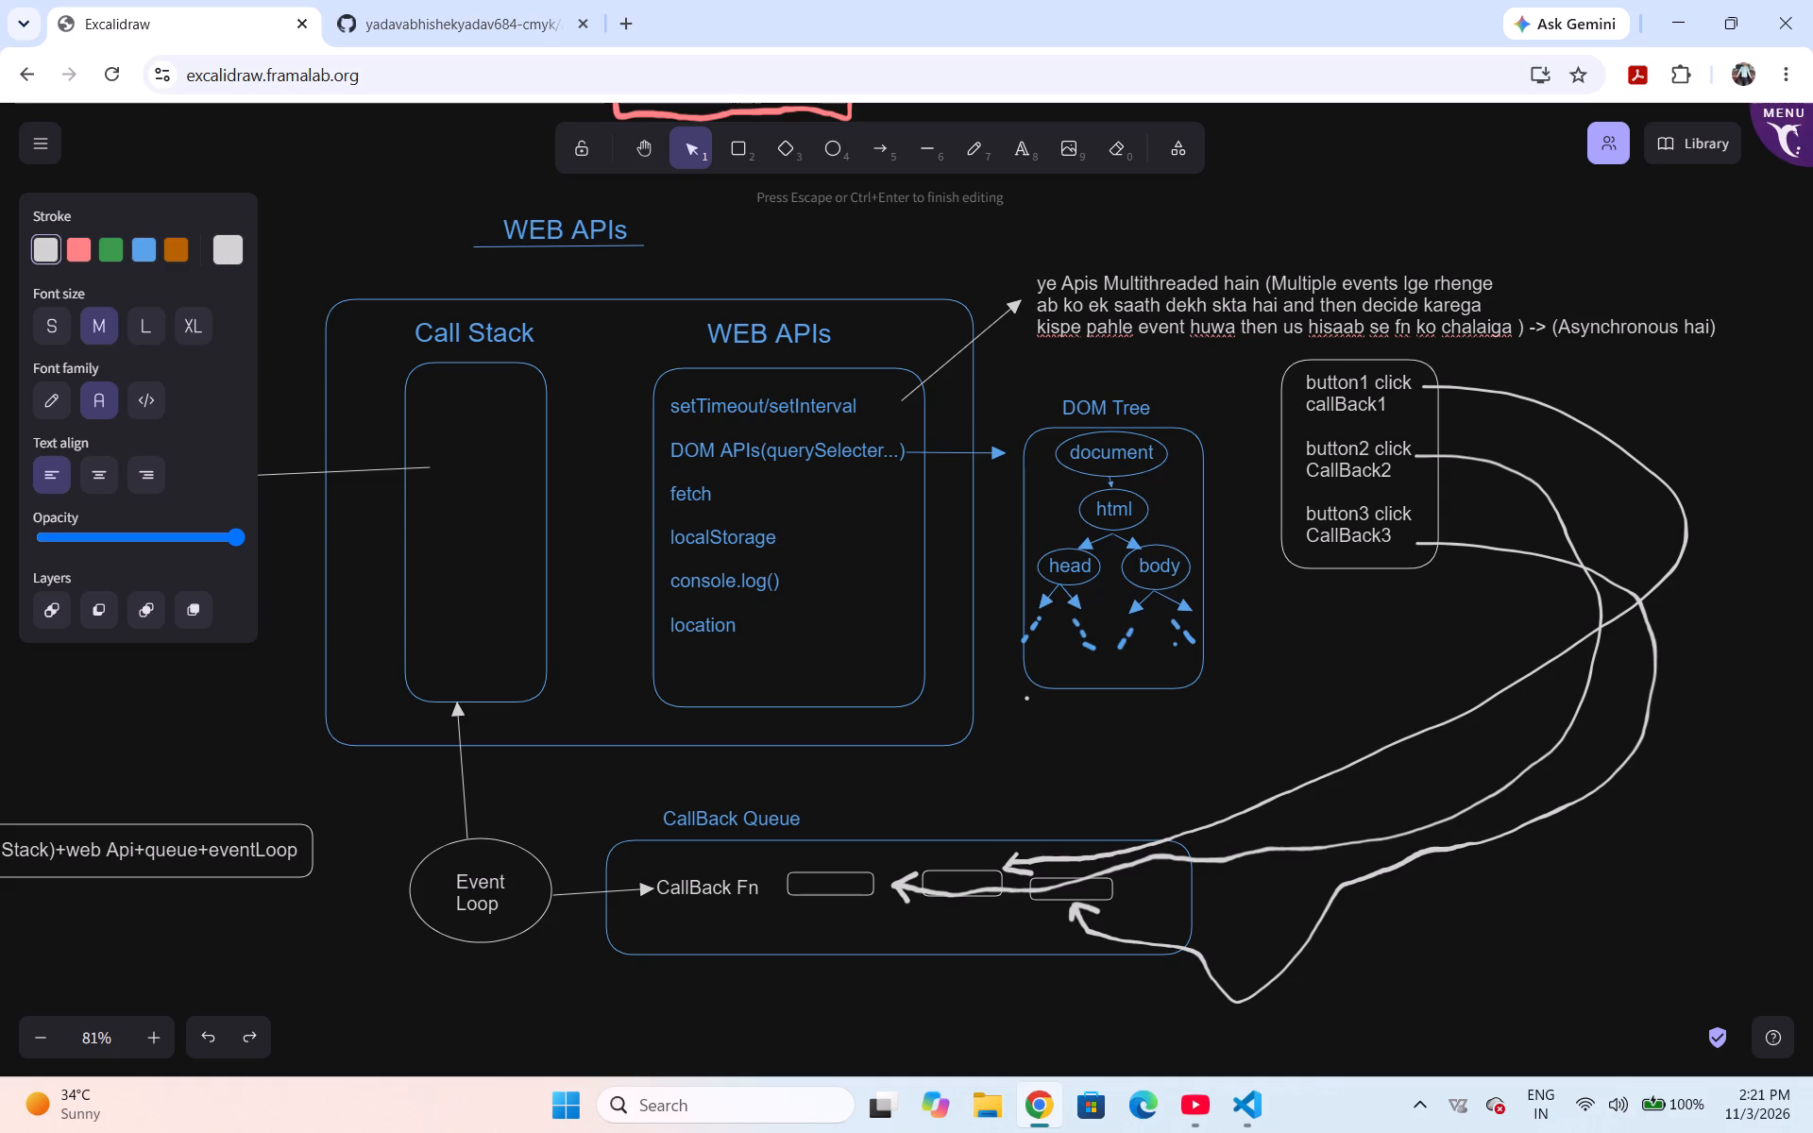
# Replace "hai" after "Asynchronous" with "task handle krta hai" inside the closing bracket of the Multithreaded note.
pyautogui.press('Left')
pyautogui.press('BackSpace')
pyautogui.press('BackSpace')
pyautogui.press('BackSpace')
pyautogui.press('BackSpace')
pyautogui.press('space')
pyautogui.write('task handle krta hai')
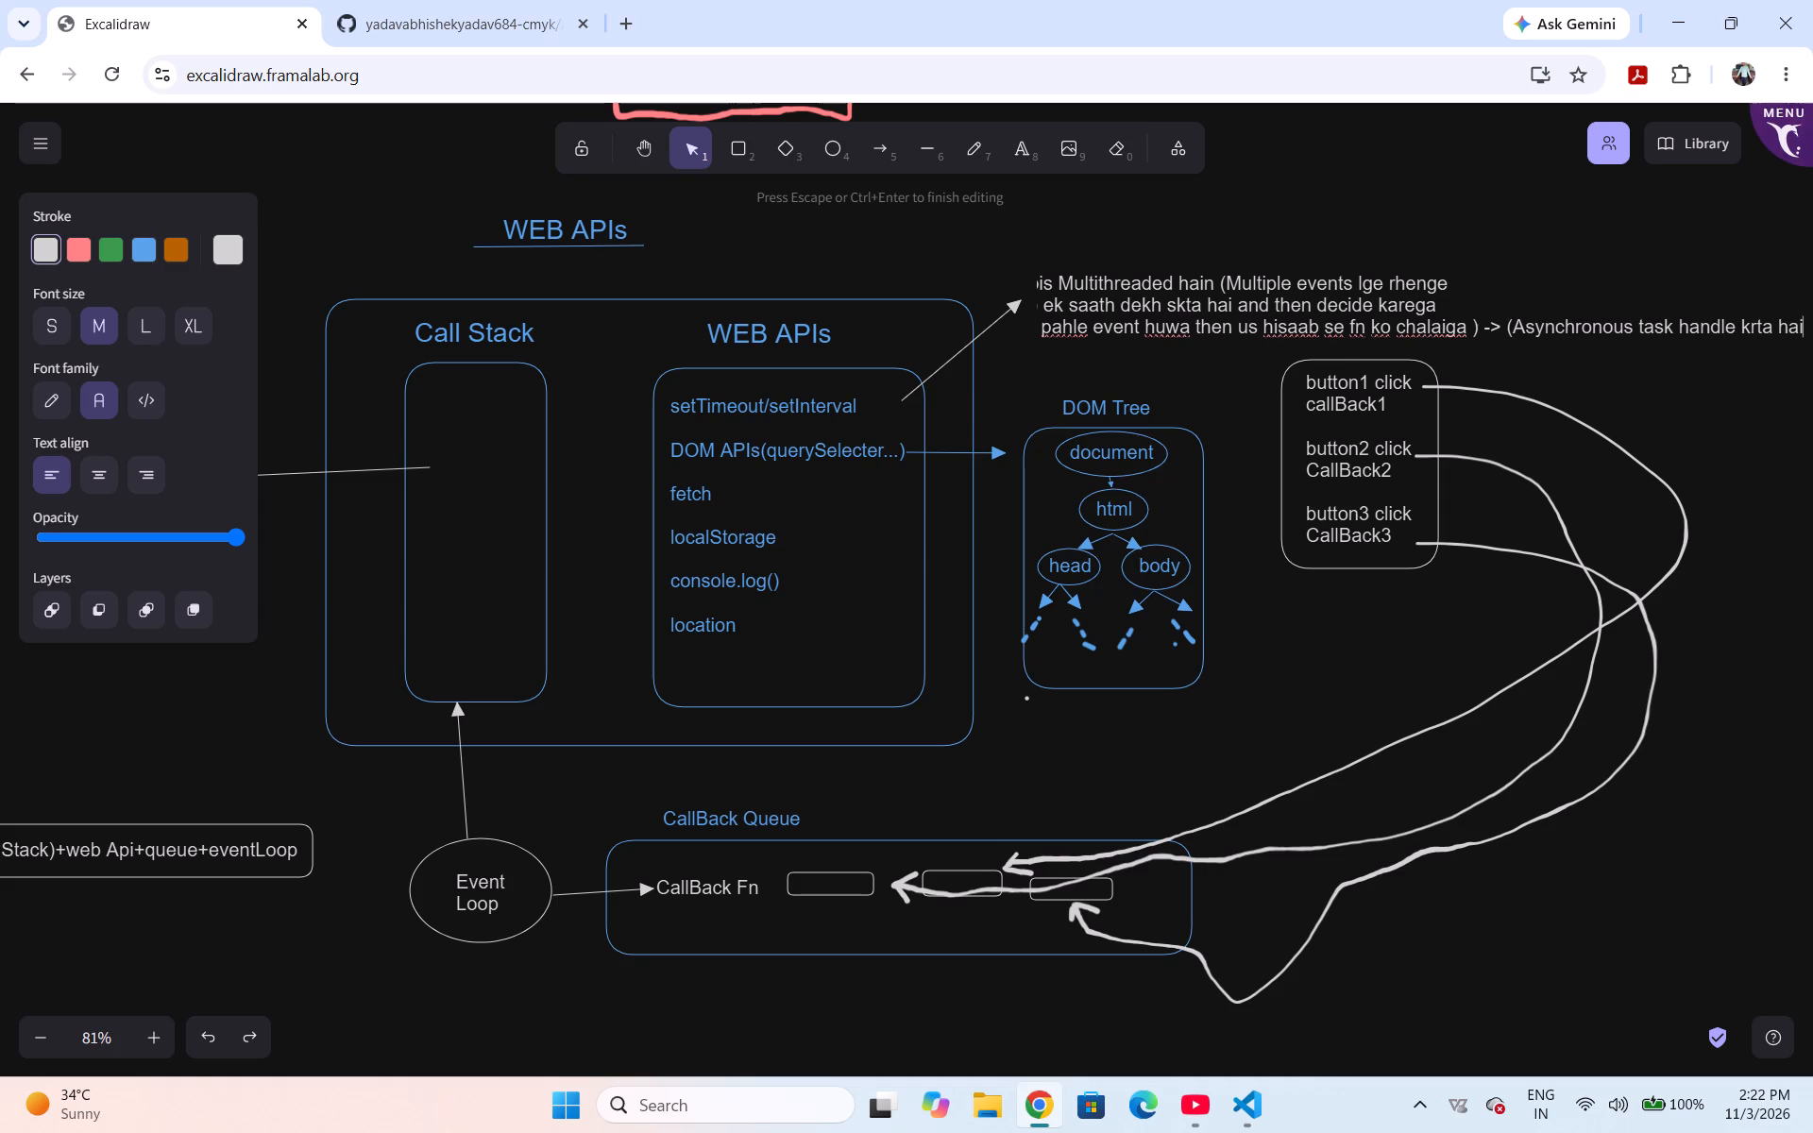
pyautogui.hscroll(3, 1522, 318)
pyautogui.click(1469, 401)
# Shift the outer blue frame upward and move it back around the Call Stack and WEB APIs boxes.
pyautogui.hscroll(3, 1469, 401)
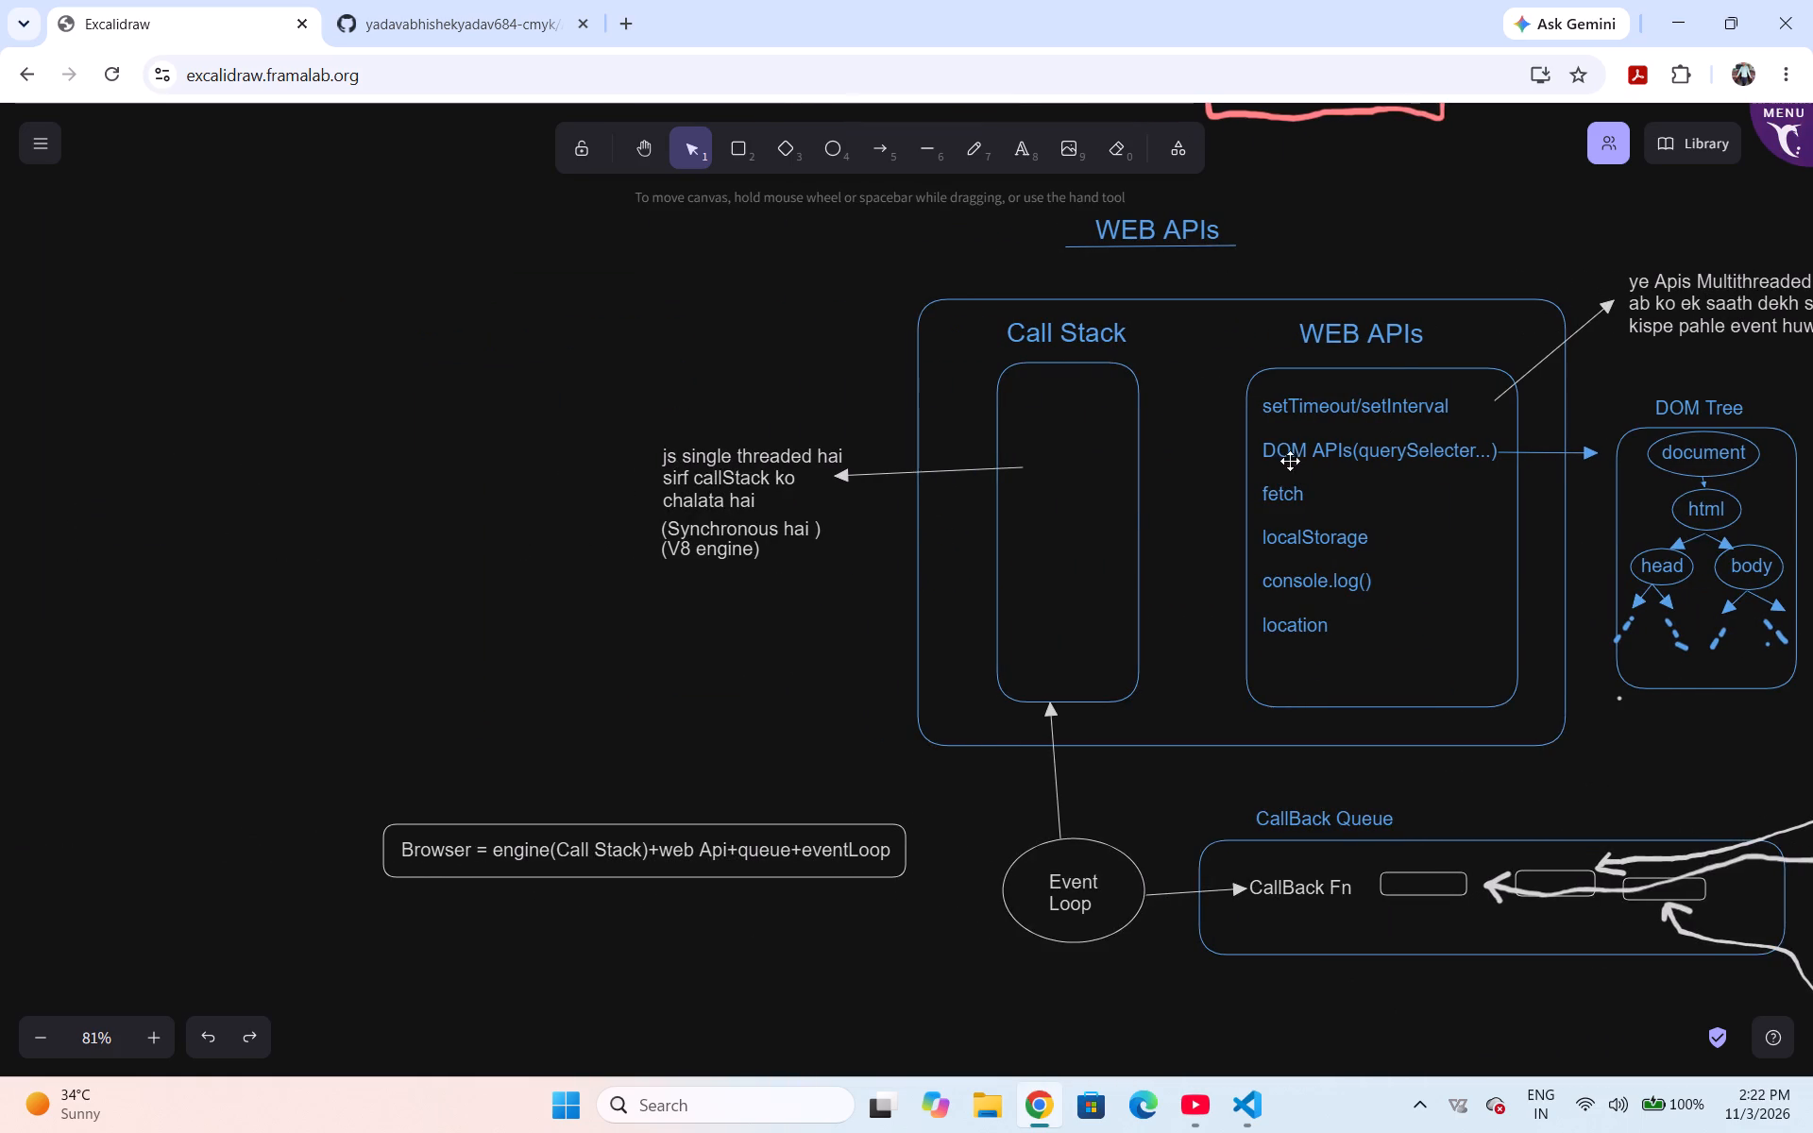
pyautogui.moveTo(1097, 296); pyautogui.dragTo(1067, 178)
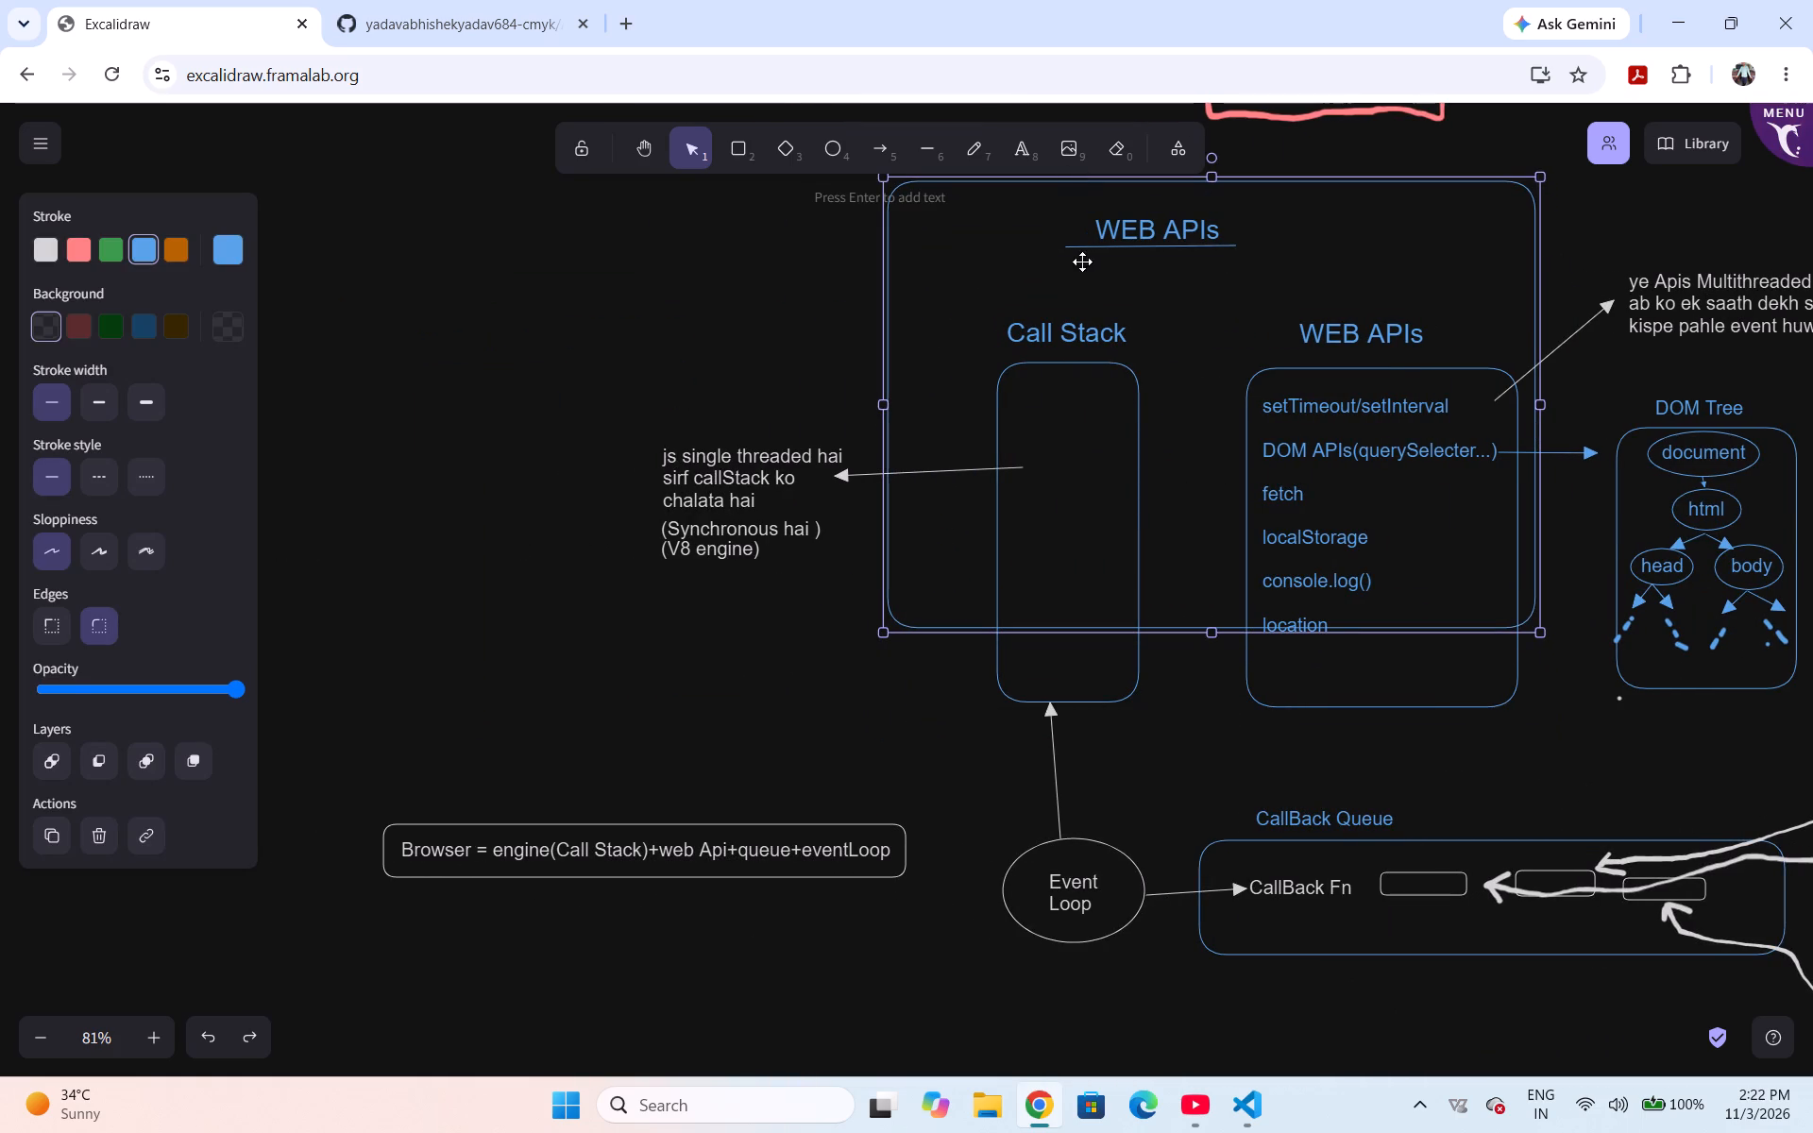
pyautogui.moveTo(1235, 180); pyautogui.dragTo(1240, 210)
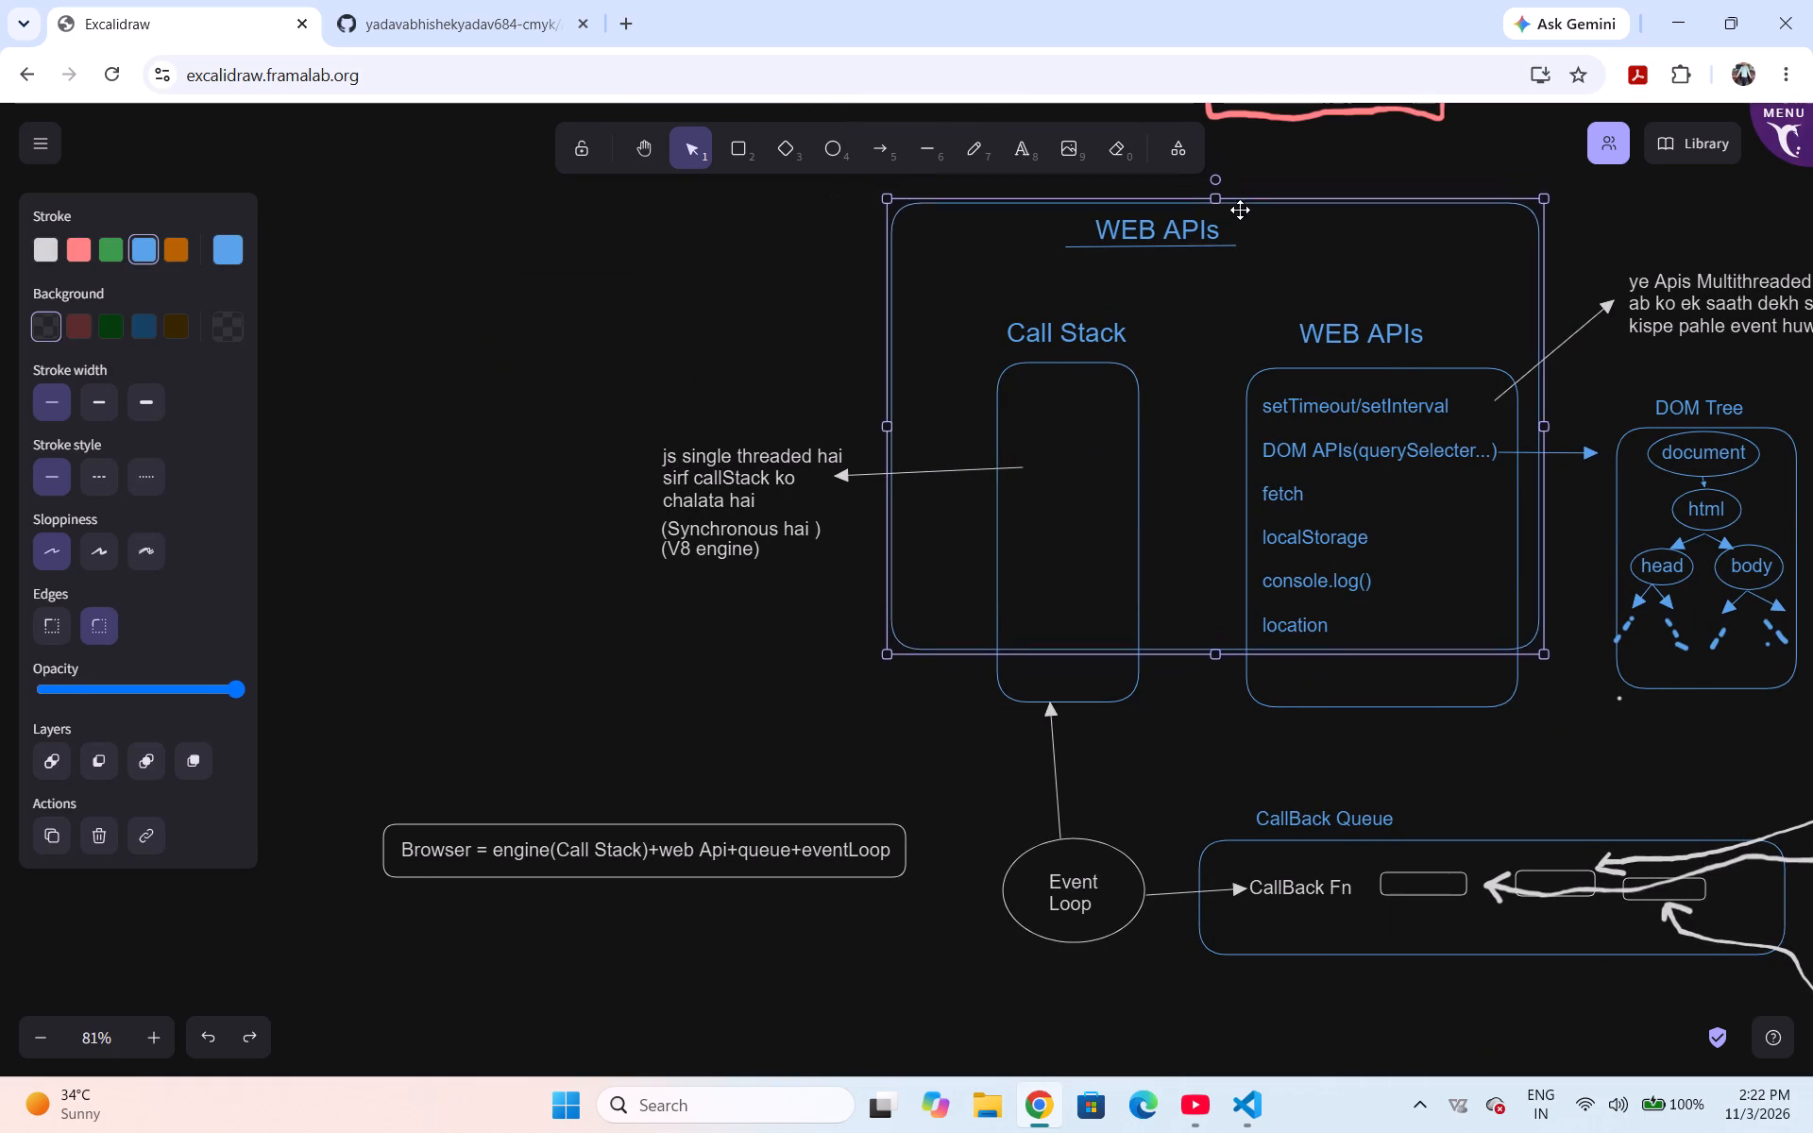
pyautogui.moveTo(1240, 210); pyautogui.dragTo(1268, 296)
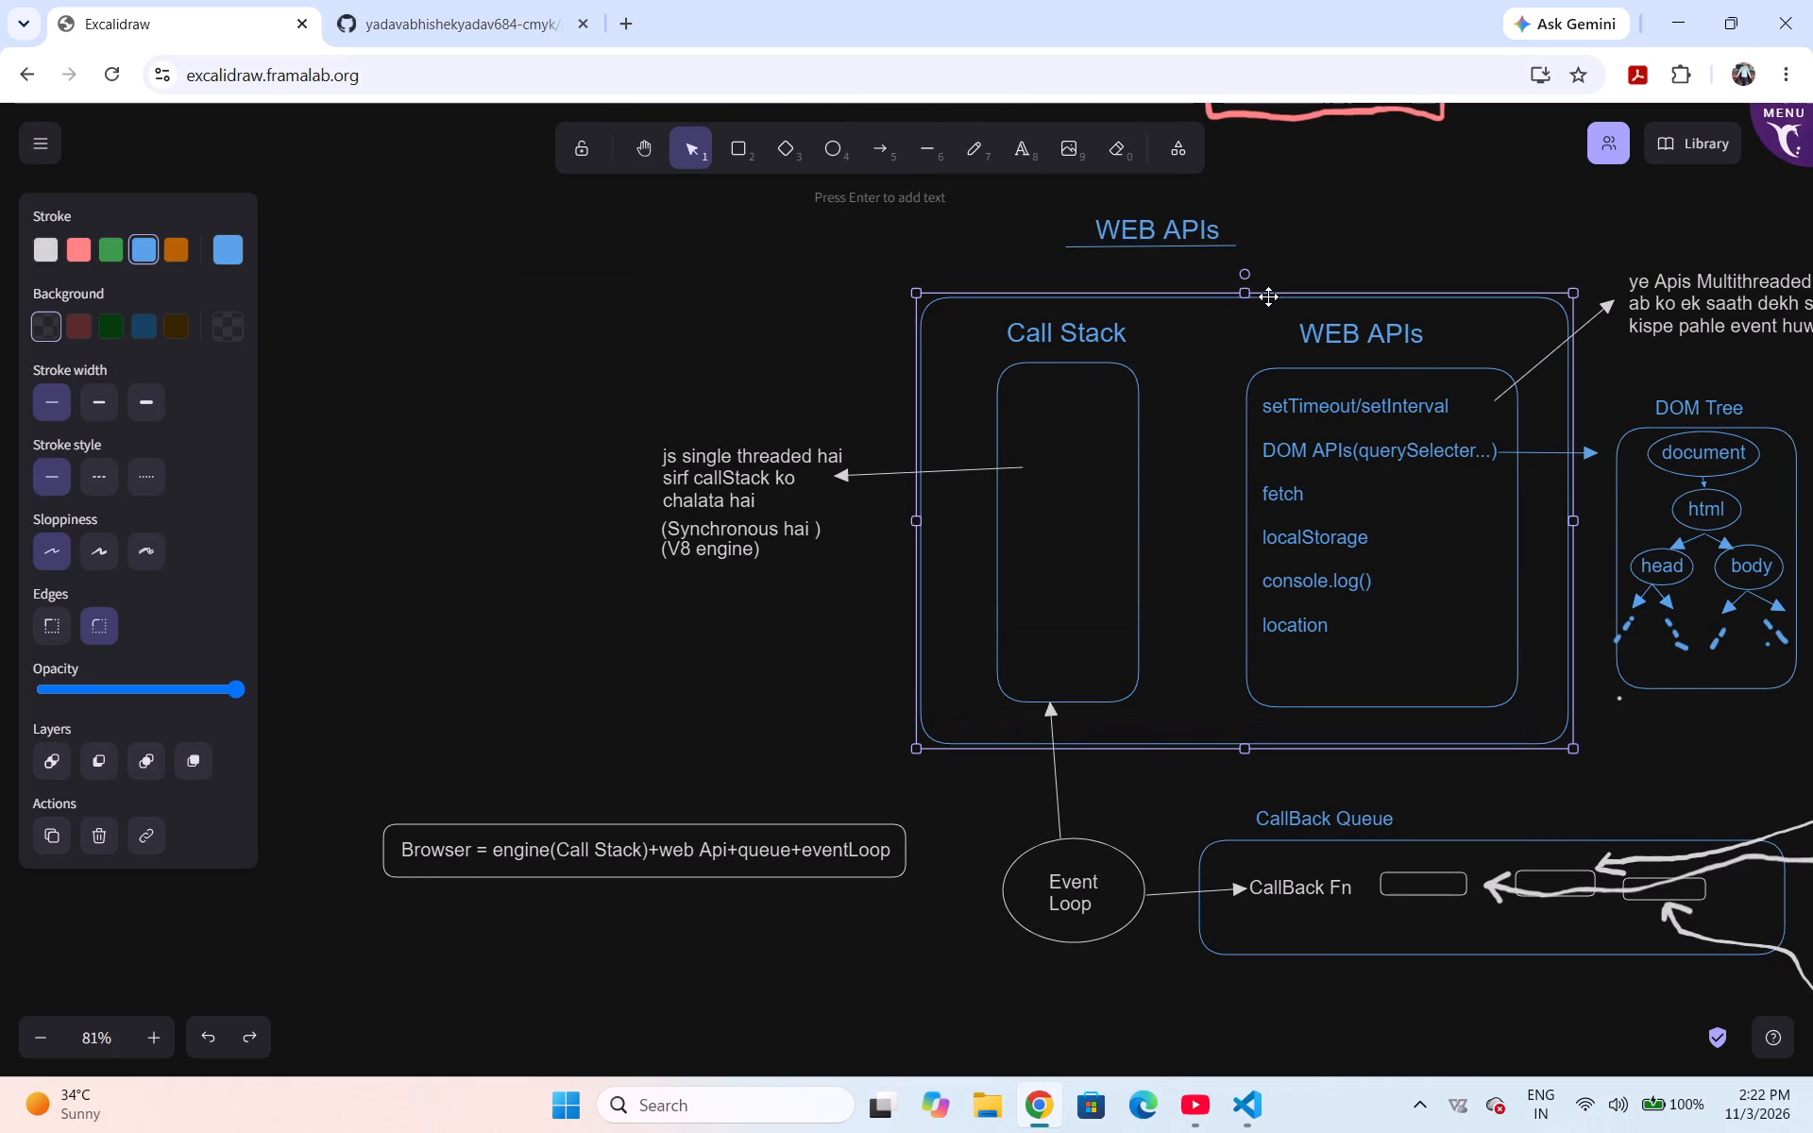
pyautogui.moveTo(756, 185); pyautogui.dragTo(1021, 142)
# Insert "task handle" after "Synchronous" in the note above "(V8 engine)" and put "hai )" on a second line.
pyautogui.click(1021, 142)
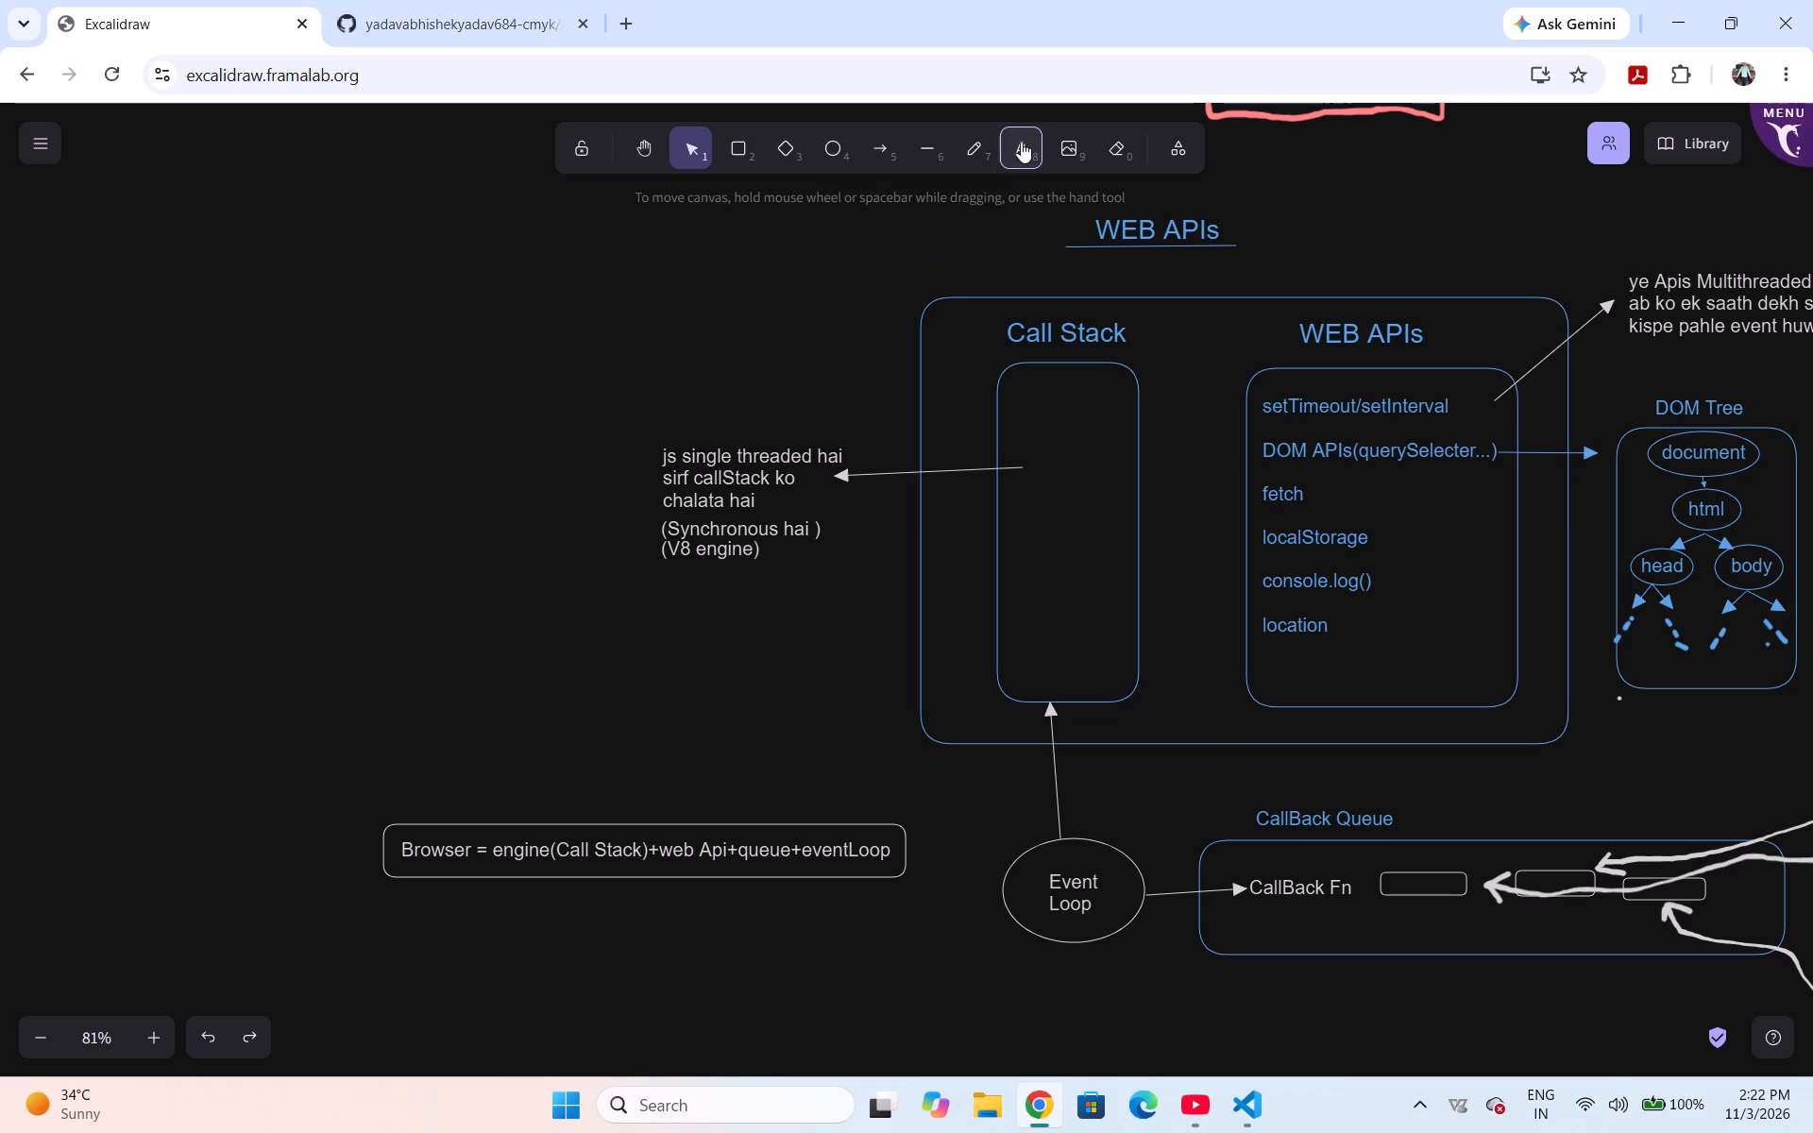
pyautogui.click(780, 532)
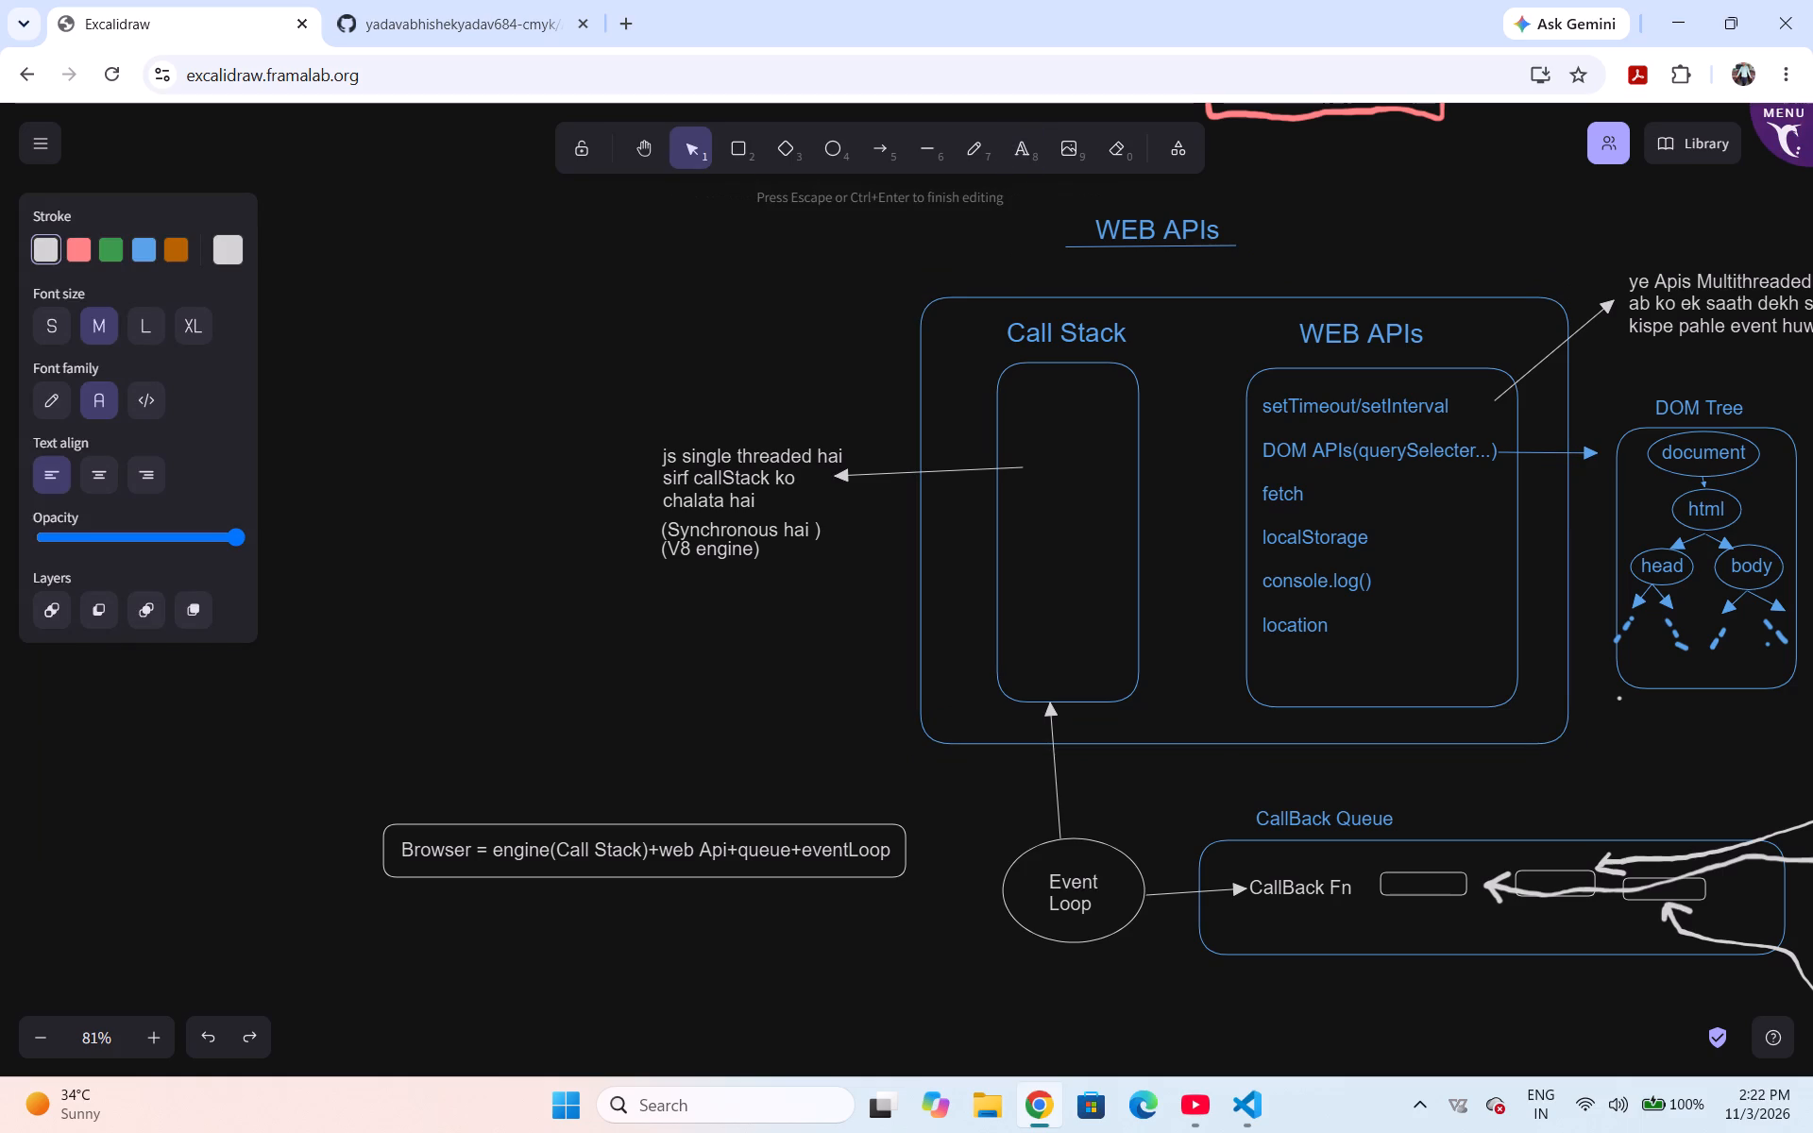
pyautogui.click(780, 532)
pyautogui.press('space')
pyautogui.write('task handle')
pyautogui.press('space')
pyautogui.press('Return')
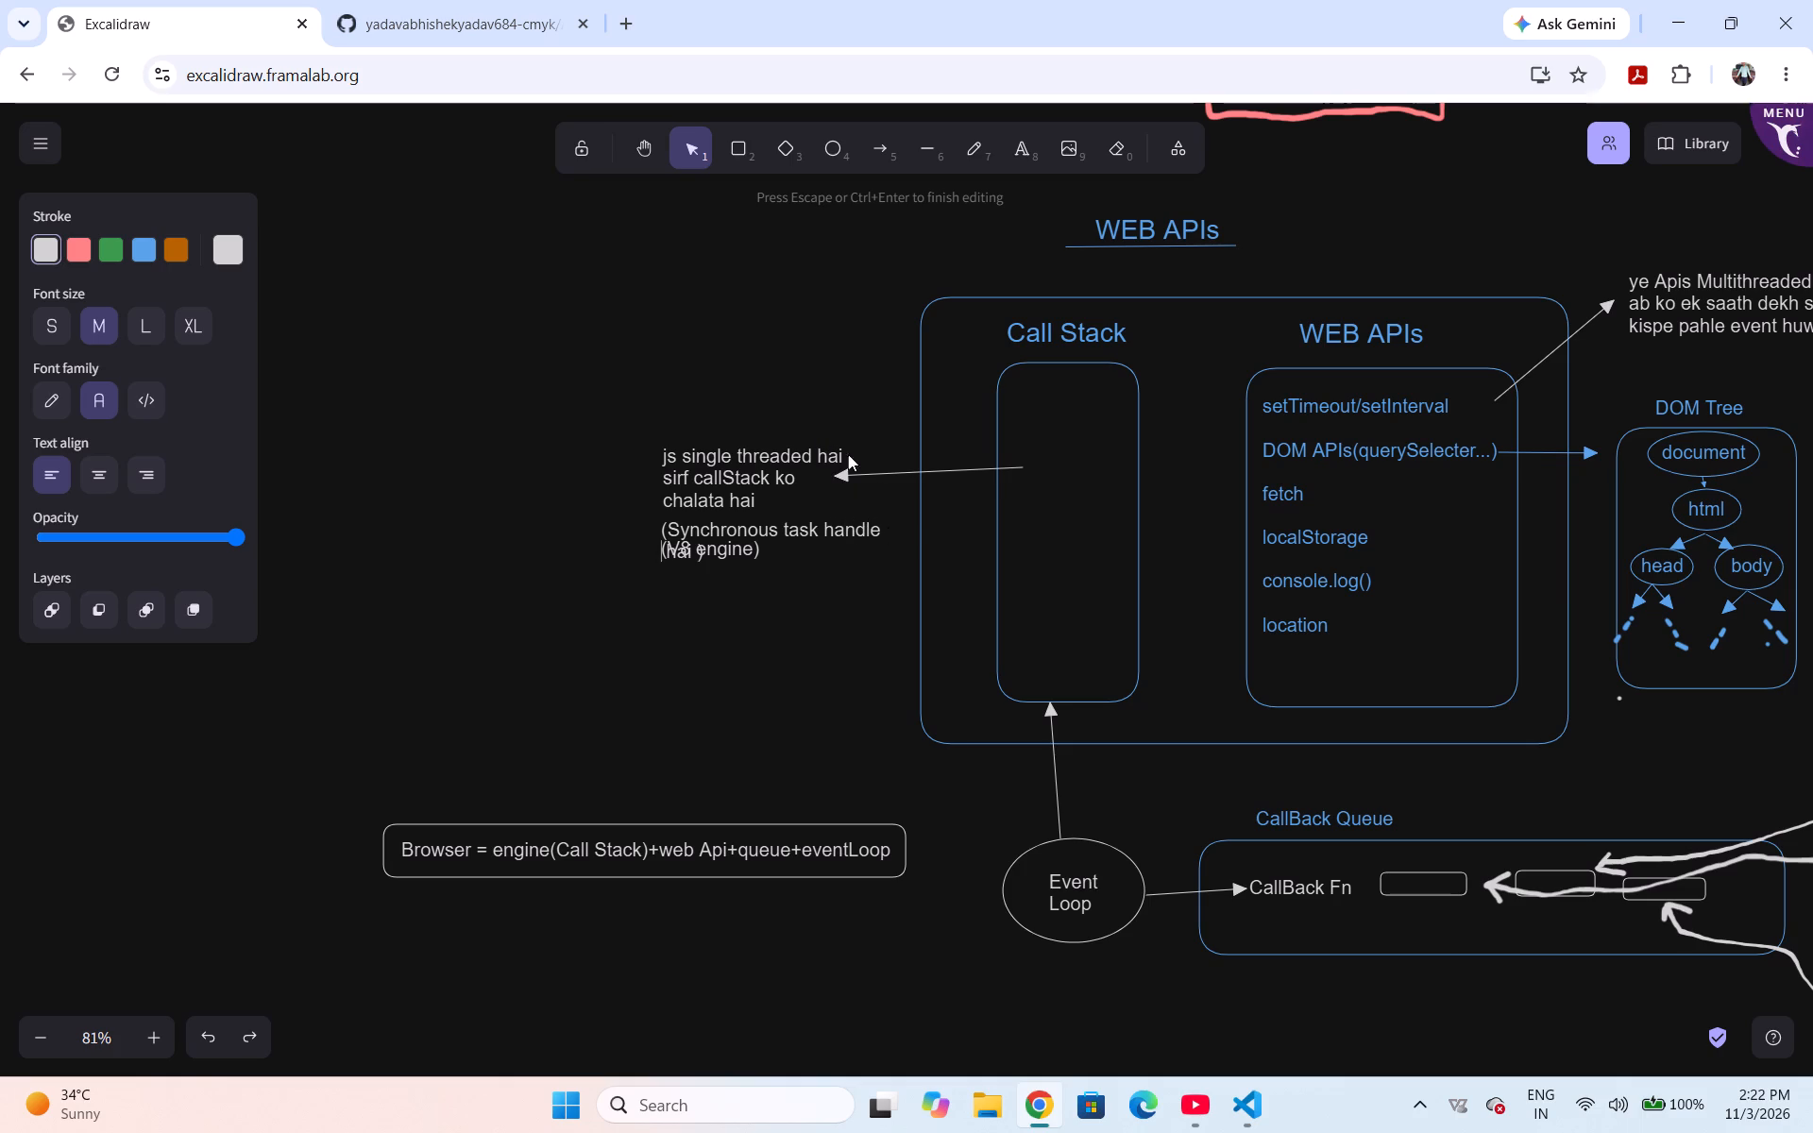
pyautogui.click(890, 523)
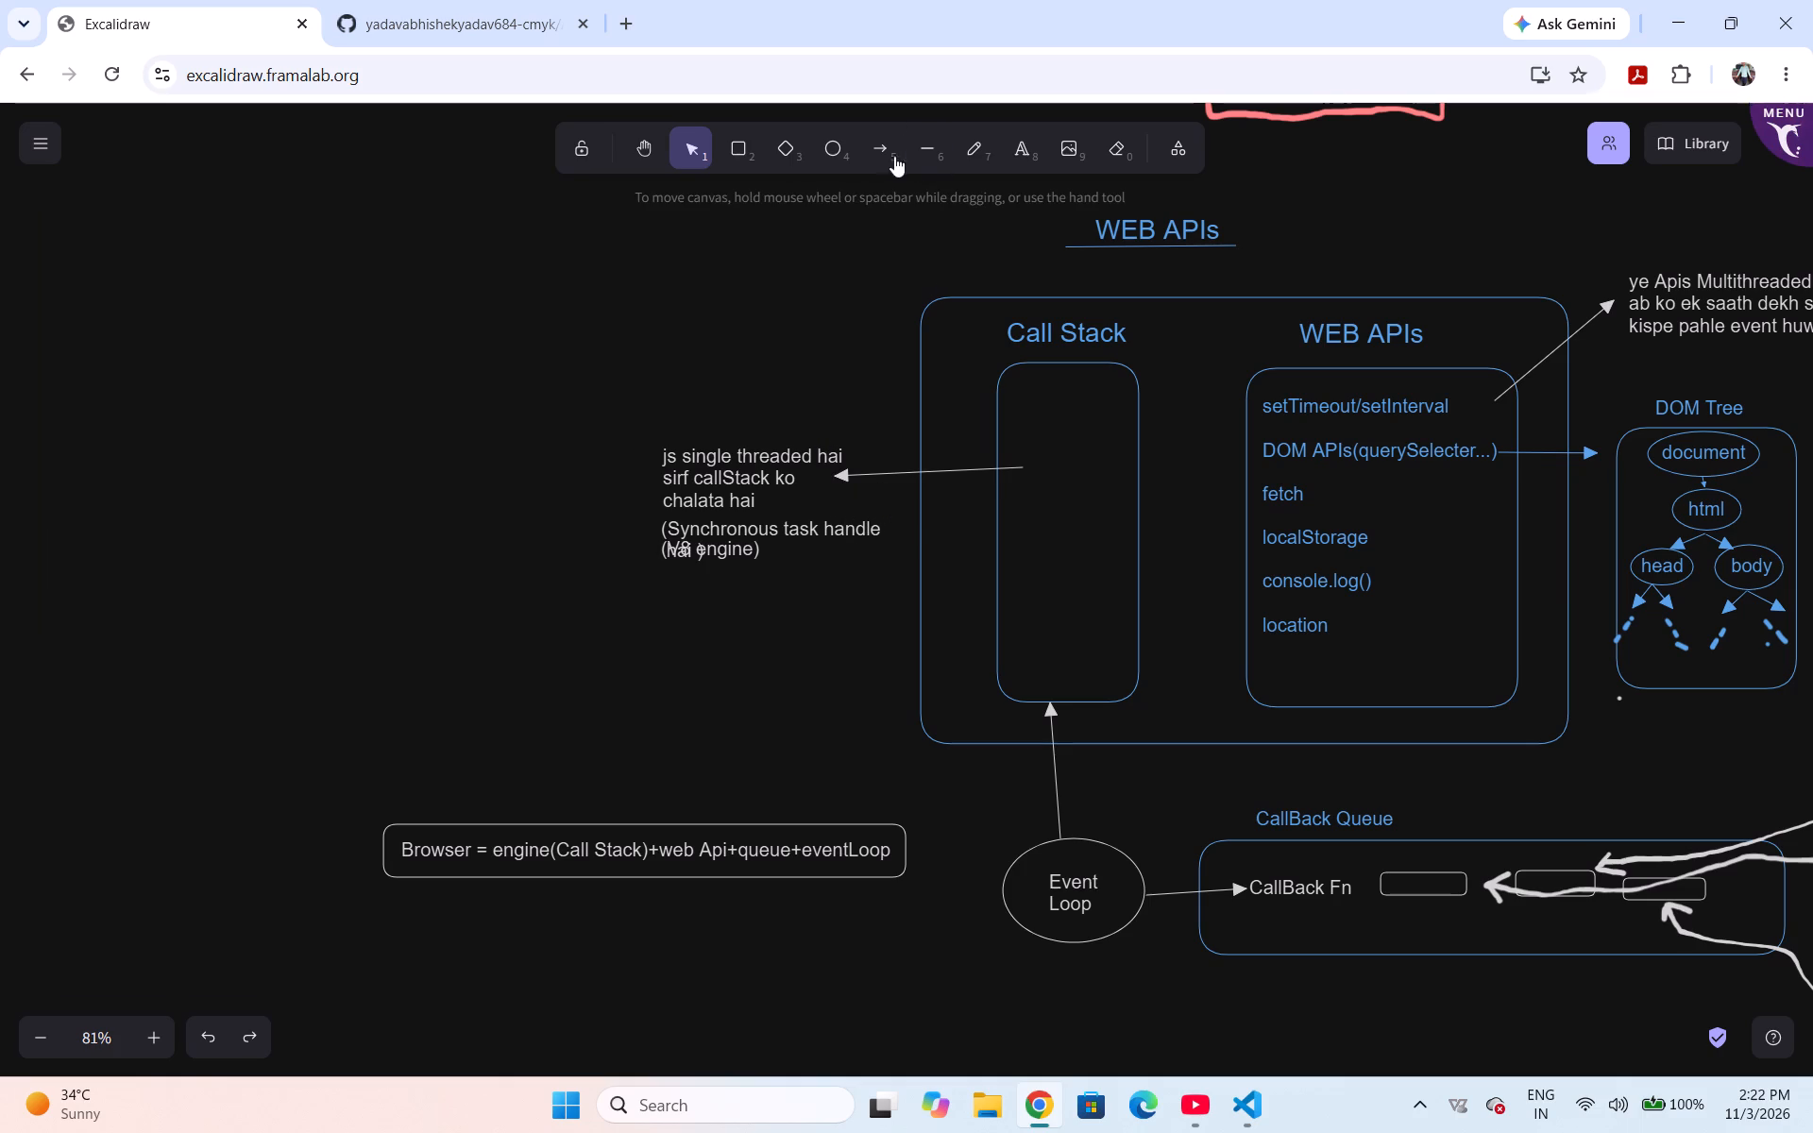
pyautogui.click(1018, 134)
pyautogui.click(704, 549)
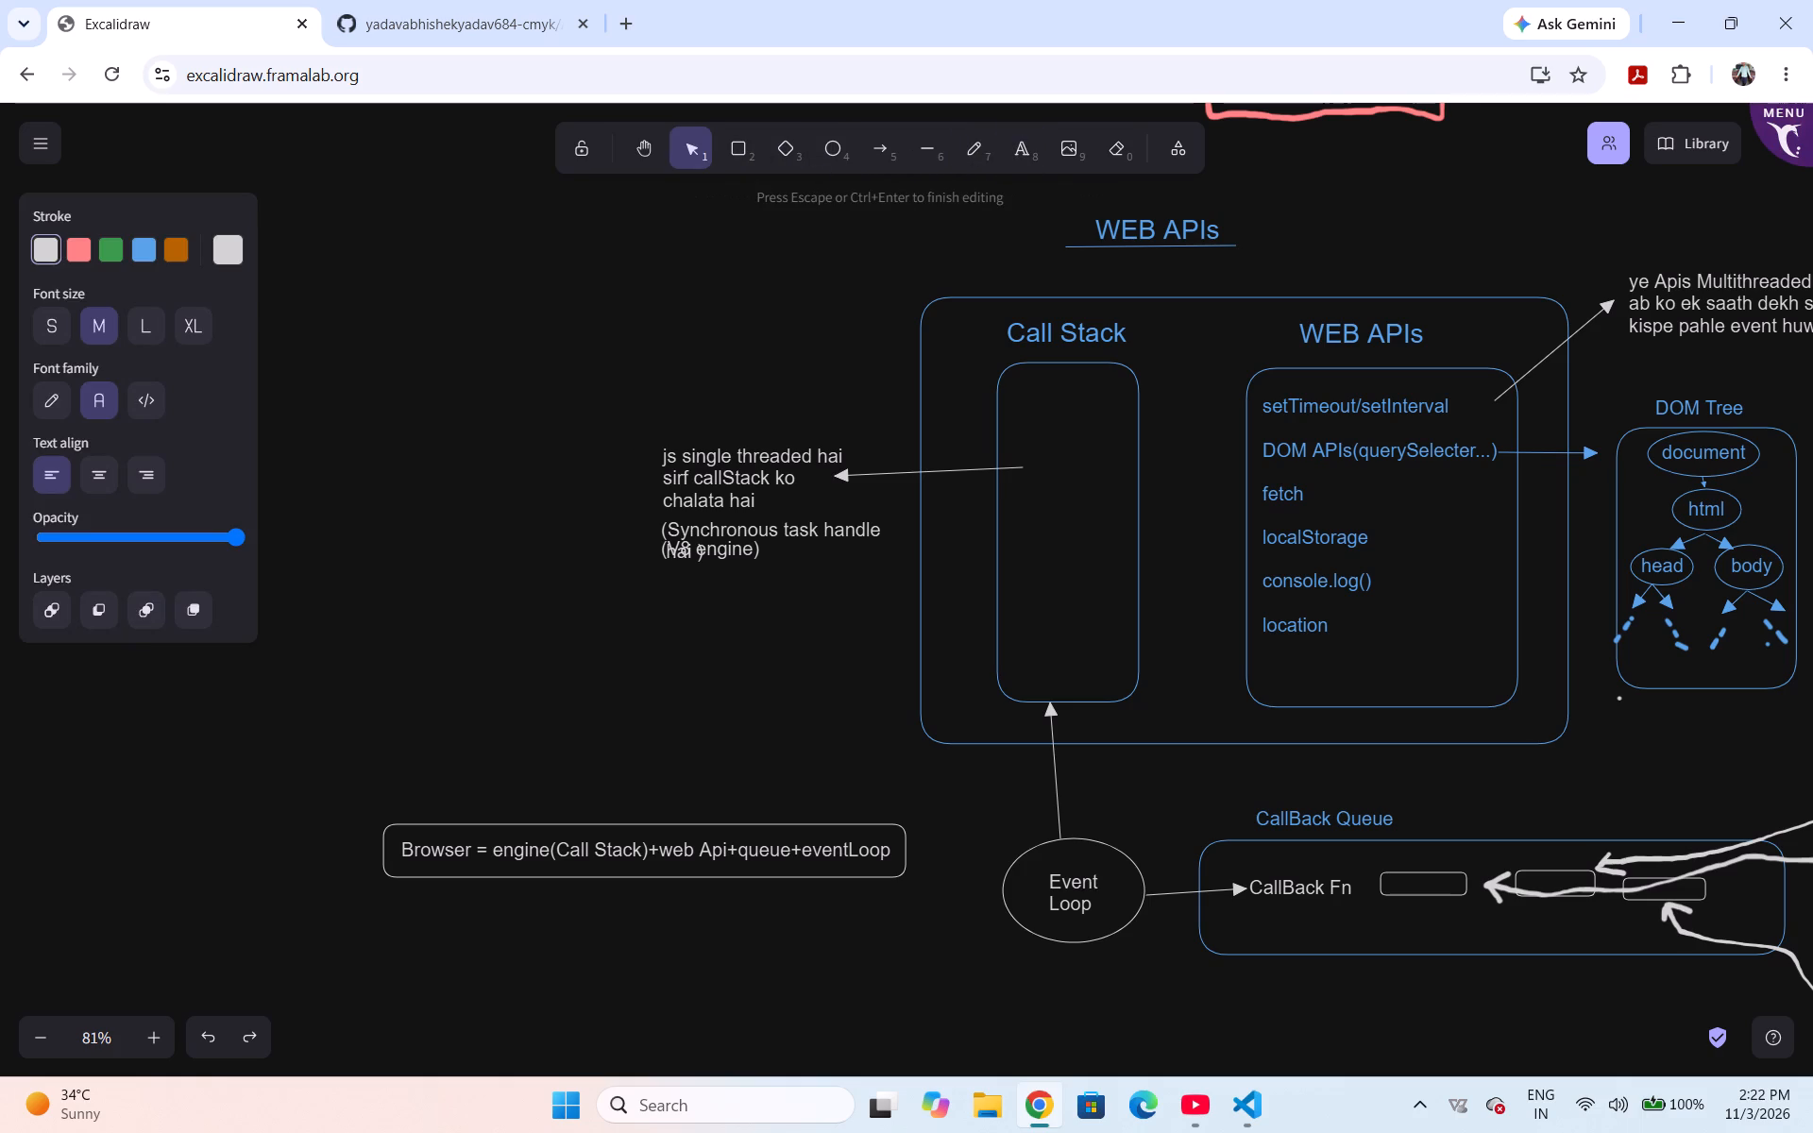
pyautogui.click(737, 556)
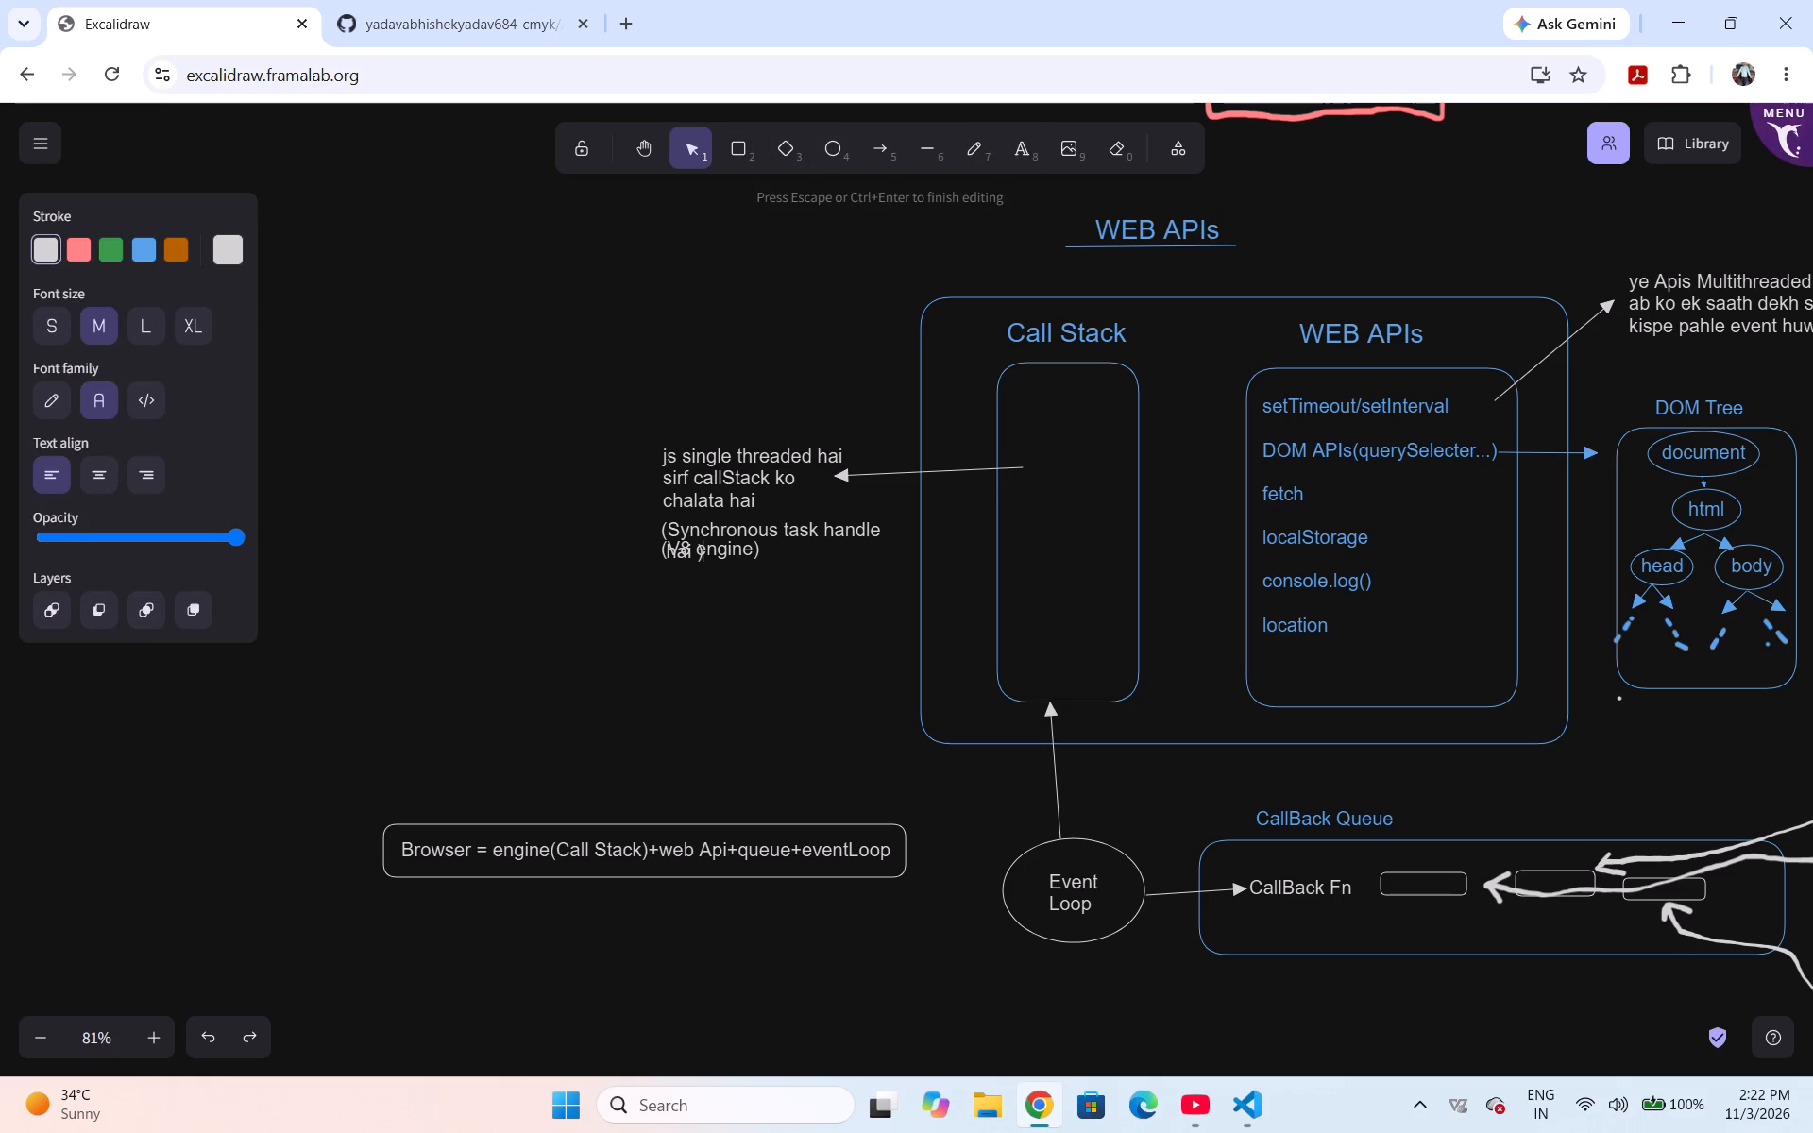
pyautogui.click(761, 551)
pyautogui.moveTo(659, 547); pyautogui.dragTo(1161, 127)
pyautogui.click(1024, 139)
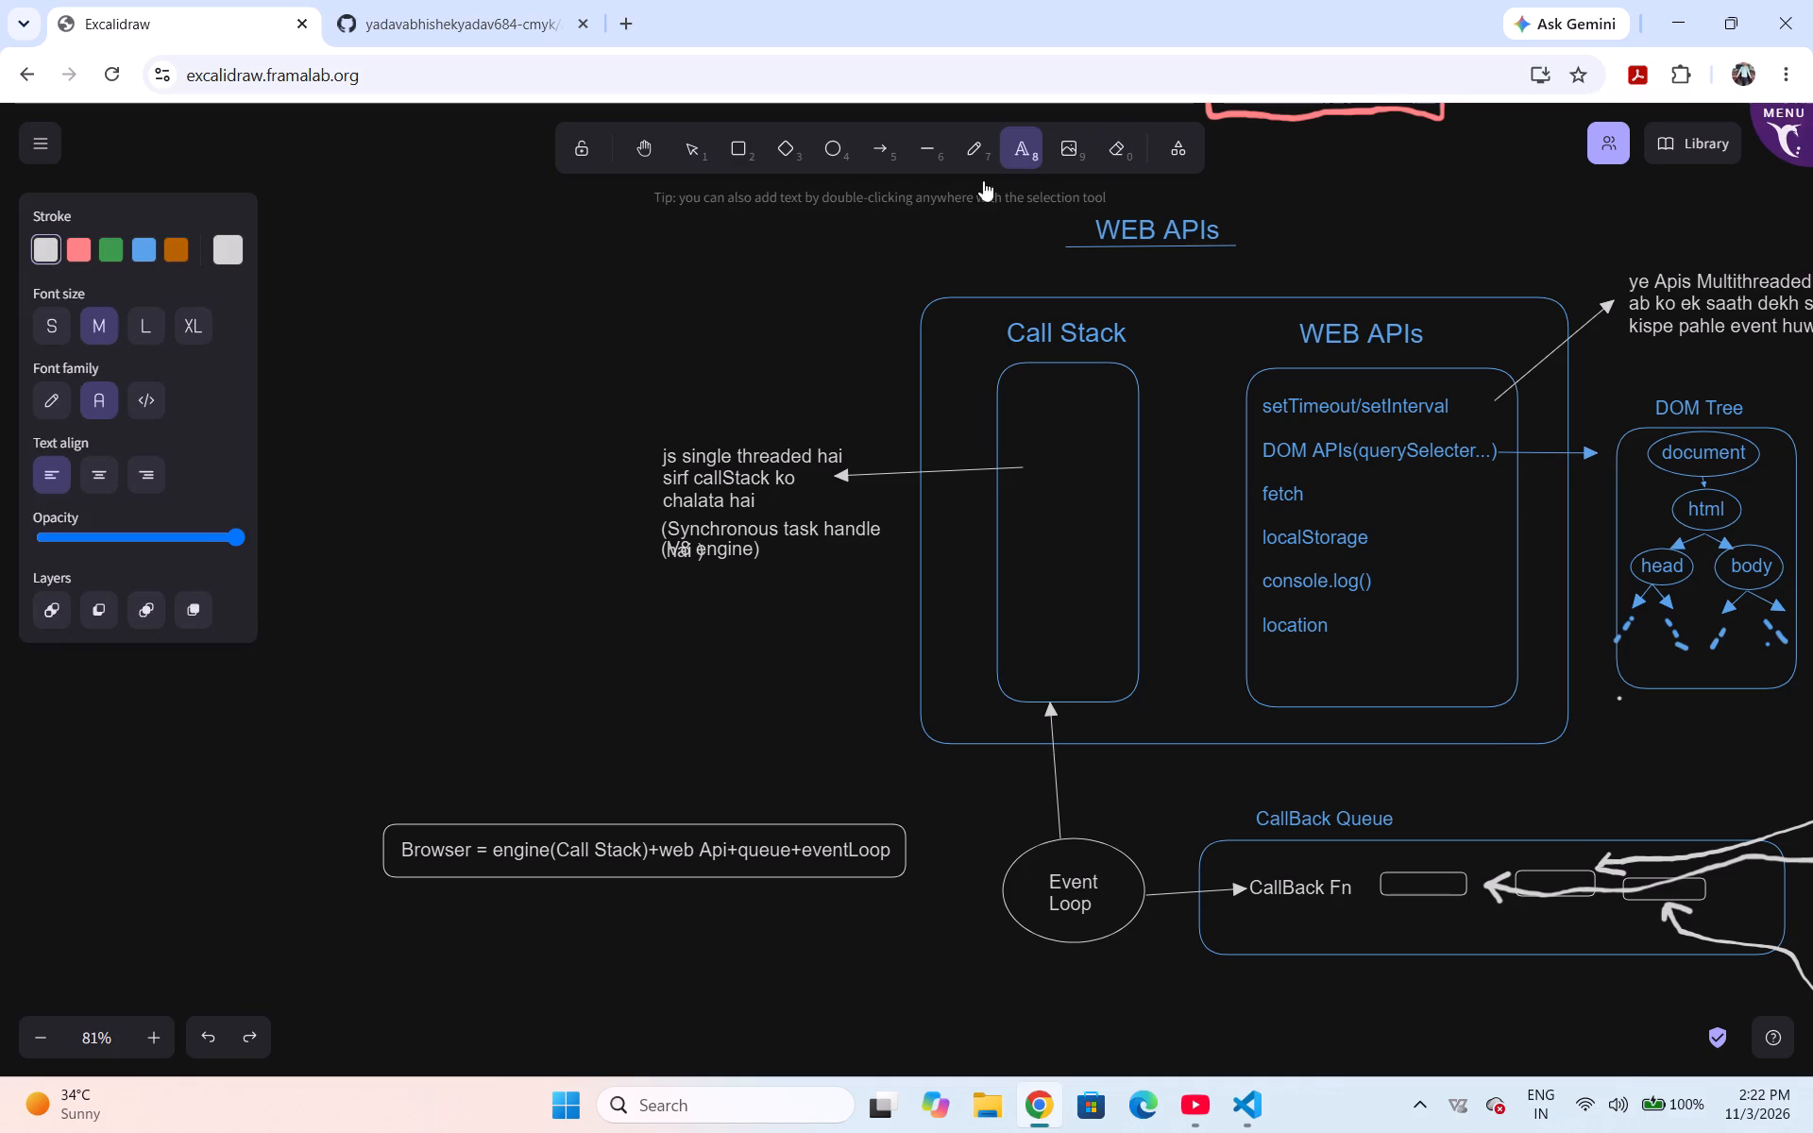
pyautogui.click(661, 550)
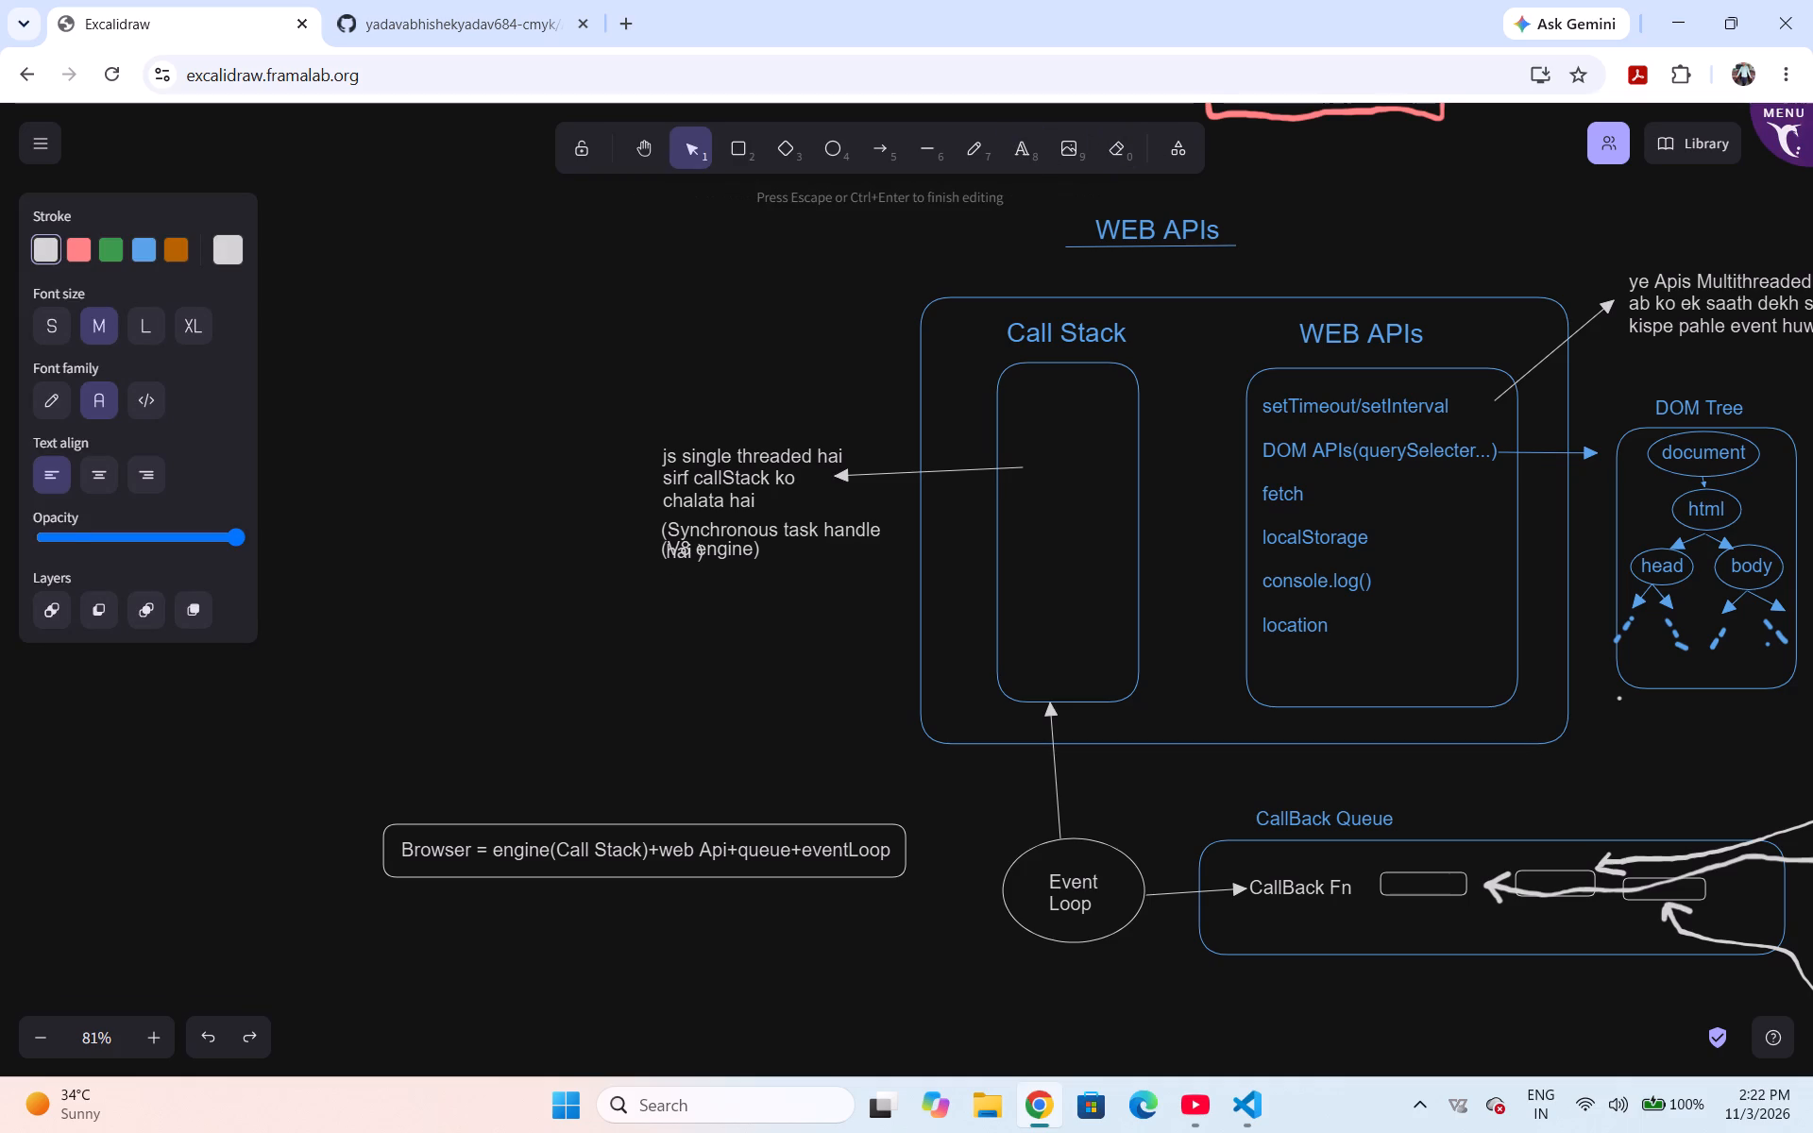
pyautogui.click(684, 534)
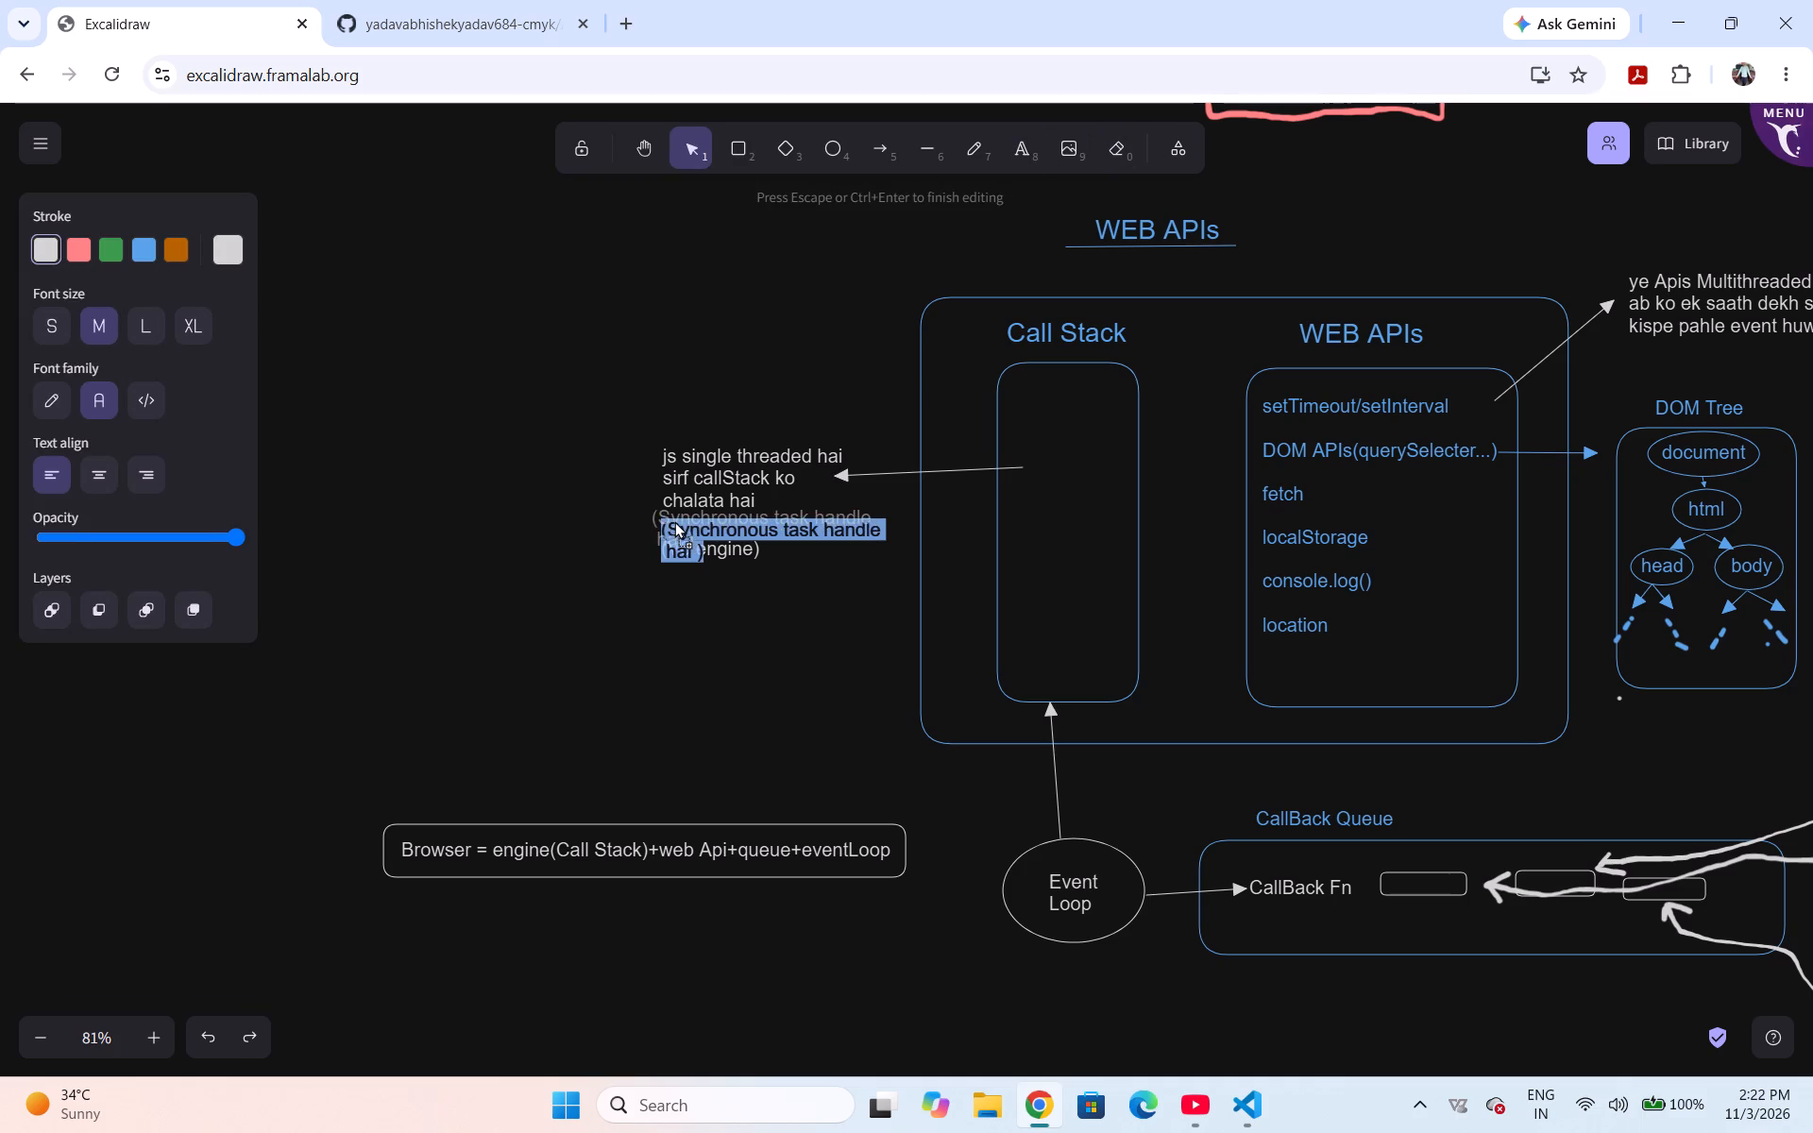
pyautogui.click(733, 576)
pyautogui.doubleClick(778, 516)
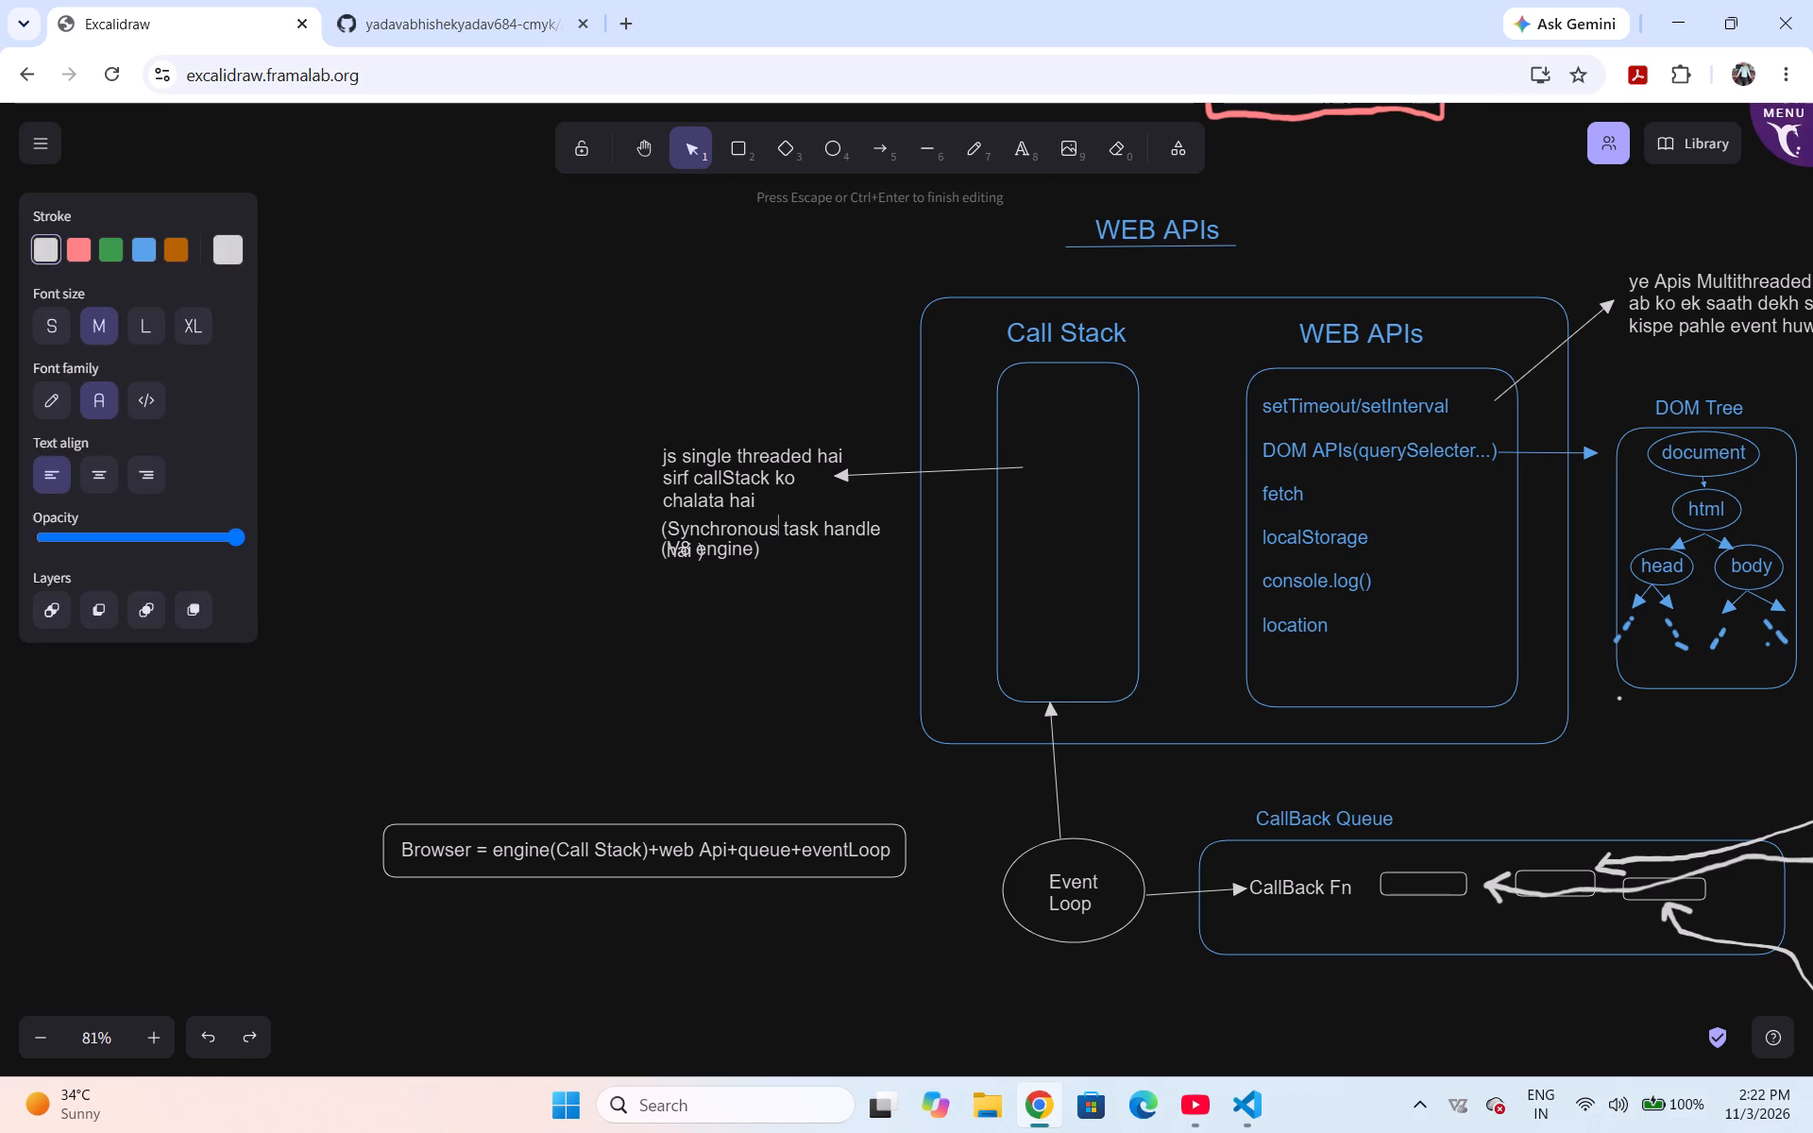
# Separate the overlapping notes by moving "(V8 engine)" lower and placing the "(Synchronous task handle hai )" note directly under "chalata hai".
pyautogui.click(788, 535)
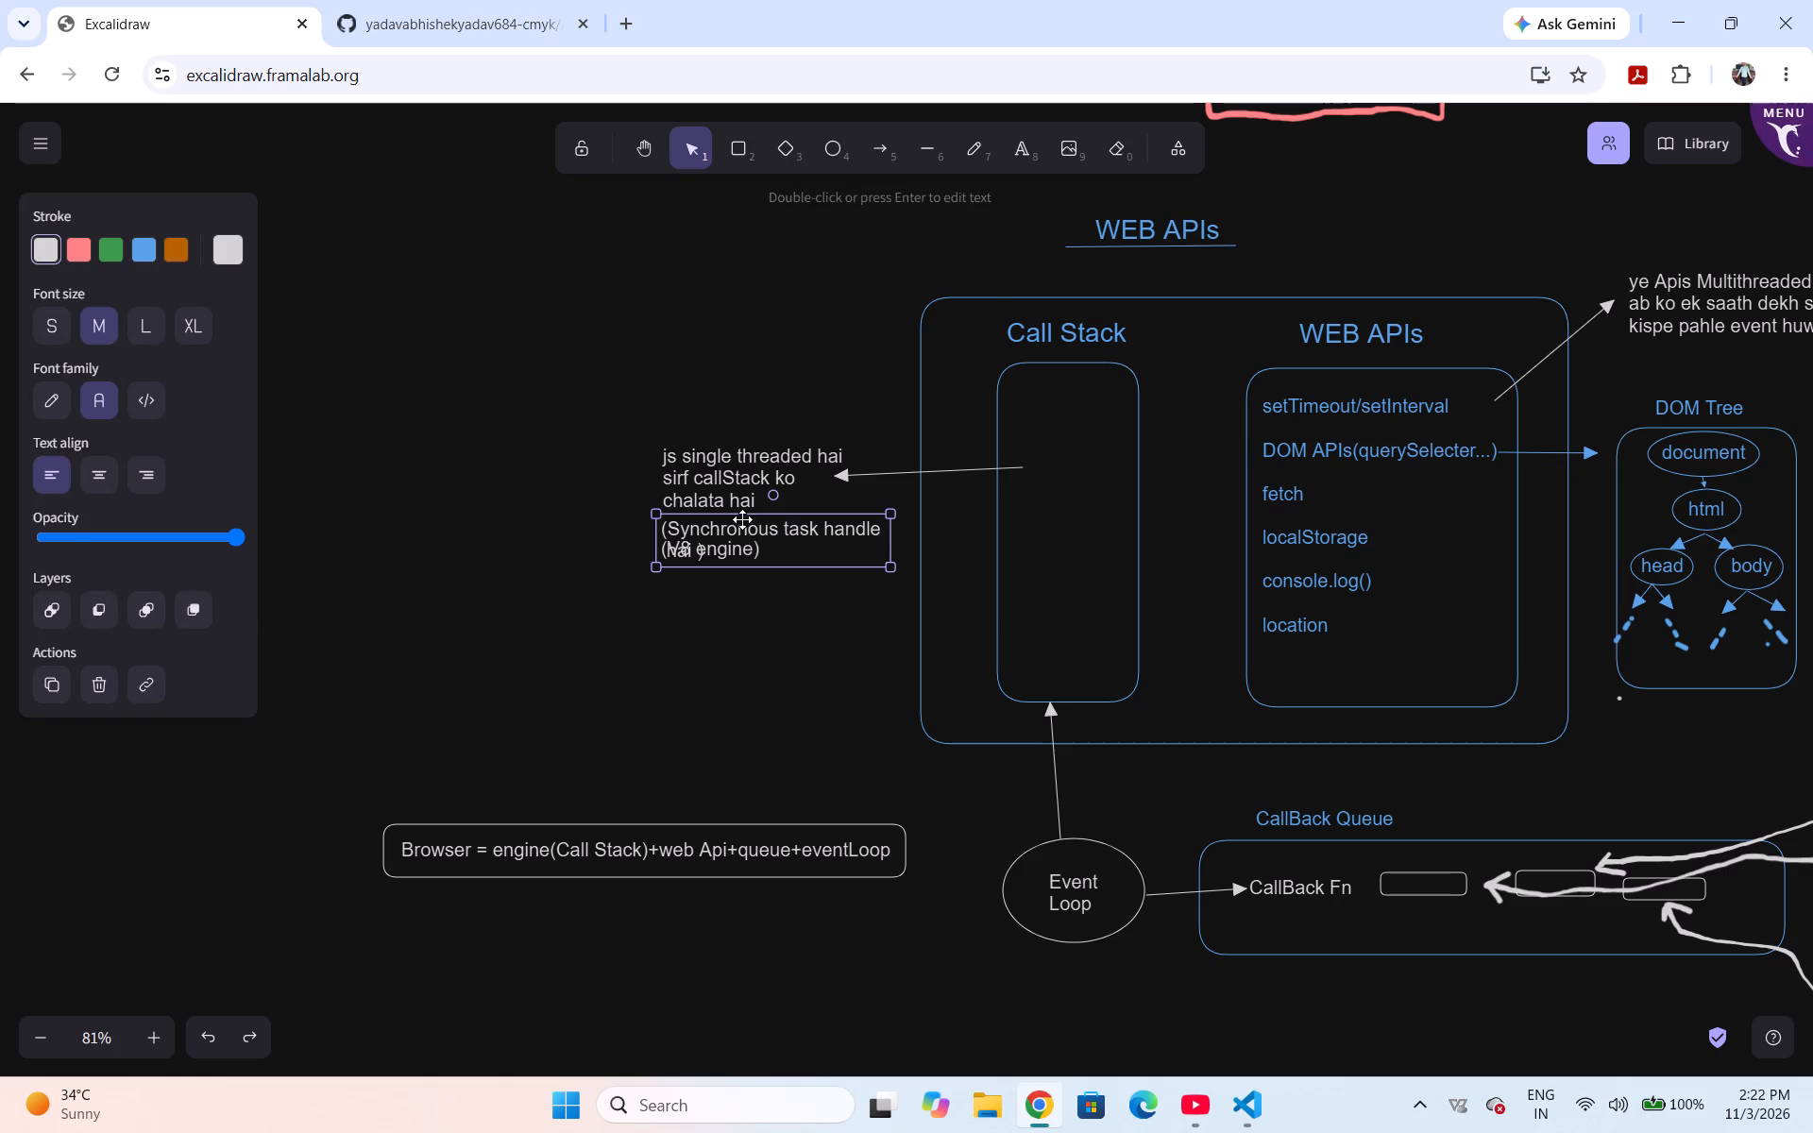
pyautogui.moveTo(772, 519); pyautogui.dragTo(701, 612)
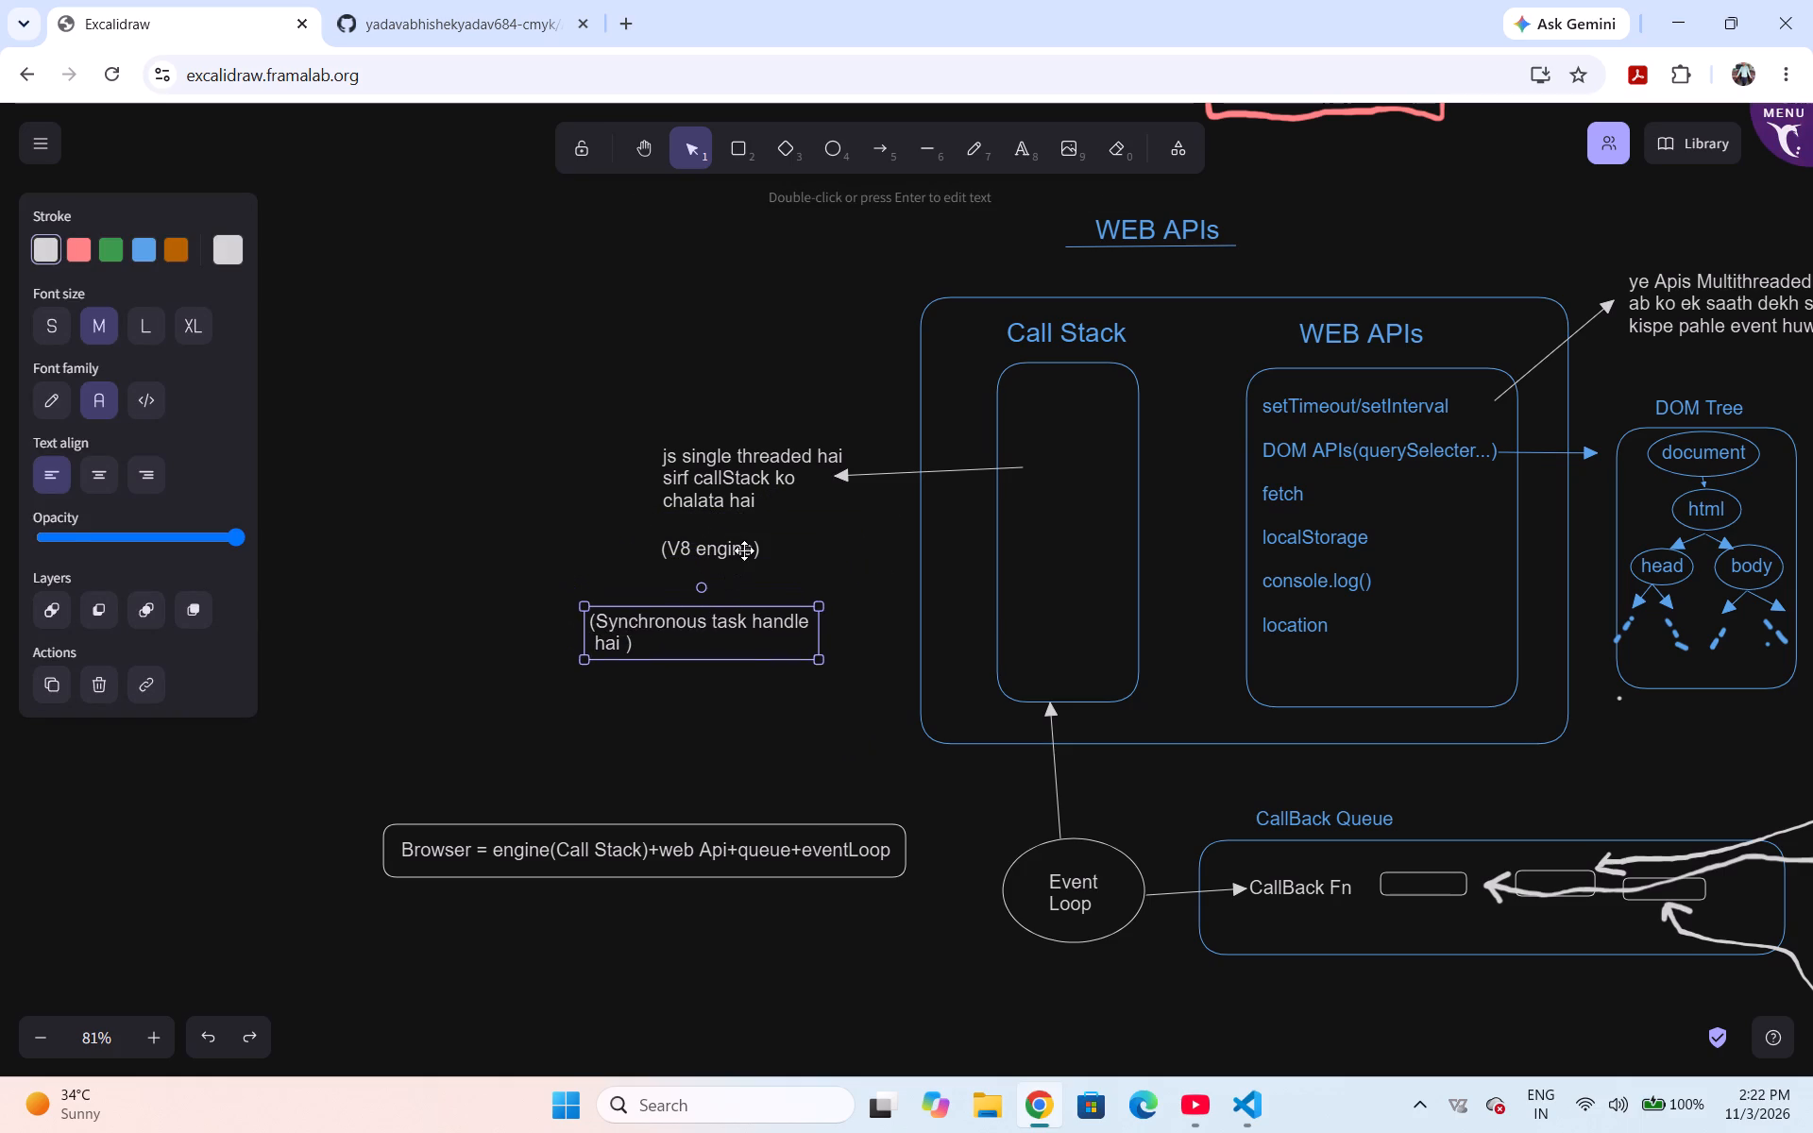
pyautogui.click(744, 550)
pyautogui.moveTo(744, 550); pyautogui.dragTo(743, 591)
pyautogui.click(663, 622)
pyautogui.moveTo(663, 622); pyautogui.dragTo(696, 537)
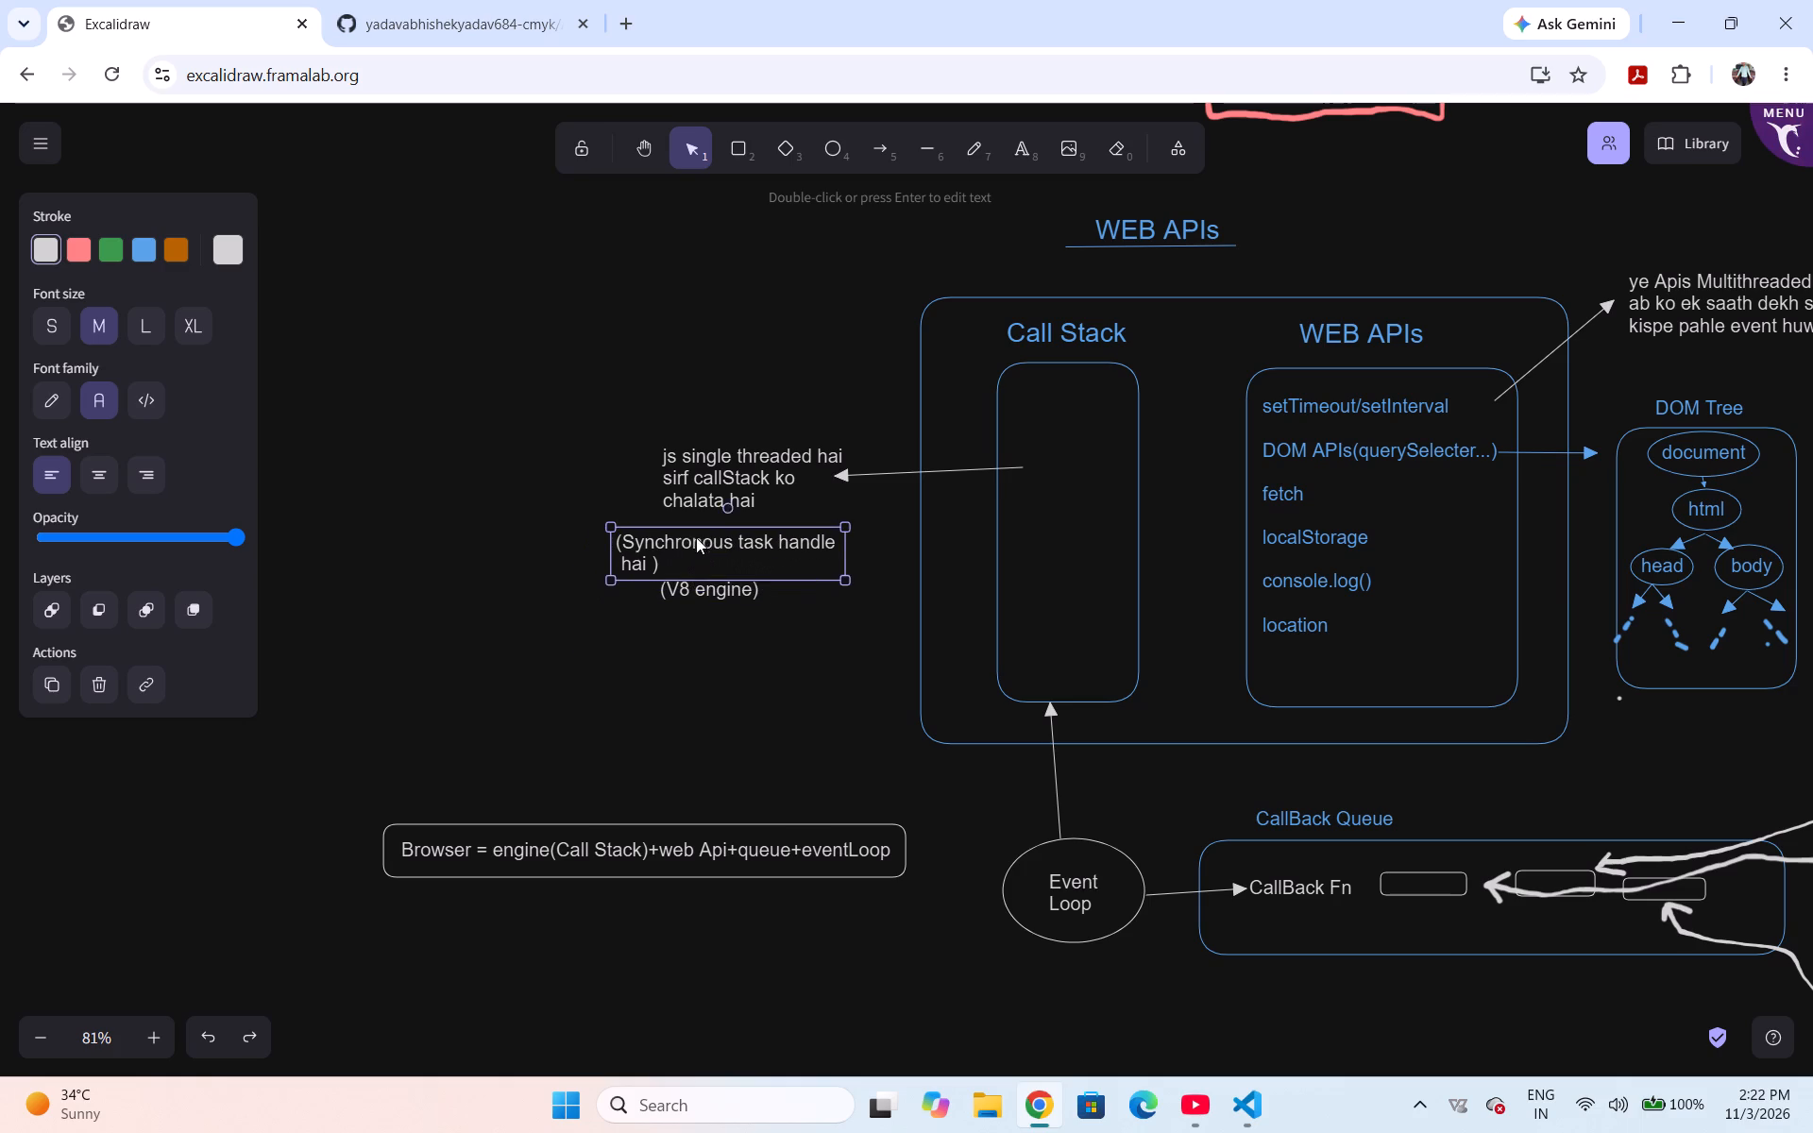
pyautogui.moveTo(696, 537); pyautogui.dragTo(729, 526)
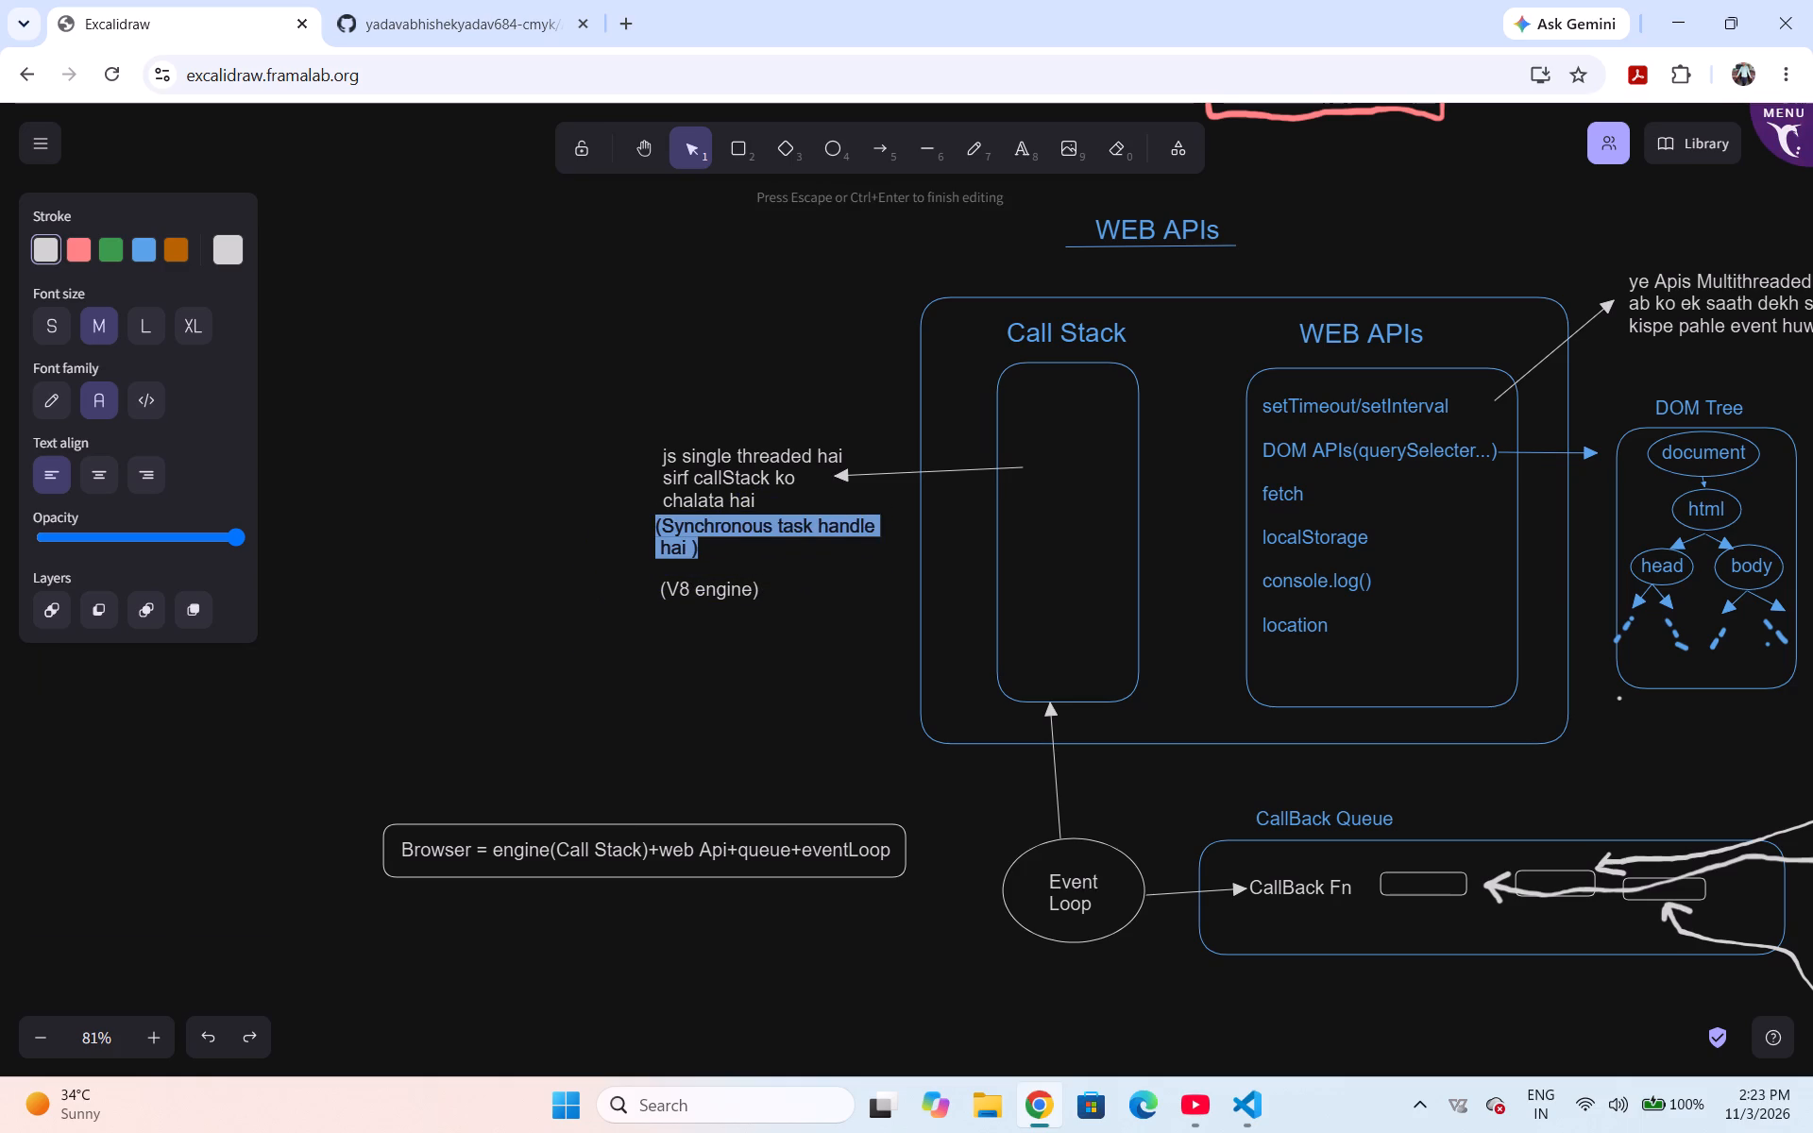
# Insert "krta hai" after "hai" inside the closing bracket of the Synchronous note.
pyautogui.click(688, 549)
pyautogui.press('space')
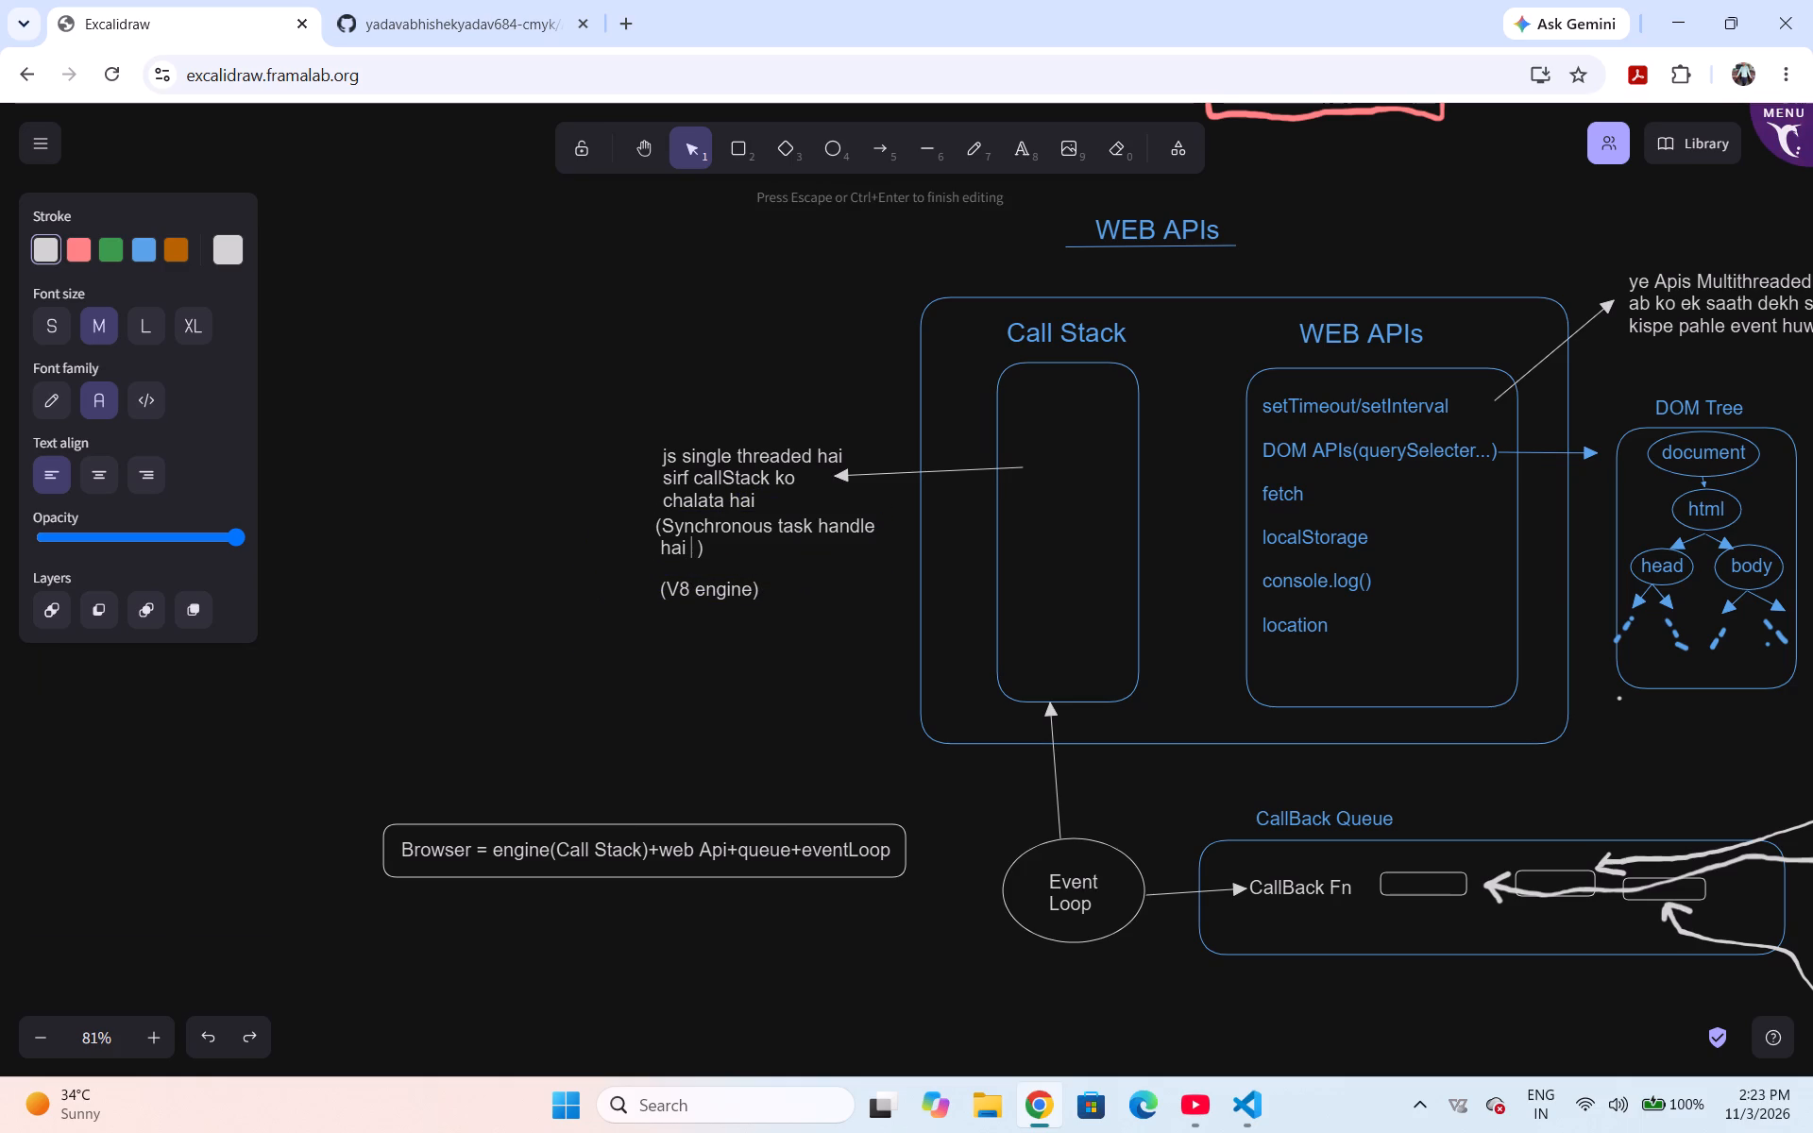
pyautogui.write('krta hai')
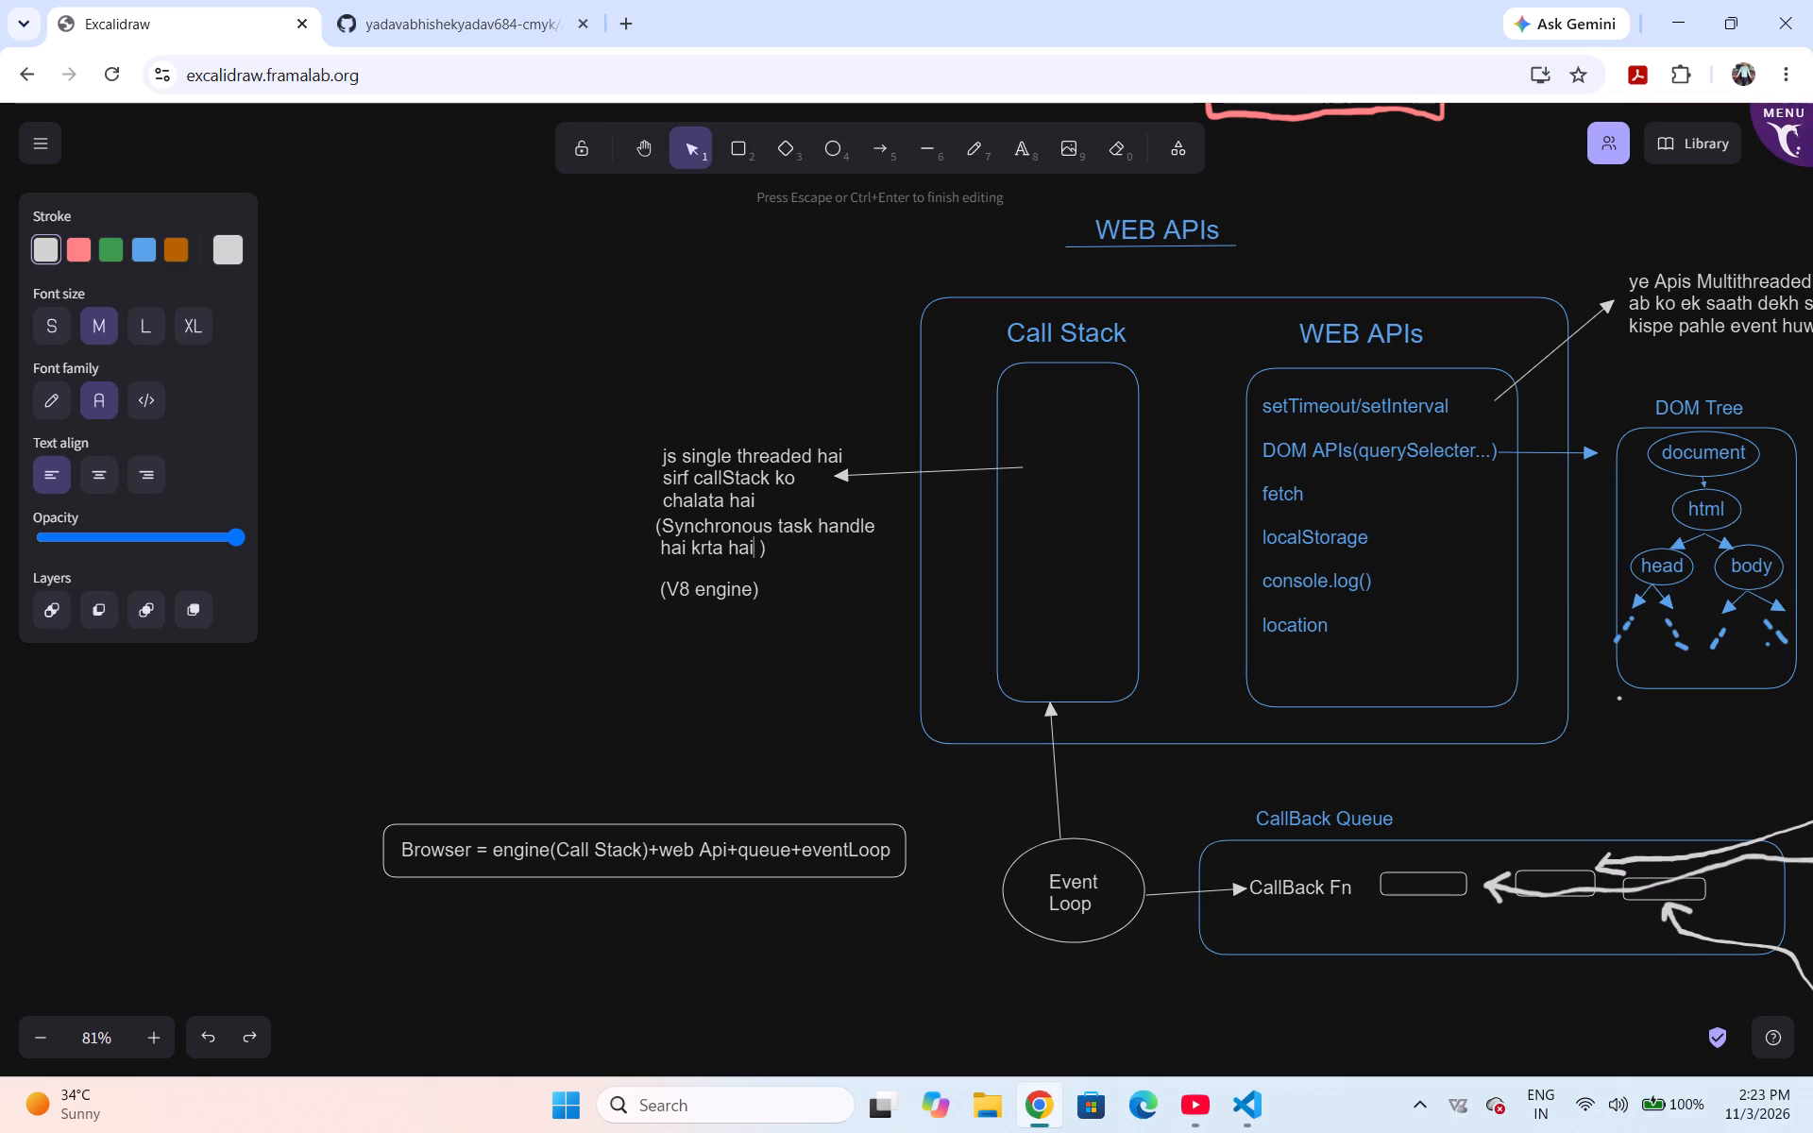
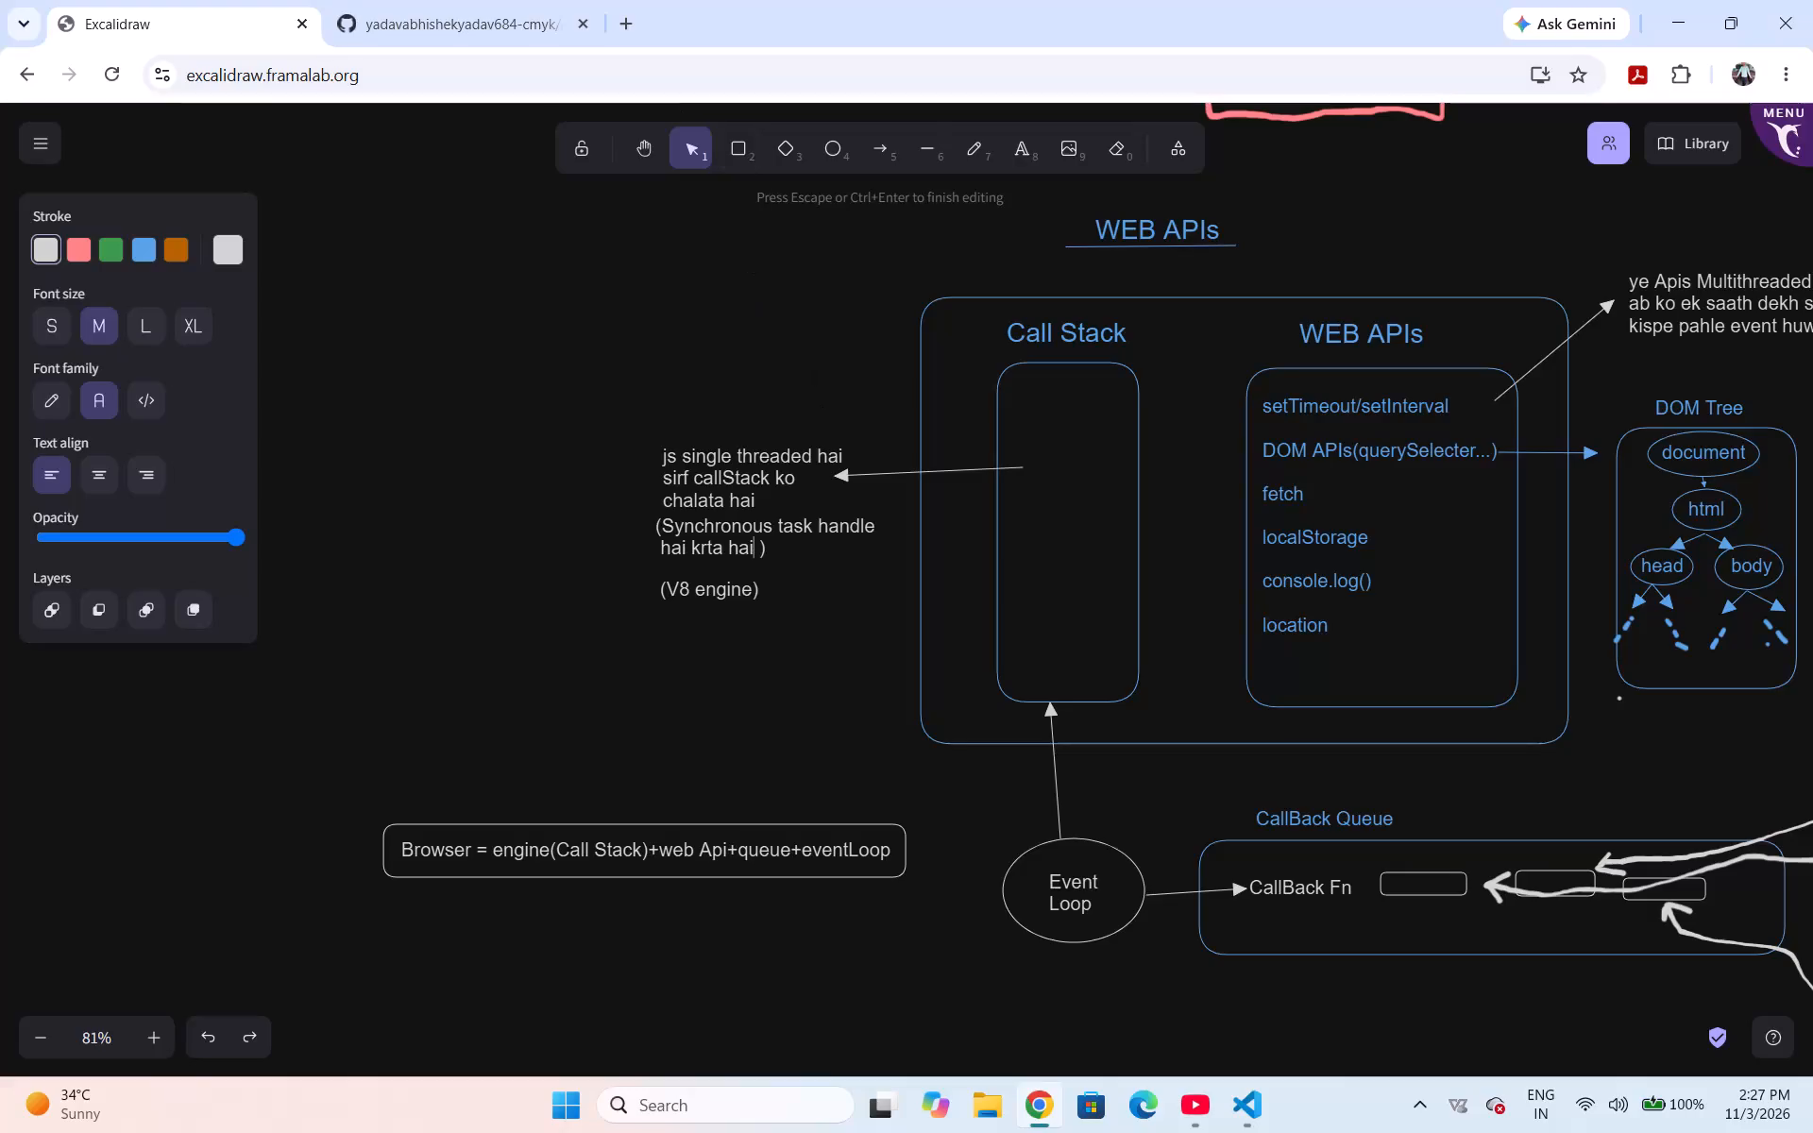
# Open api.github.com/users in a new browser tab.
pyautogui.click(621, 23)
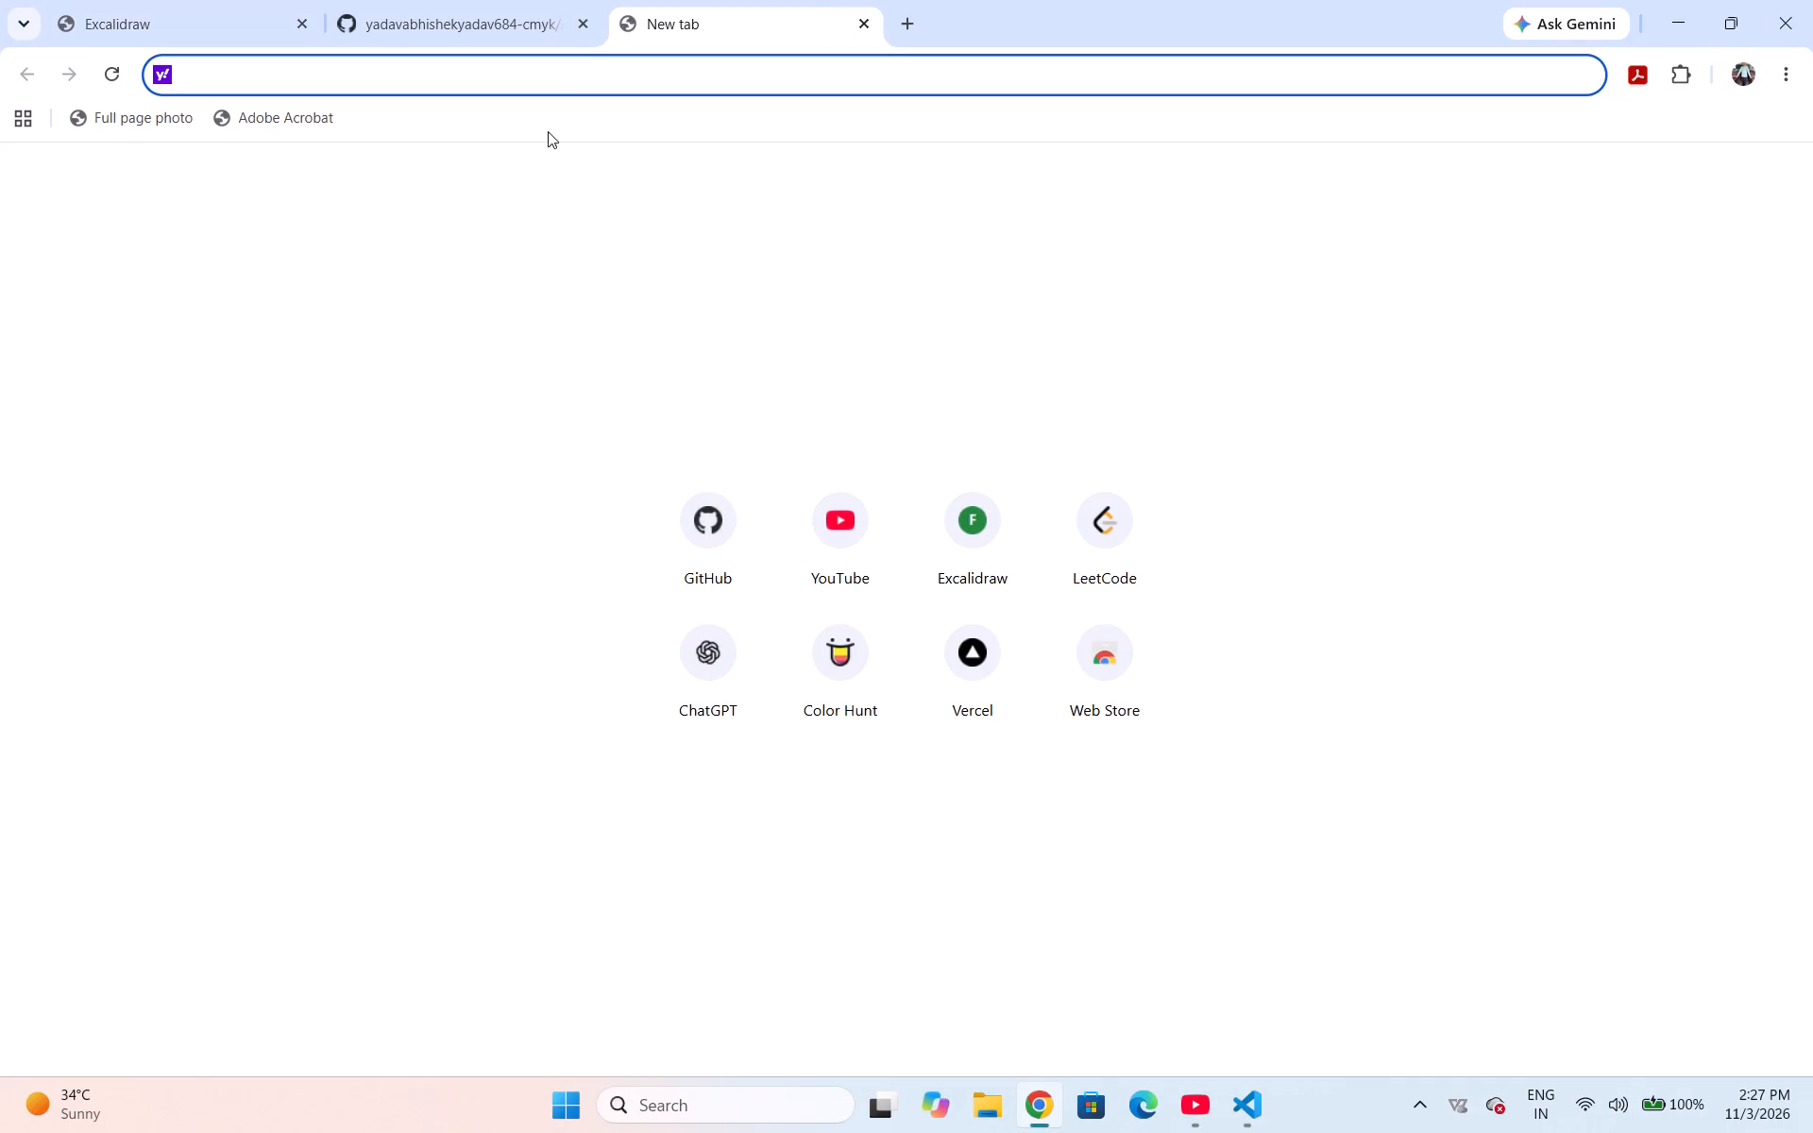
pyautogui.click(549, 60)
pyautogui.write('api')
pyautogui.write('.ig')
pyautogui.press('BackSpace')
pyautogui.write('gith')
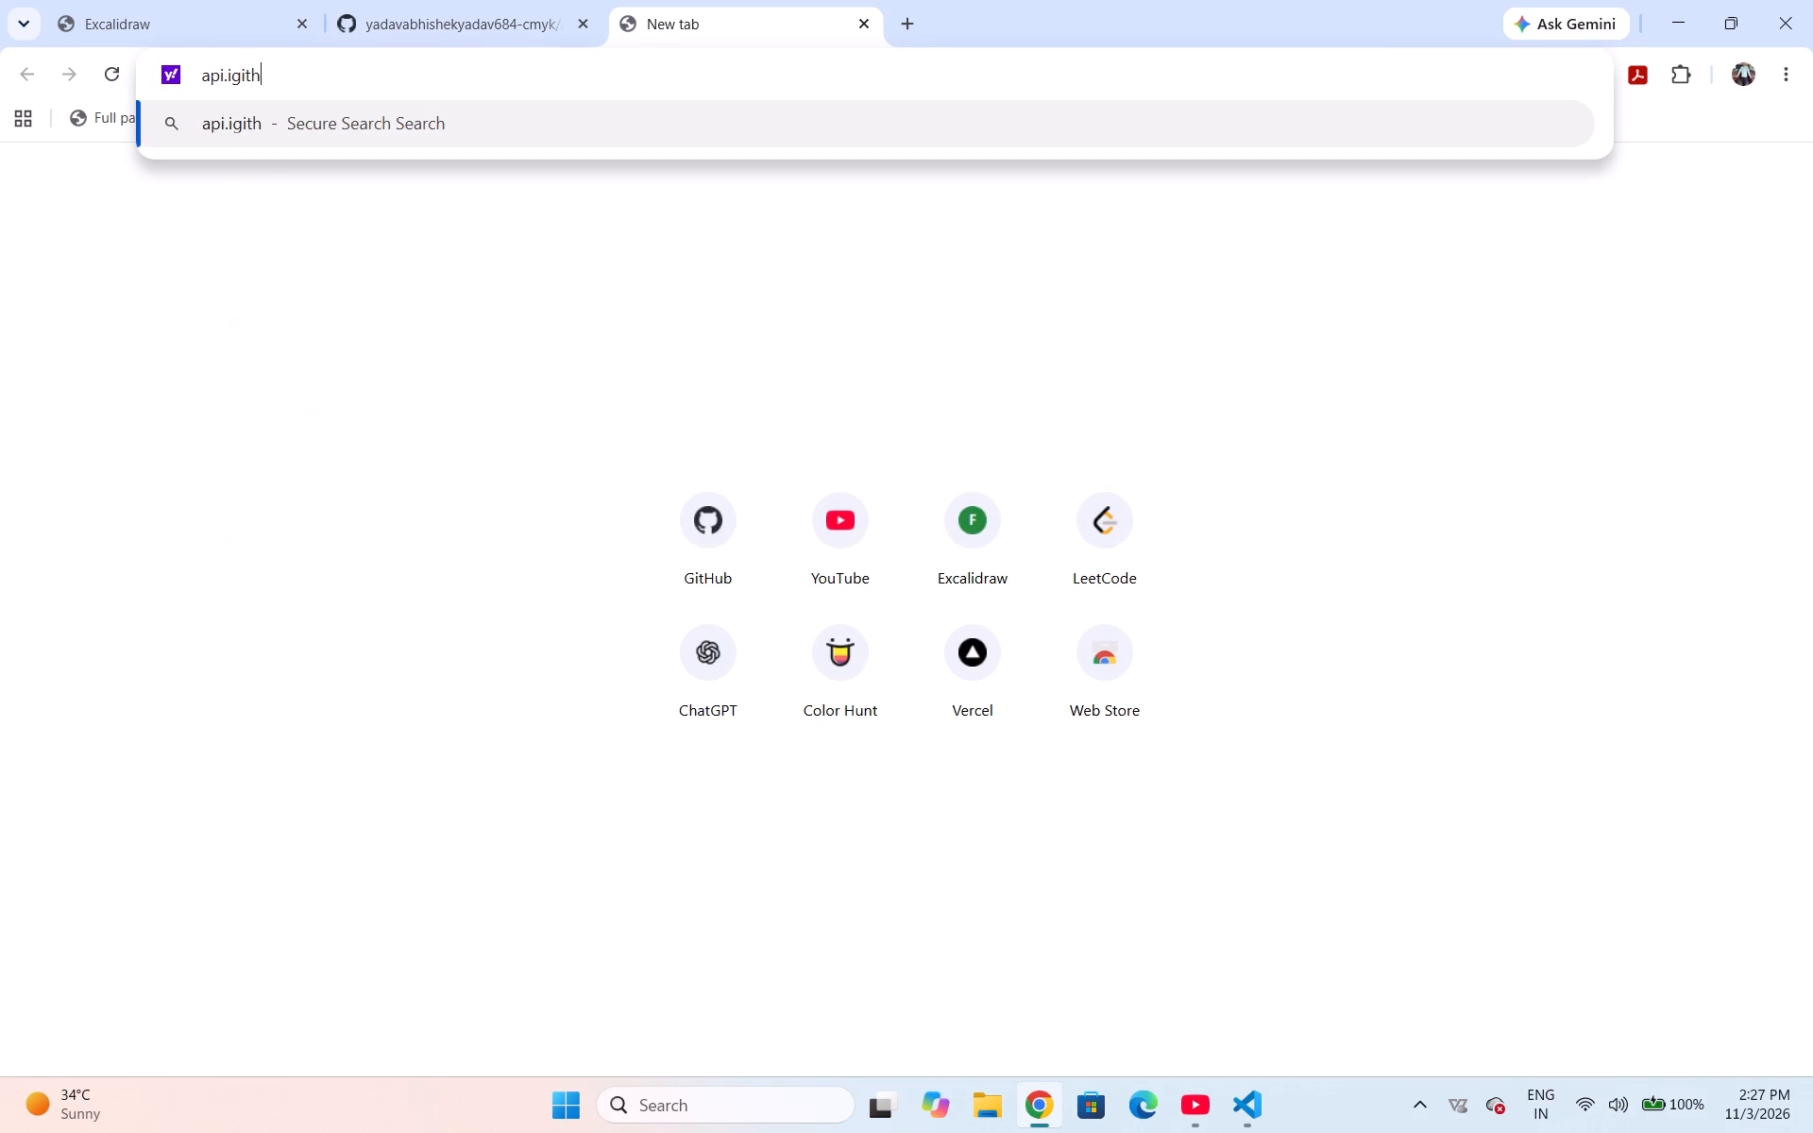
pyautogui.press('BackSpace')
pyautogui.press('BackSpace')
pyautogui.press('BackSpace')
pyautogui.press('BackSpace')
pyautogui.press('BackSpace')
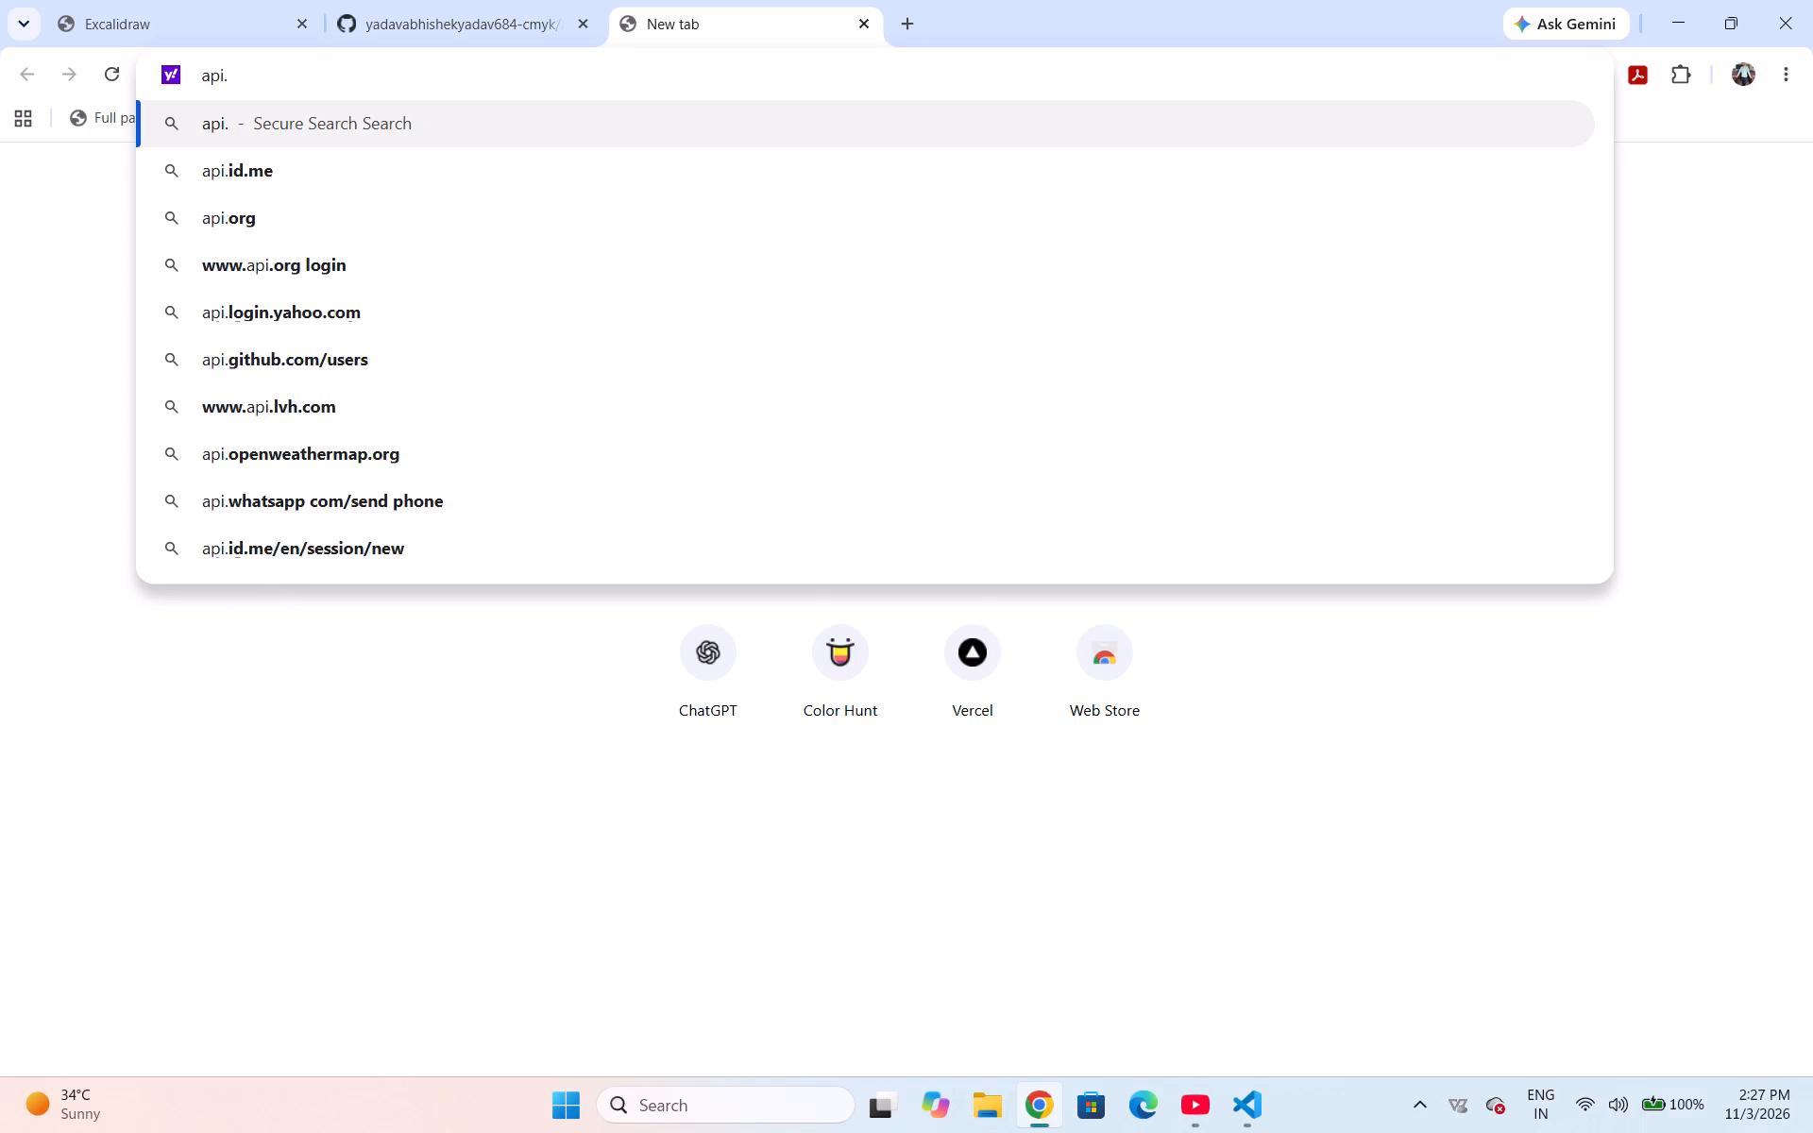
pyautogui.write('github')
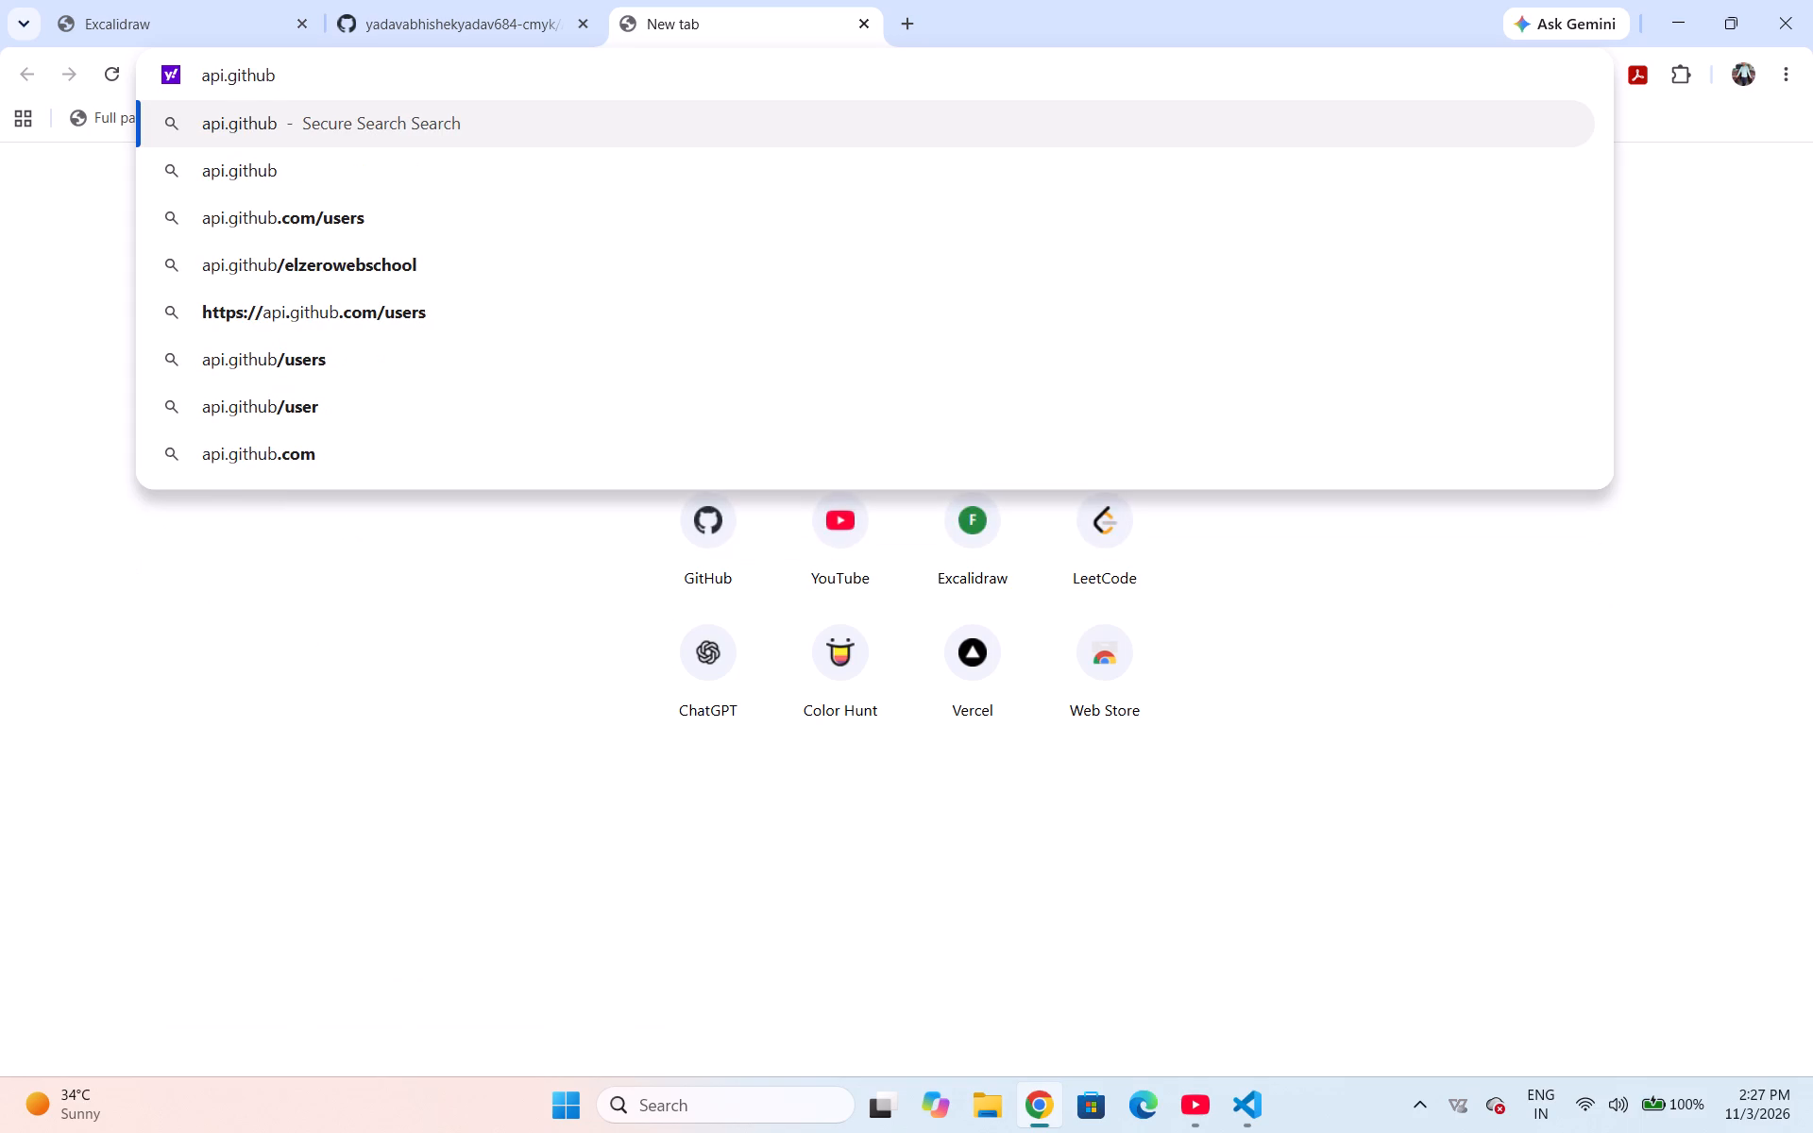
pyautogui.write('.com')
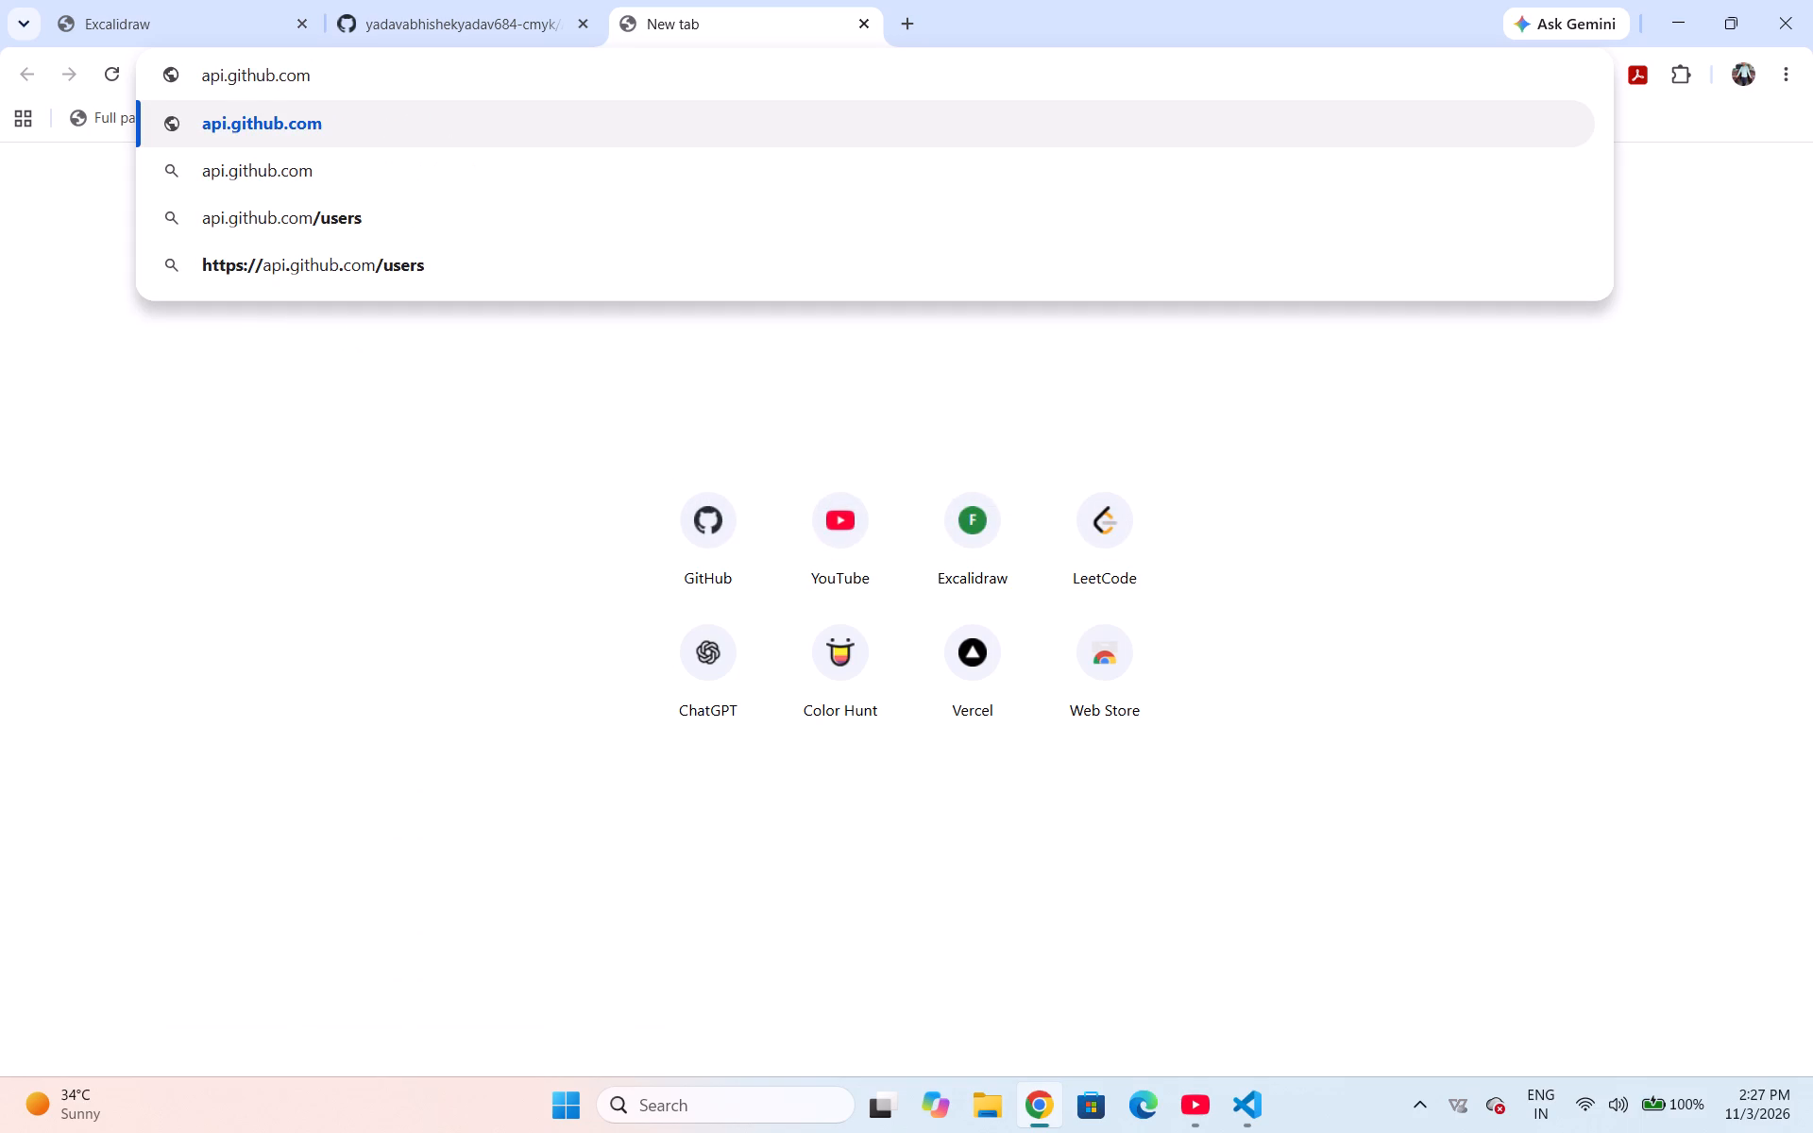
pyautogui.press('/')
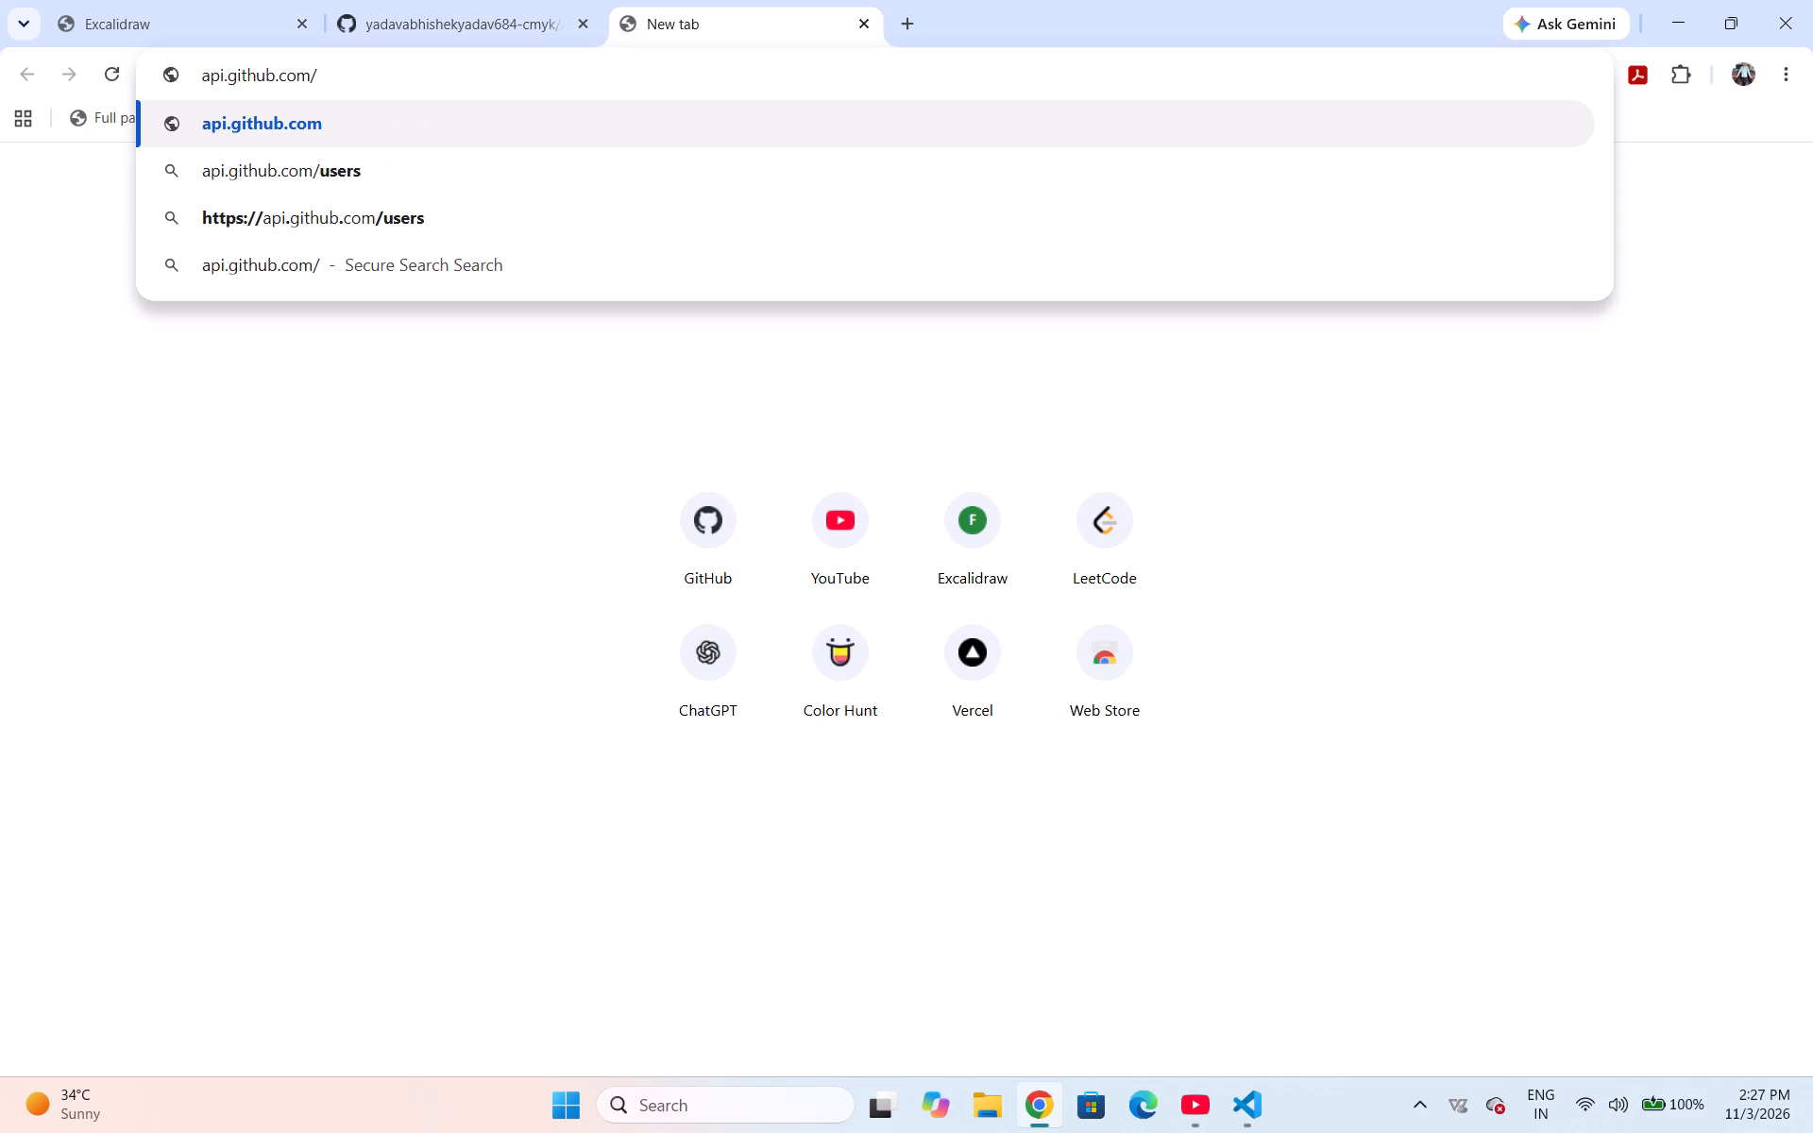
pyautogui.write('user')
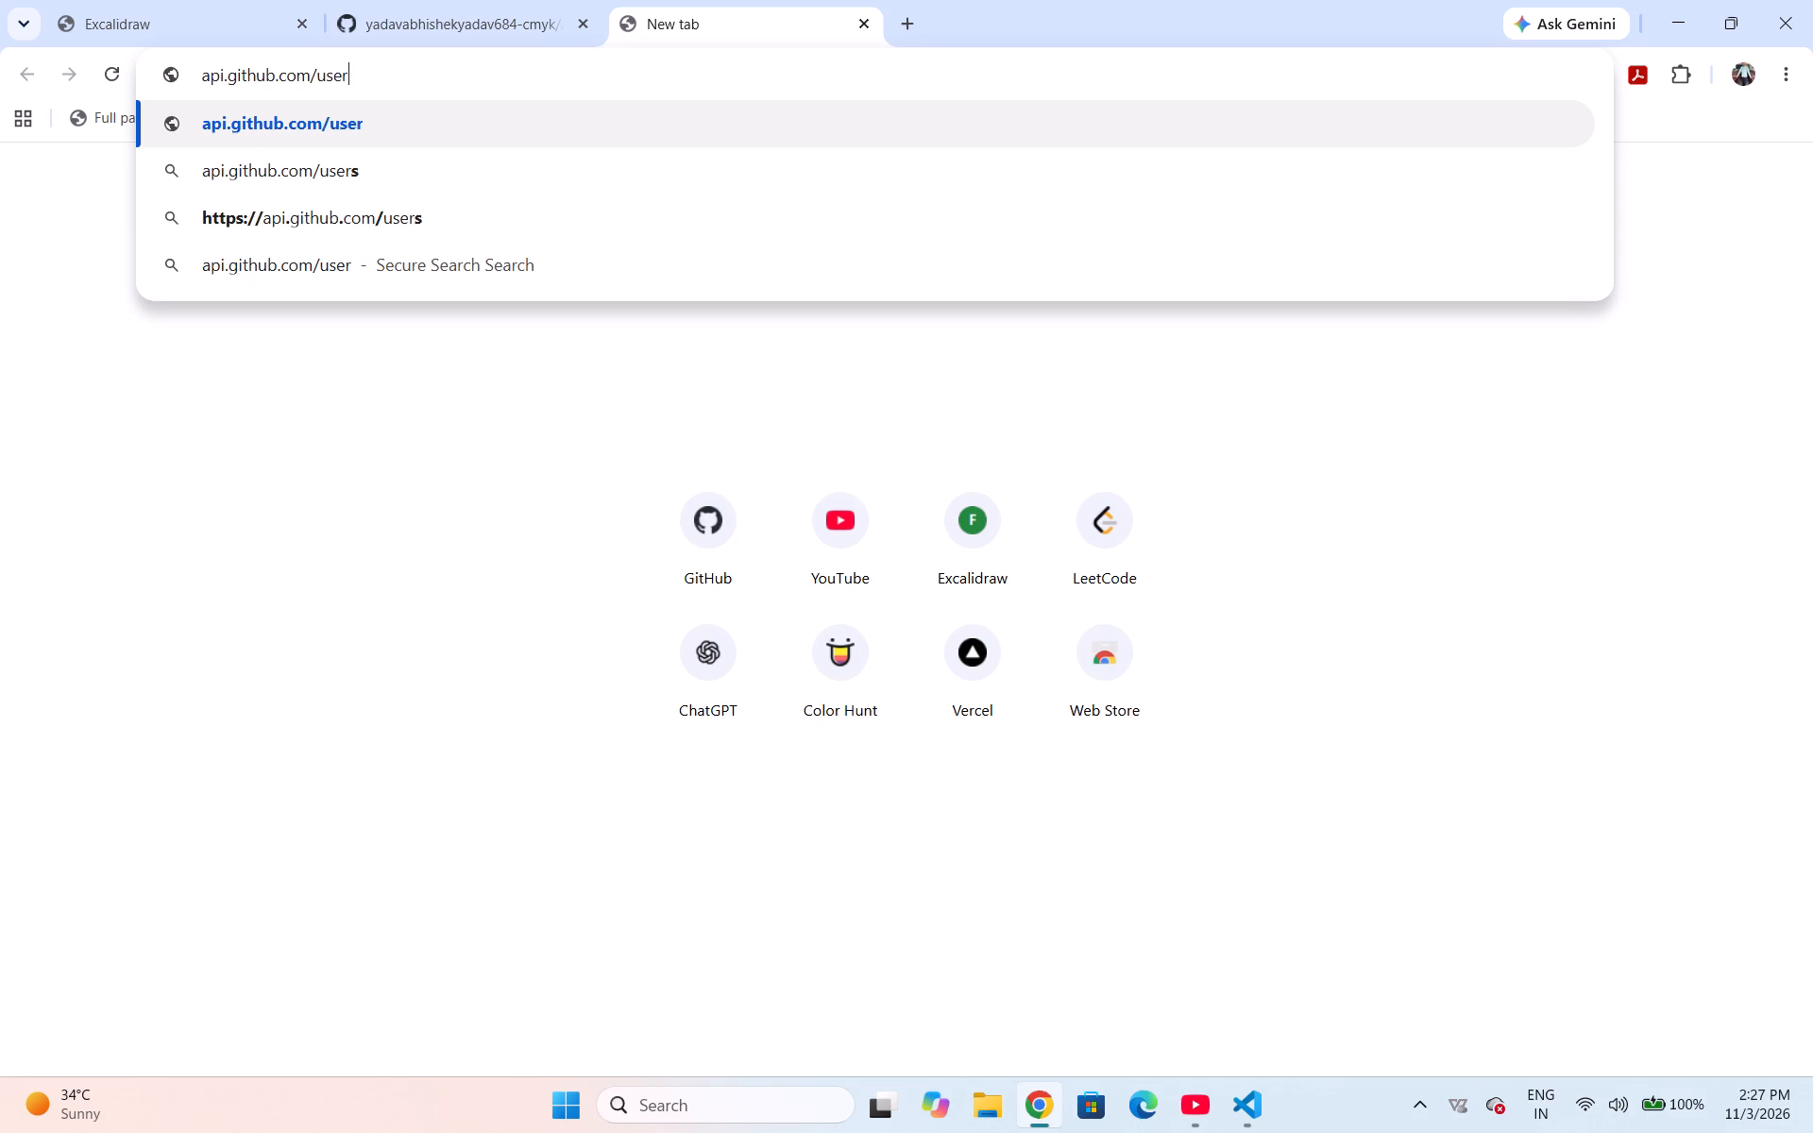
pyautogui.press('s')
pyautogui.press('Return')
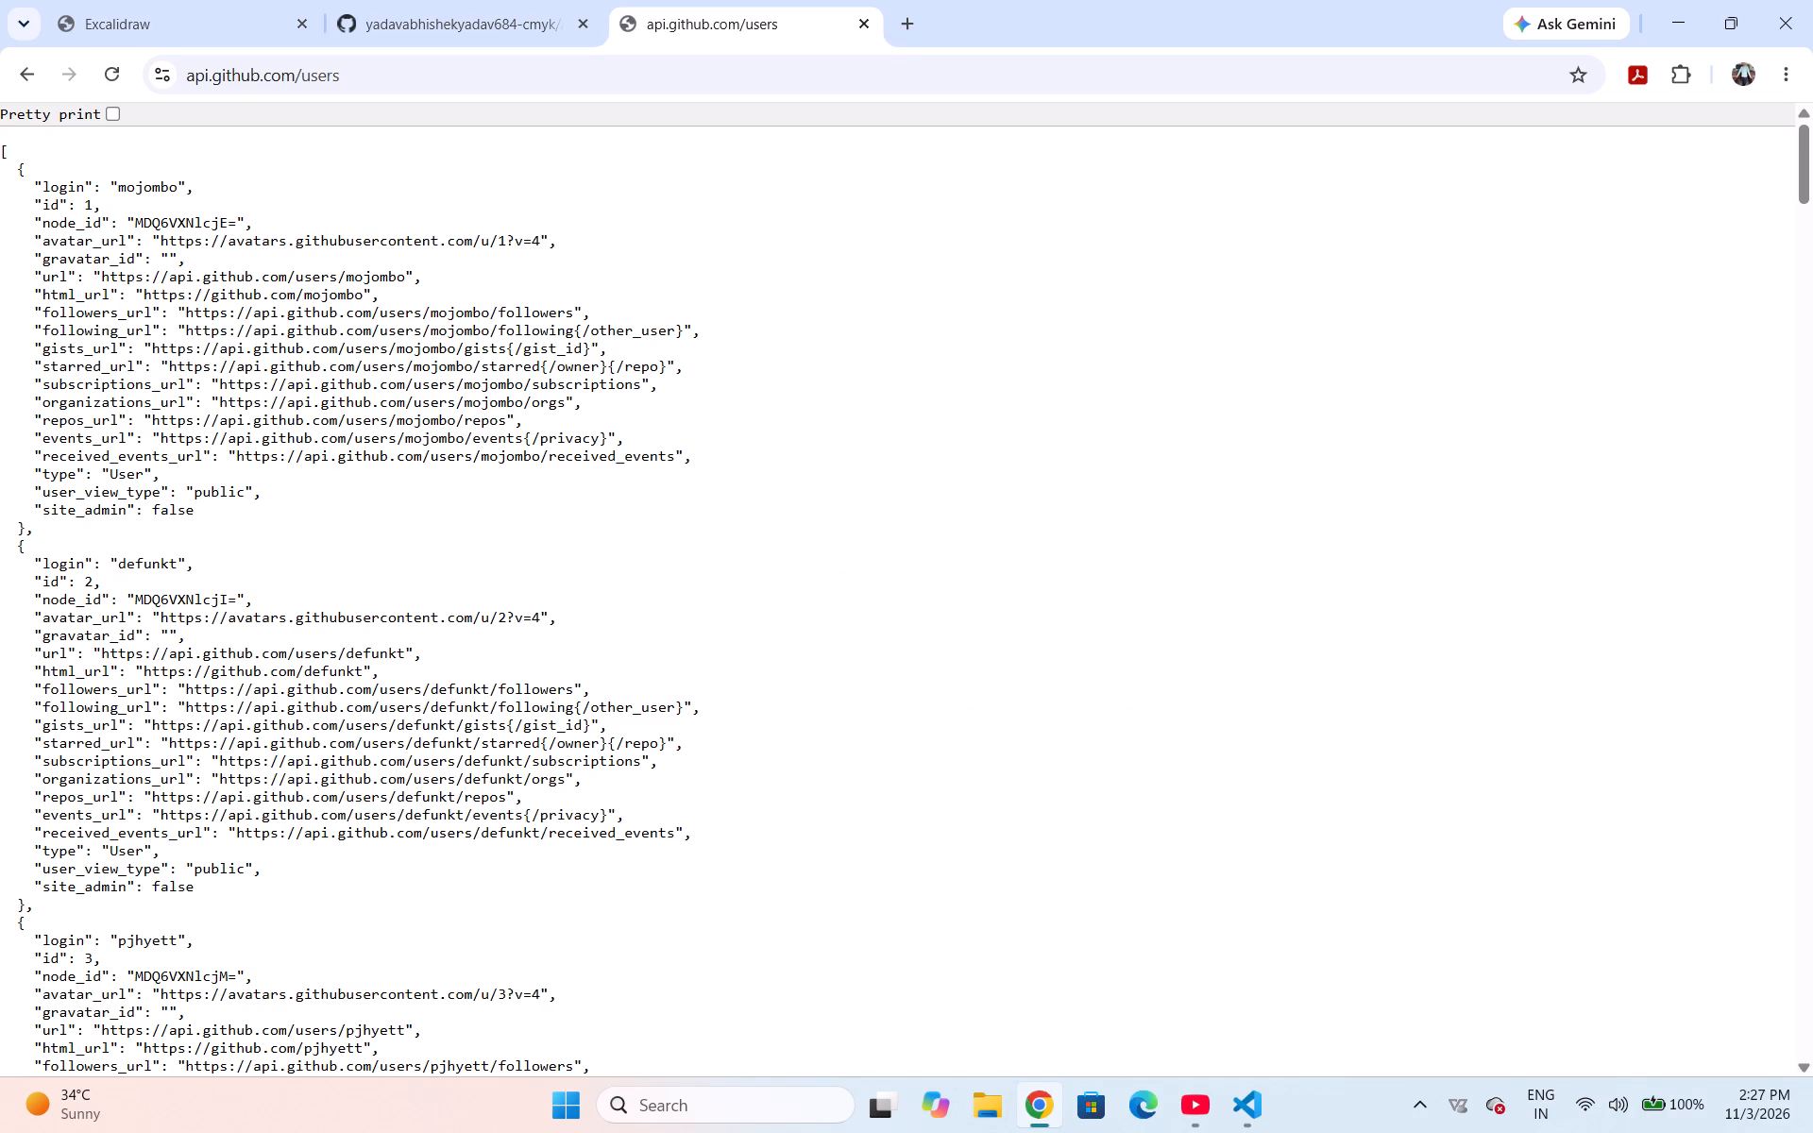
# Reload the GitHub users response and enable Pretty print for its JSON.
pyautogui.scroll(-7, 266, 382)
pyautogui.scroll(4, 266, 382)
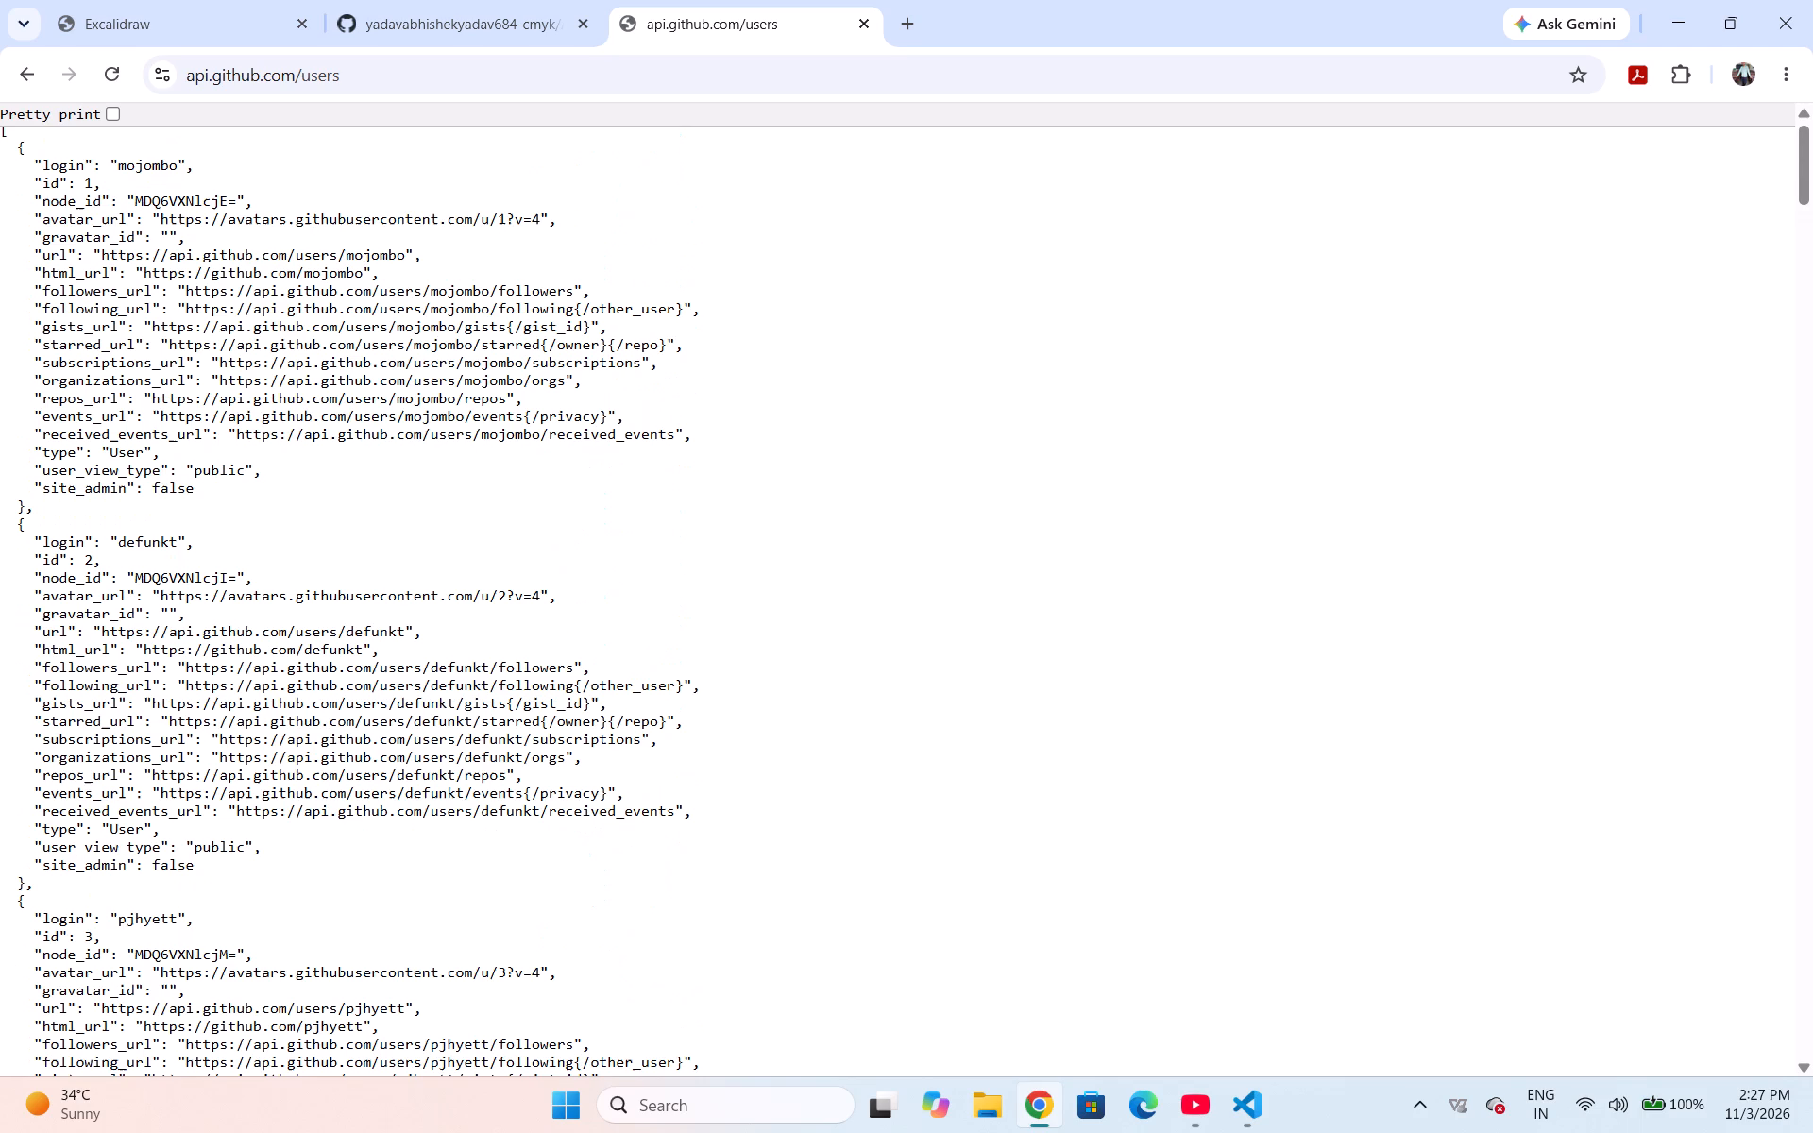
pyautogui.click(117, 105)
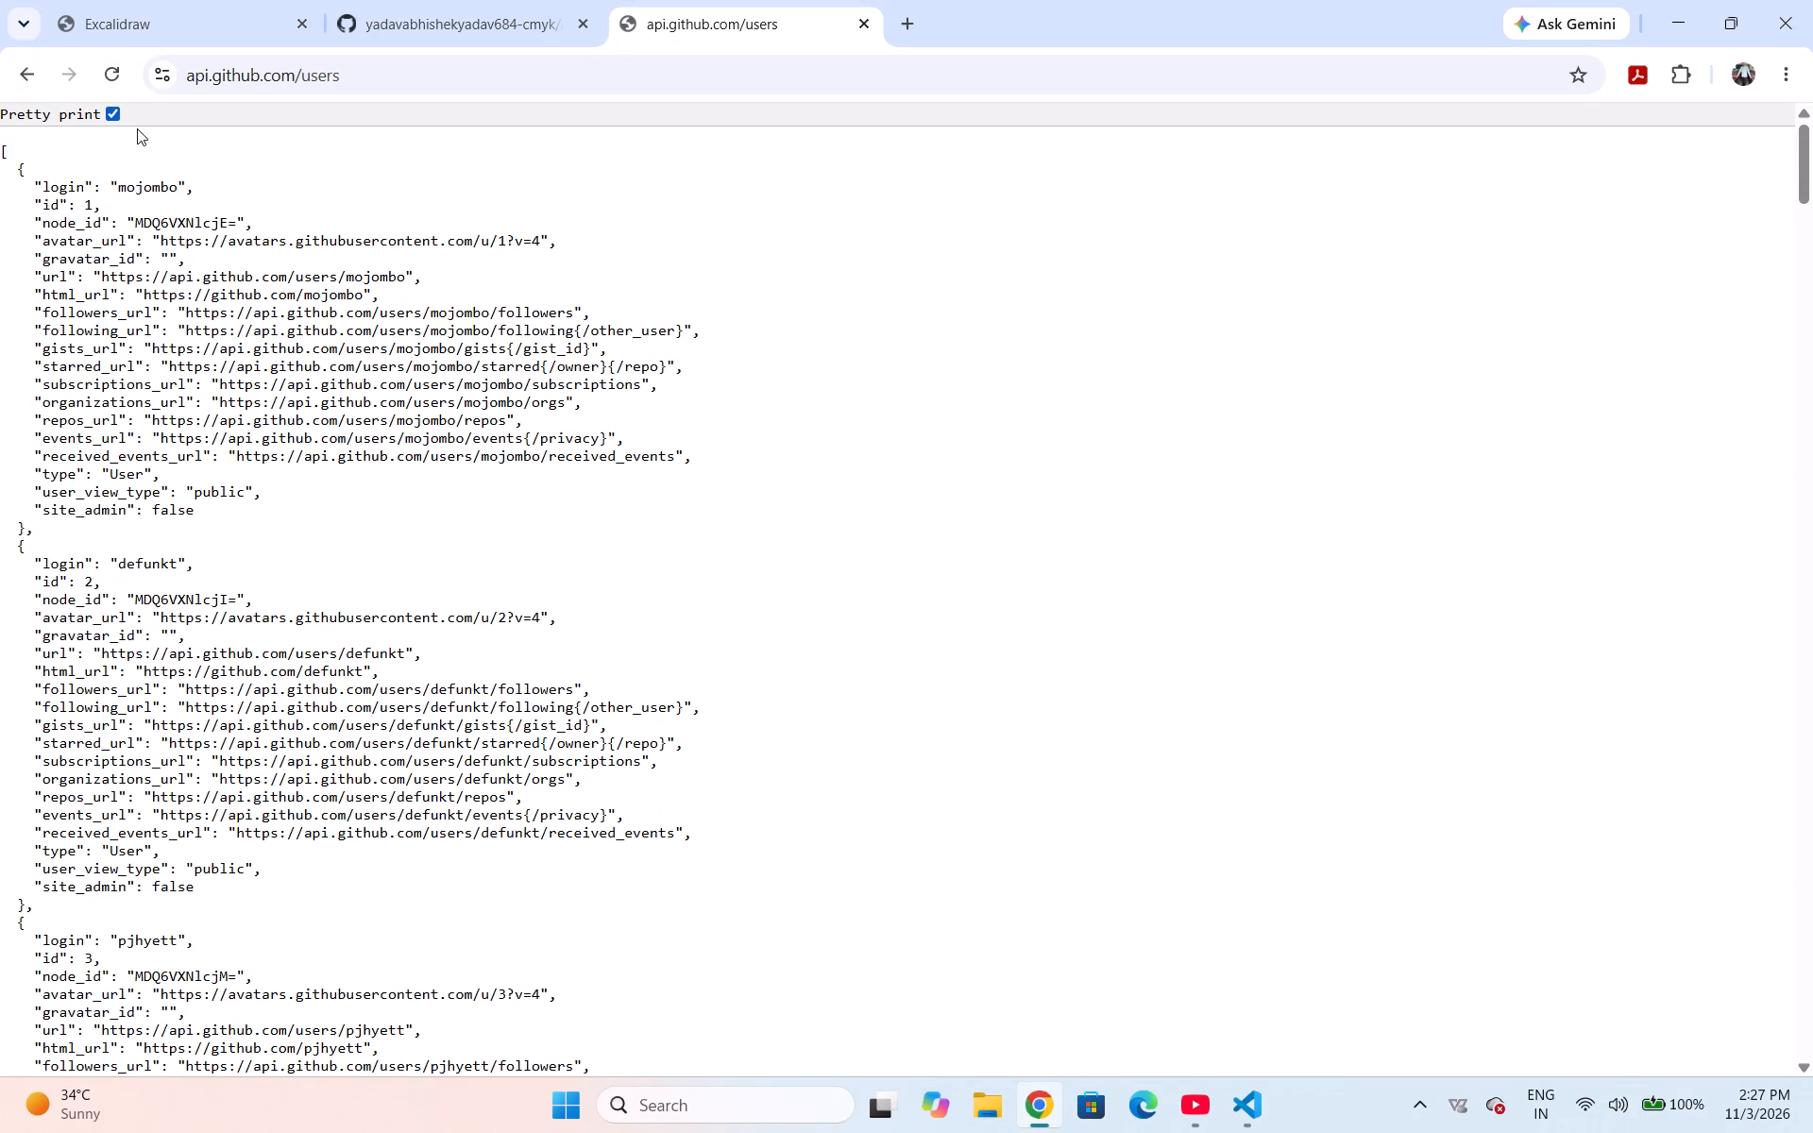
pyautogui.click(115, 72)
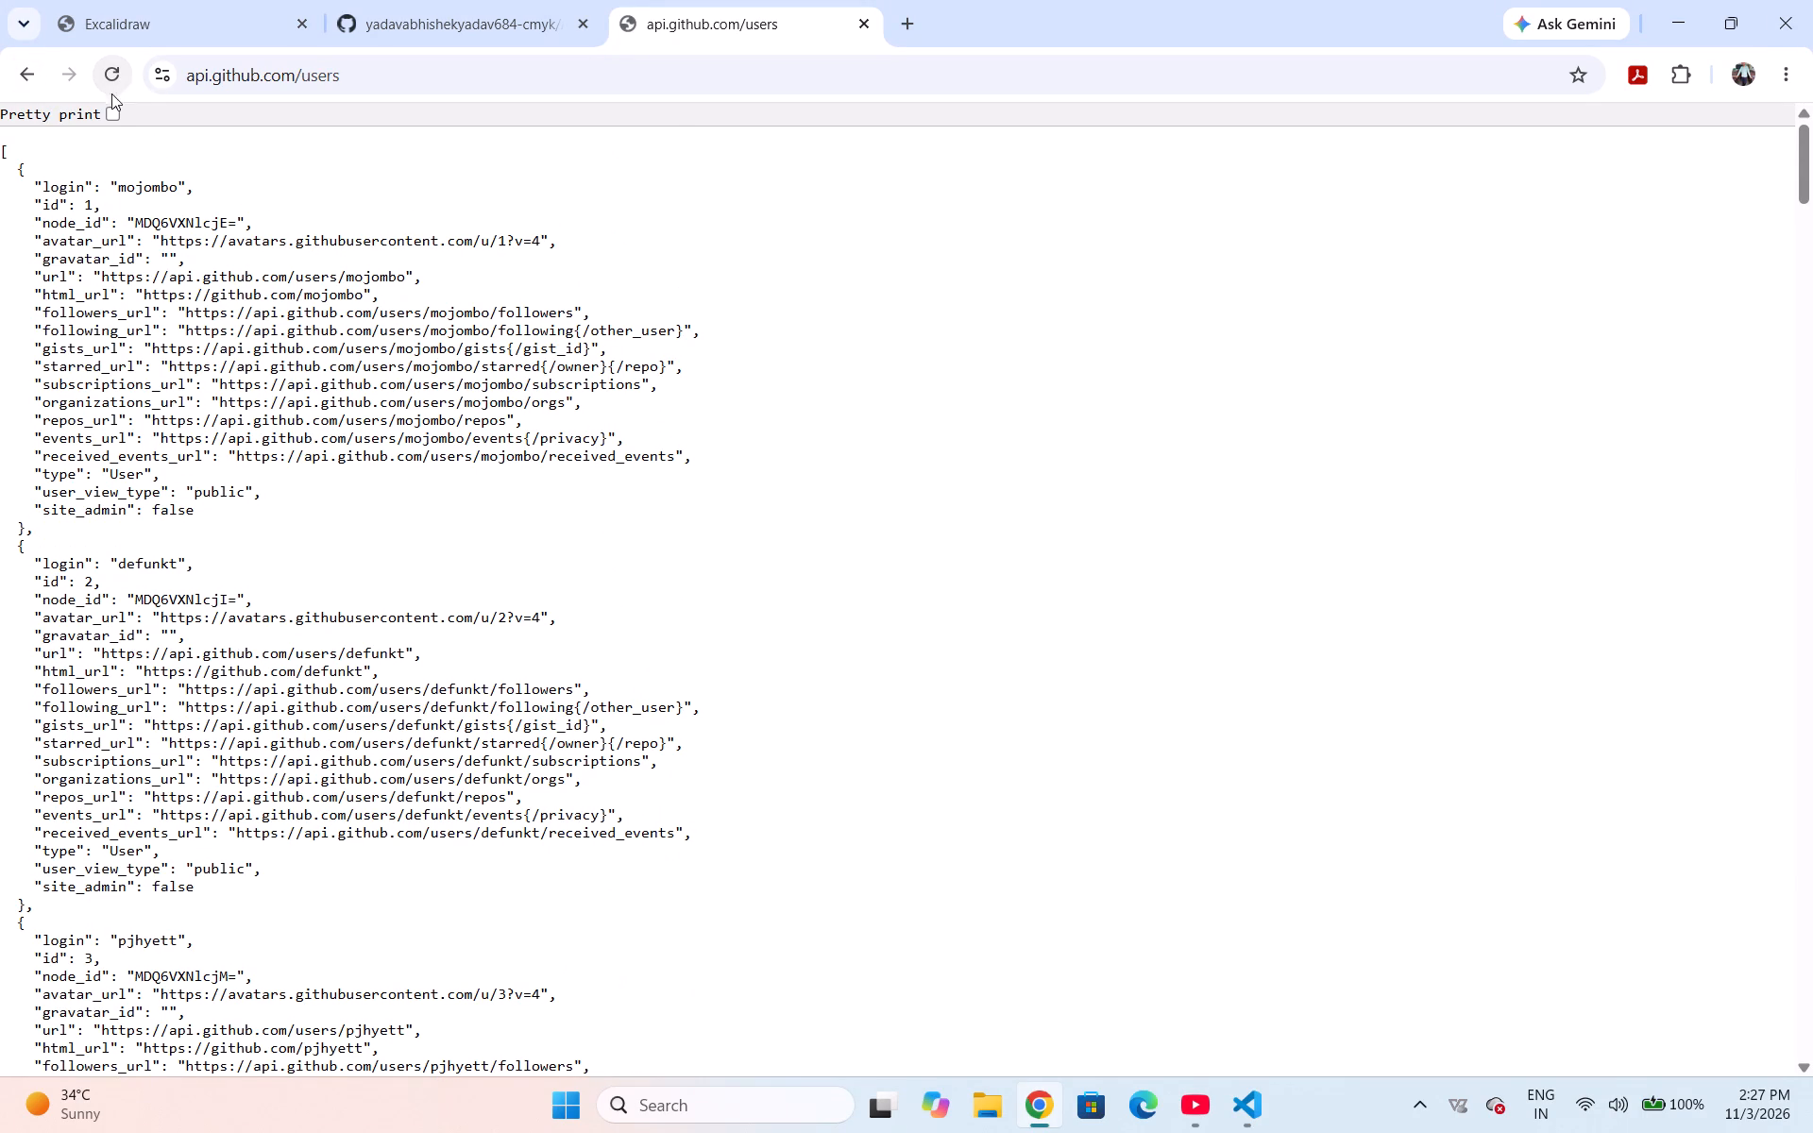
pyautogui.click(110, 113)
# Examine the user records in the GitHub users JSON, going down to the last entry and back up.
pyautogui.scroll(-16, 227, 320)
pyautogui.scroll(-7, 227, 320)
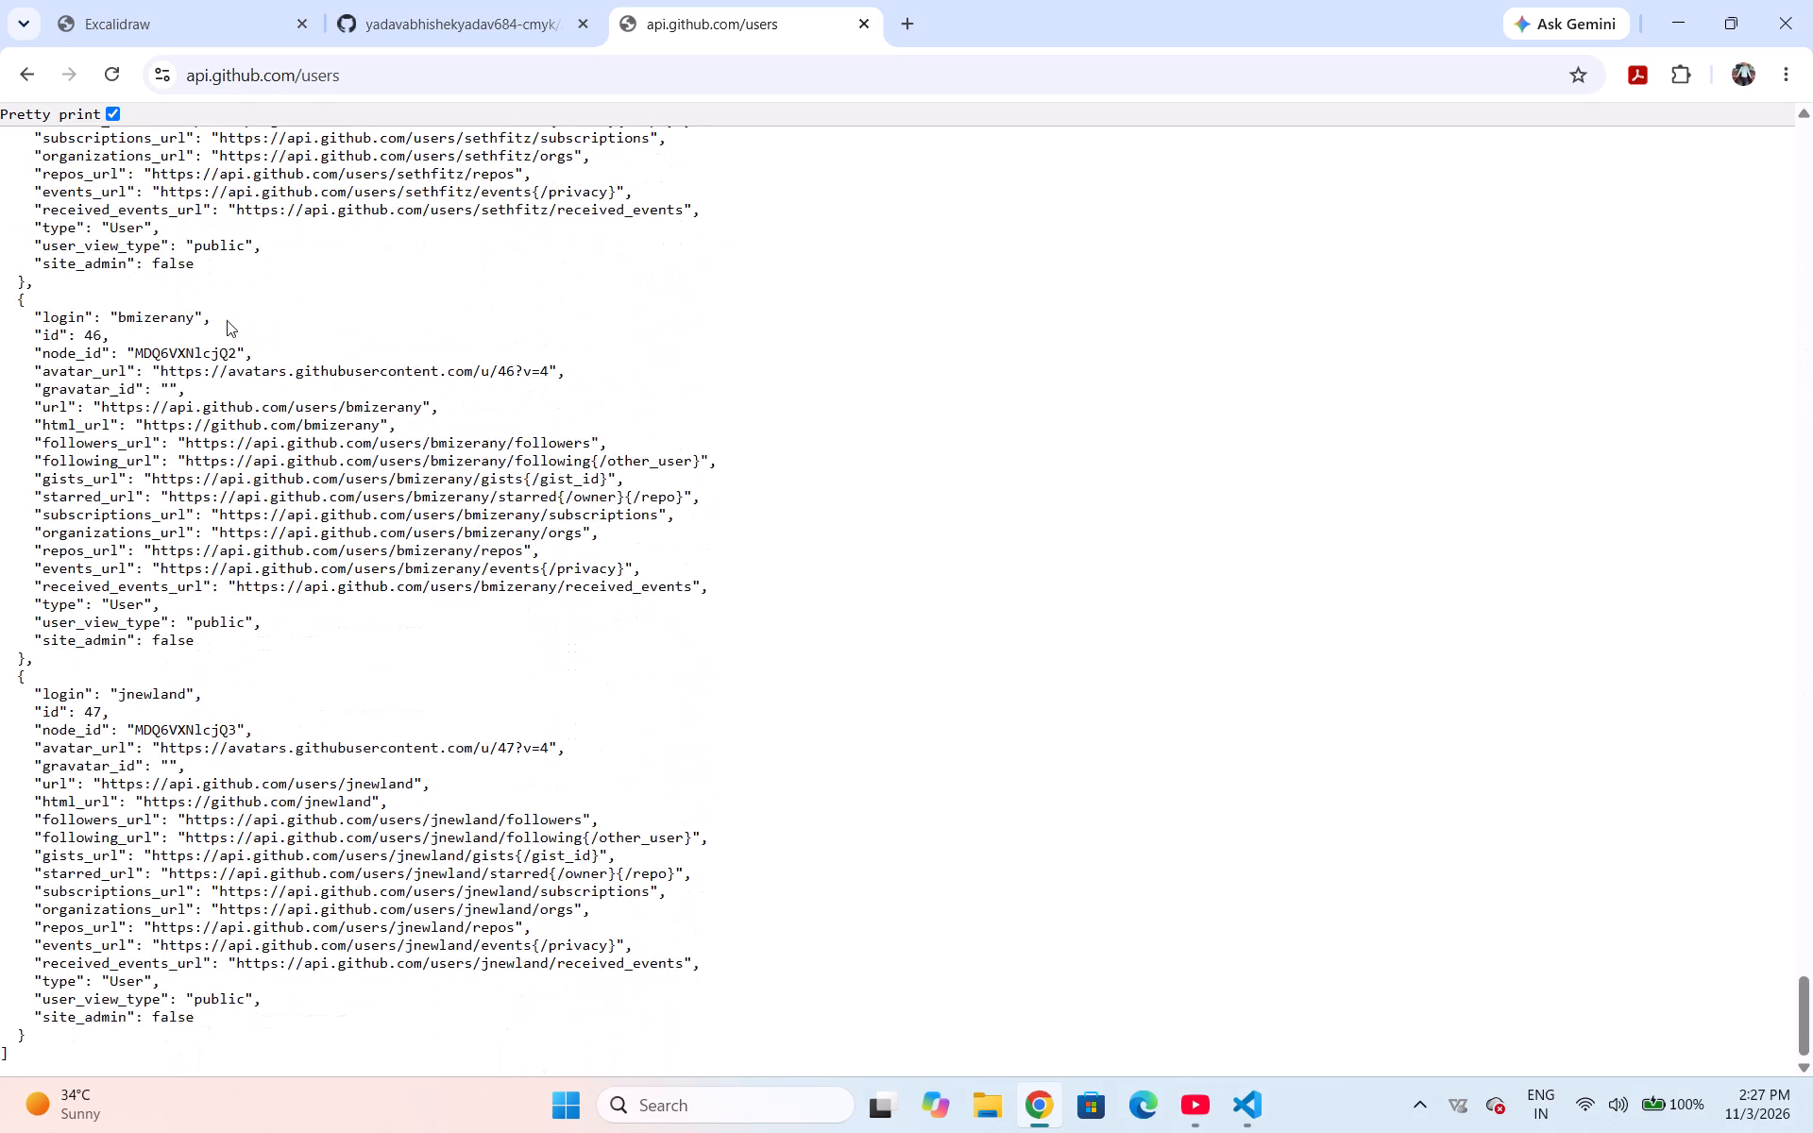
pyautogui.scroll(18, 227, 320)
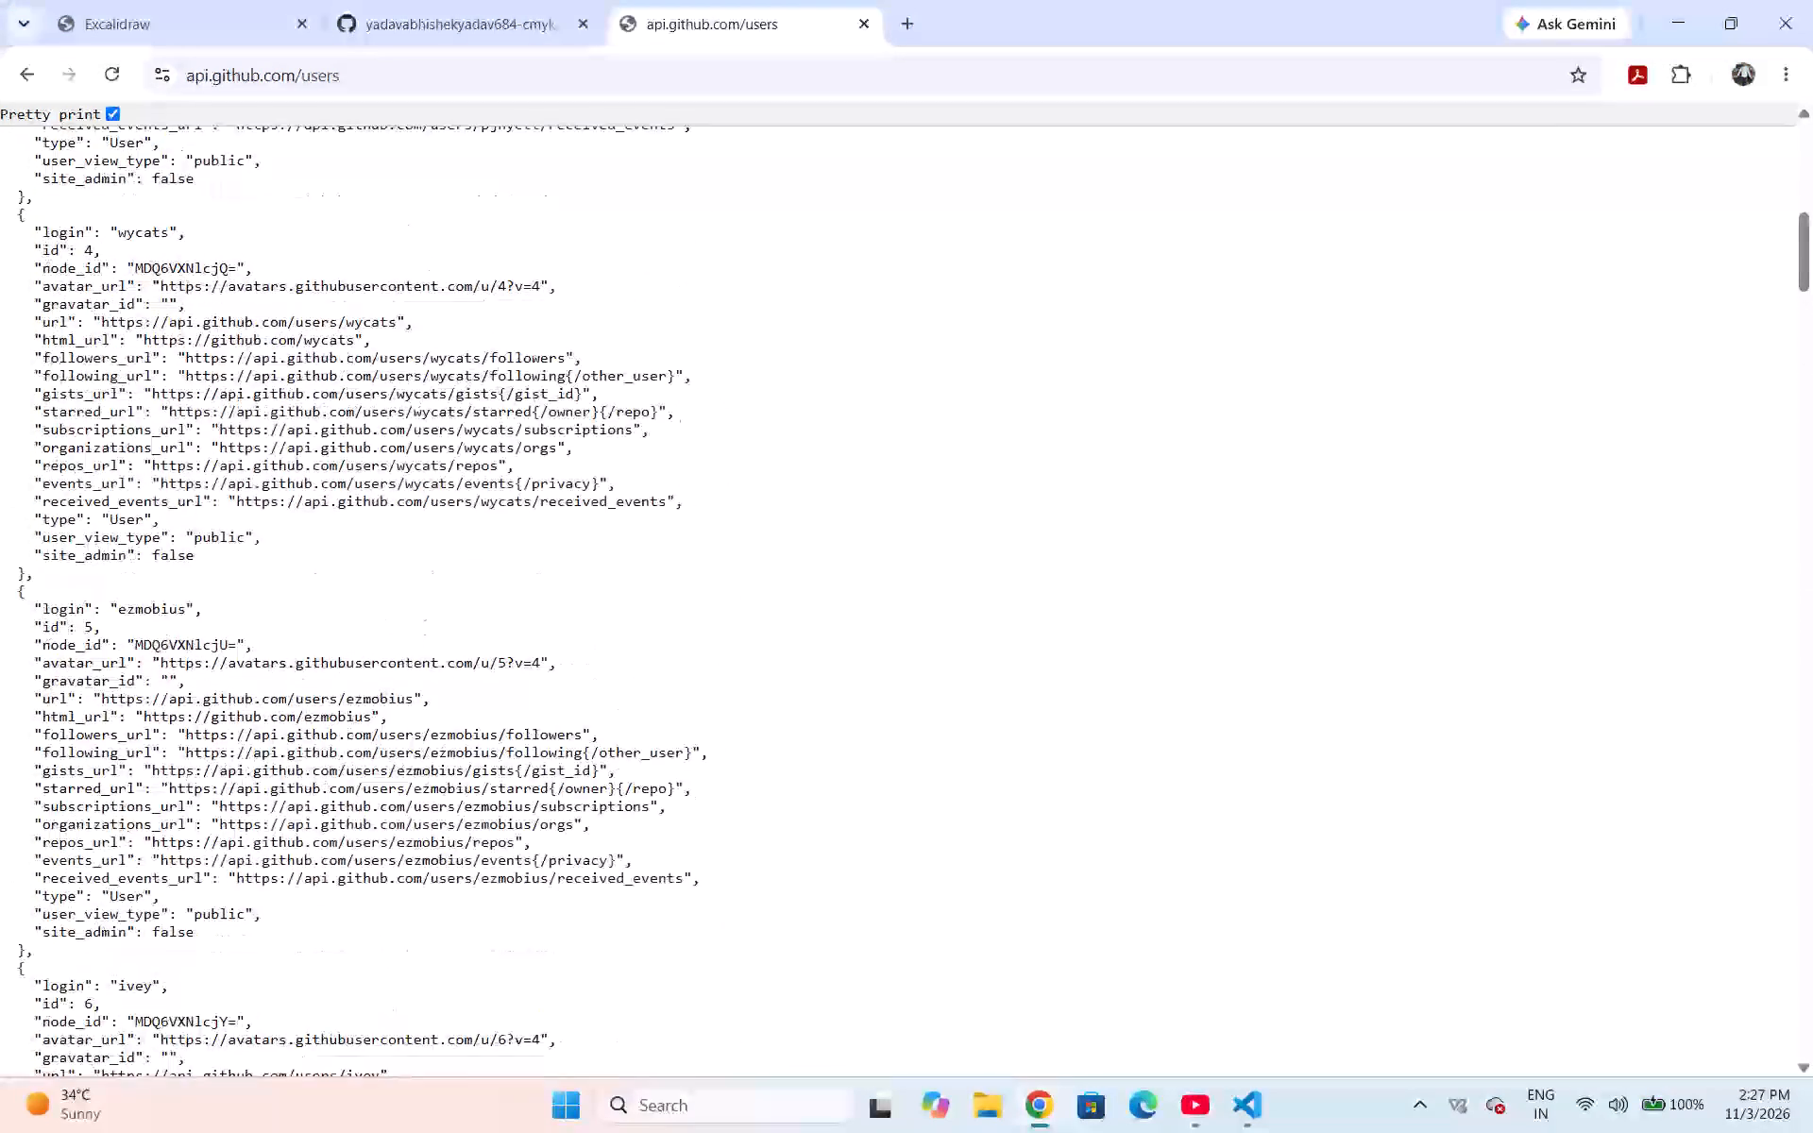
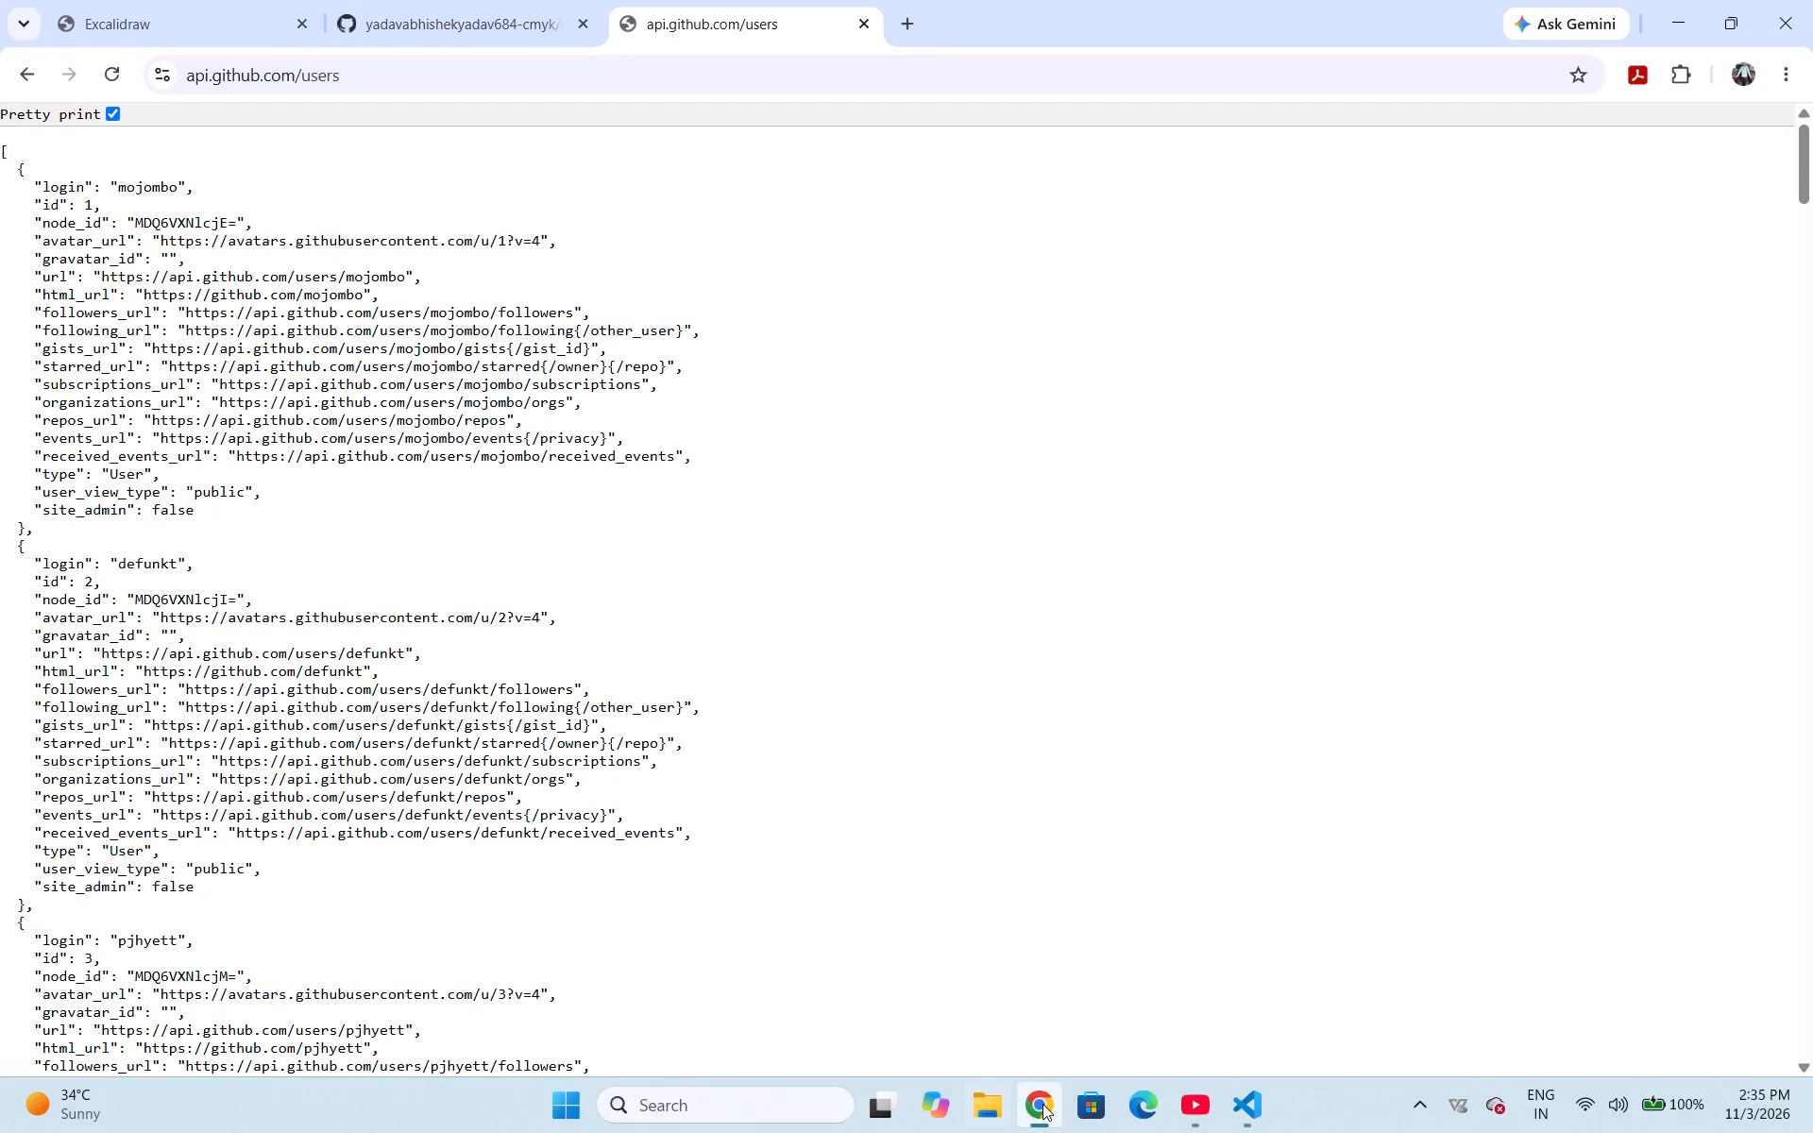
# Return to the Excalidraw diagram and move the CallBack Queue frame slightly down and to the left.
pyautogui.click(456, 21)
pyautogui.click(234, 19)
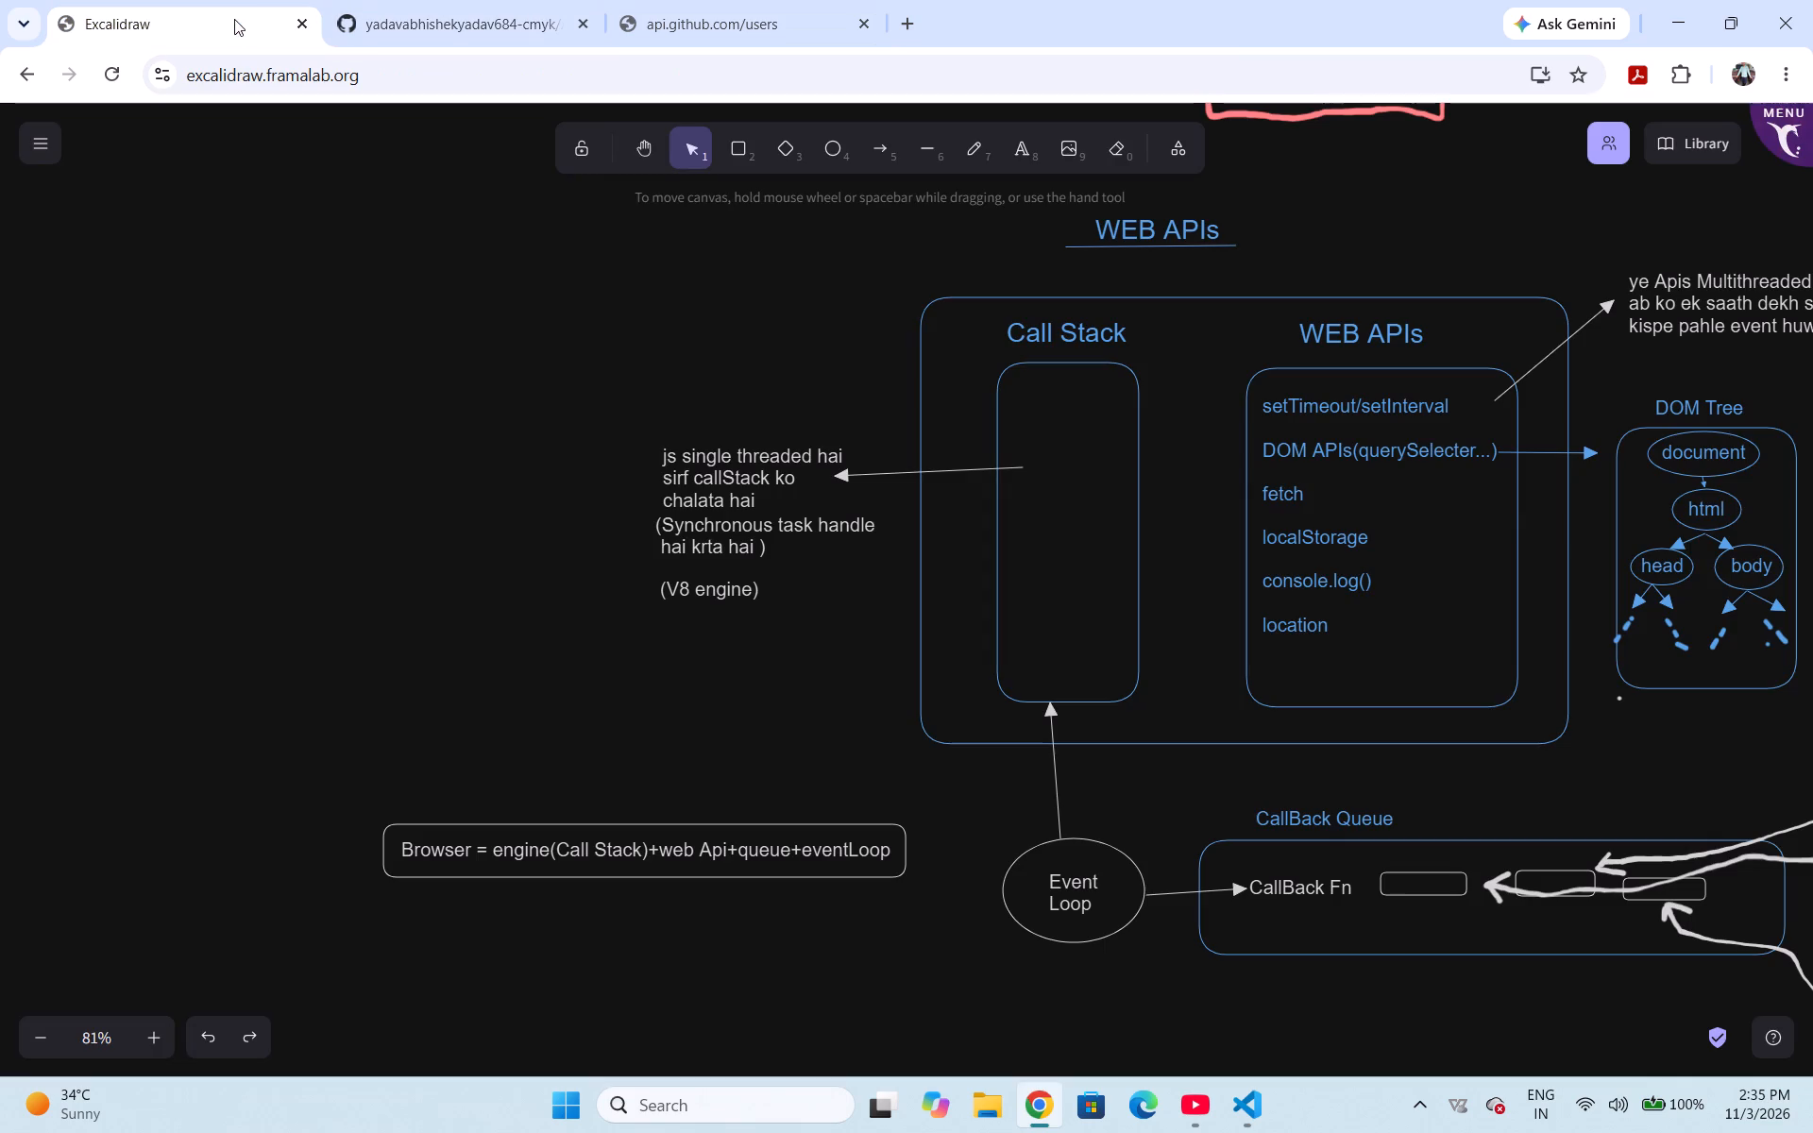
pyautogui.scroll(-4, 1031, 564)
pyautogui.hscroll(1, 1031, 564)
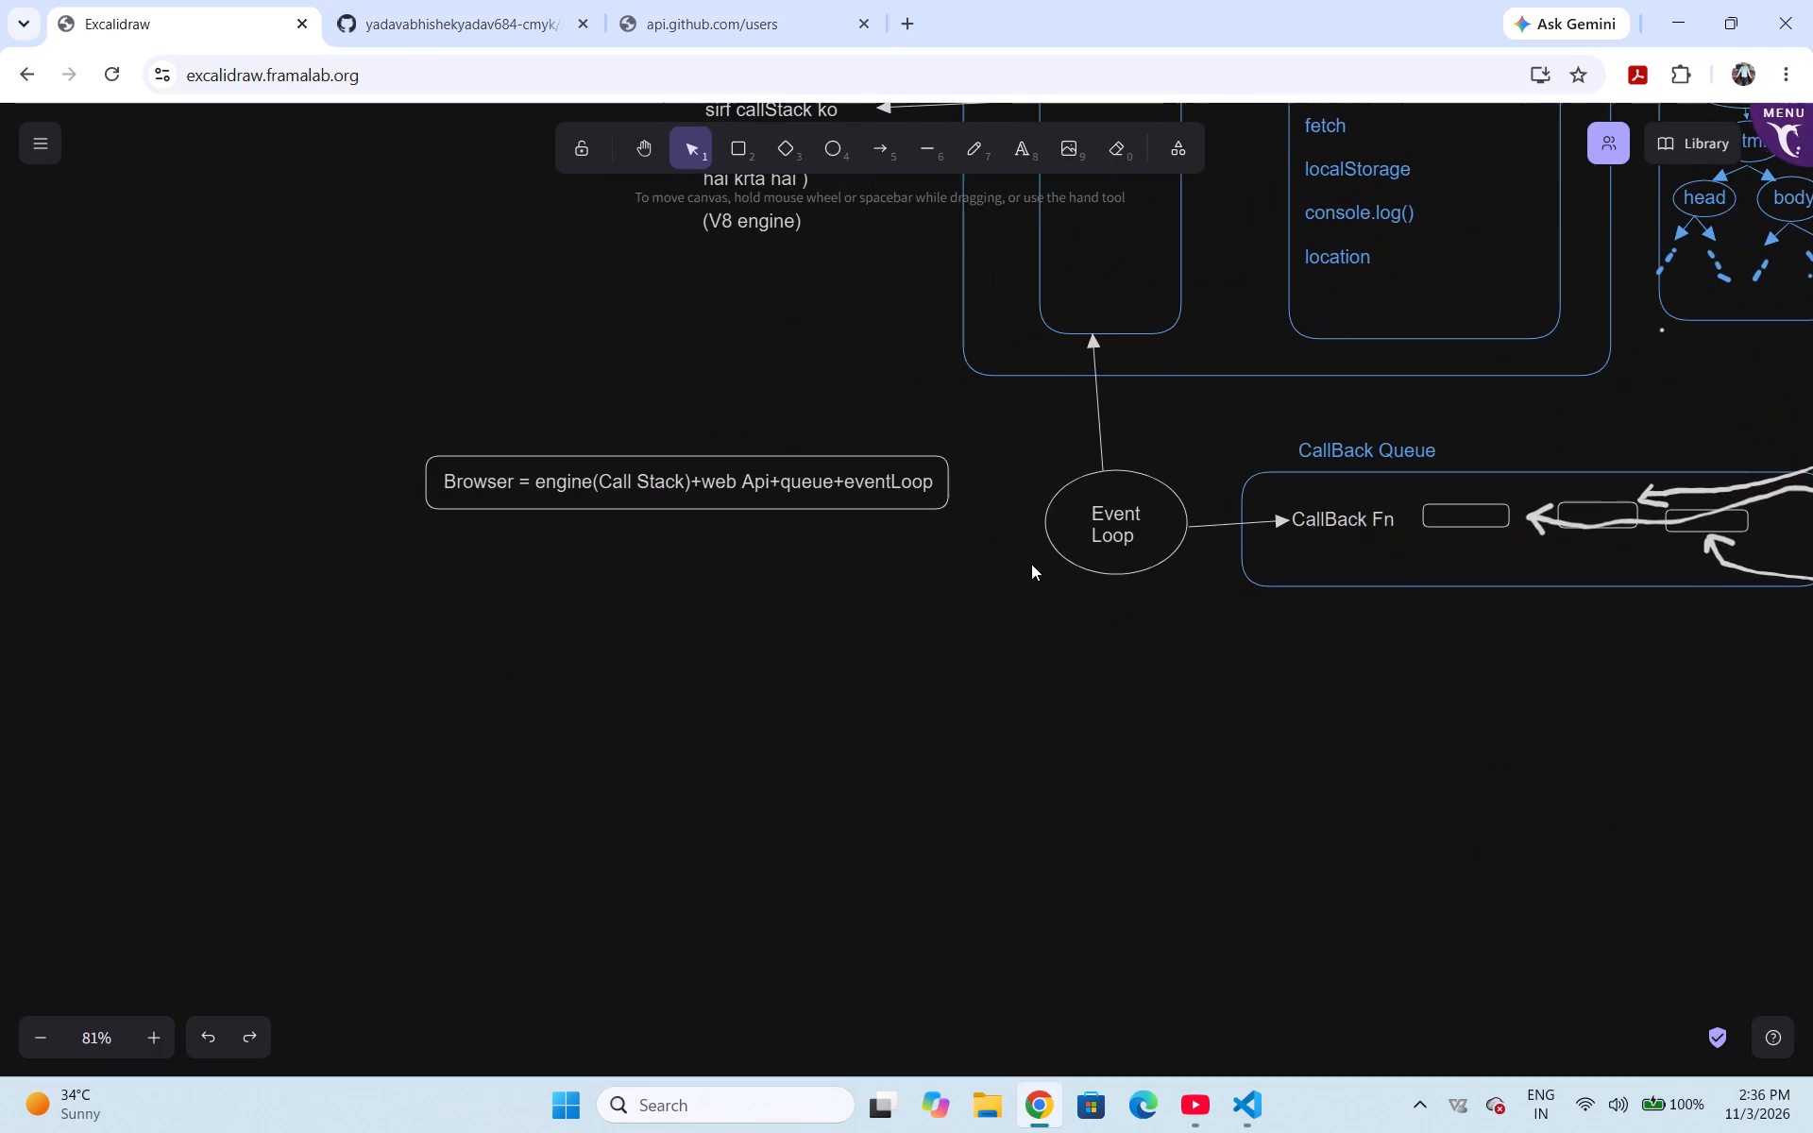
pyautogui.hscroll(1, 1031, 564)
pyautogui.click(1455, 528)
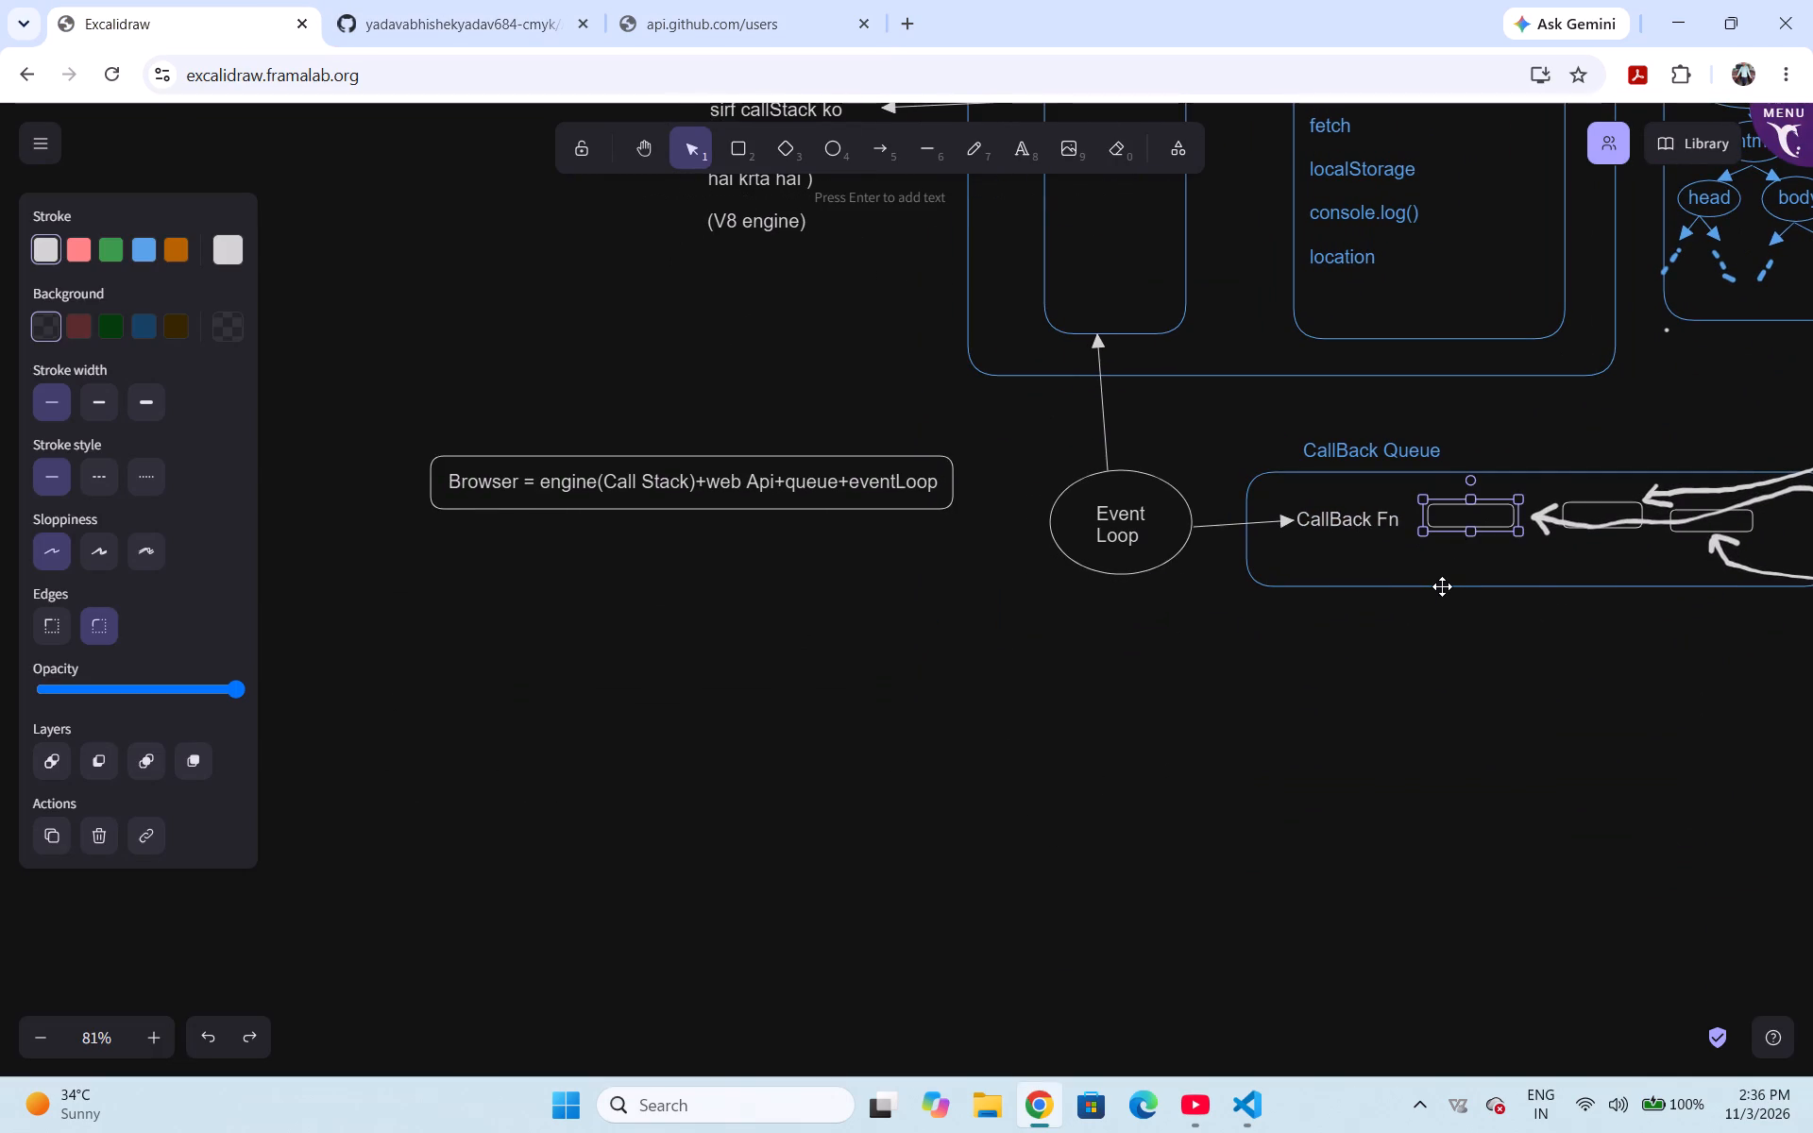
pyautogui.click(1441, 586)
pyautogui.moveTo(1441, 586); pyautogui.dragTo(1413, 631)
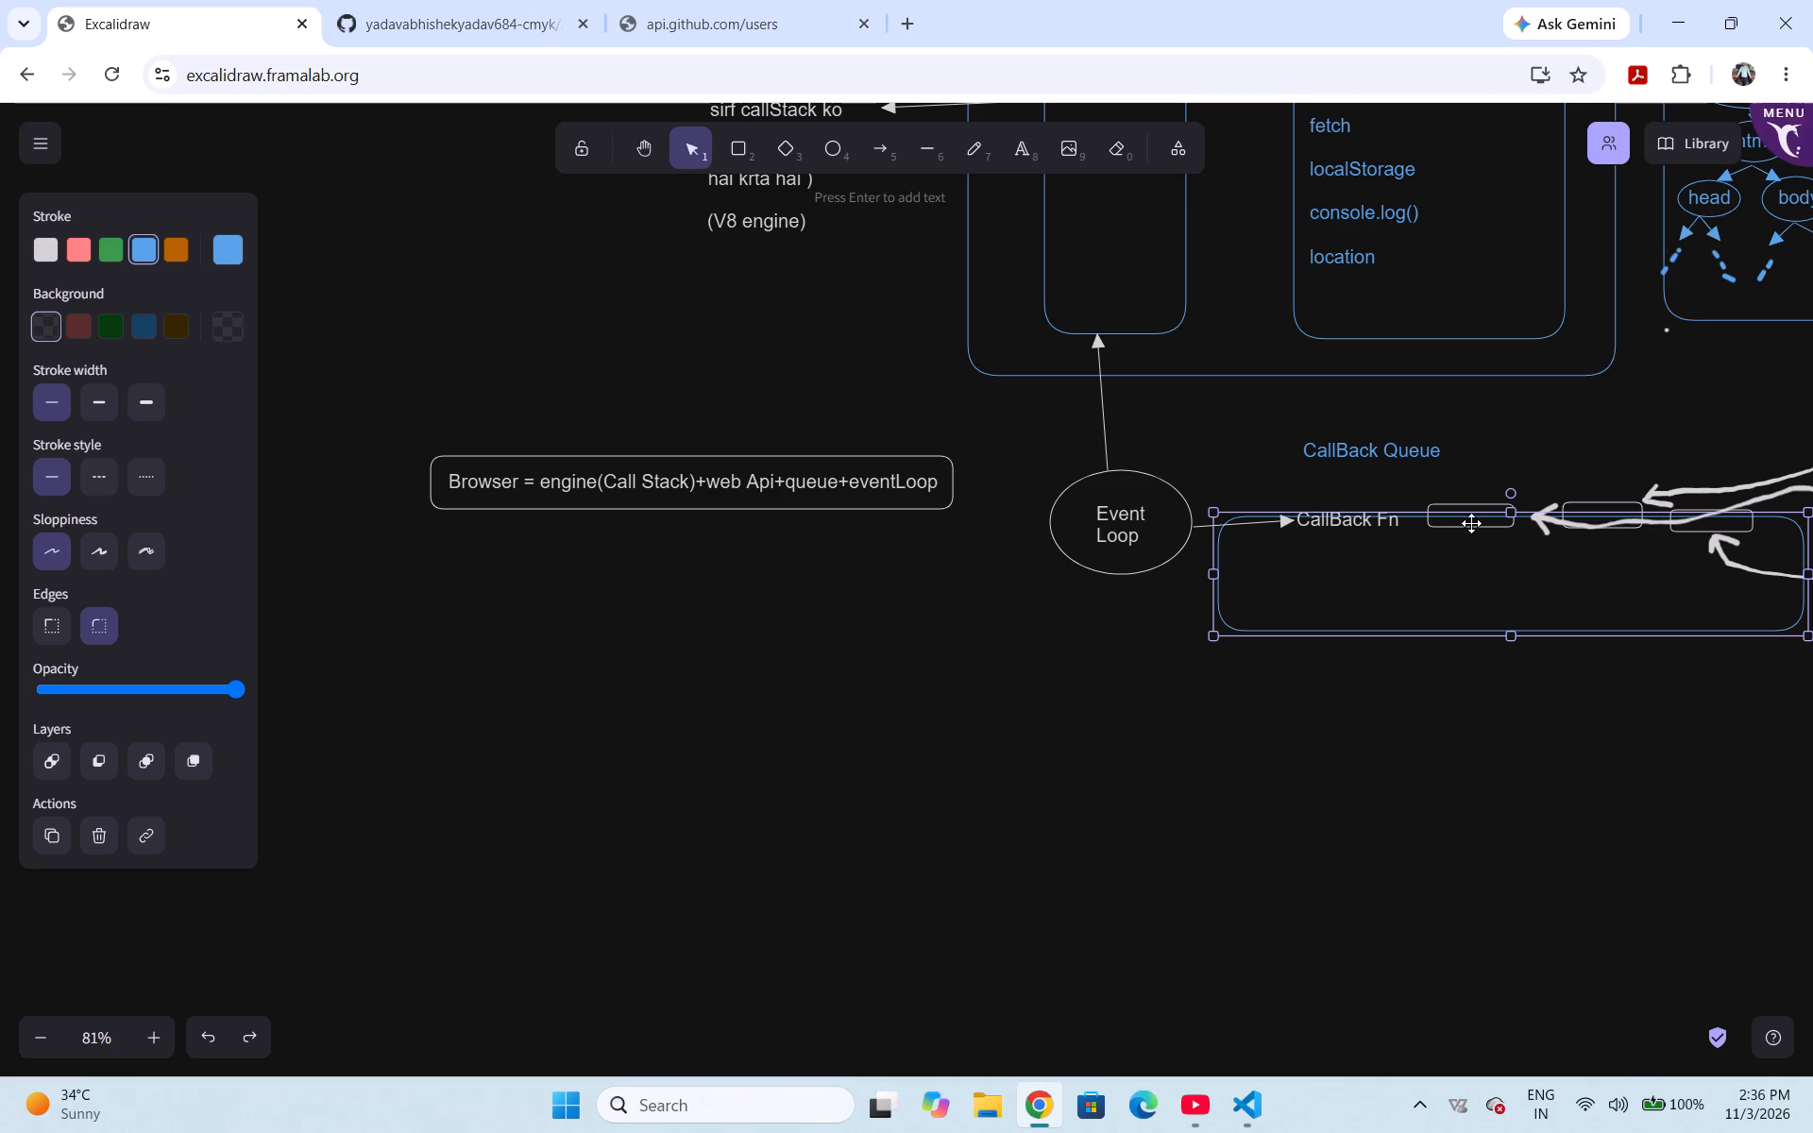
# Move the first small box and the CallBack Fn label into the CallBack Queue frame, with the label beside its left edge.
pyautogui.click(1471, 520)
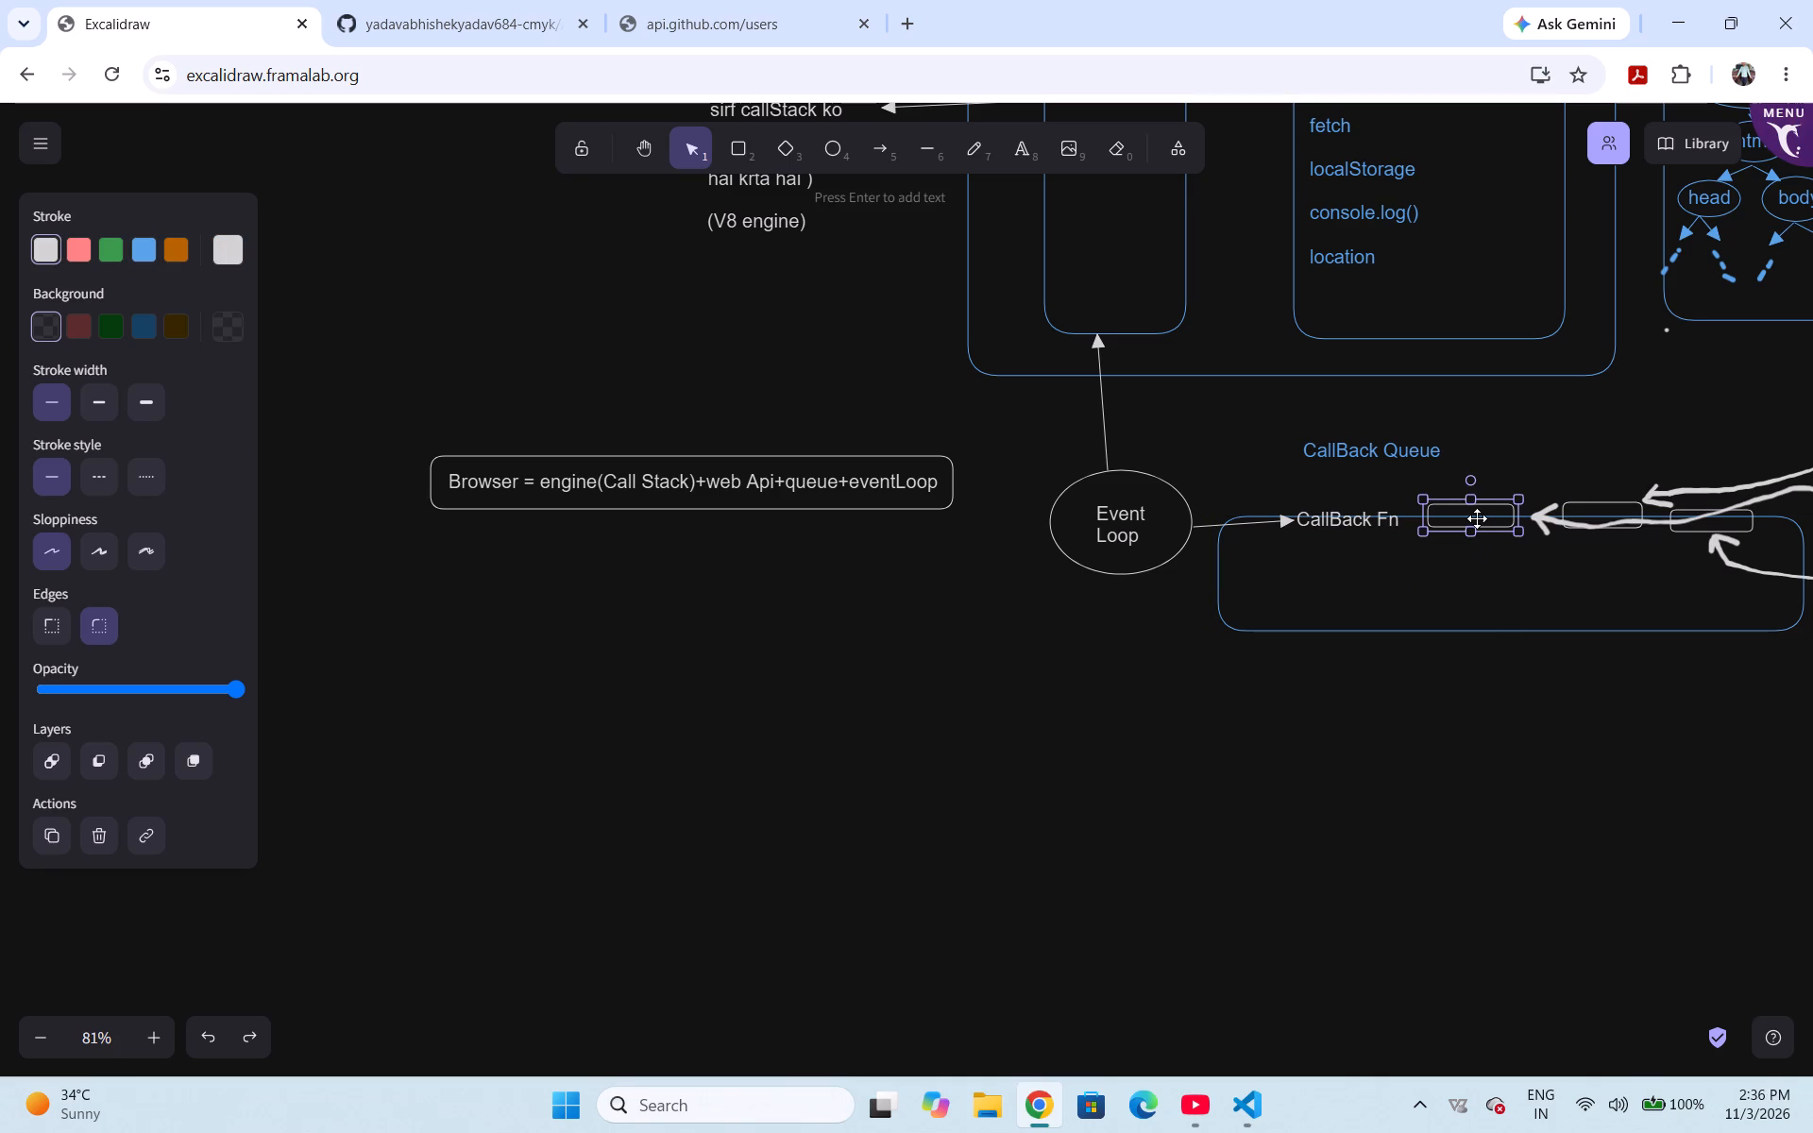
pyautogui.moveTo(1477, 517); pyautogui.dragTo(1463, 577)
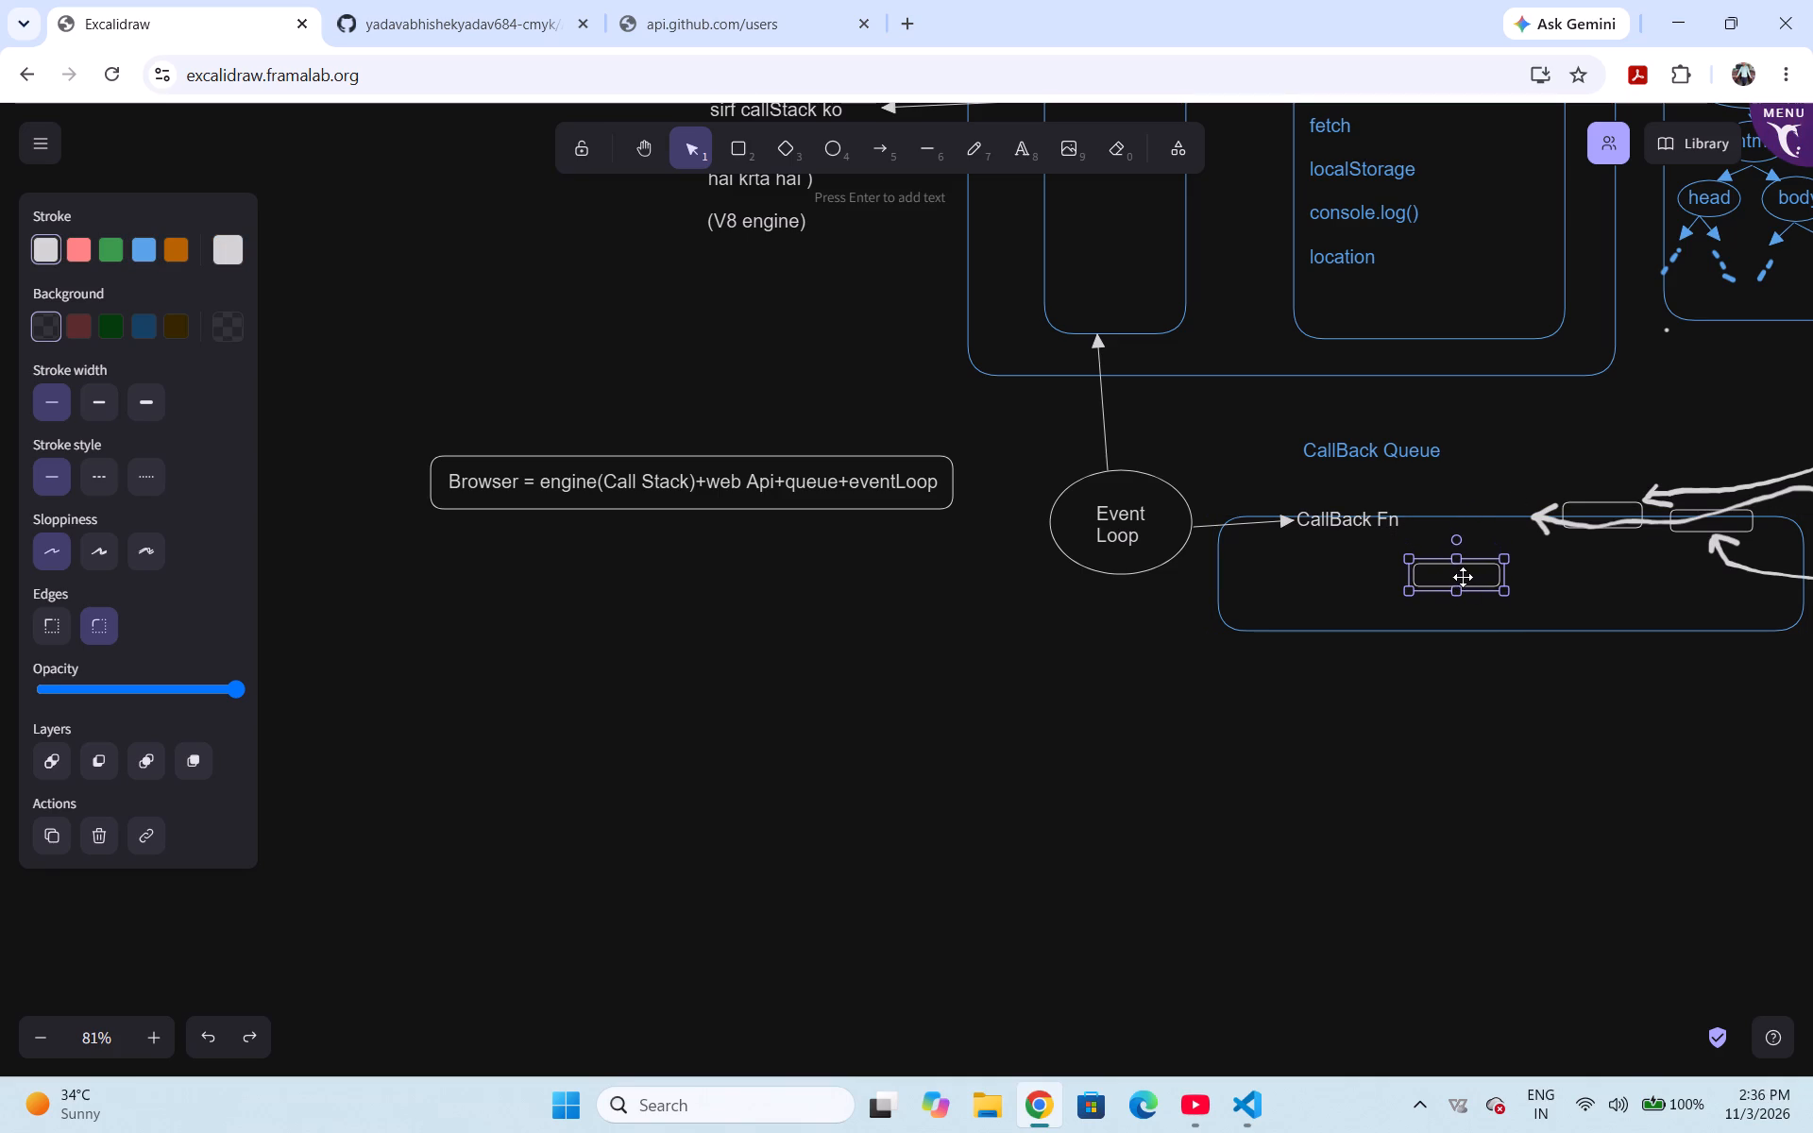
pyautogui.click(1366, 526)
pyautogui.moveTo(1366, 526); pyautogui.dragTo(1361, 573)
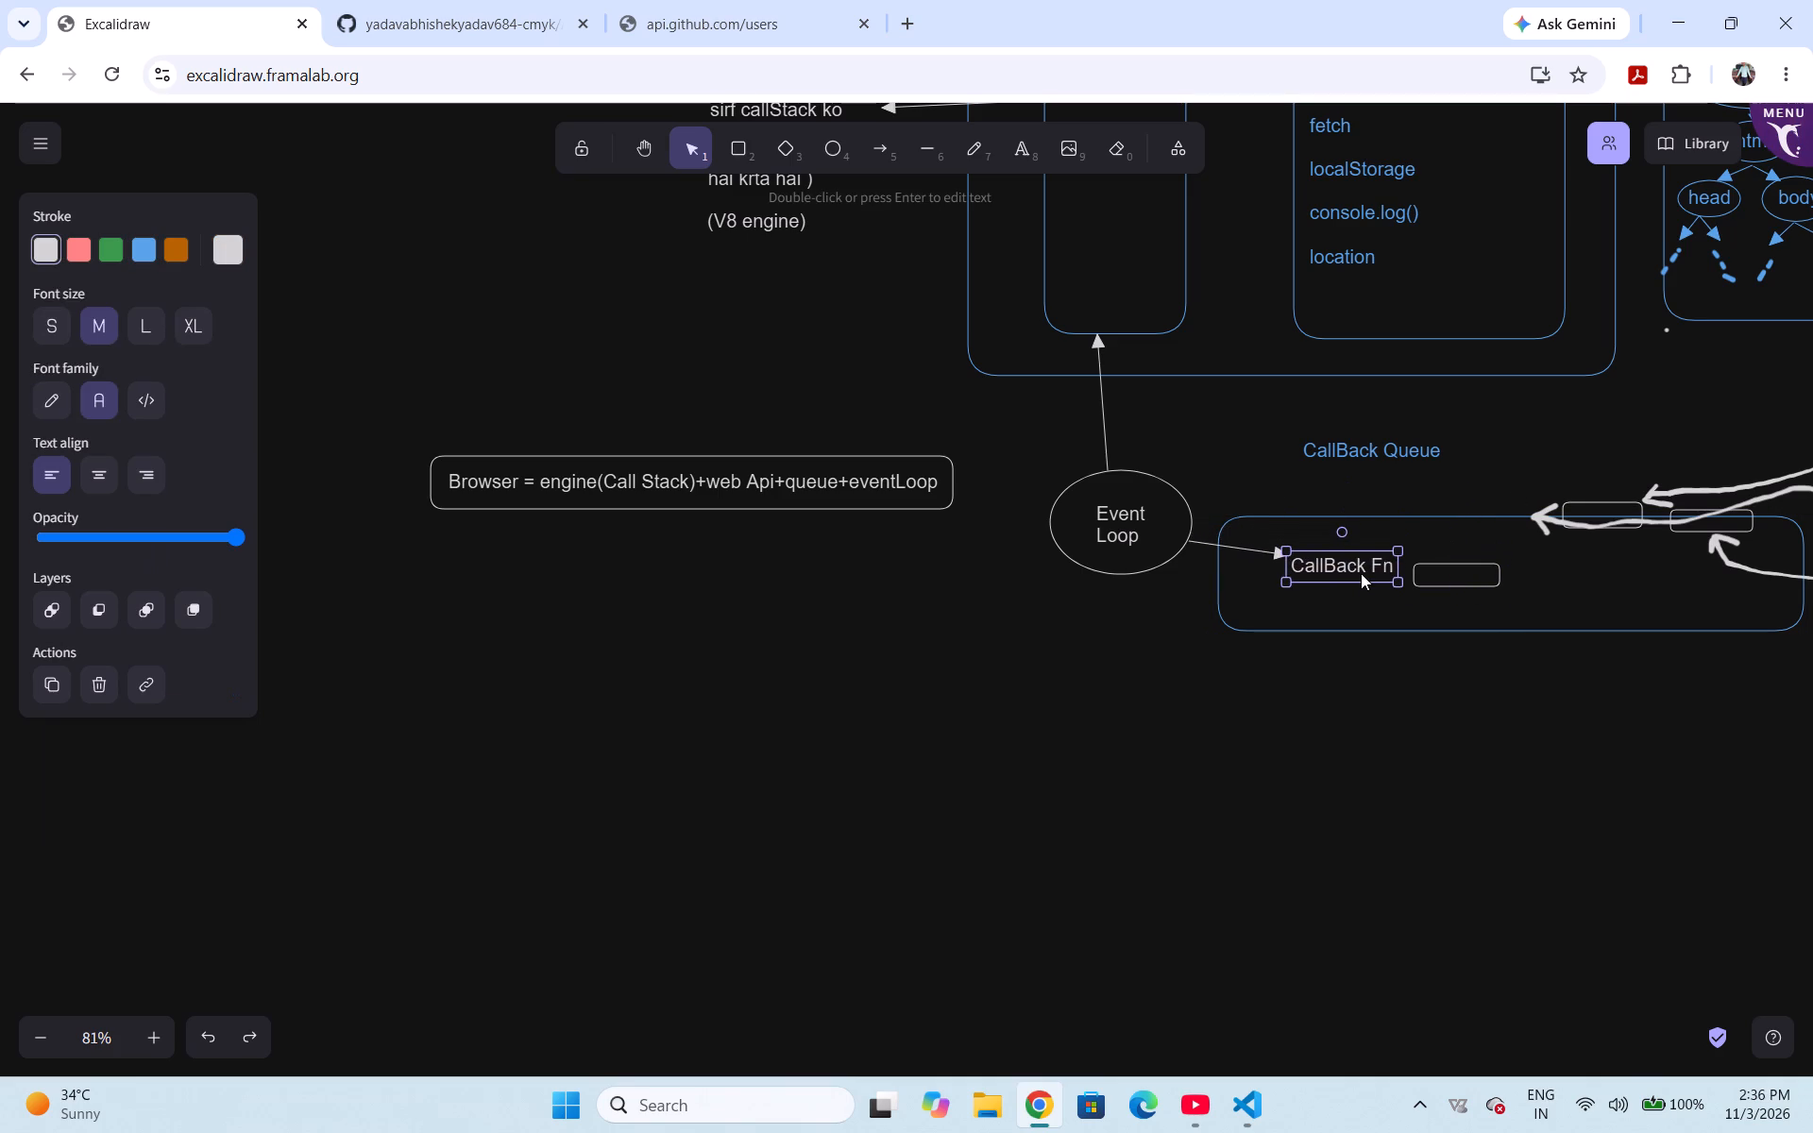
pyautogui.moveTo(1361, 573); pyautogui.dragTo(1355, 575)
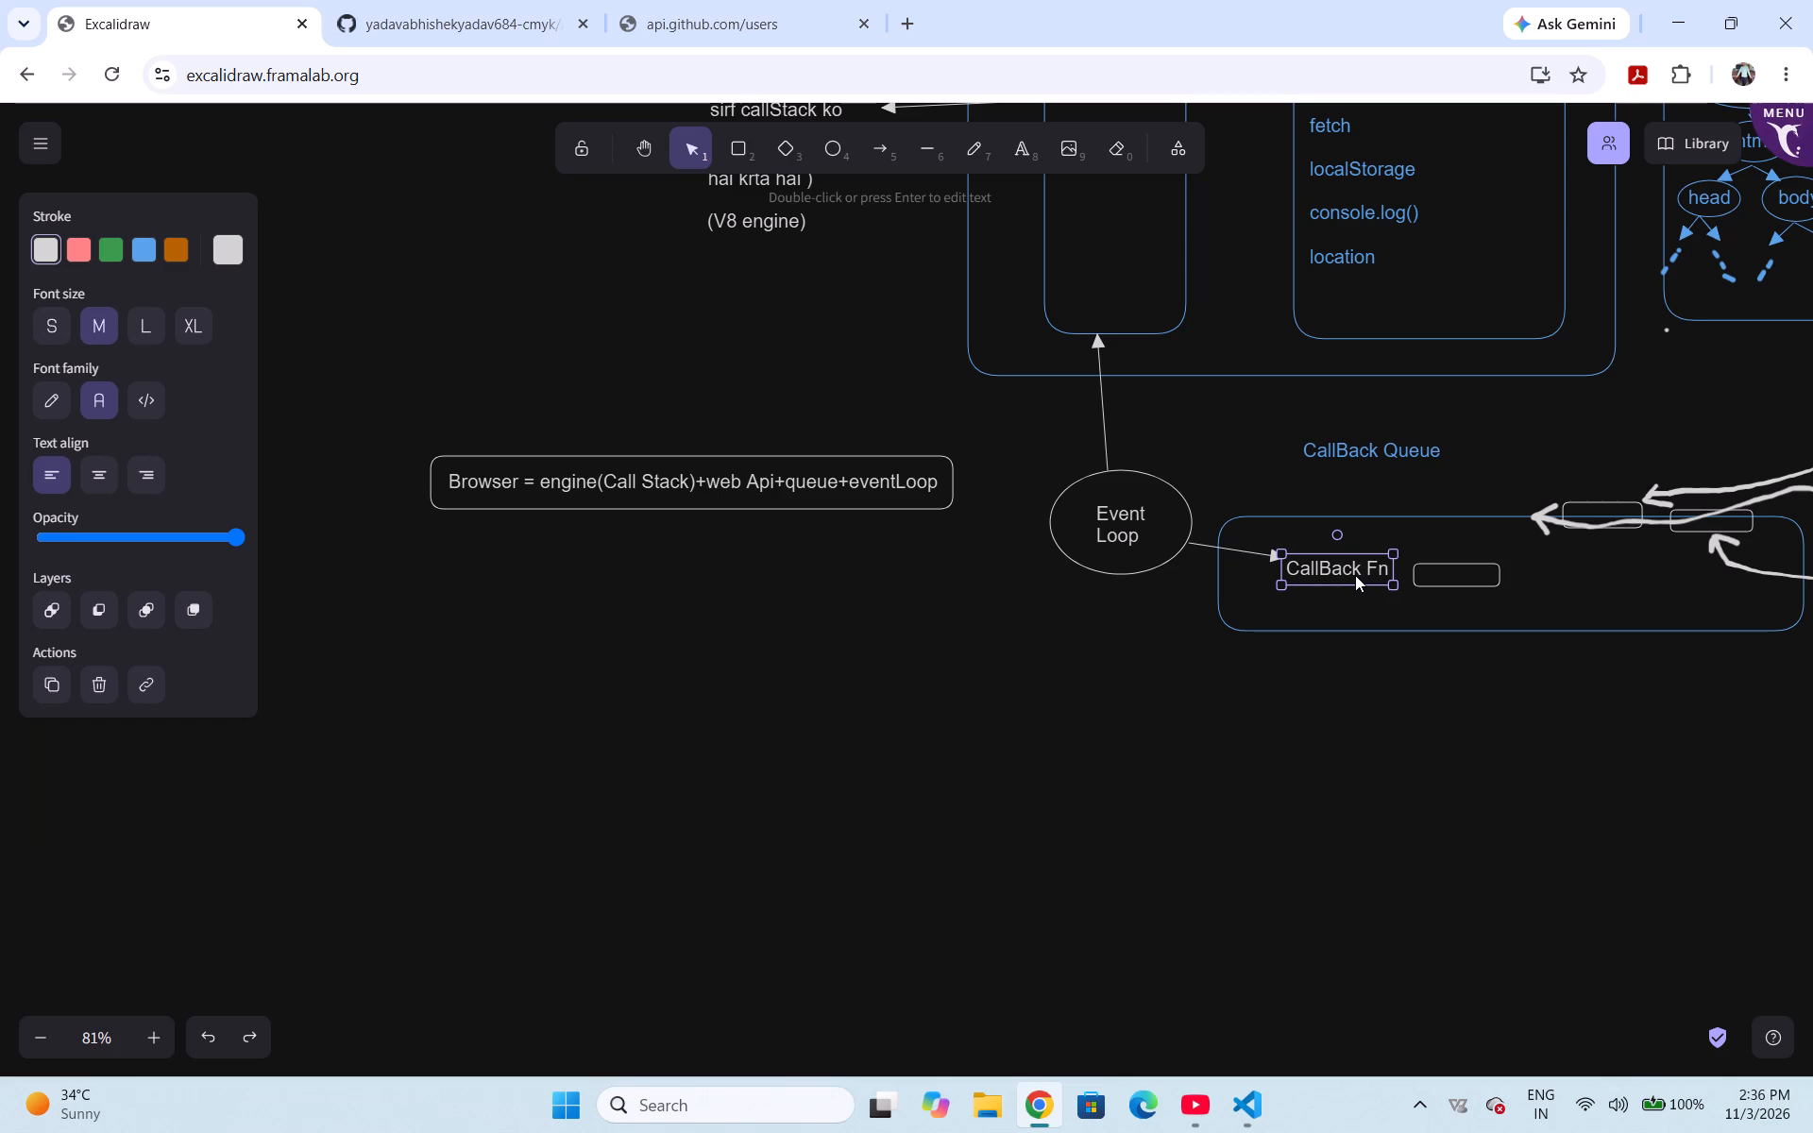
pyautogui.moveTo(1355, 575); pyautogui.dragTo(1274, 578)
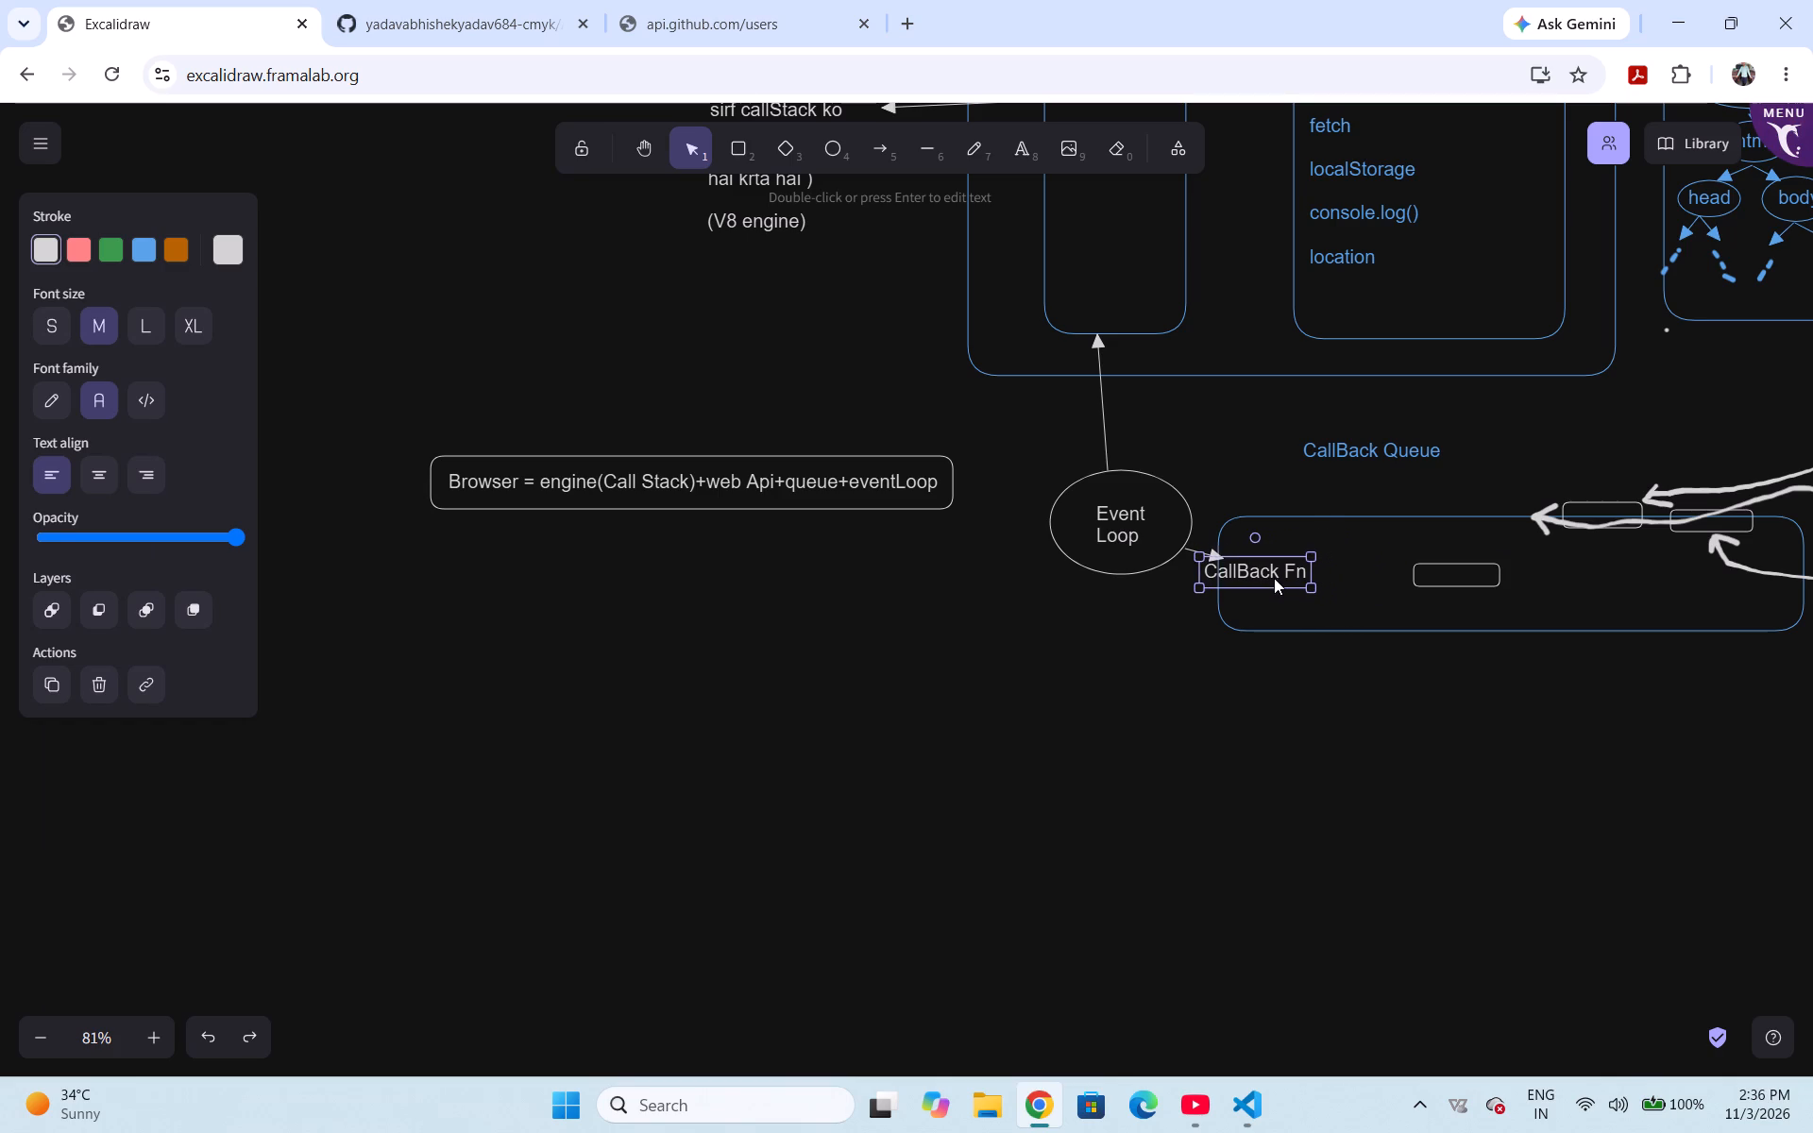
pyautogui.moveTo(1274, 578); pyautogui.dragTo(1268, 584)
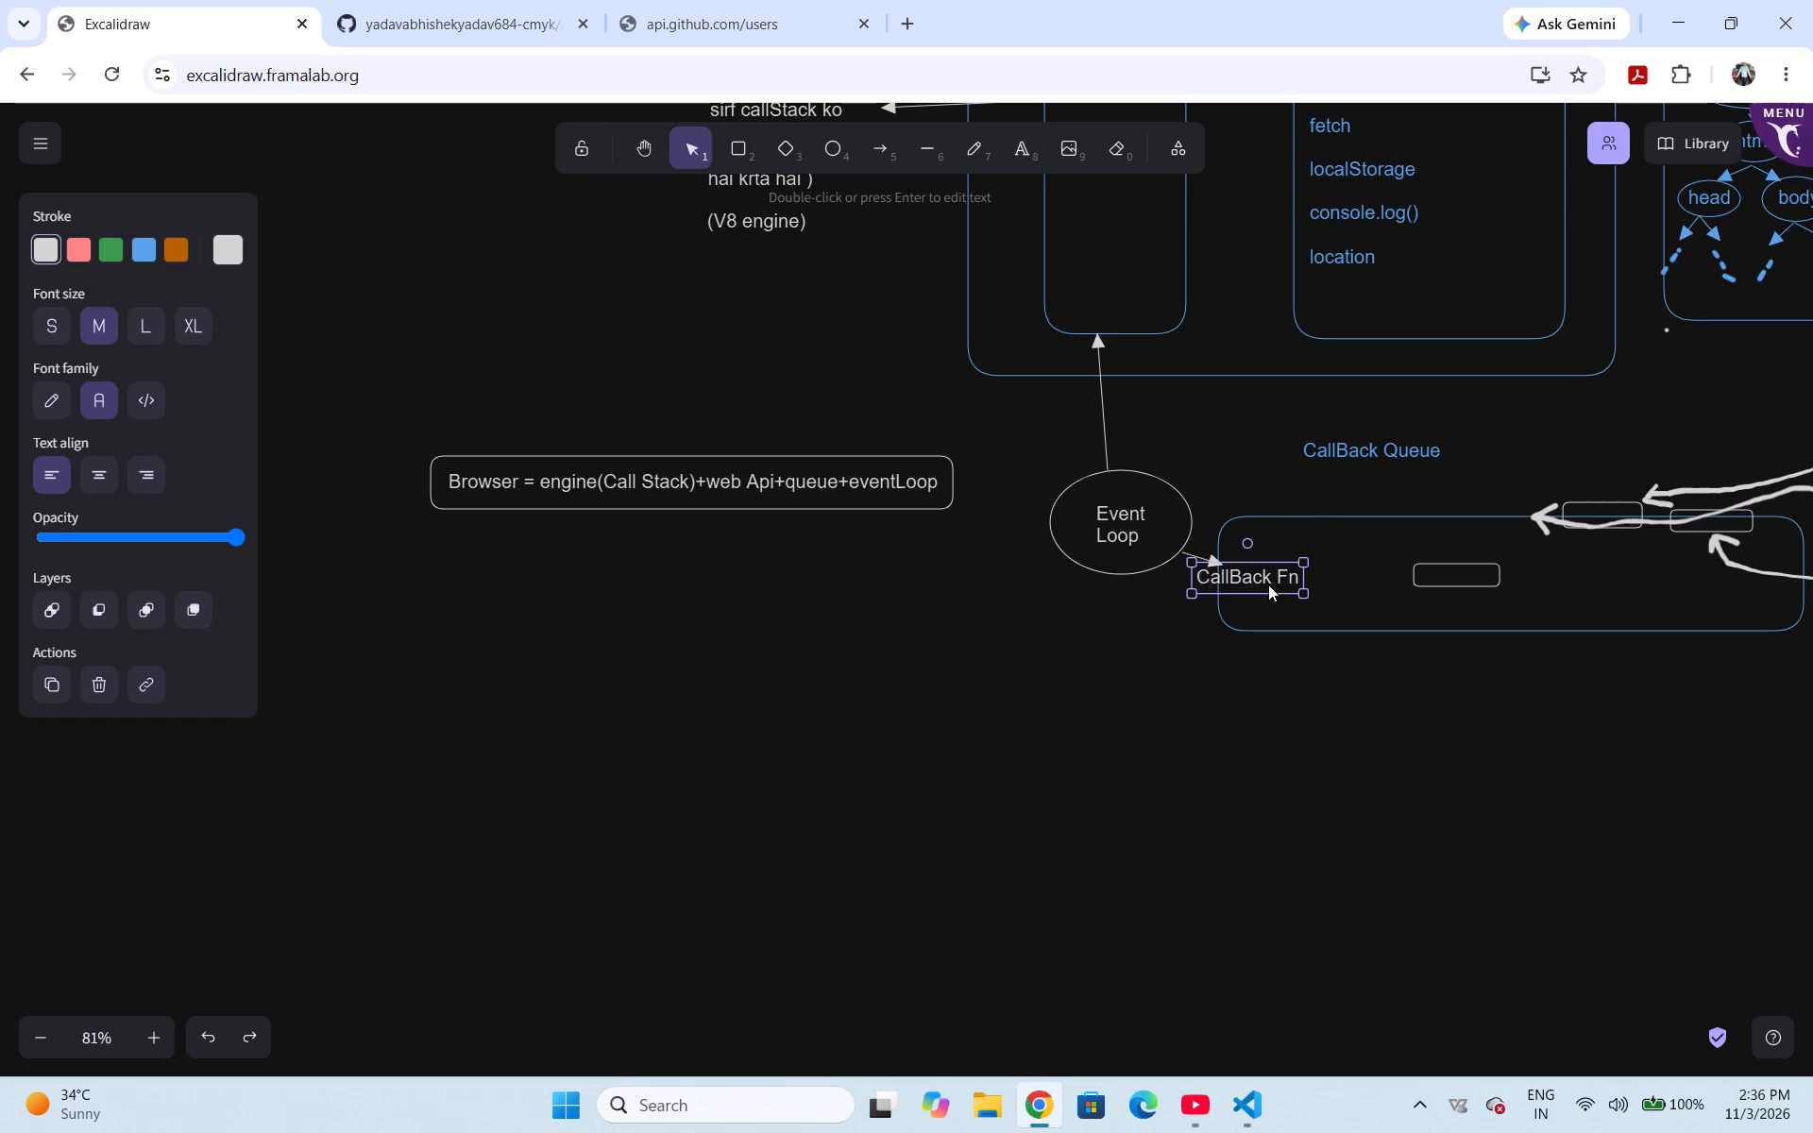
pyautogui.moveTo(1268, 584); pyautogui.dragTo(1272, 584)
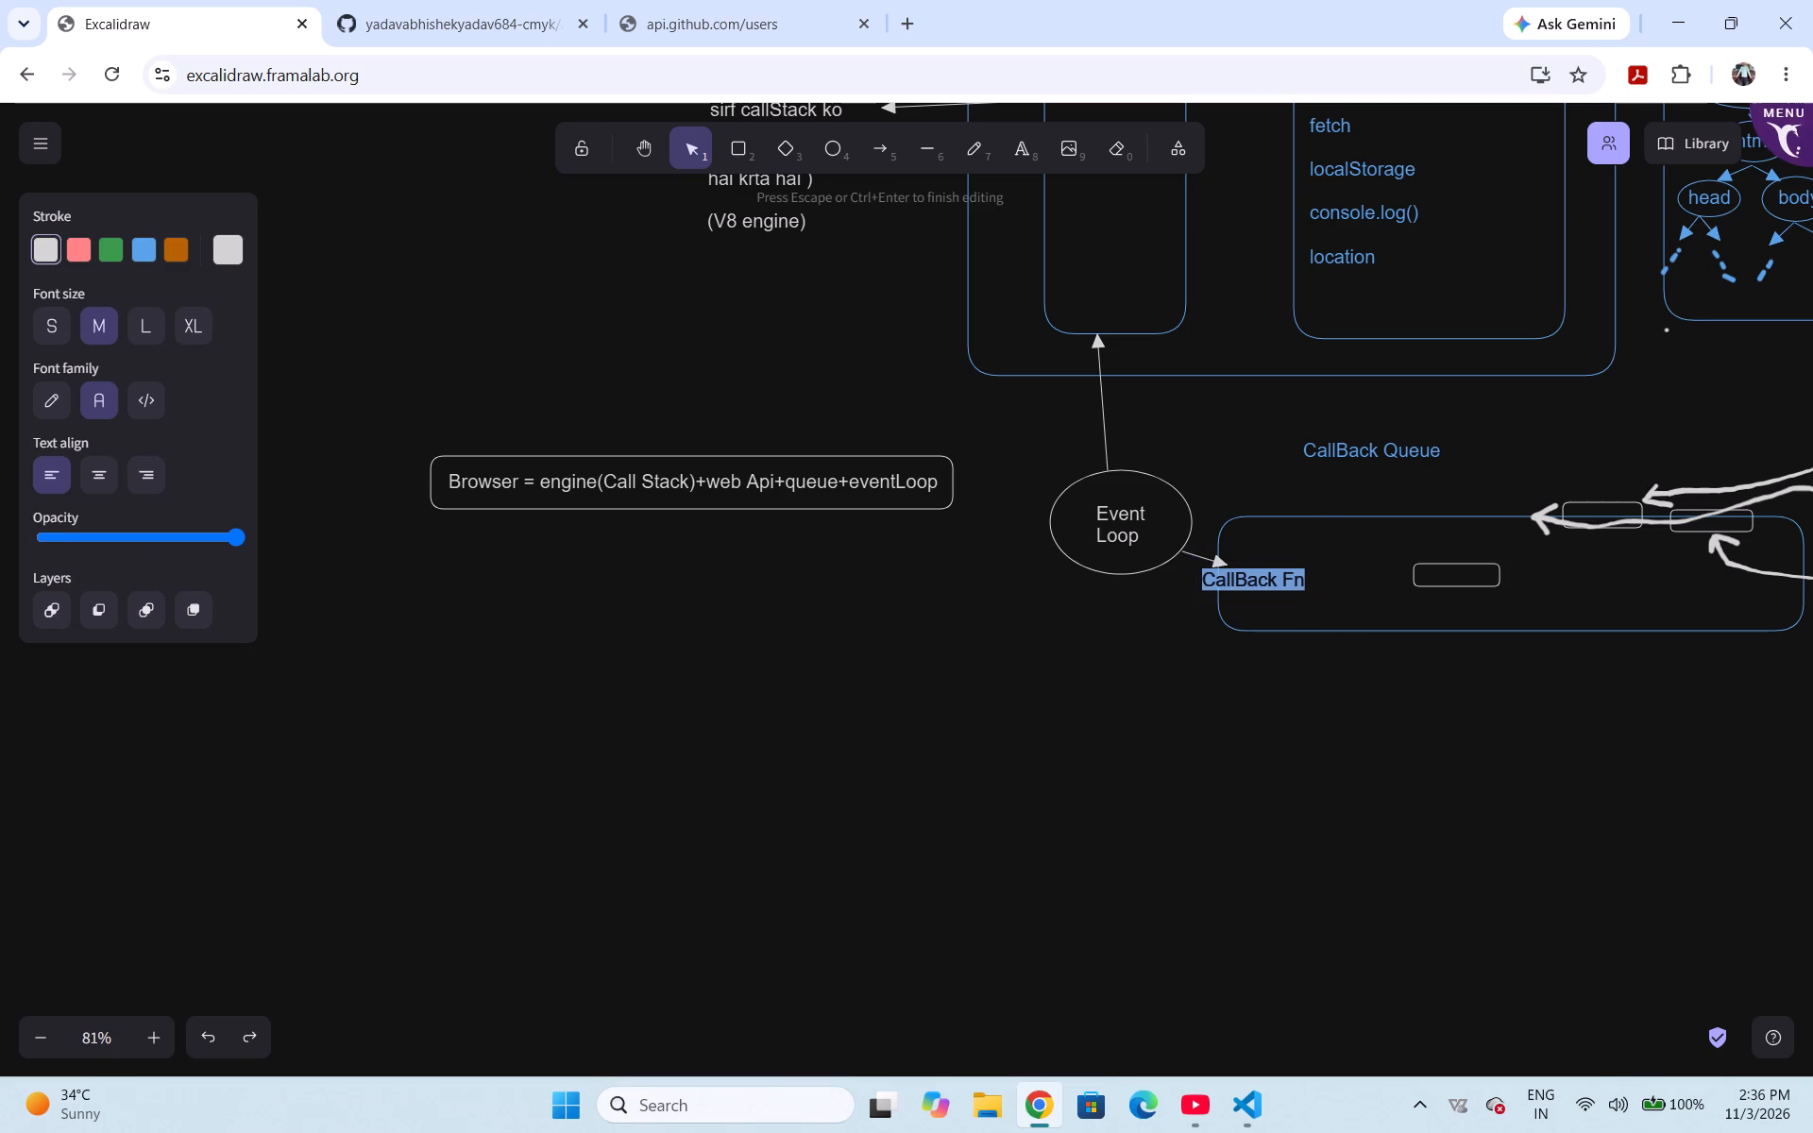
pyautogui.click(1344, 588)
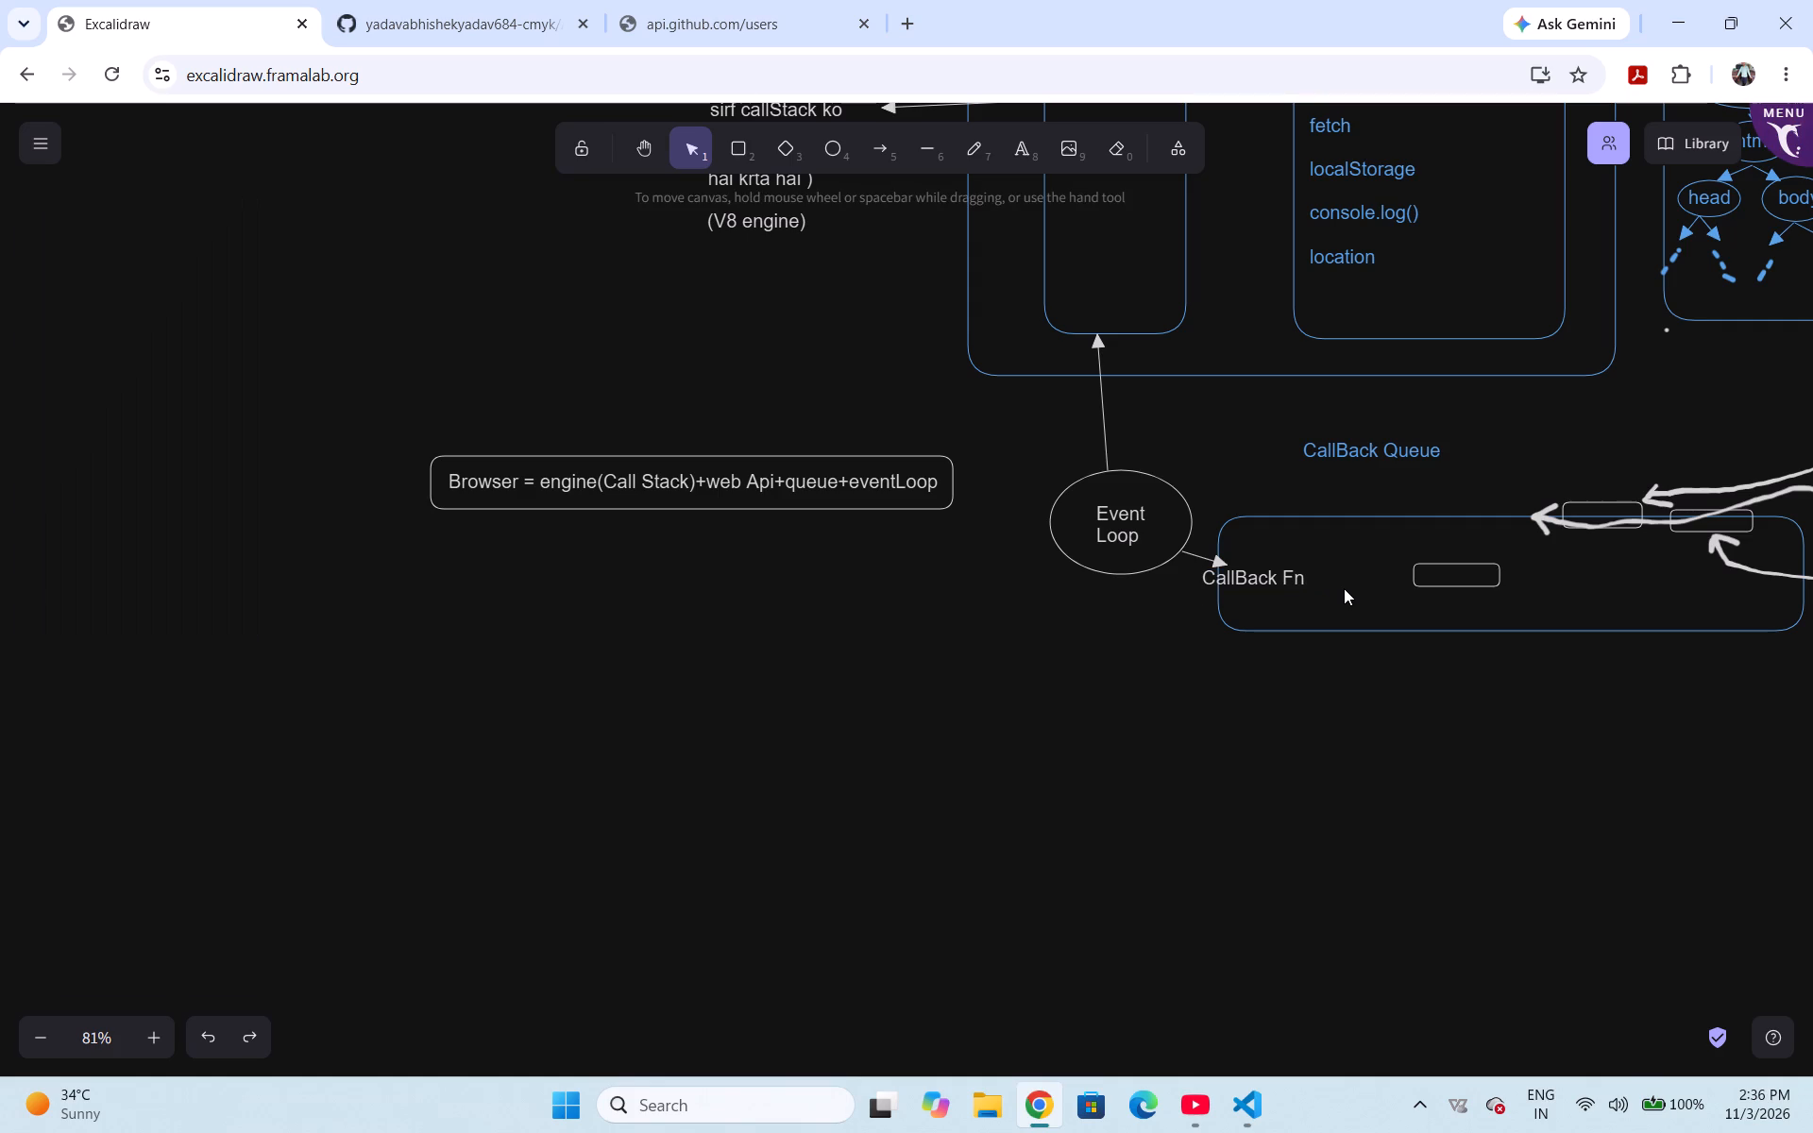
pyautogui.moveTo(1290, 580); pyautogui.dragTo(1316, 578)
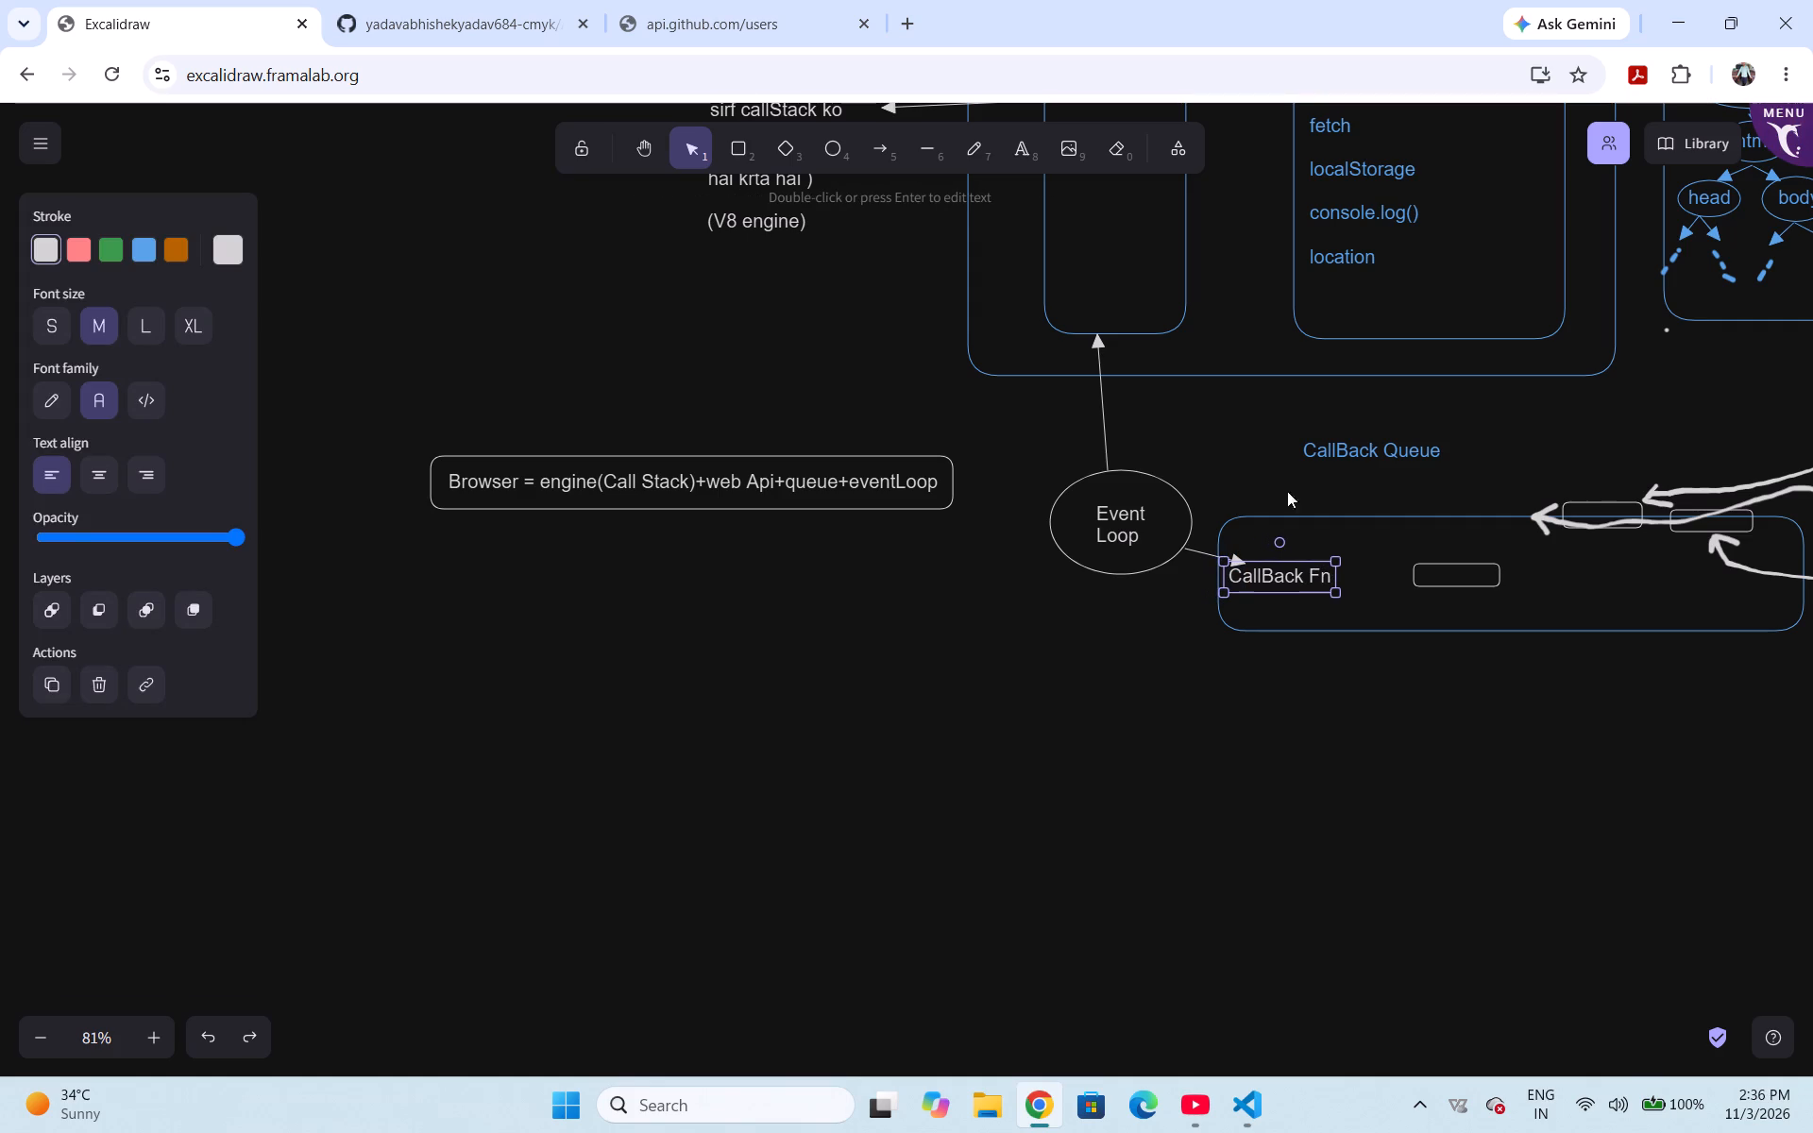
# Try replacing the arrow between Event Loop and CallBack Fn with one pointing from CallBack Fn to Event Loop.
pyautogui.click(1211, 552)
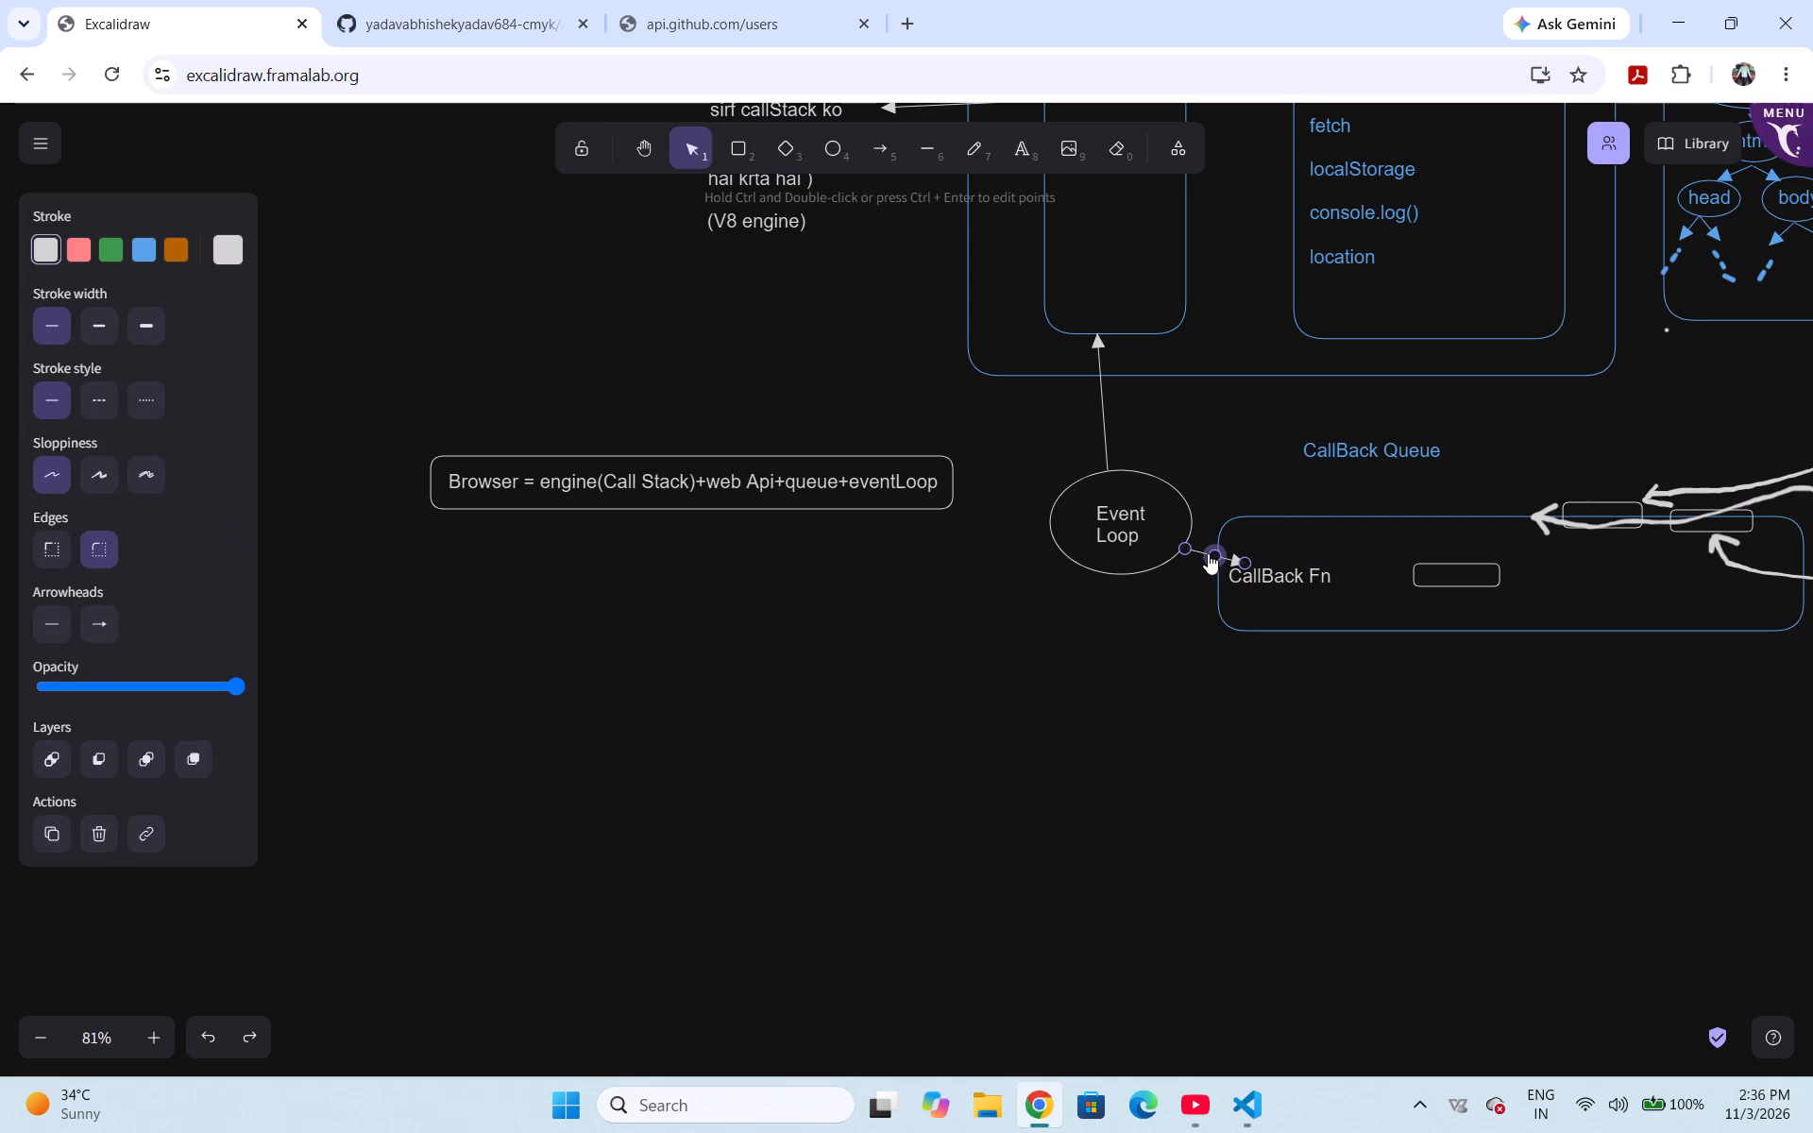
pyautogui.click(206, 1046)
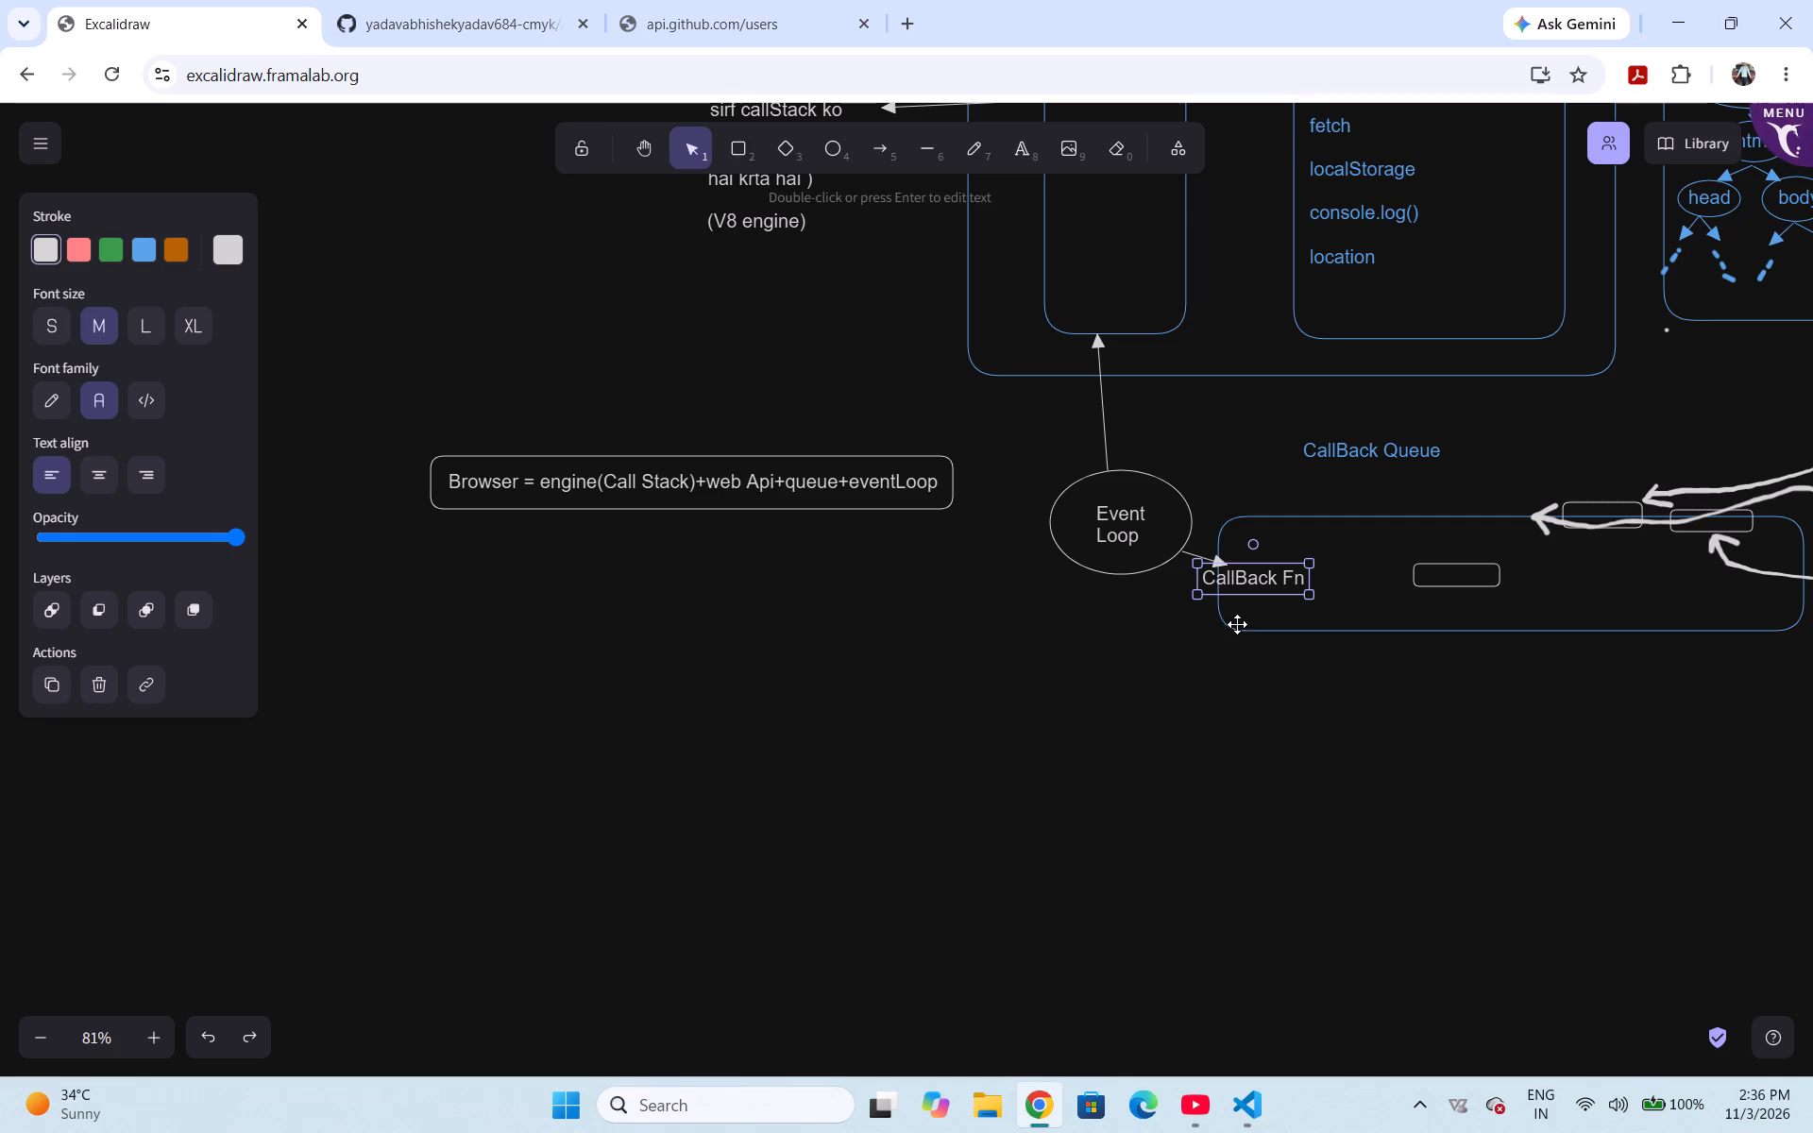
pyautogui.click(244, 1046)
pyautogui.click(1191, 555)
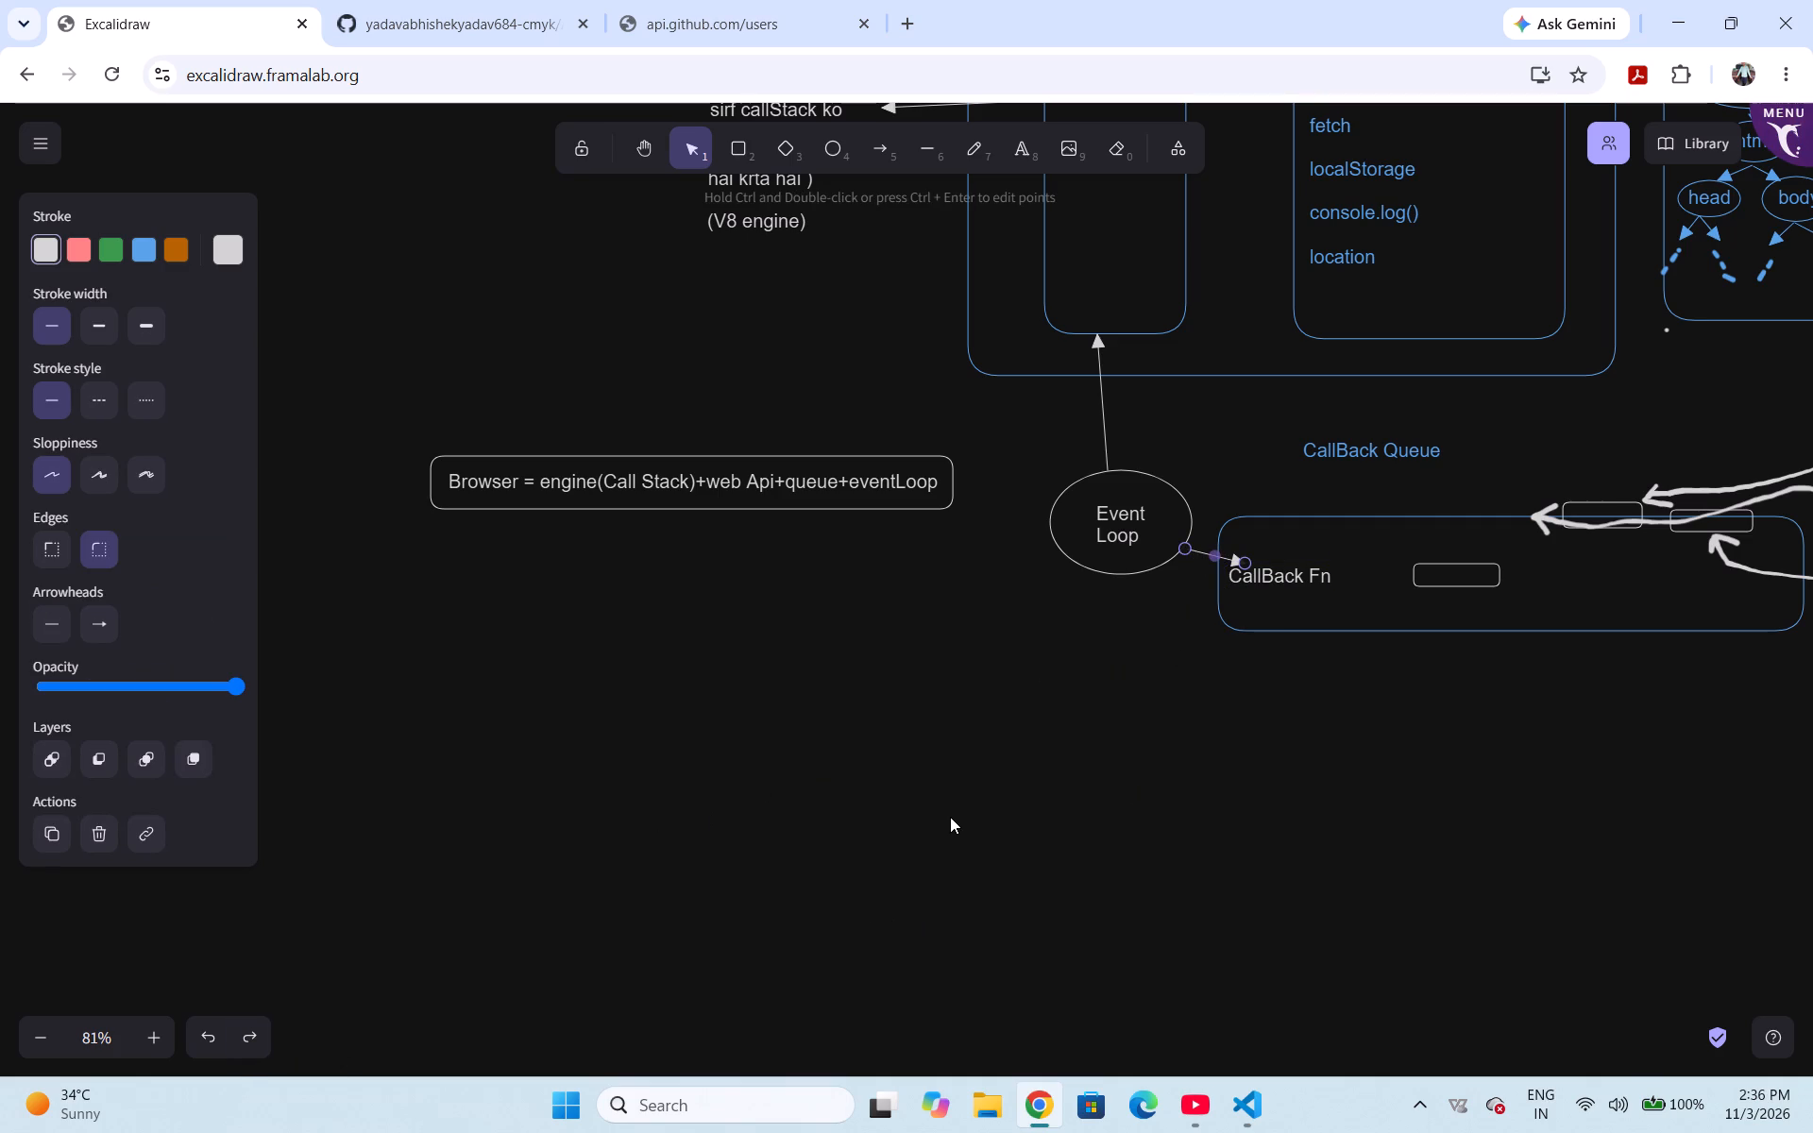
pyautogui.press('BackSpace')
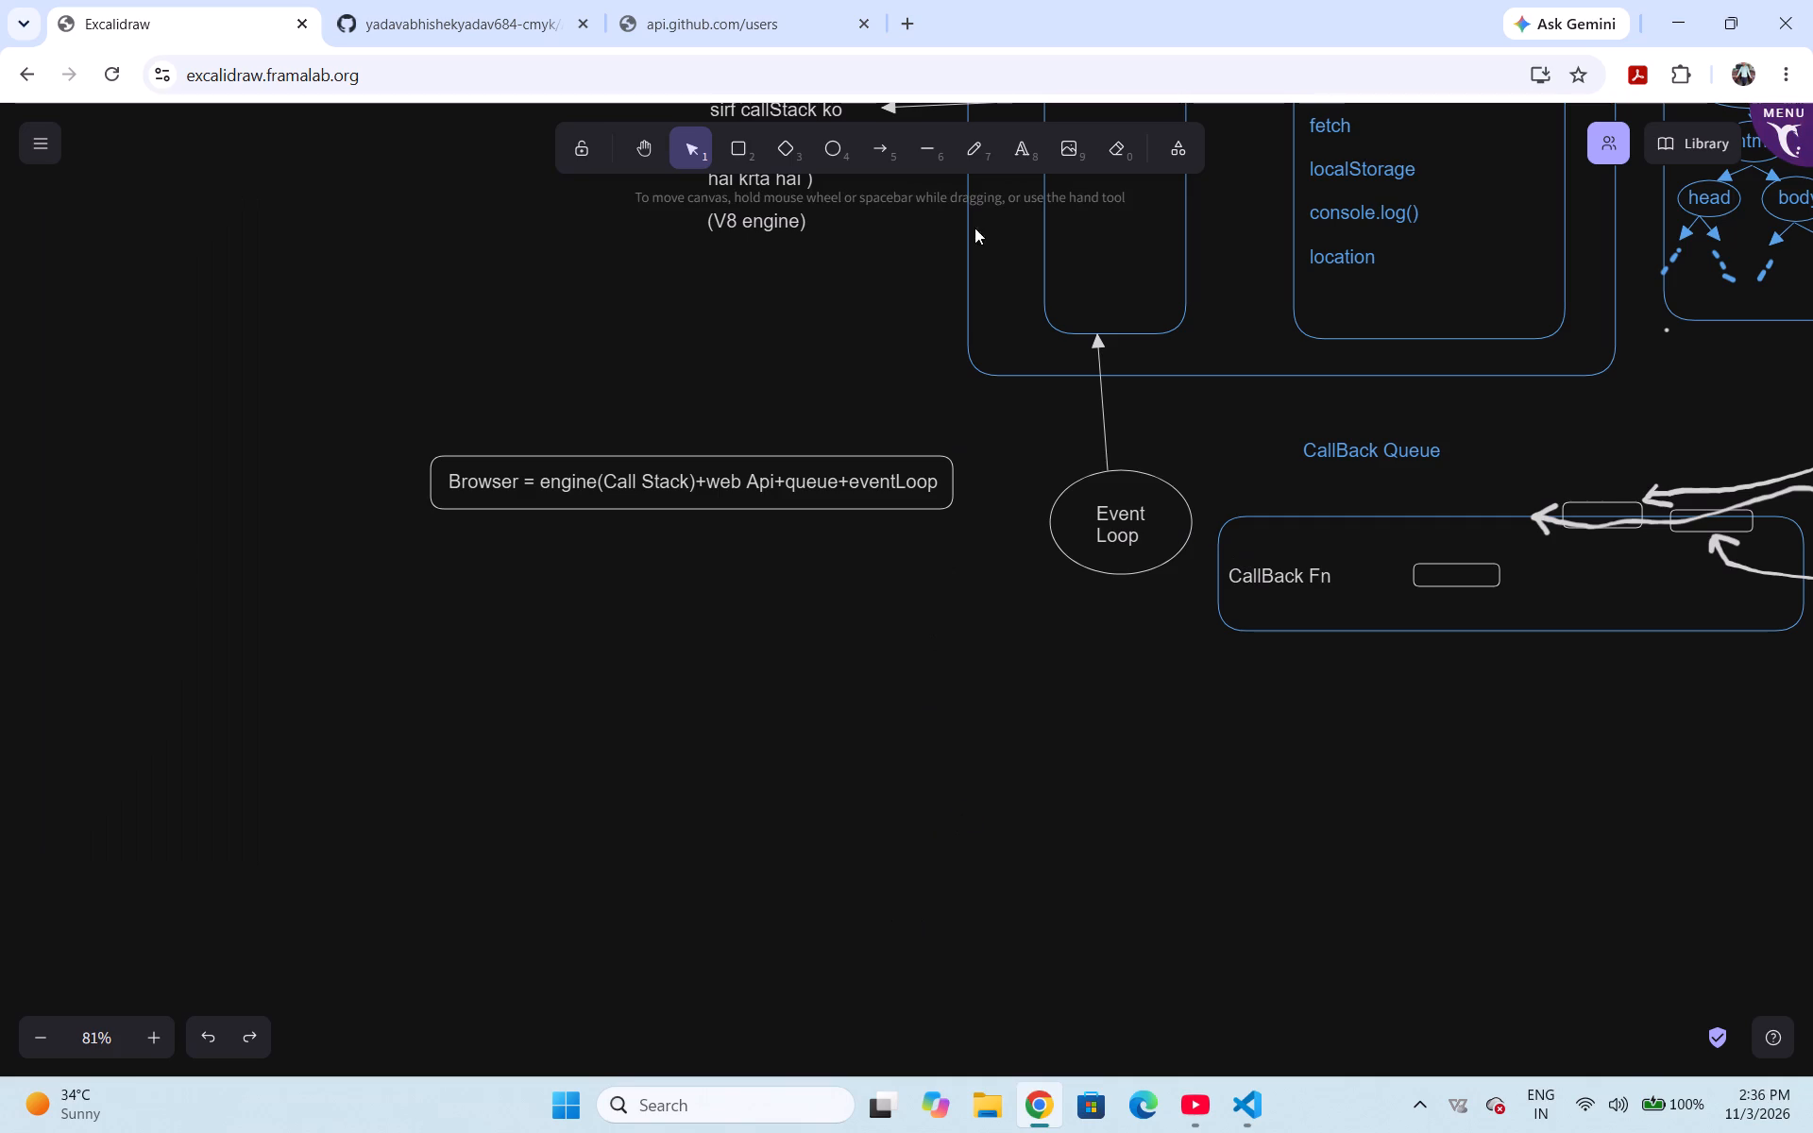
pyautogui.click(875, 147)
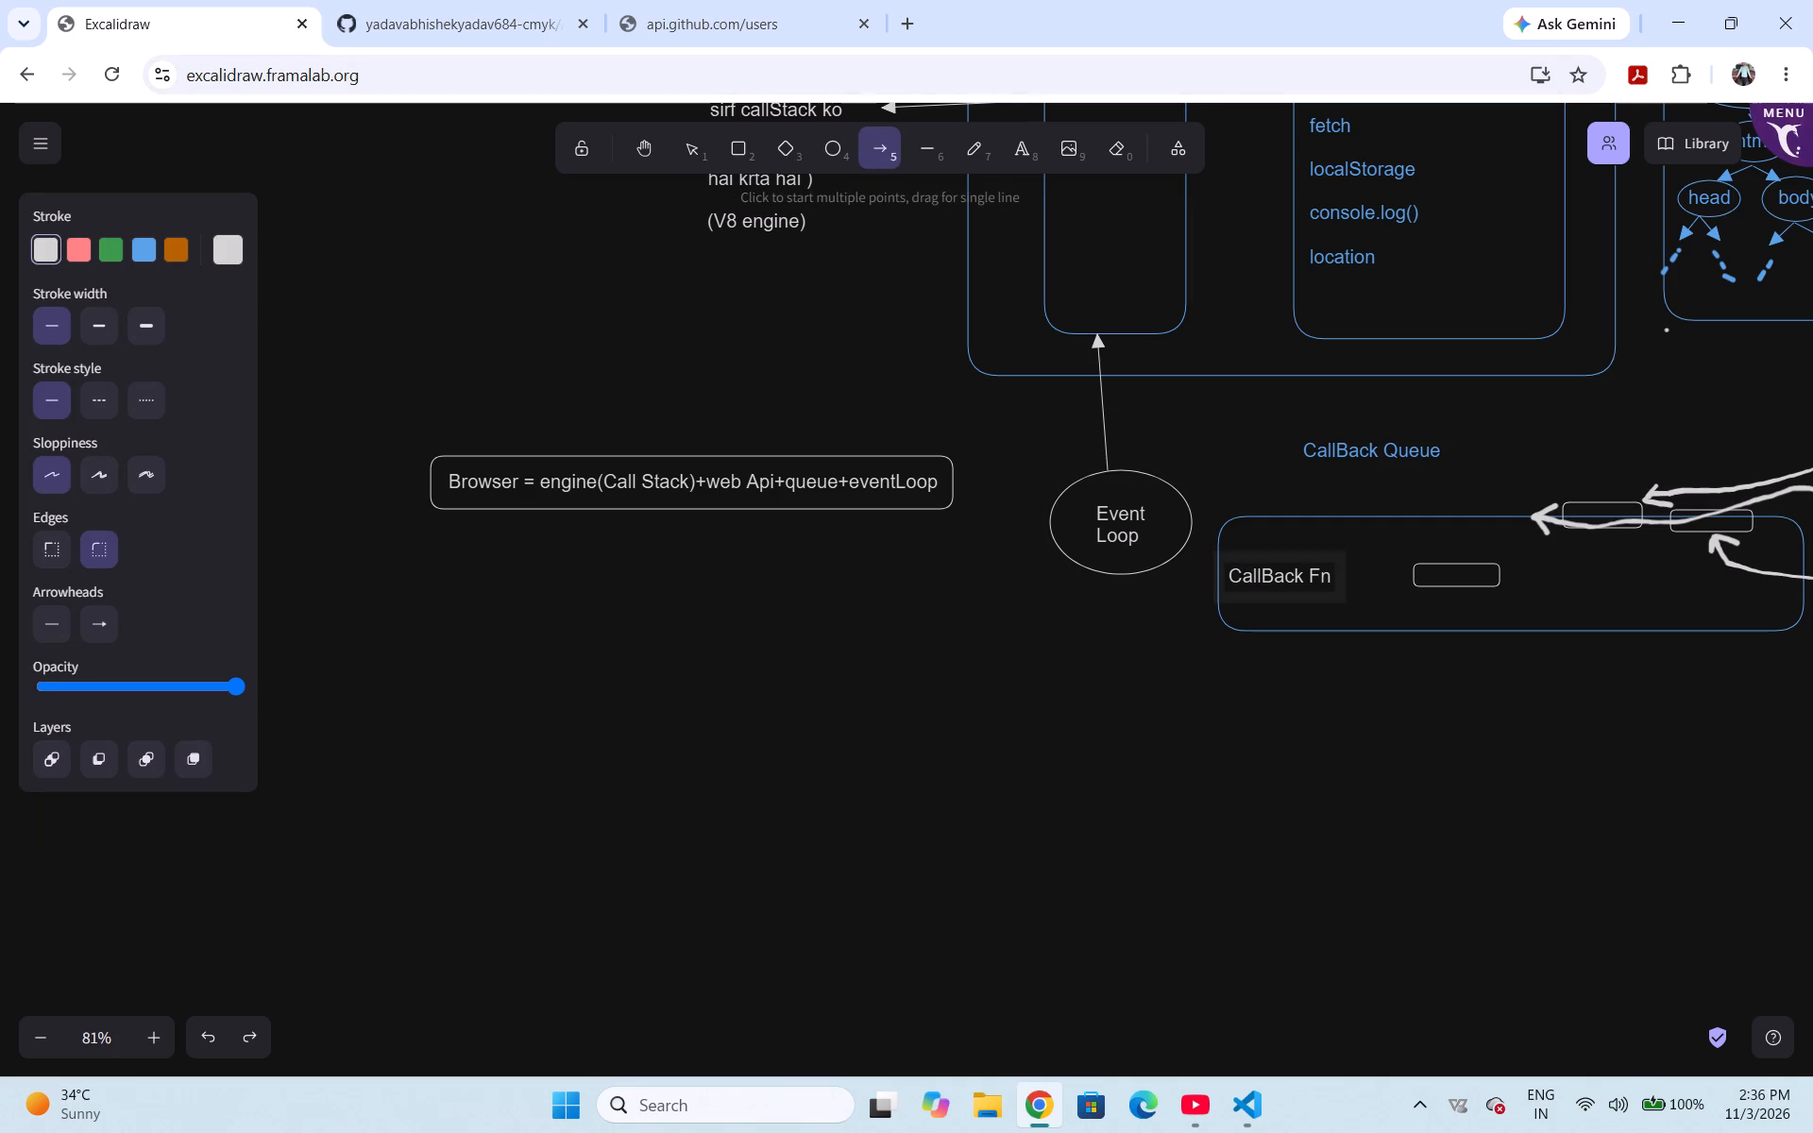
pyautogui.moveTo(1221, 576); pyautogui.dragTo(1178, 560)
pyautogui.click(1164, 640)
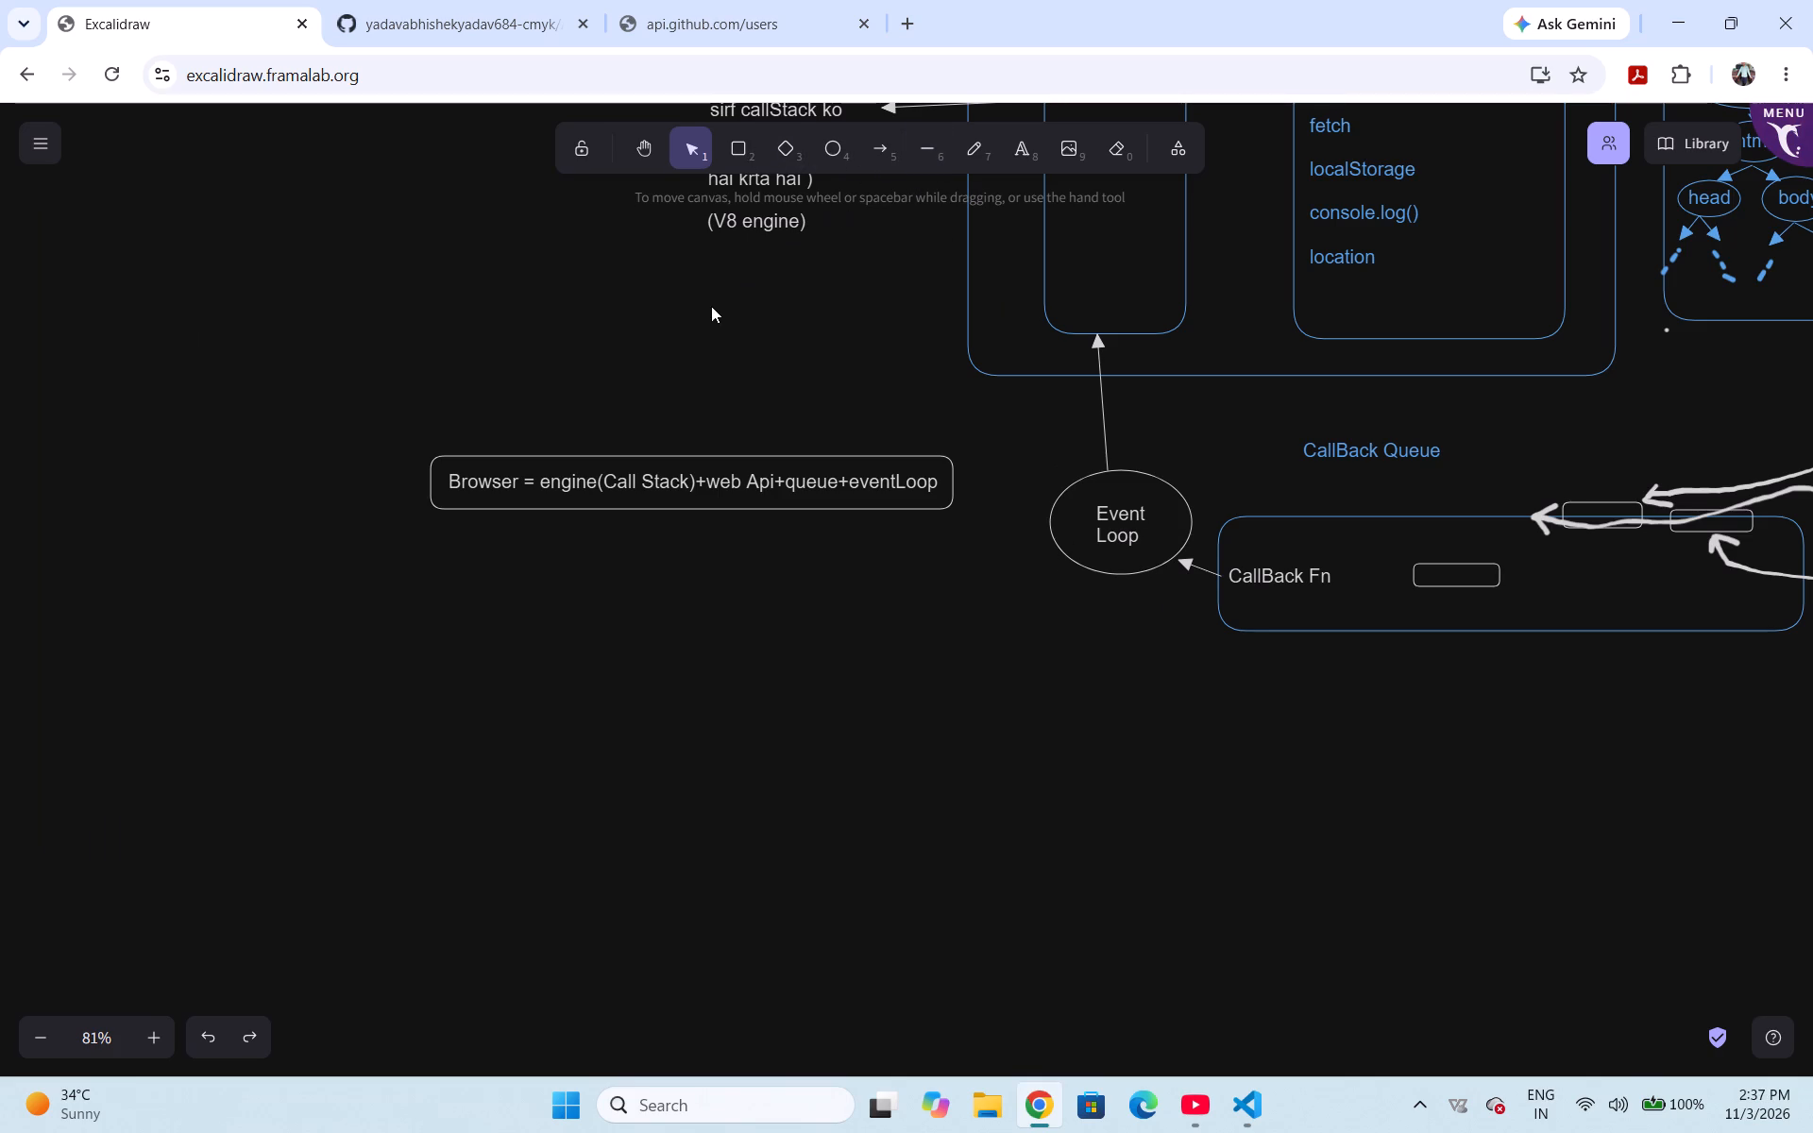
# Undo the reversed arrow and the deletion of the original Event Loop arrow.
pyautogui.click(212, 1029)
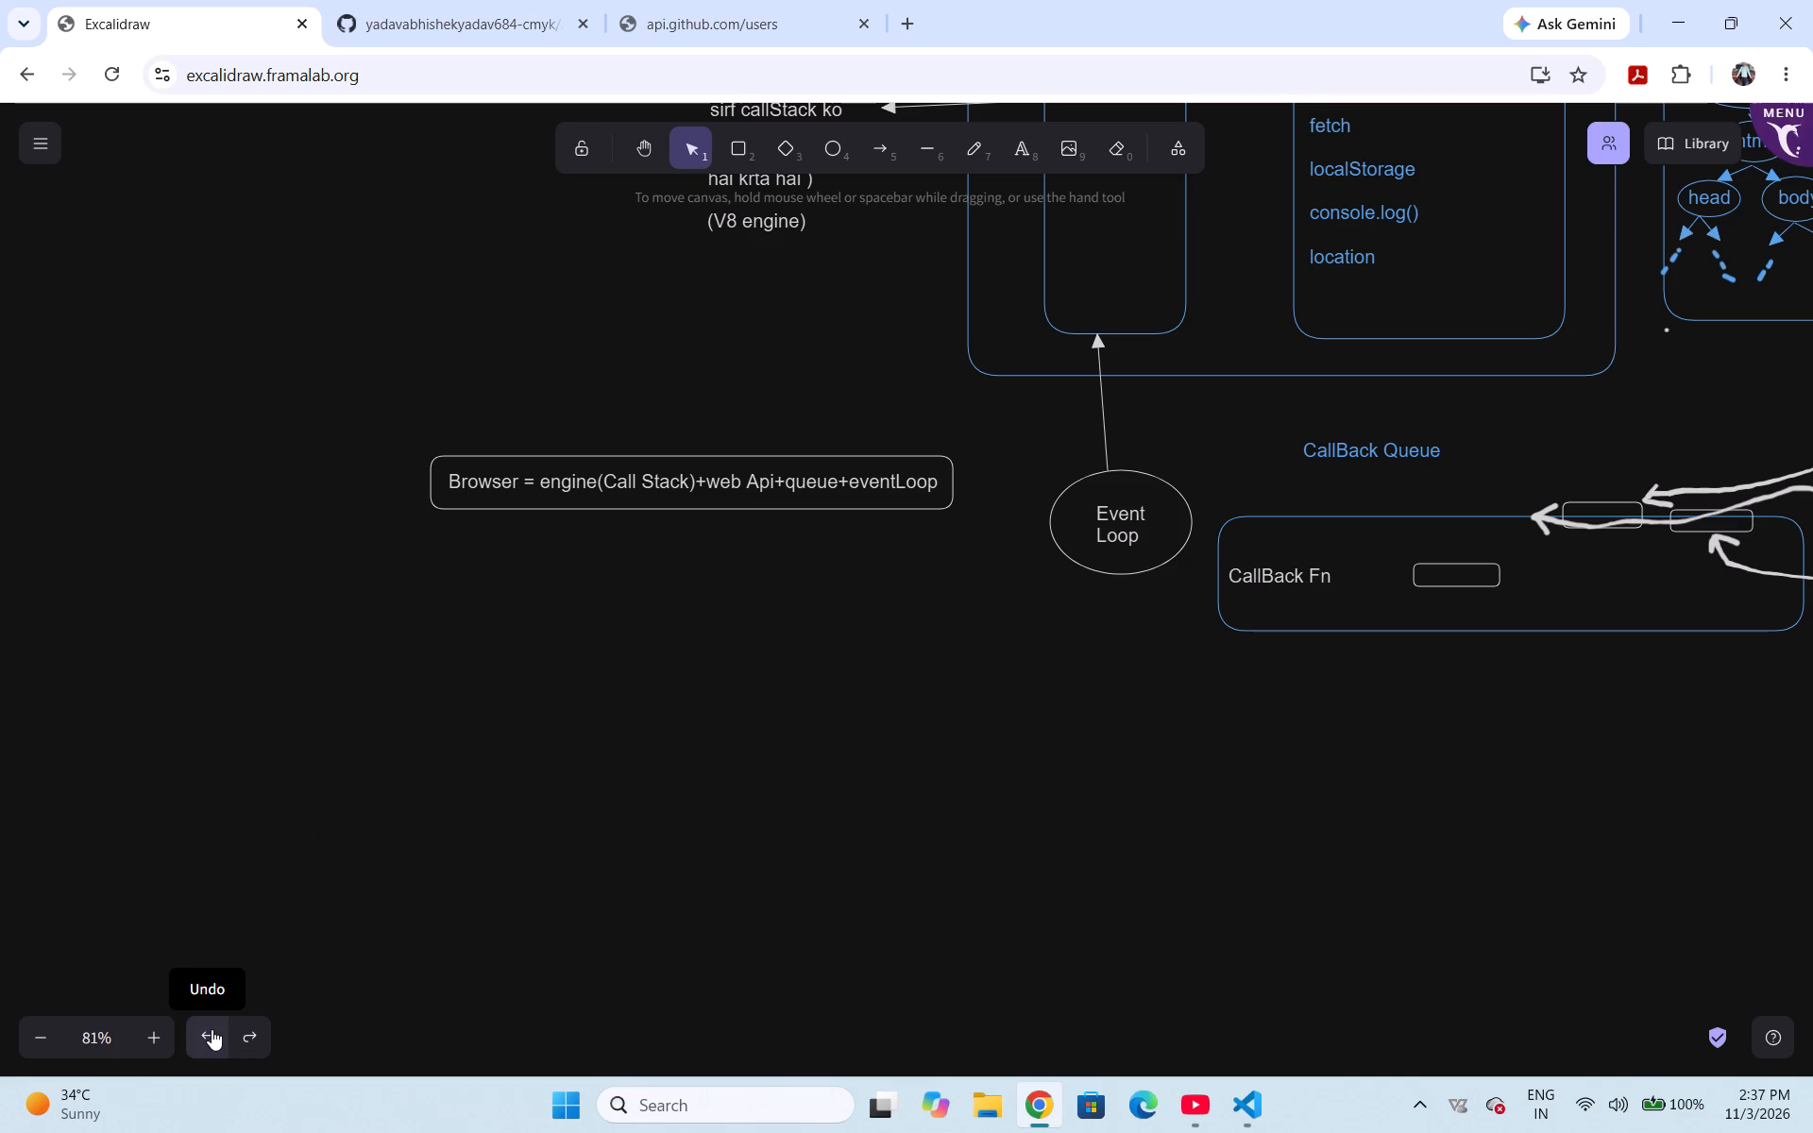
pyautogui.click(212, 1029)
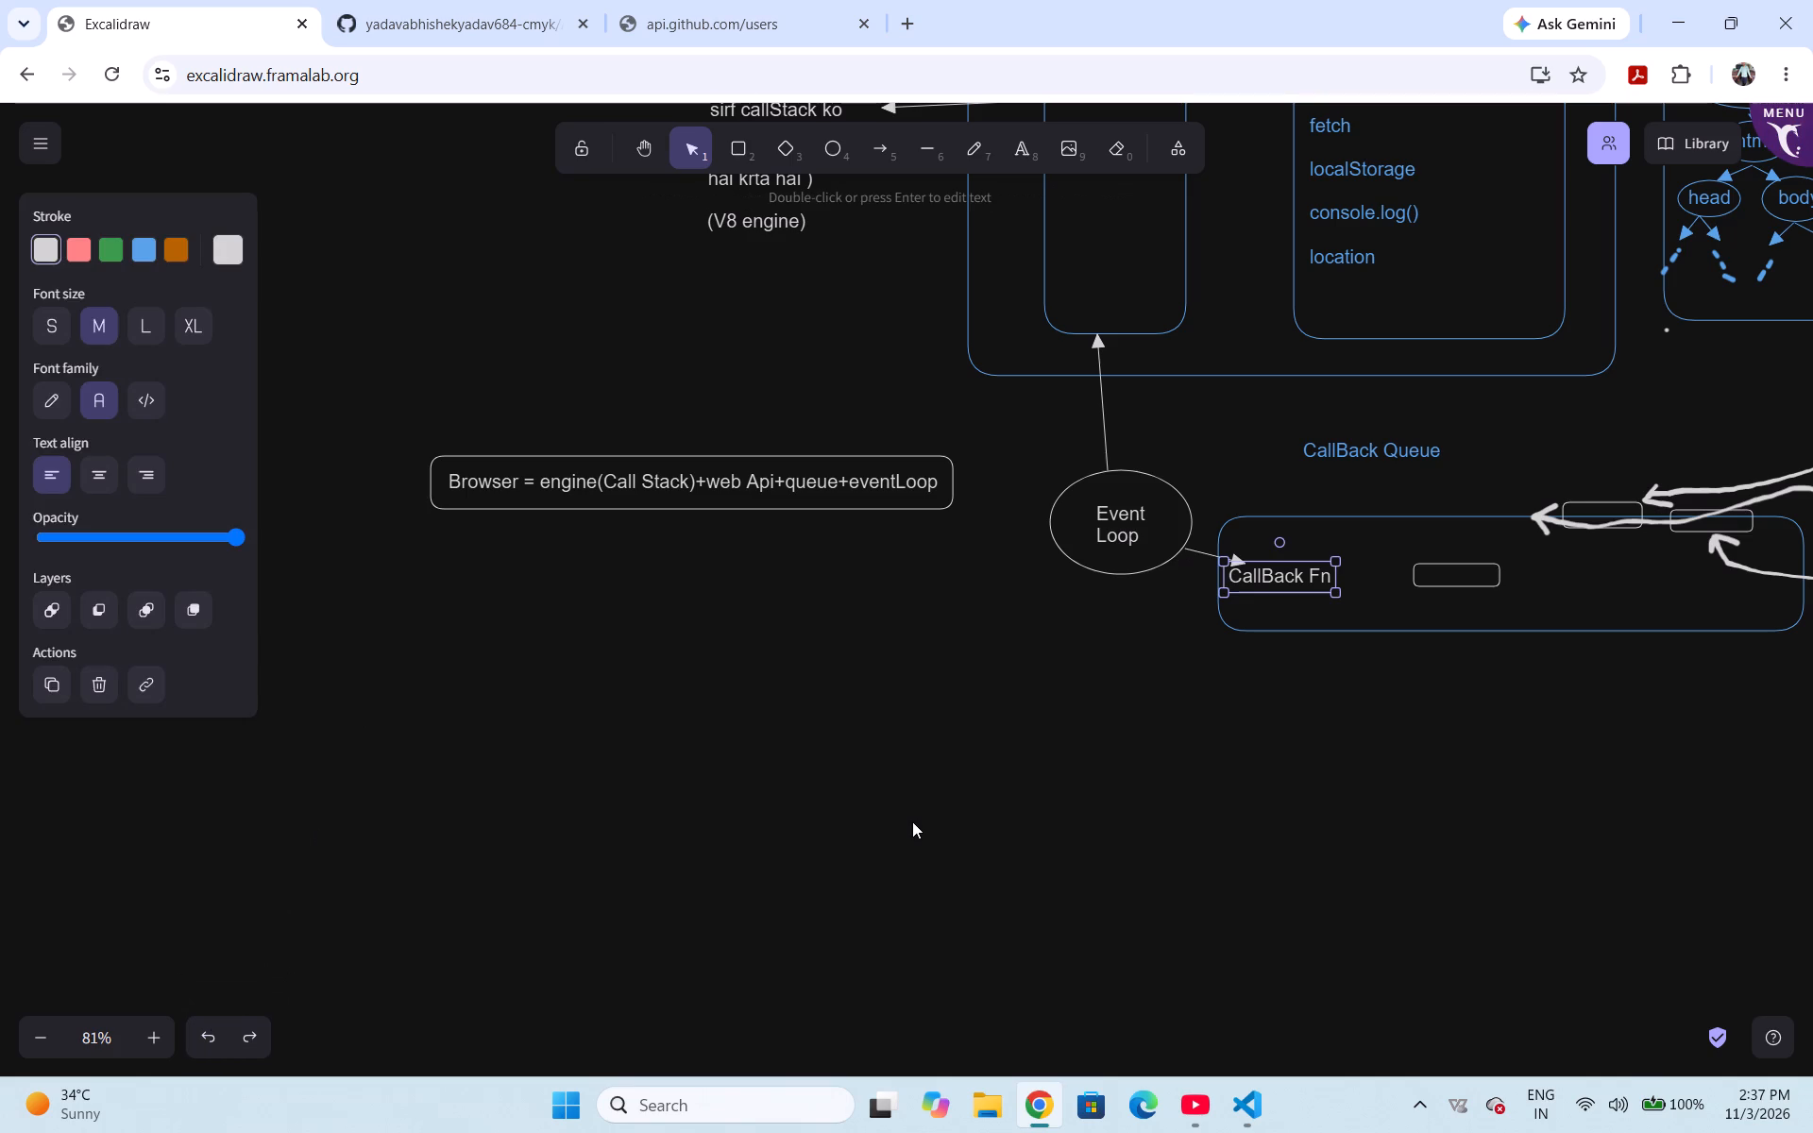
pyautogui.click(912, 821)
# Shift the CallBack Fn label slightly right, clear of the CallBack Queue frame's left edge.
pyautogui.moveTo(1266, 581); pyautogui.dragTo(1288, 583)
pyautogui.click(1293, 639)
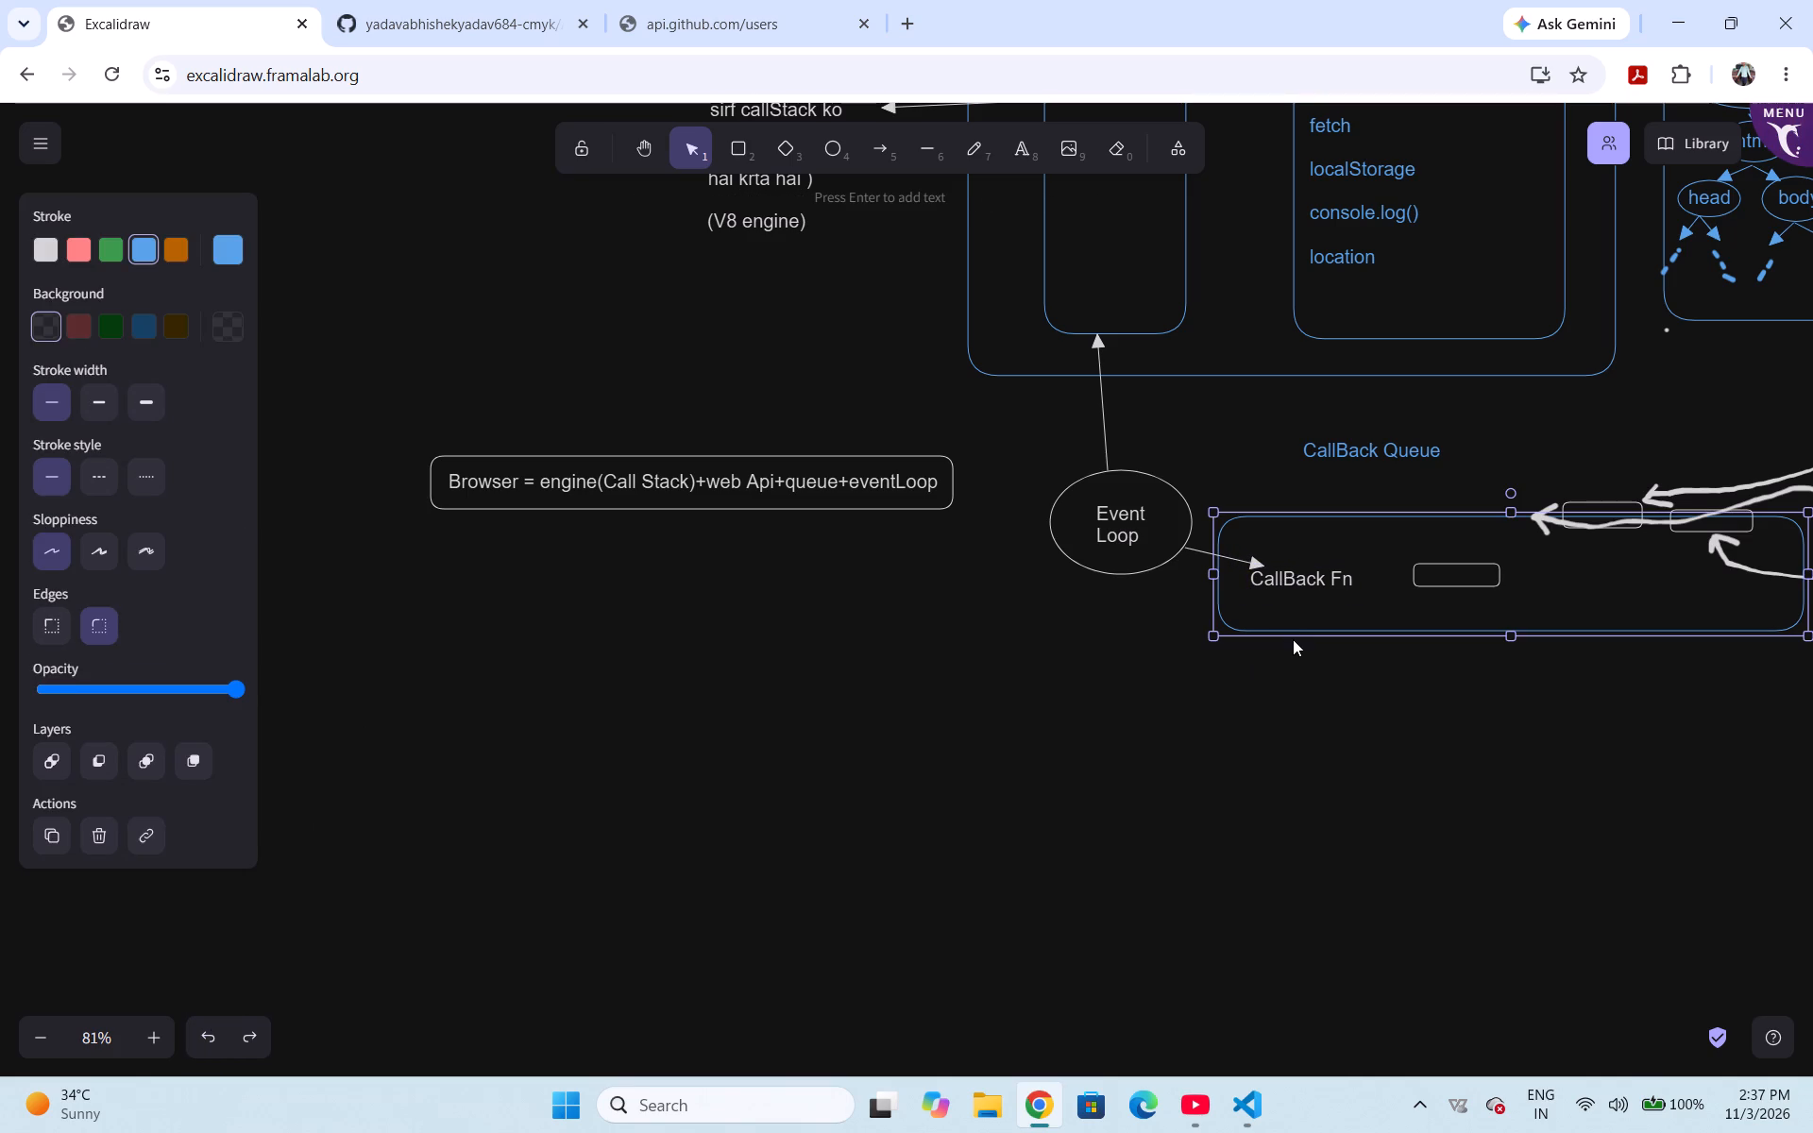
pyautogui.click(1209, 740)
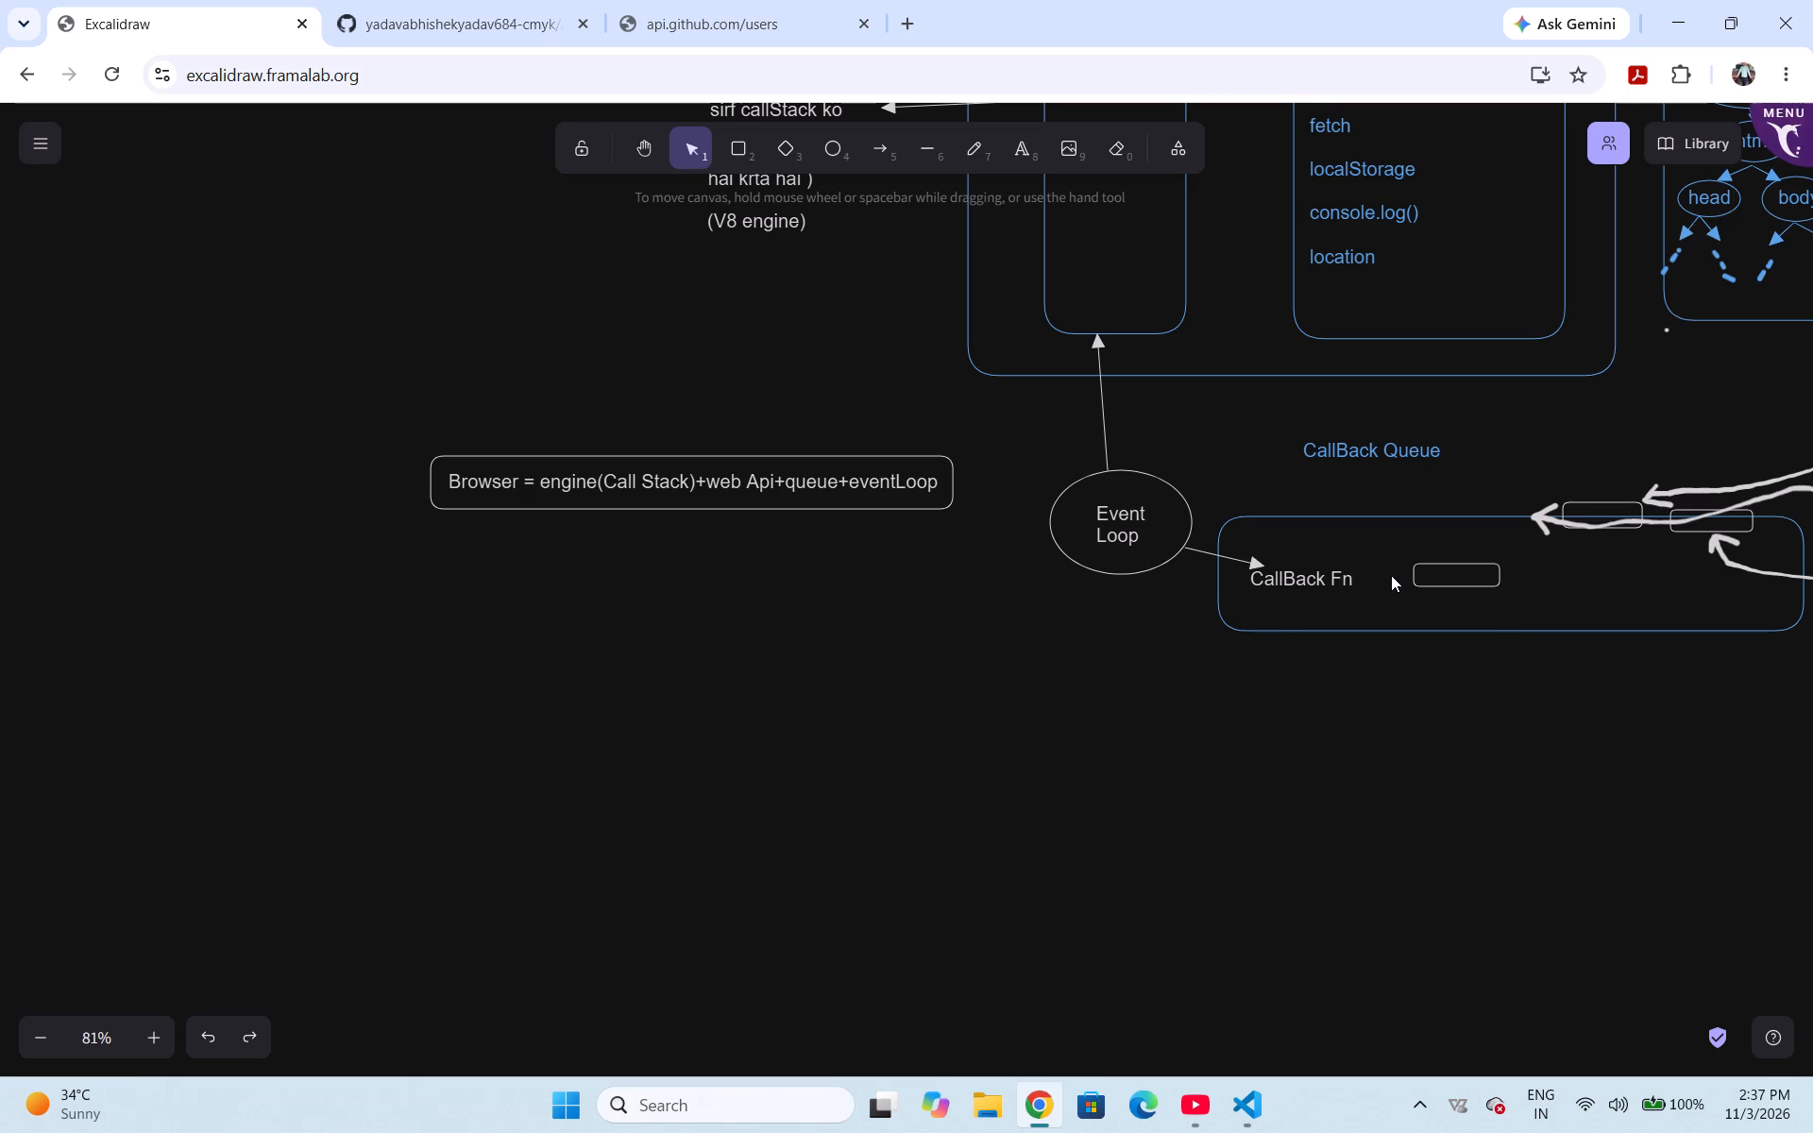
# Move the other two small boxes into the CallBack Queue frame, lined up in a row beside the first box.
pyautogui.click(1579, 505)
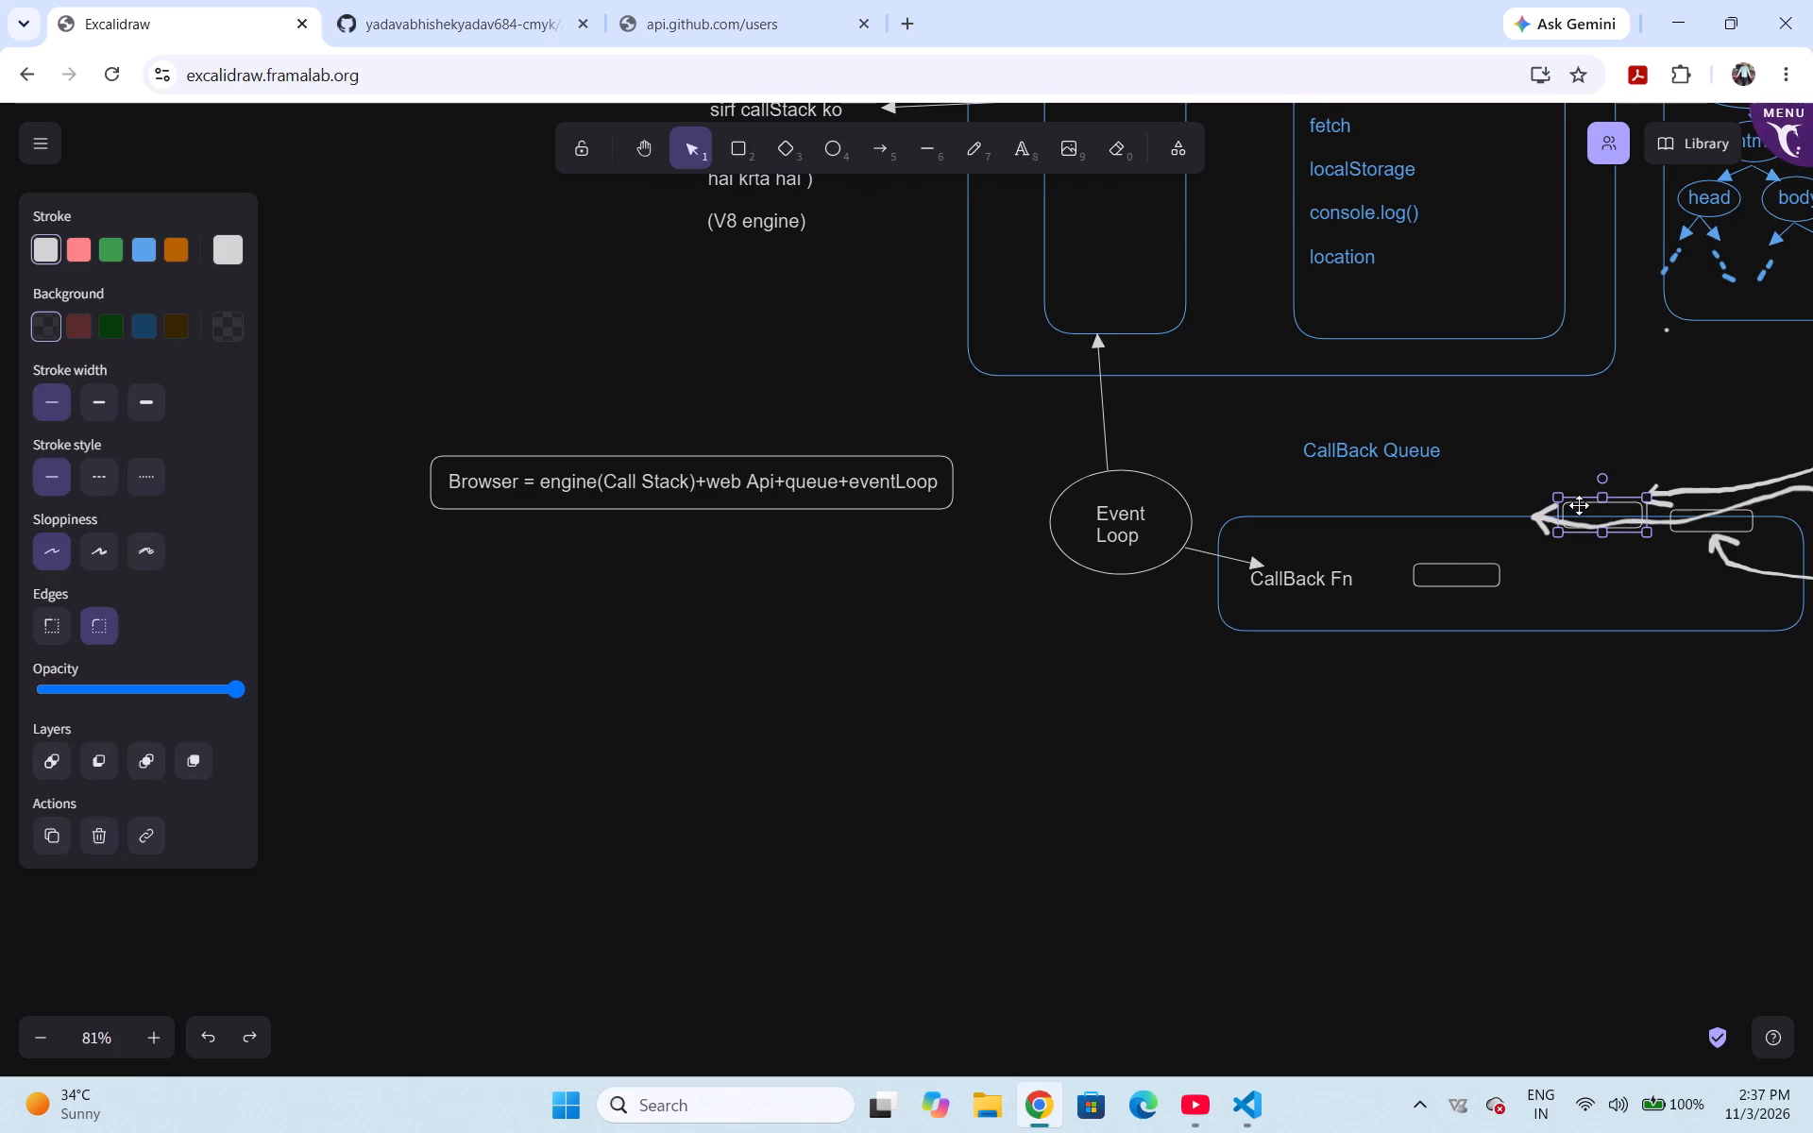
pyautogui.moveTo(1579, 505); pyautogui.dragTo(1540, 566)
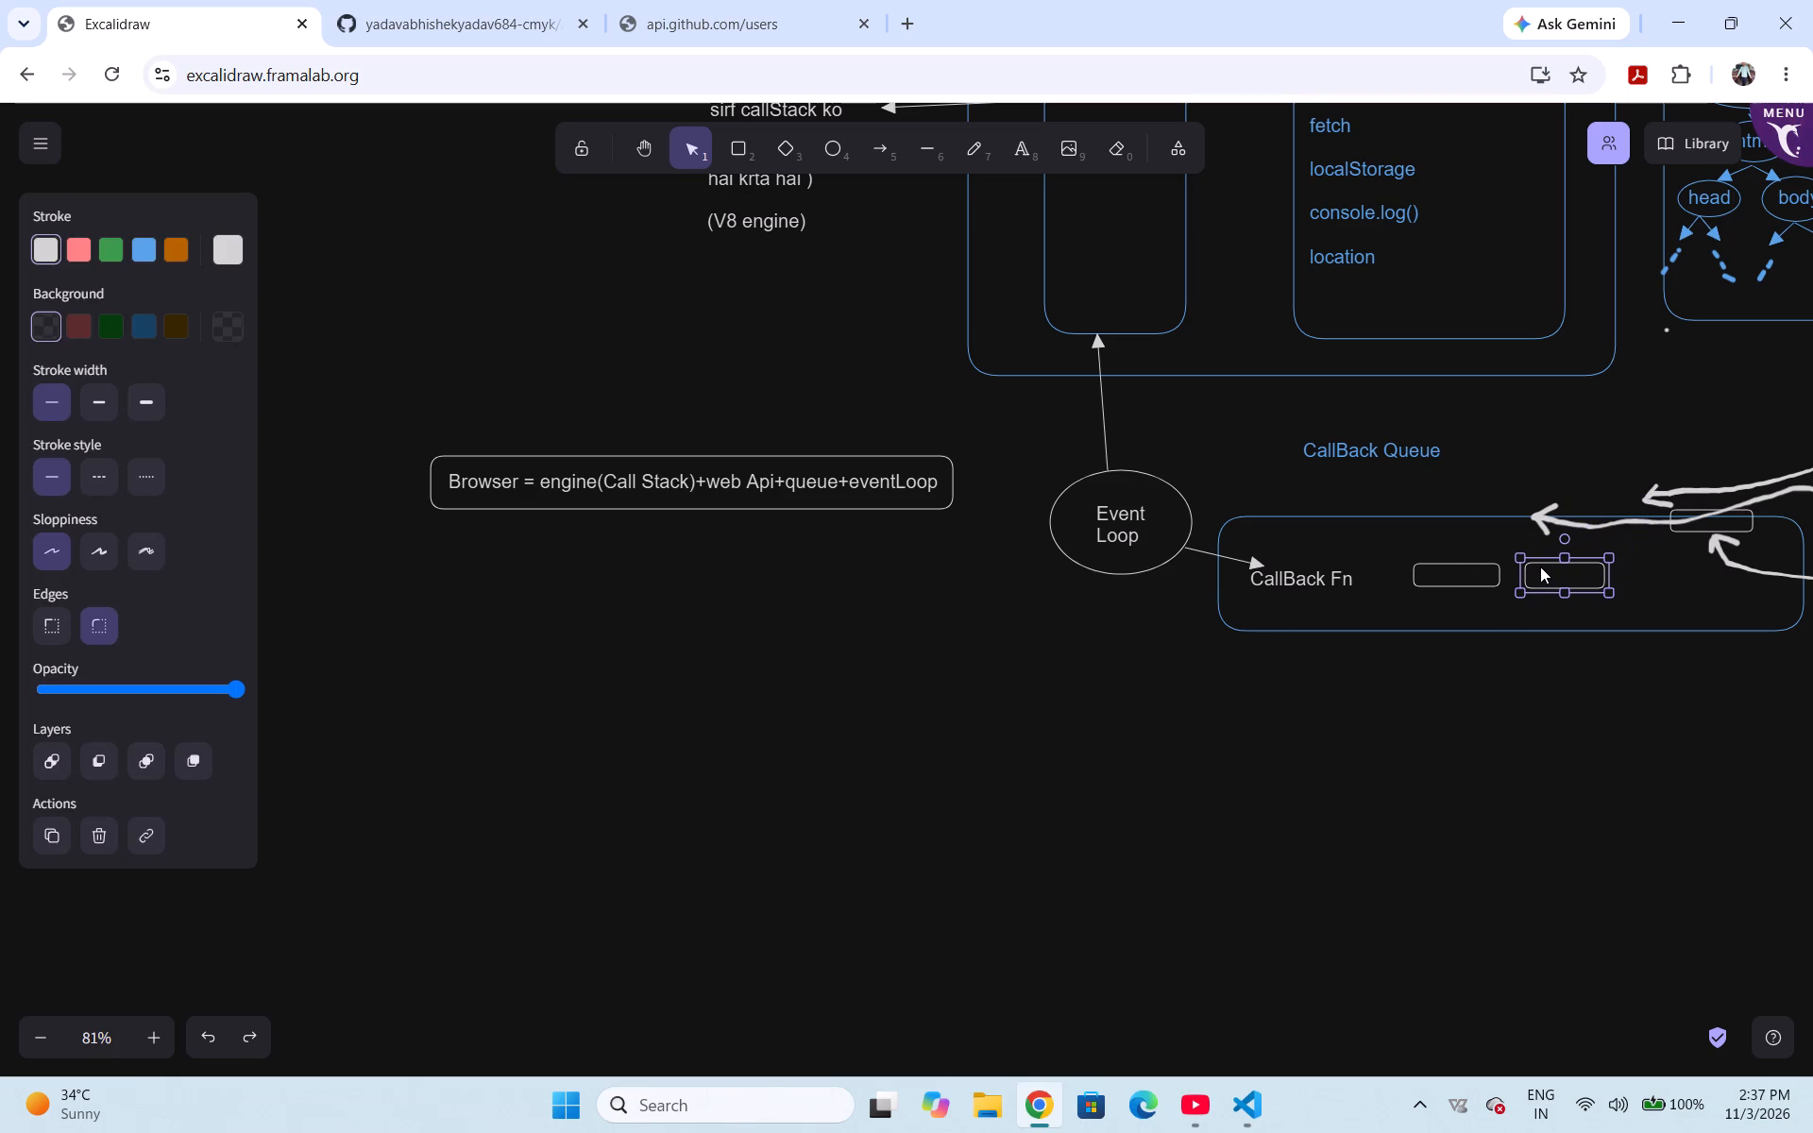
pyautogui.moveTo(1540, 566); pyautogui.dragTo(1530, 563)
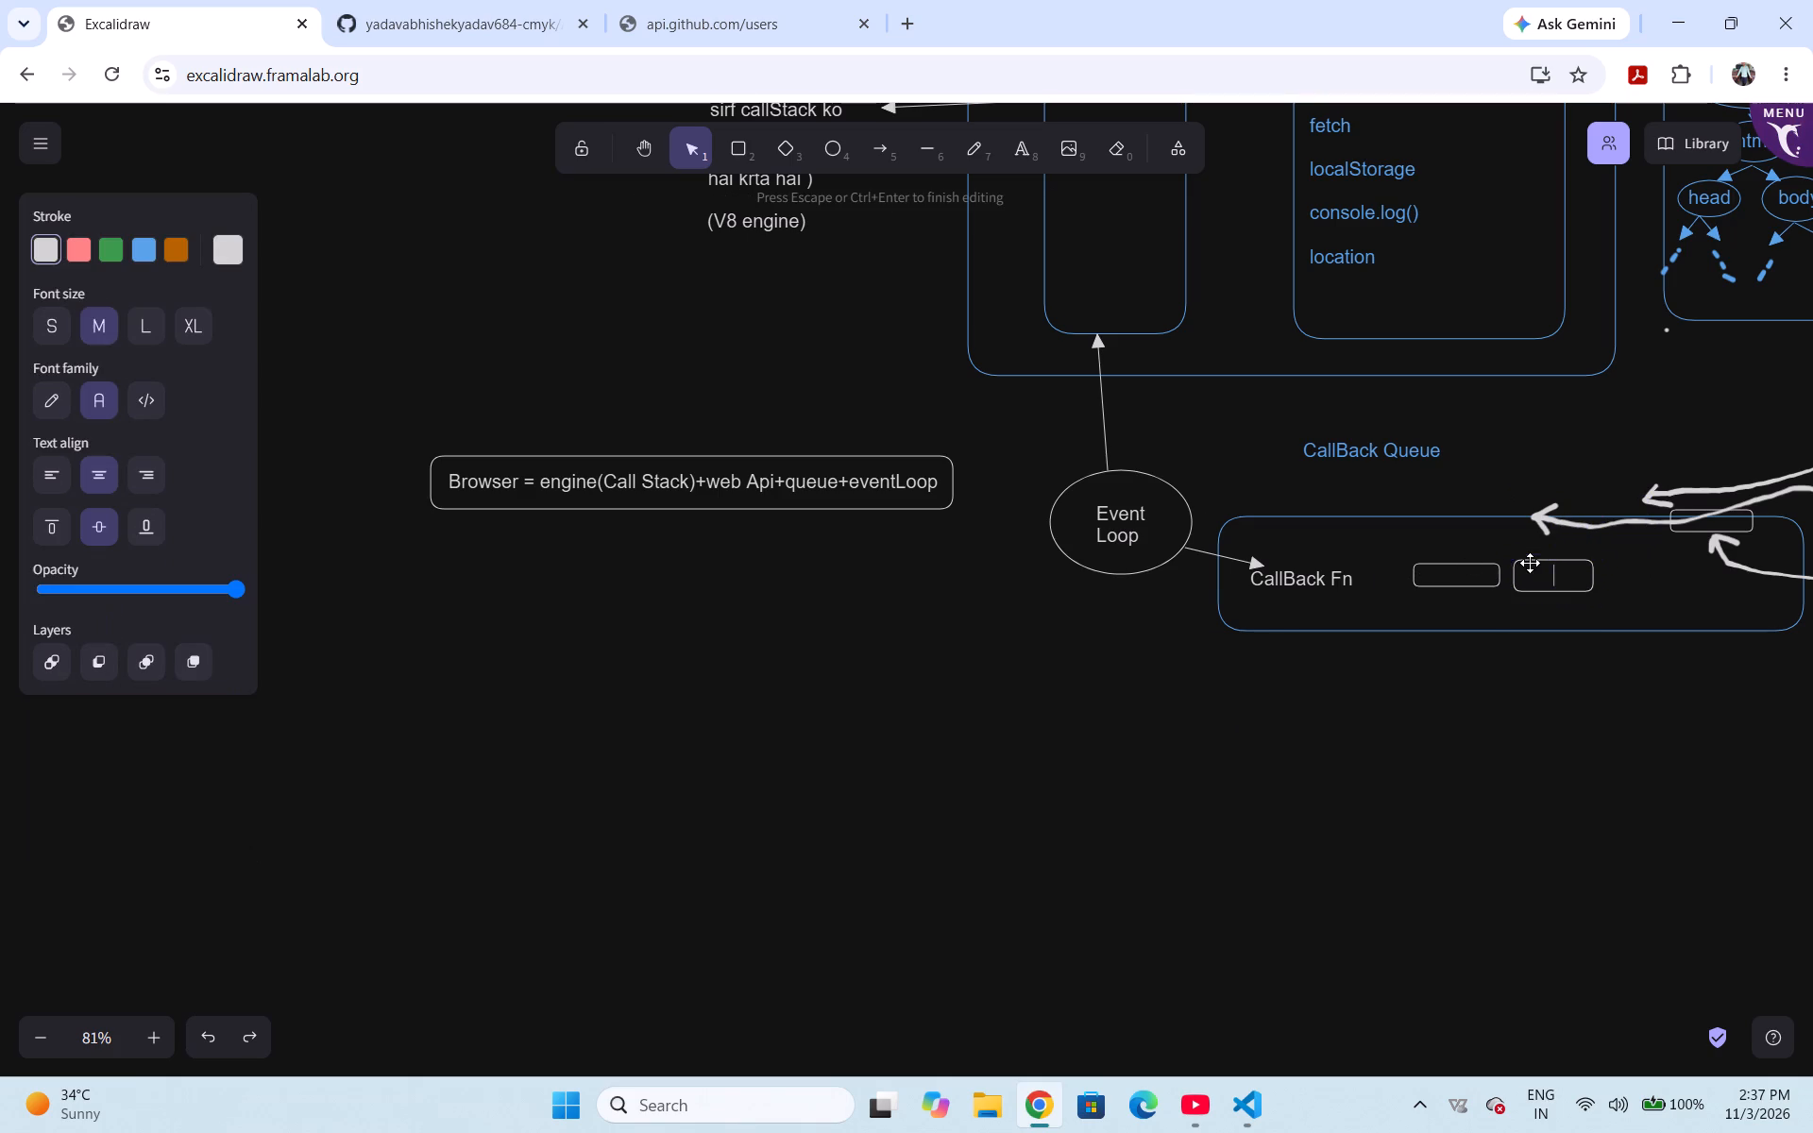
pyautogui.click(1684, 529)
pyautogui.moveTo(1684, 529); pyautogui.dragTo(1666, 565)
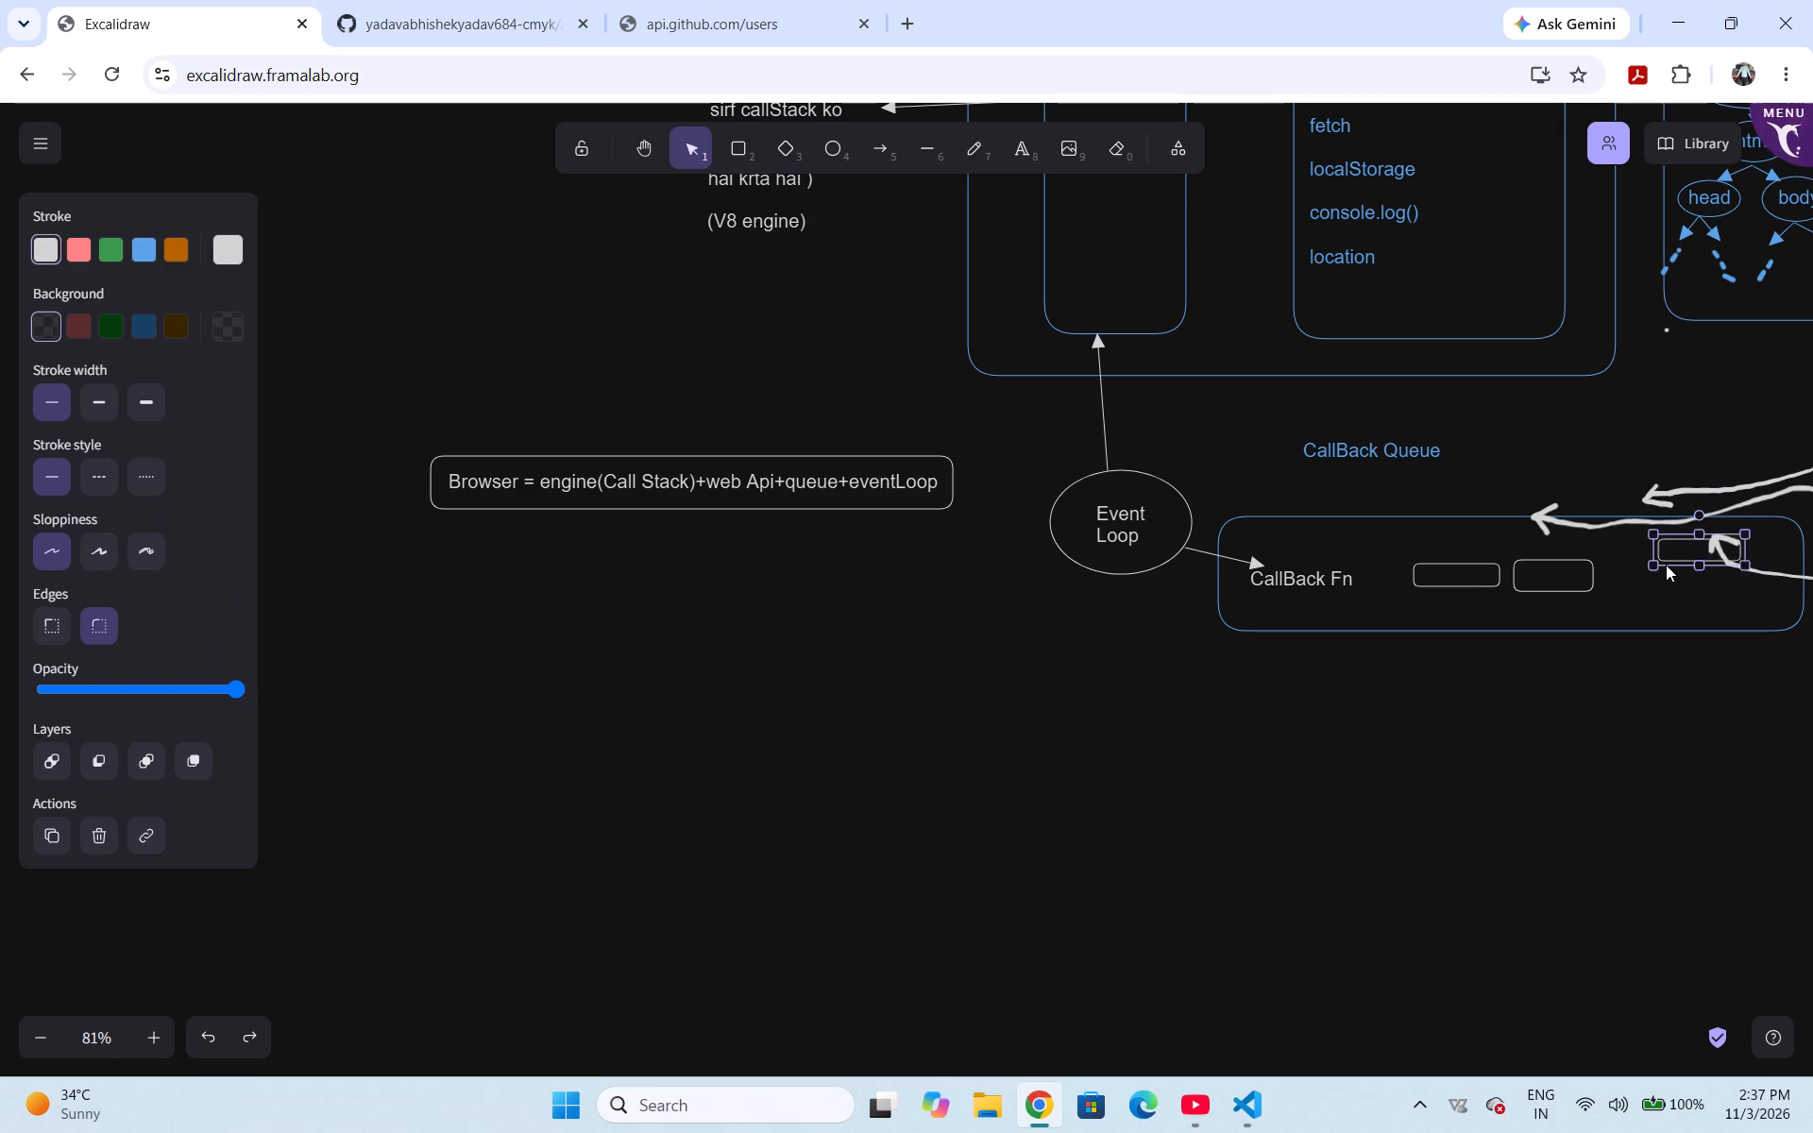
pyautogui.moveTo(1666, 565); pyautogui.dragTo(1619, 585)
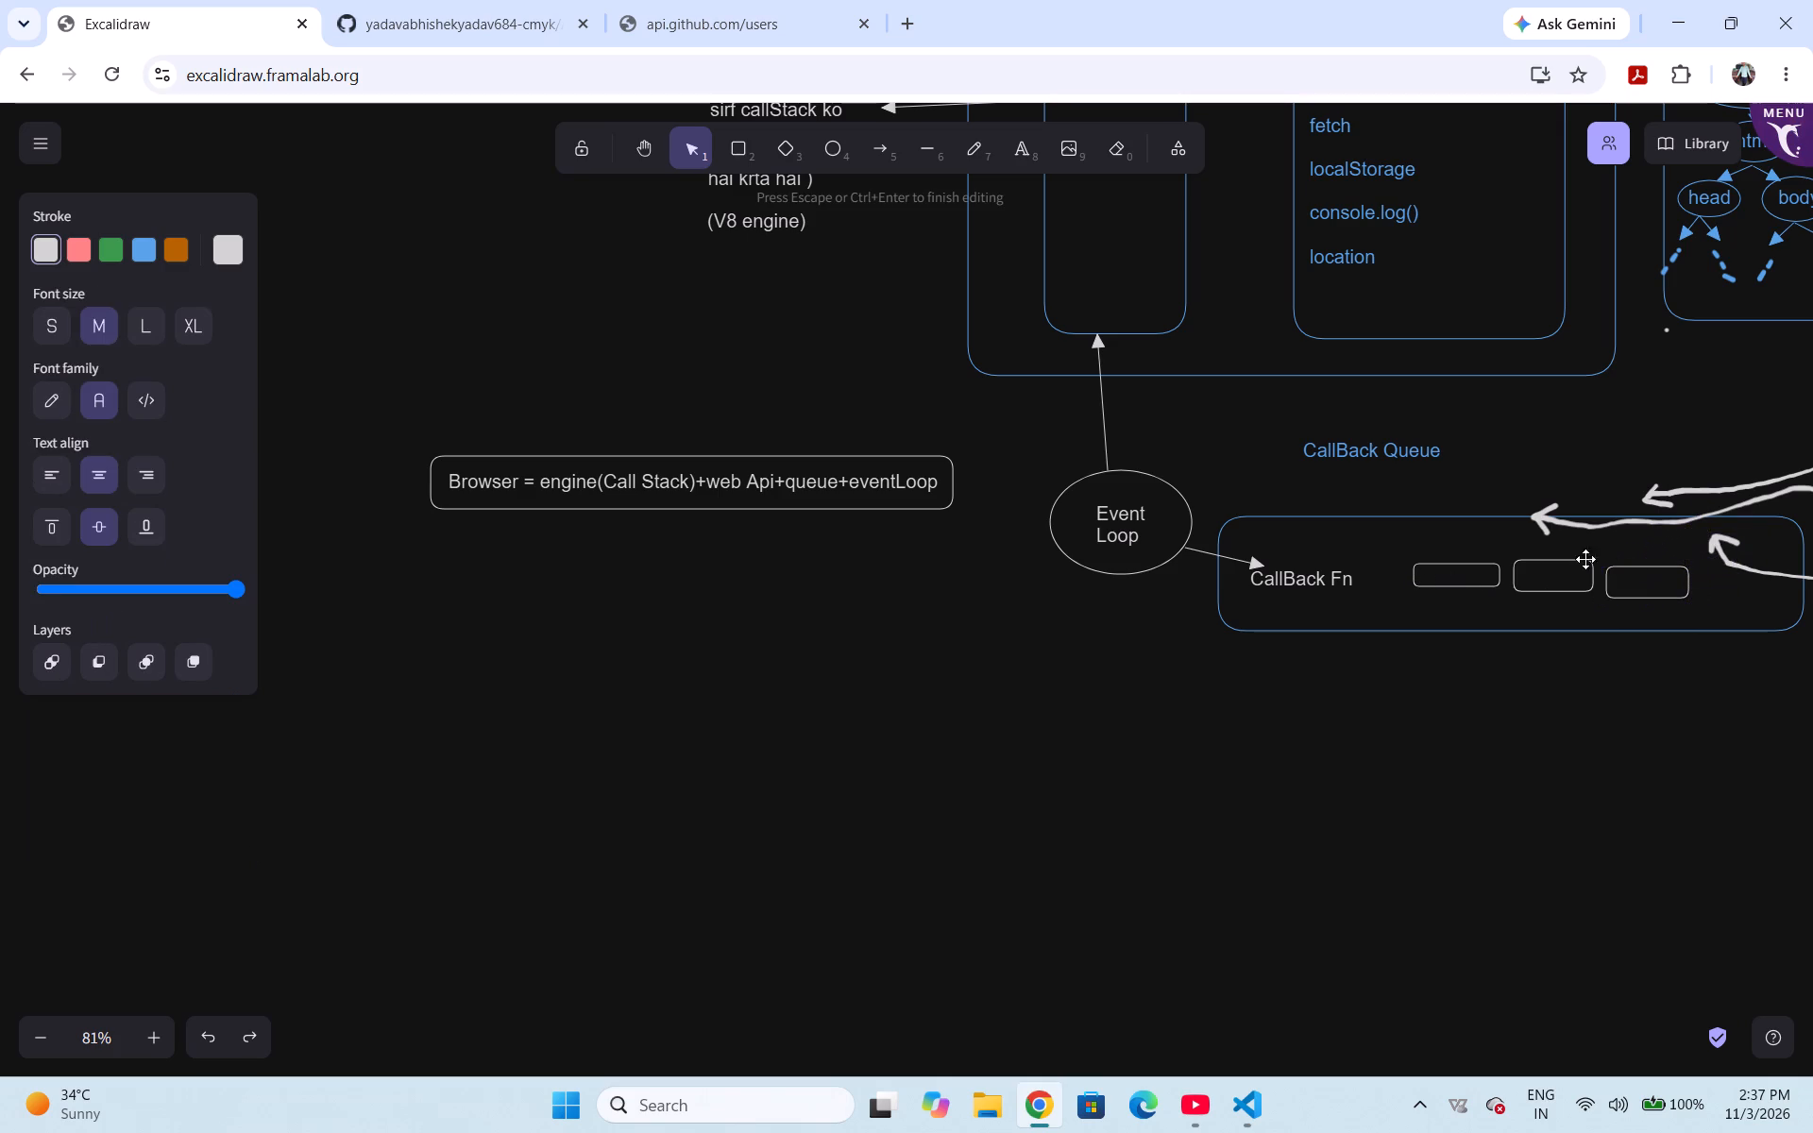
pyautogui.moveTo(1635, 578); pyautogui.dragTo(1637, 569)
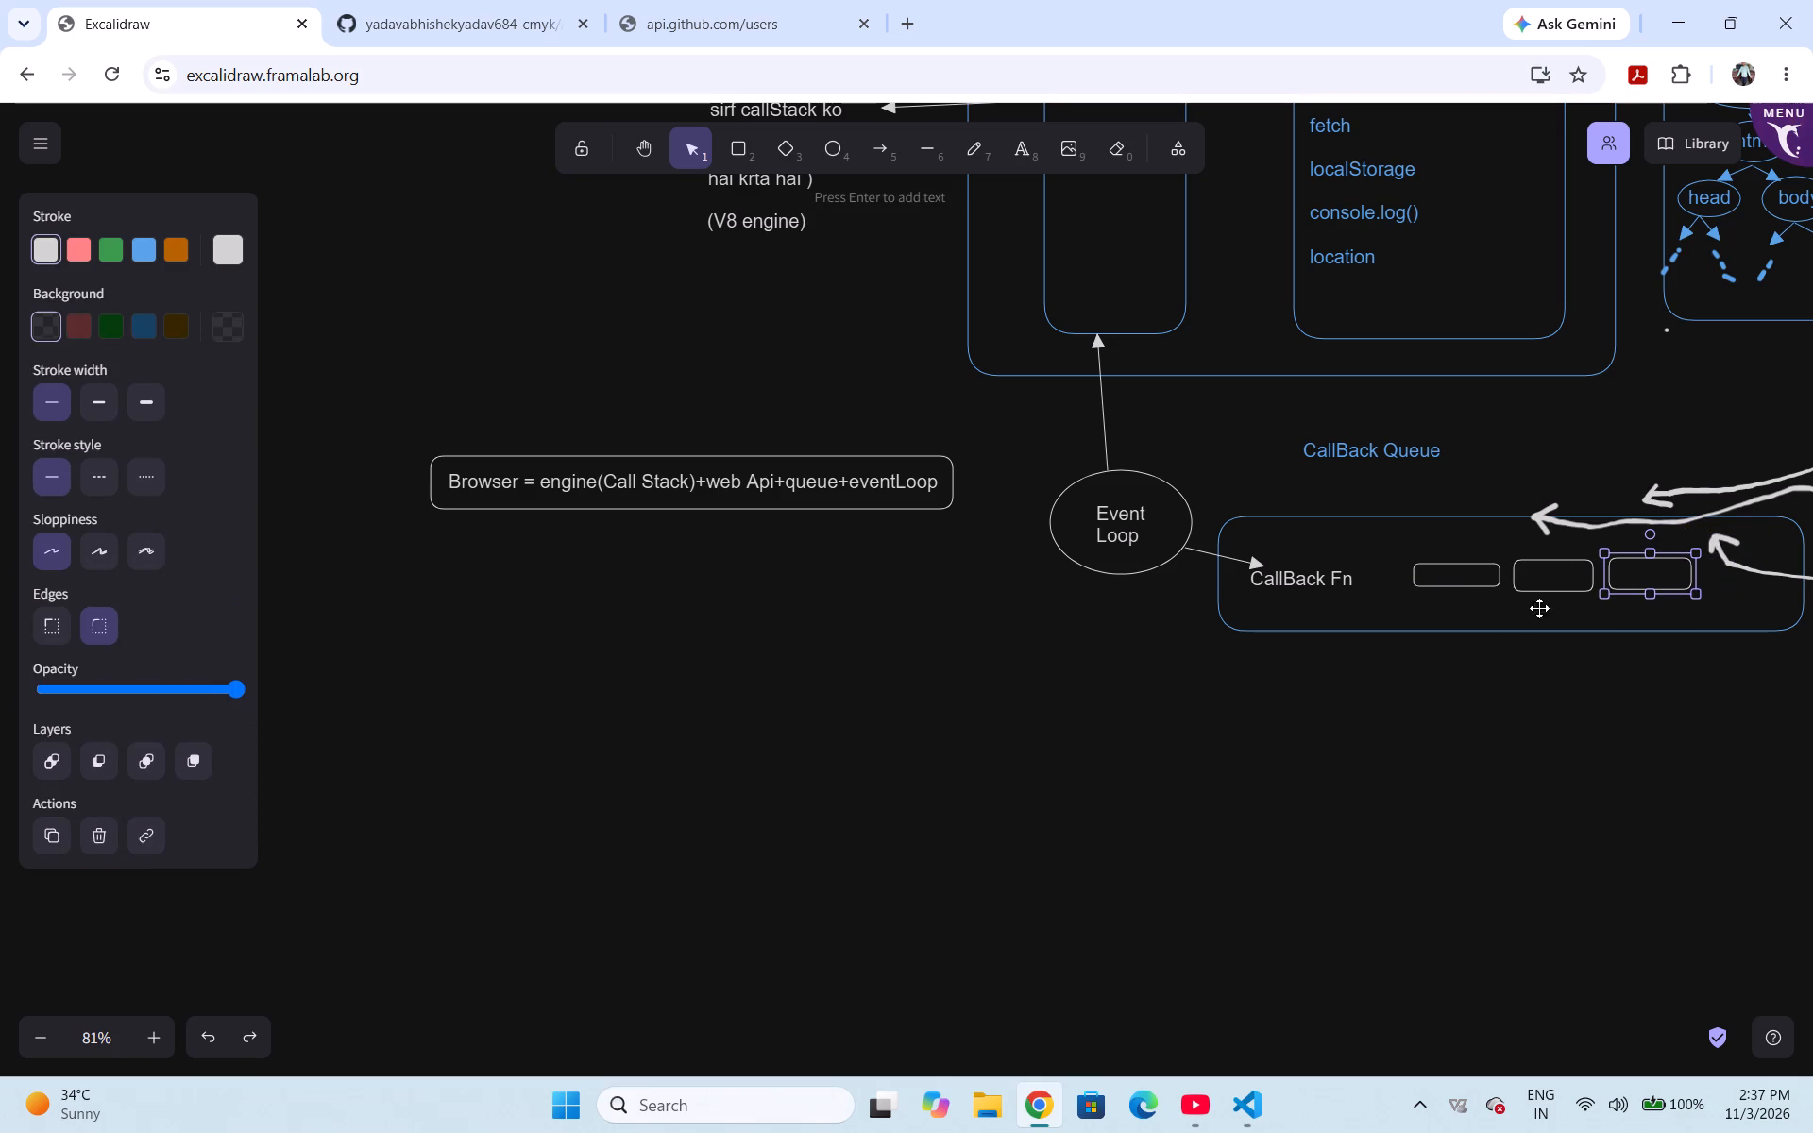
pyautogui.click(1416, 665)
# Erase the upper two freehand arrows leading to the CallBack Queue, including their arrowheads.
pyautogui.hscroll(-3, 1416, 665)
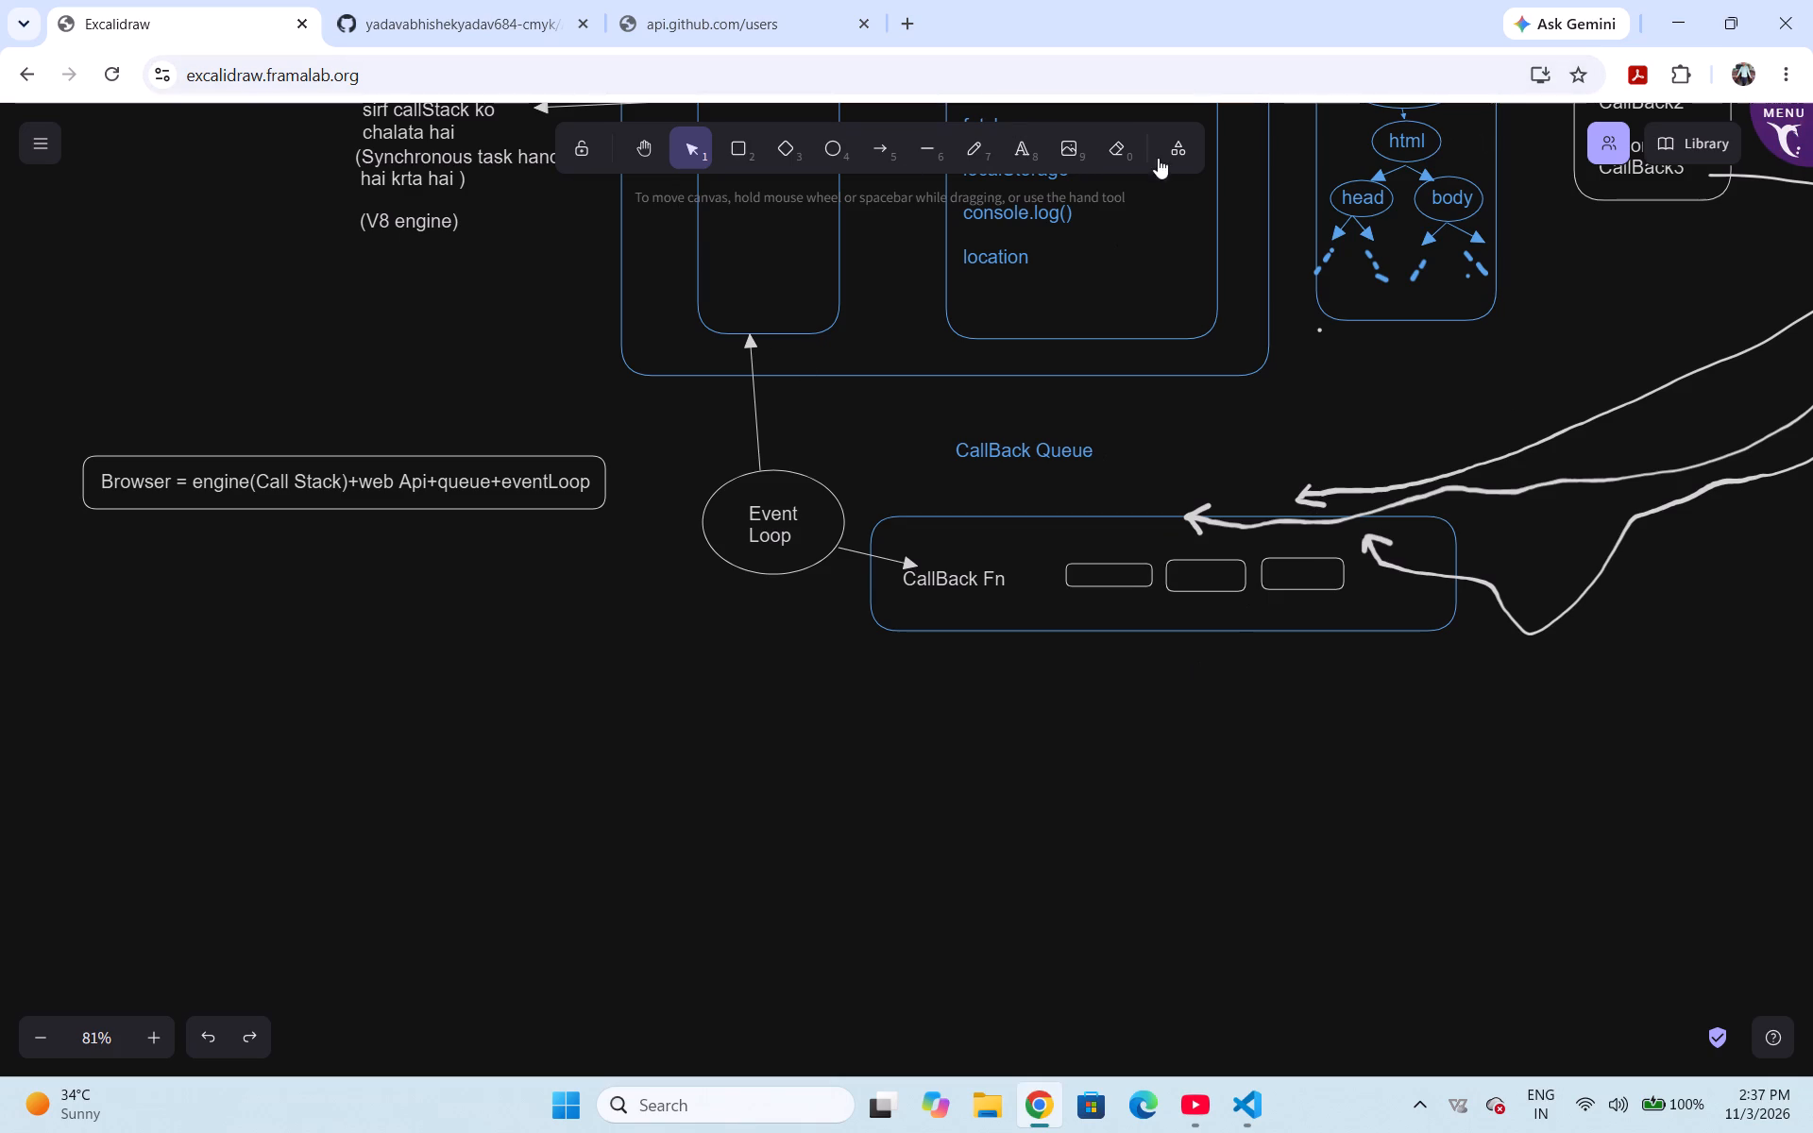
pyautogui.click(1126, 153)
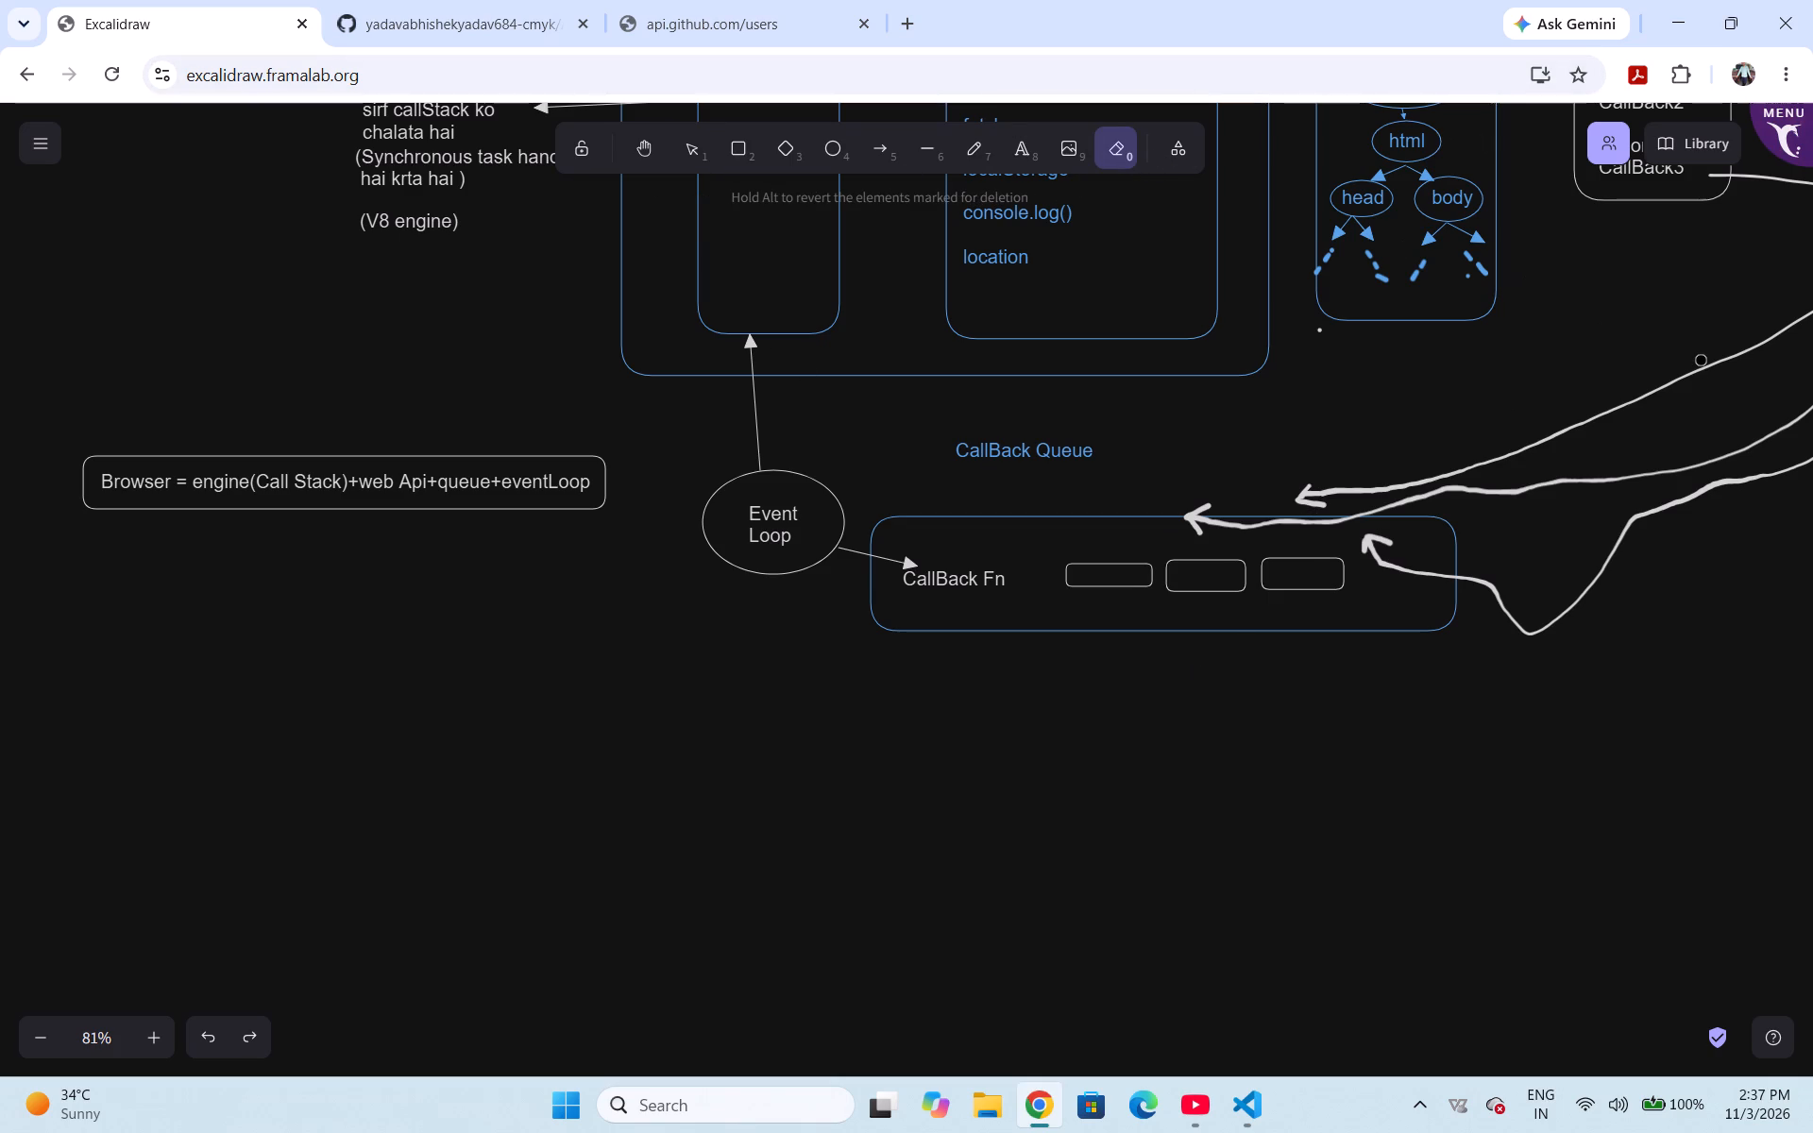
pyautogui.moveTo(1701, 360); pyautogui.dragTo(1653, 394)
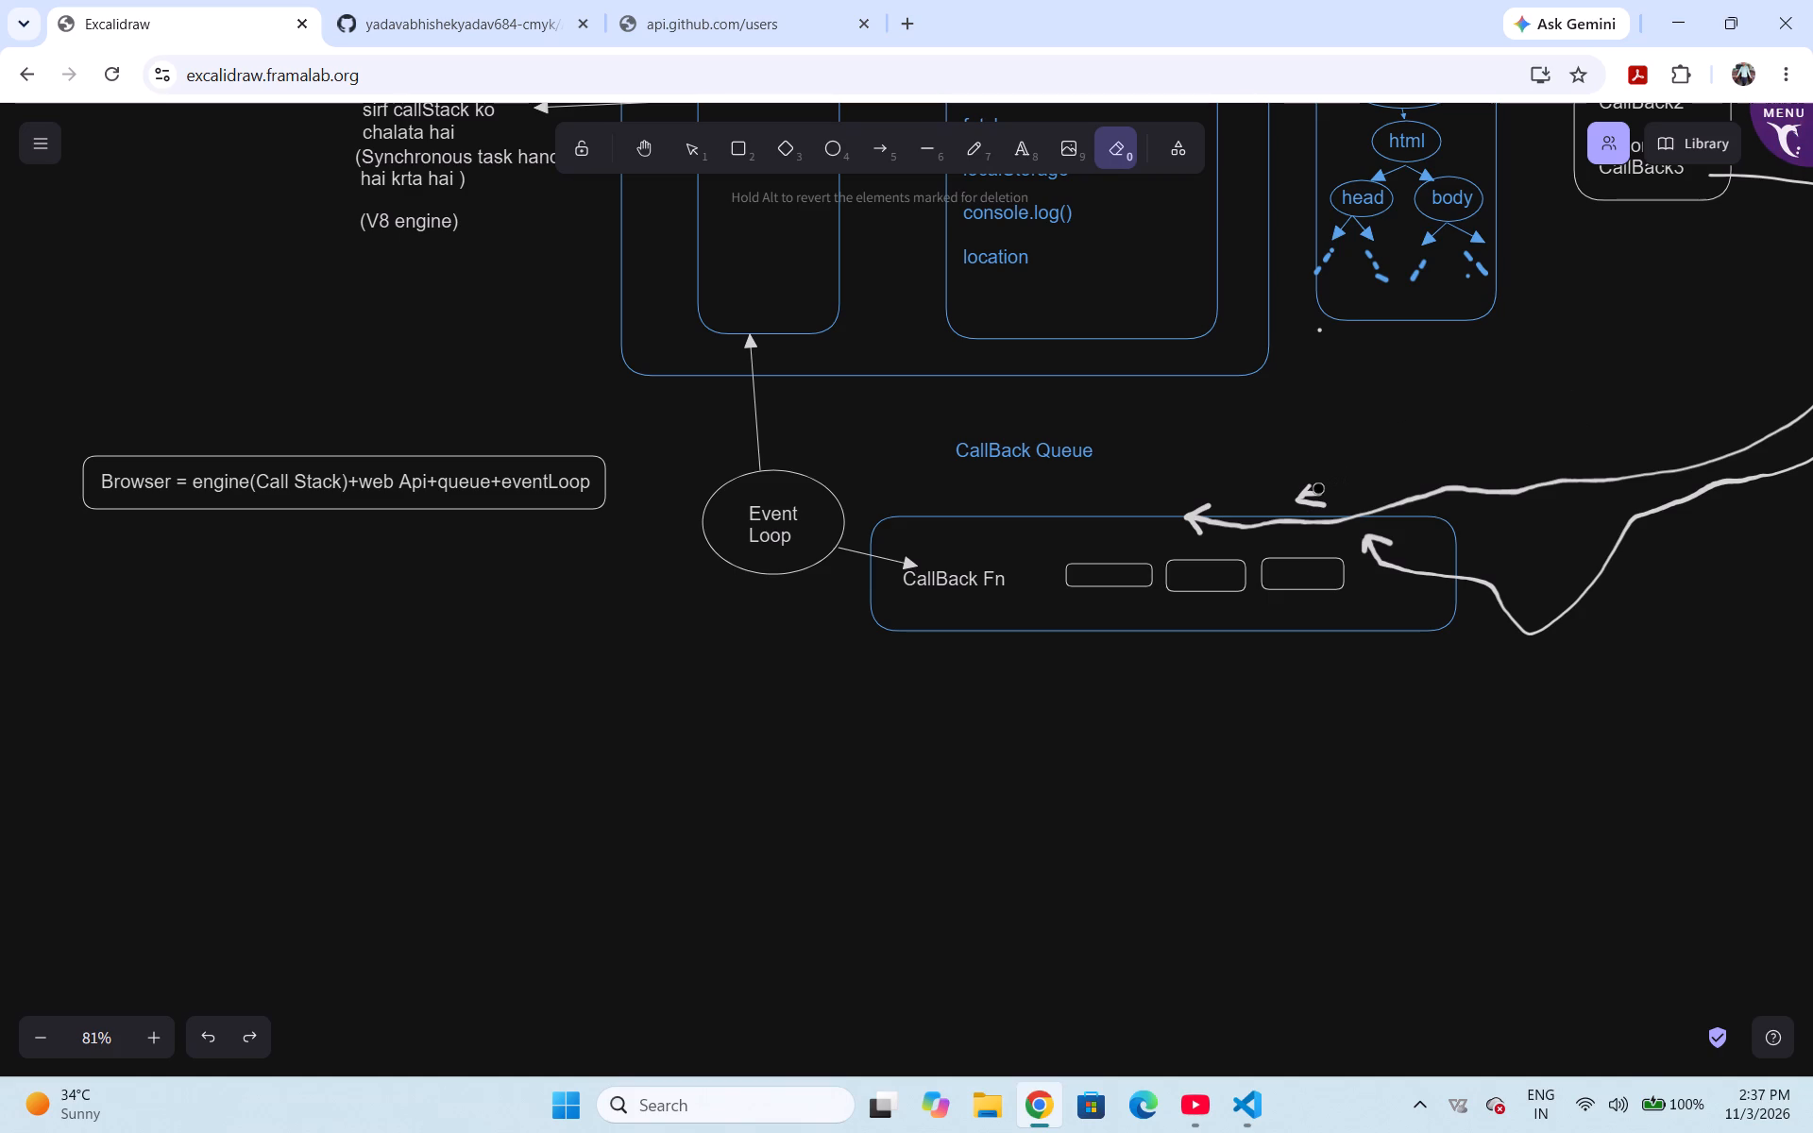
pyautogui.click(1318, 488)
pyautogui.click(1313, 501)
pyautogui.click(1423, 496)
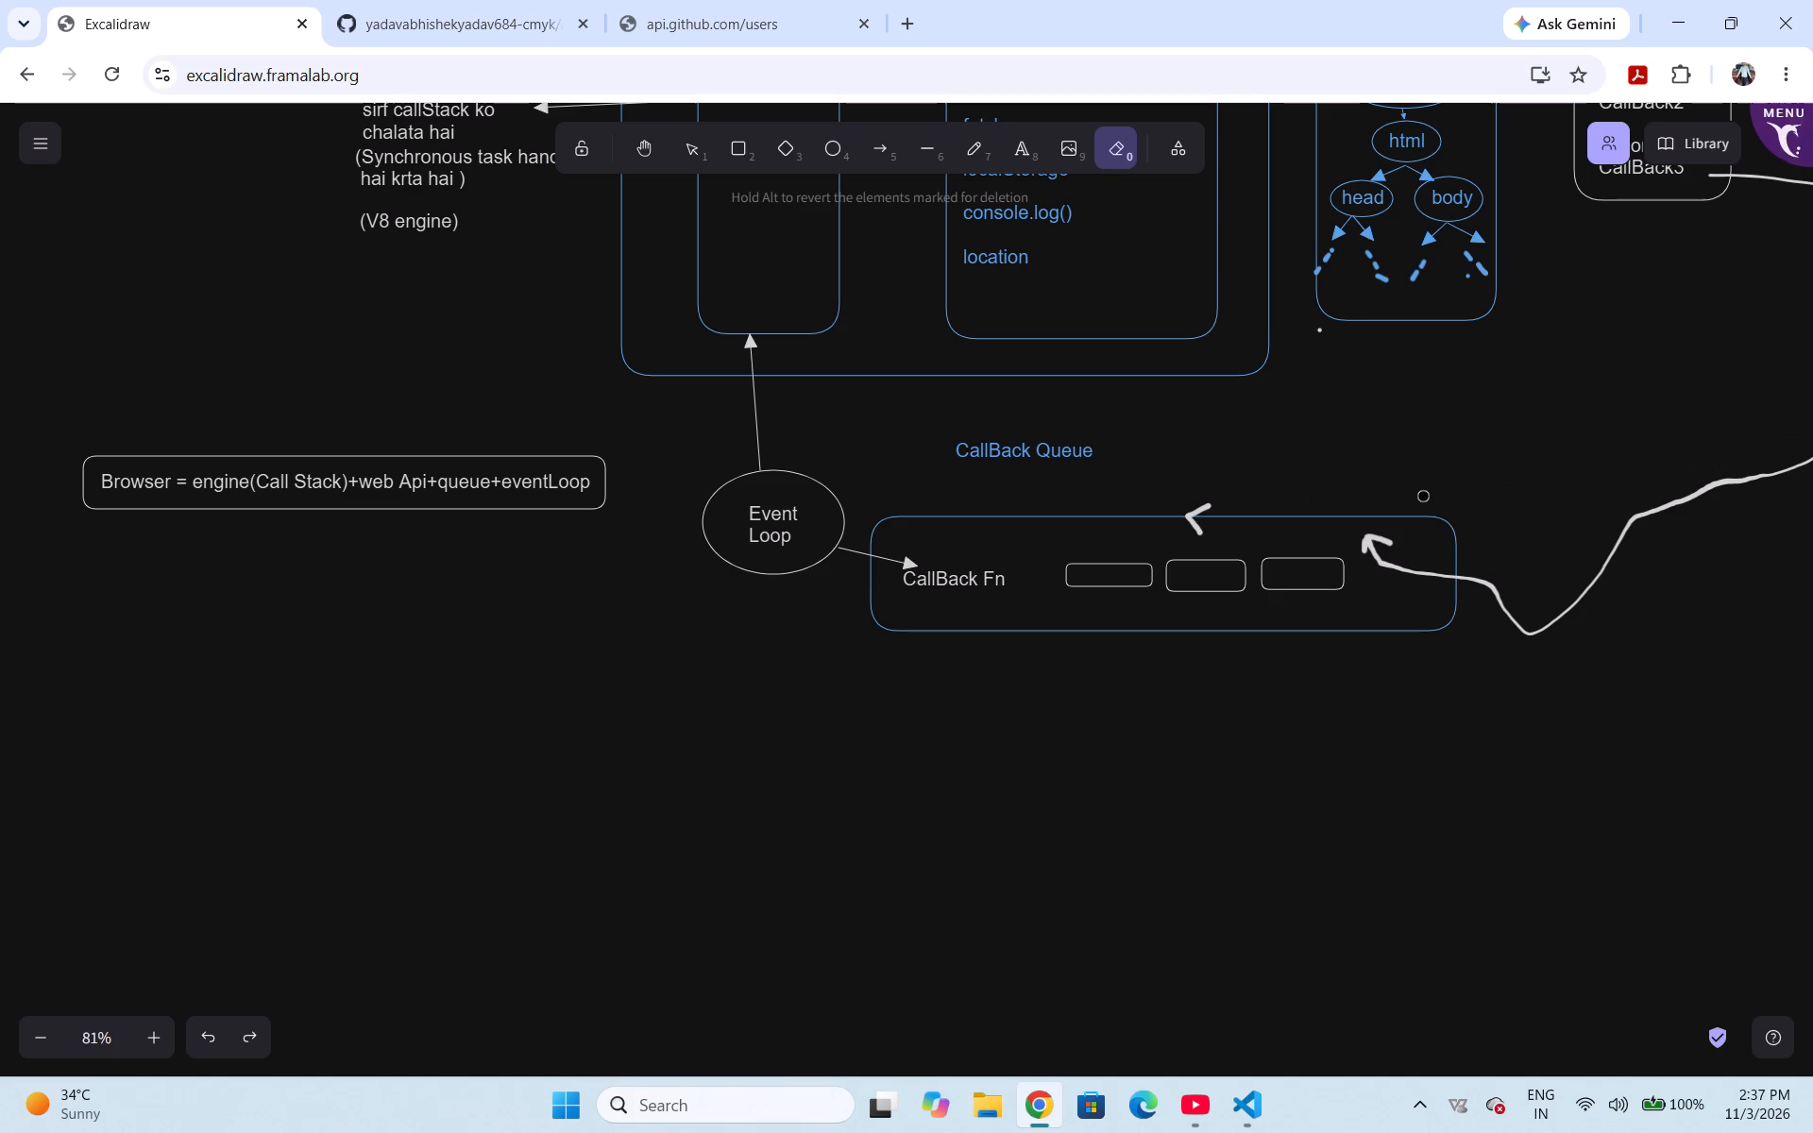
pyautogui.click(1206, 504)
pyautogui.click(1196, 531)
# Erase the remaining freehand arrow leading into the CallBack Queue frame, including its arrowhead.
pyautogui.click(1428, 579)
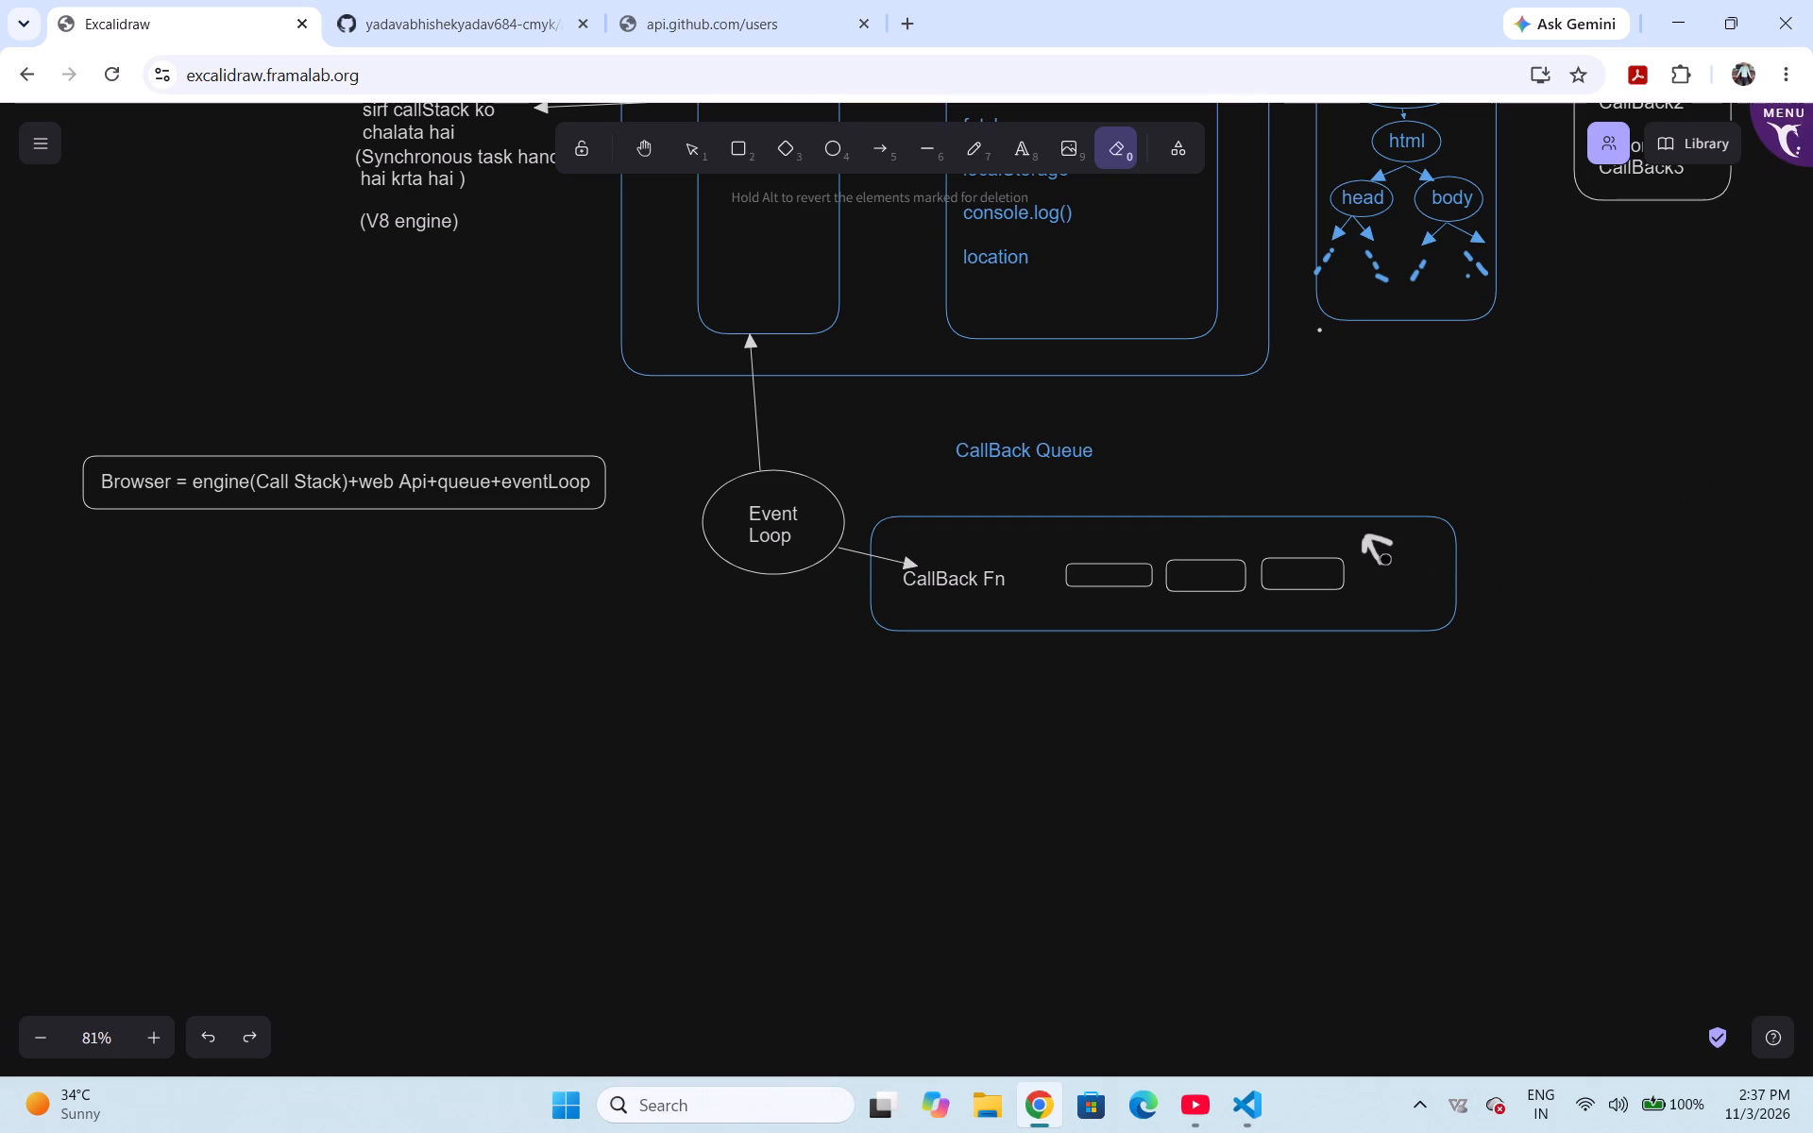
pyautogui.click(1372, 548)
# Draw a curved freehand arrow from button2 click / CallBack2 to the first small box in the CallBack Queue.
pyautogui.hscroll(-5, 1607, 537)
pyautogui.scroll(4, 1607, 537)
pyautogui.scroll(-2, 1607, 537)
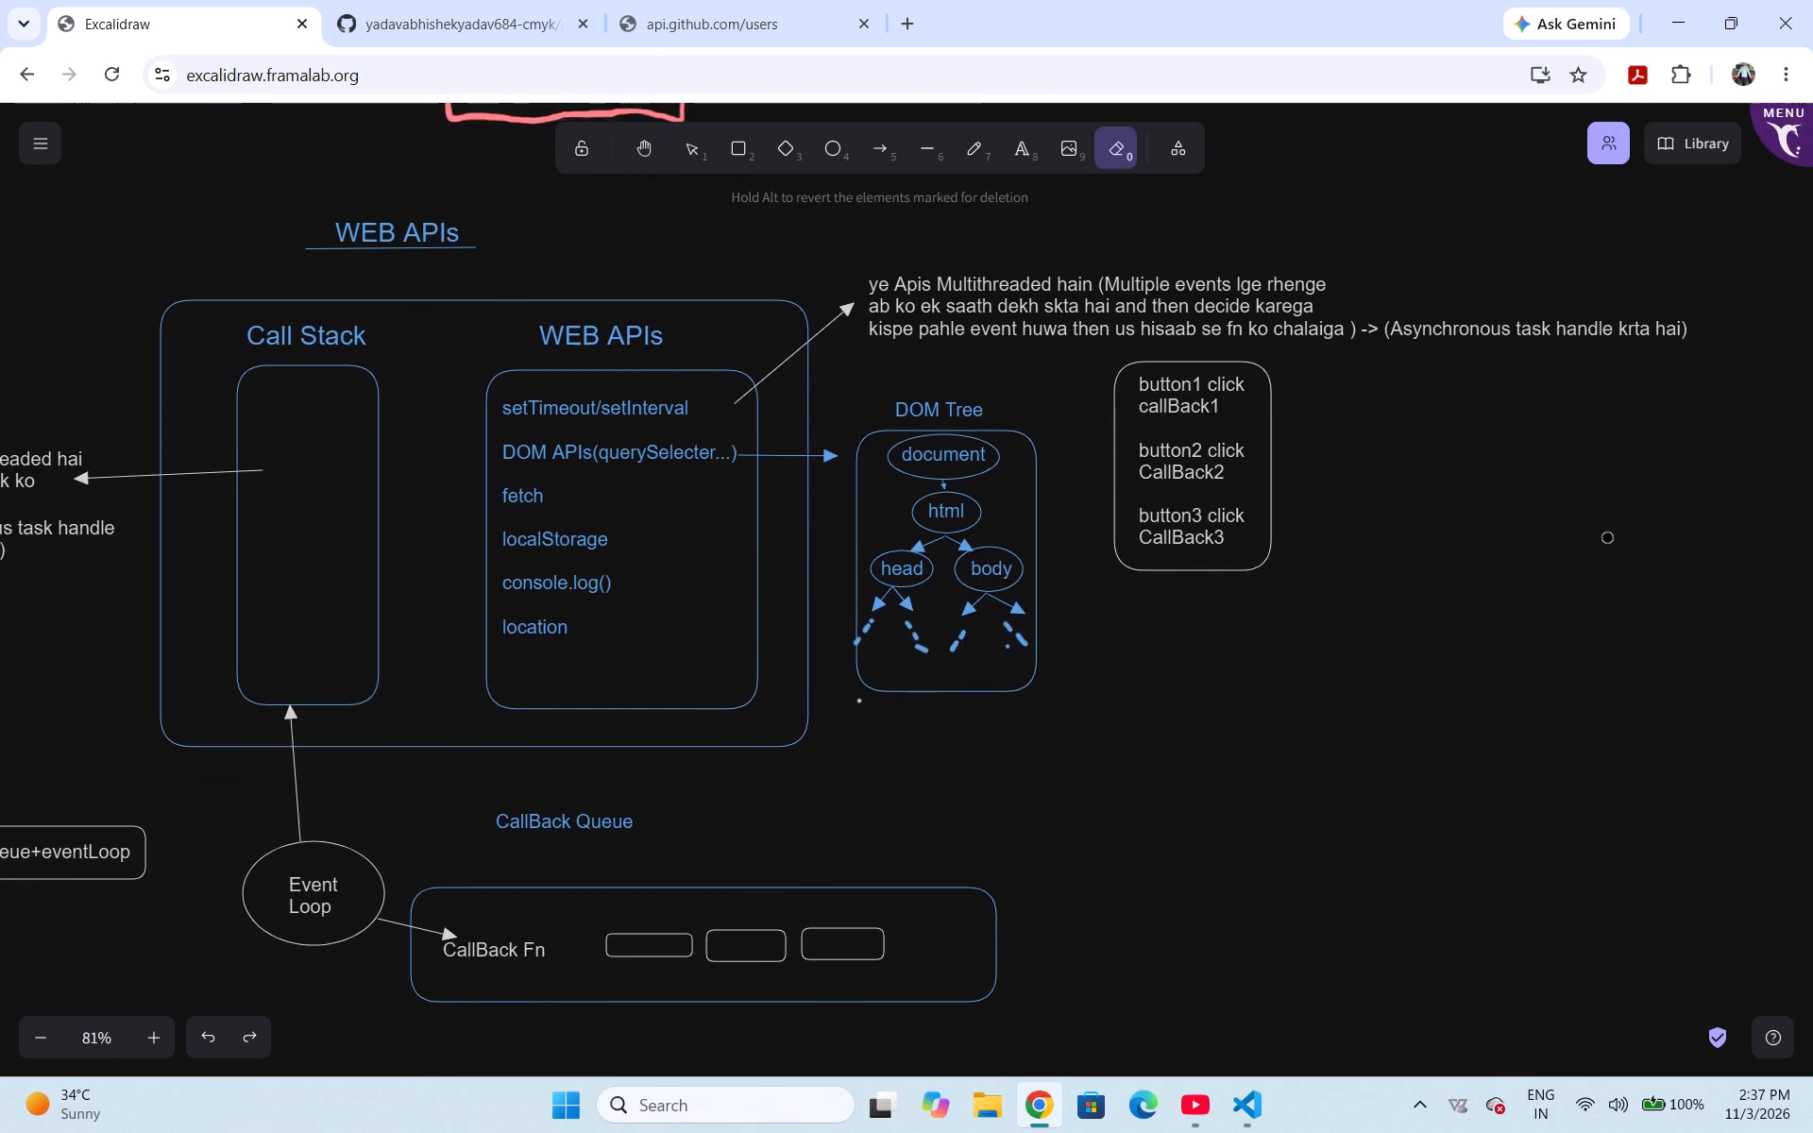
pyautogui.click(962, 142)
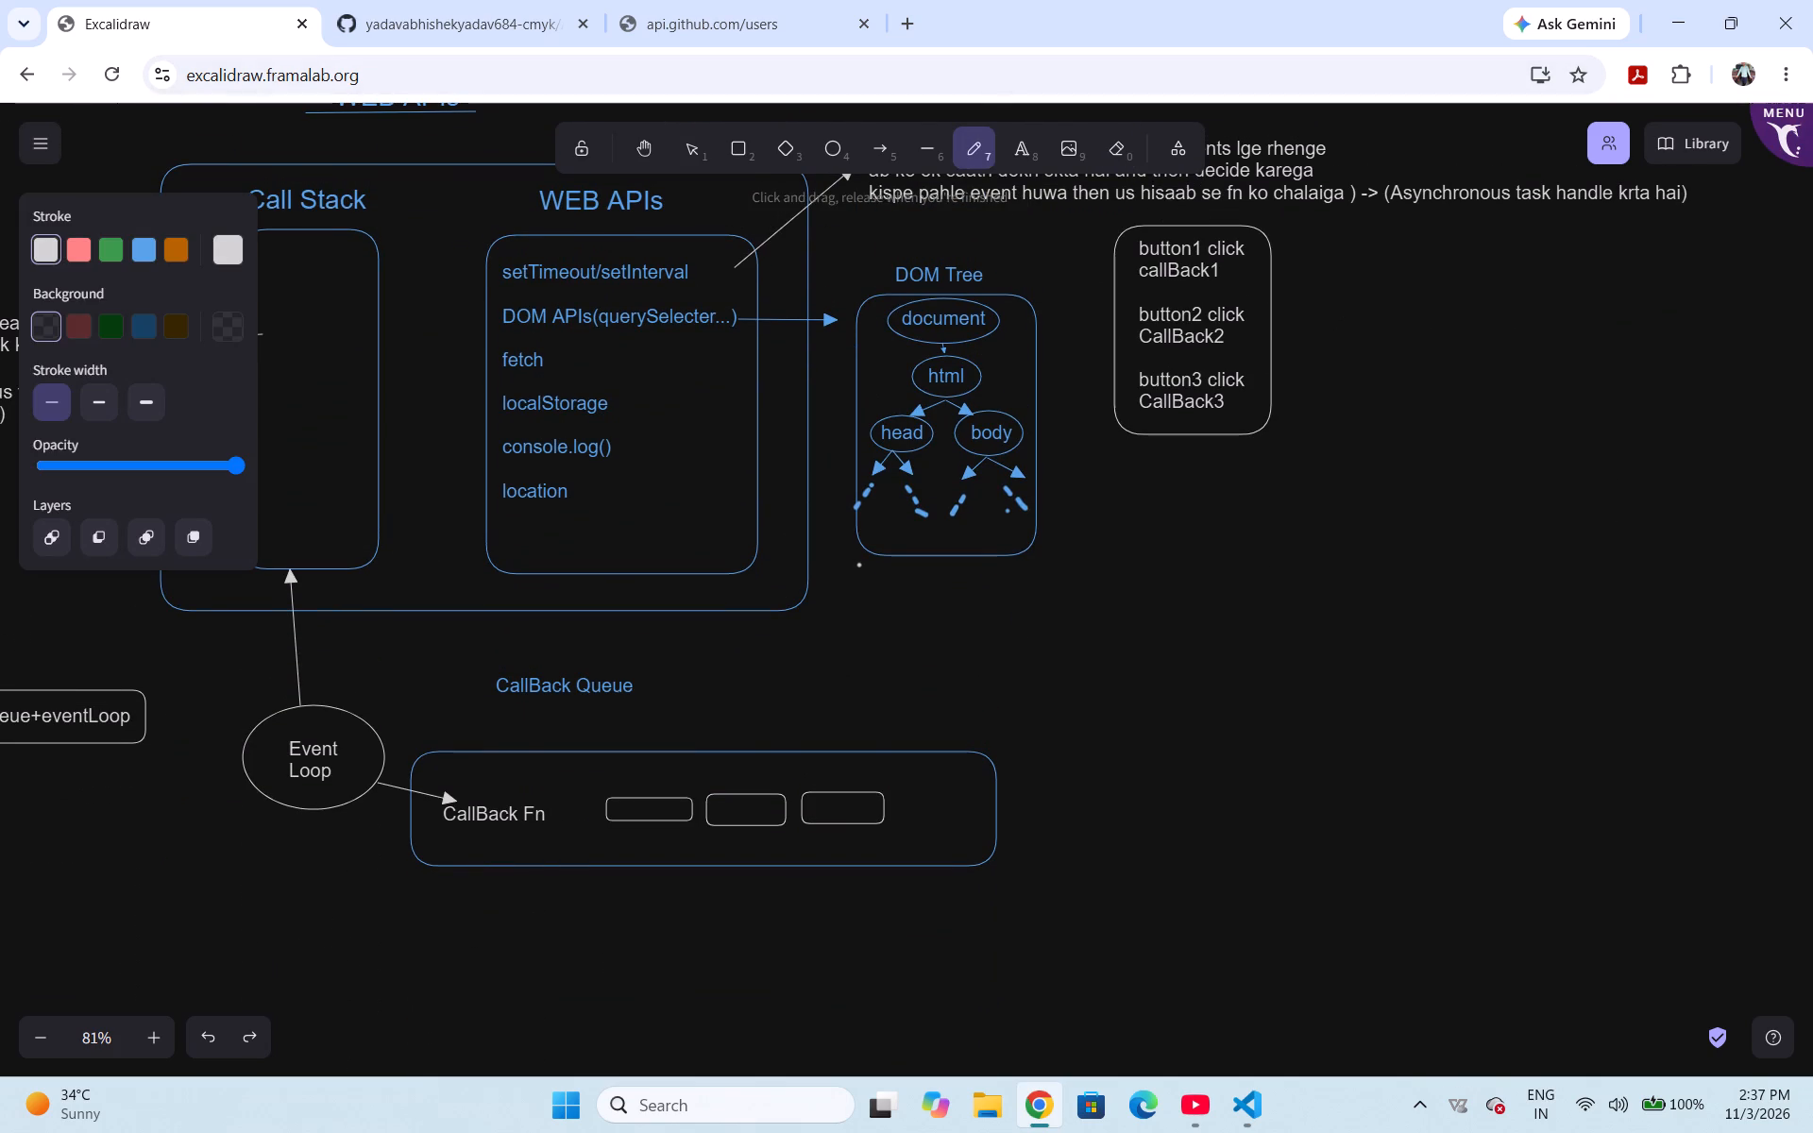
pyautogui.moveTo(1255, 323); pyautogui.dragTo(1384, 572)
pyautogui.moveTo(1384, 572); pyautogui.dragTo(929, 897)
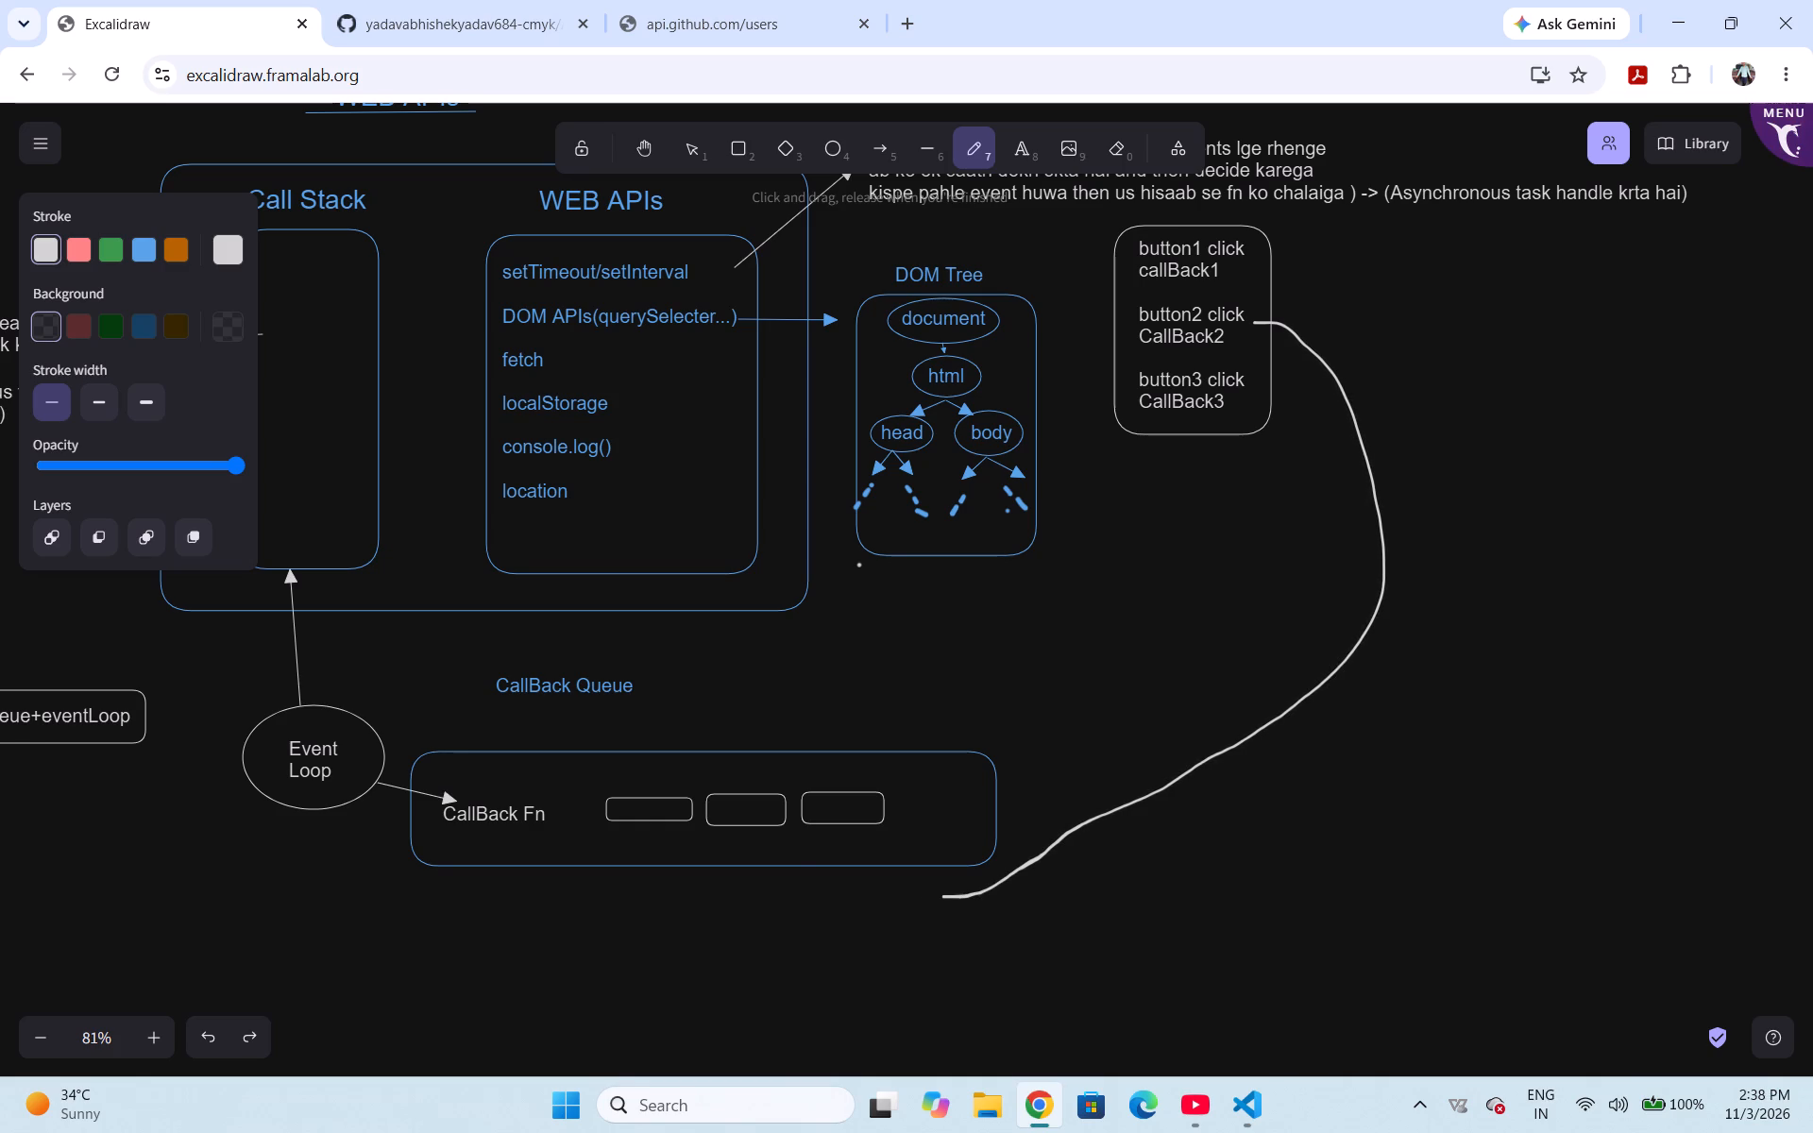
pyautogui.moveTo(929, 897); pyautogui.dragTo(682, 833)
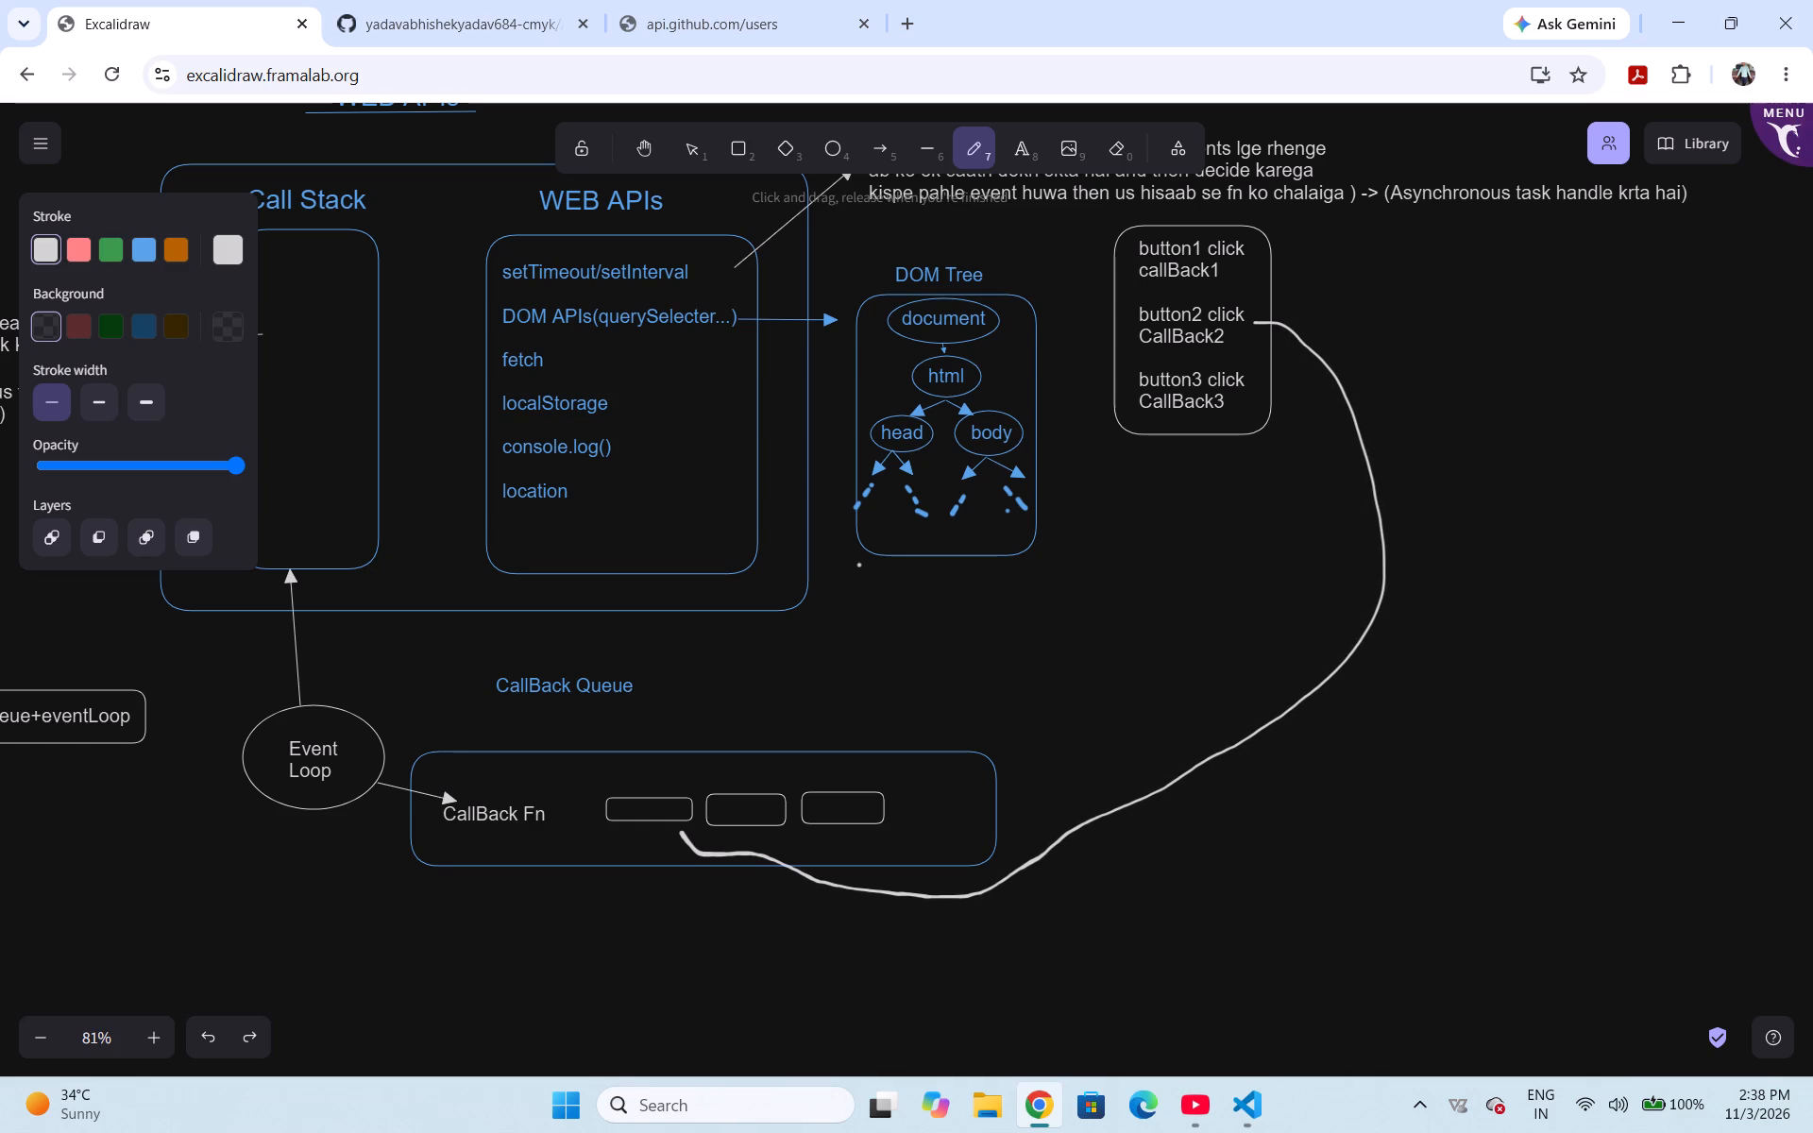
pyautogui.moveTo(682, 833); pyautogui.dragTo(678, 828)
pyautogui.moveTo(678, 828); pyautogui.dragTo(693, 831)
# Draw a curved freehand arrow from button1 click / callBack1 to the second small box in the CallBack Queue.
pyautogui.moveTo(1247, 255); pyautogui.dragTo(1386, 721)
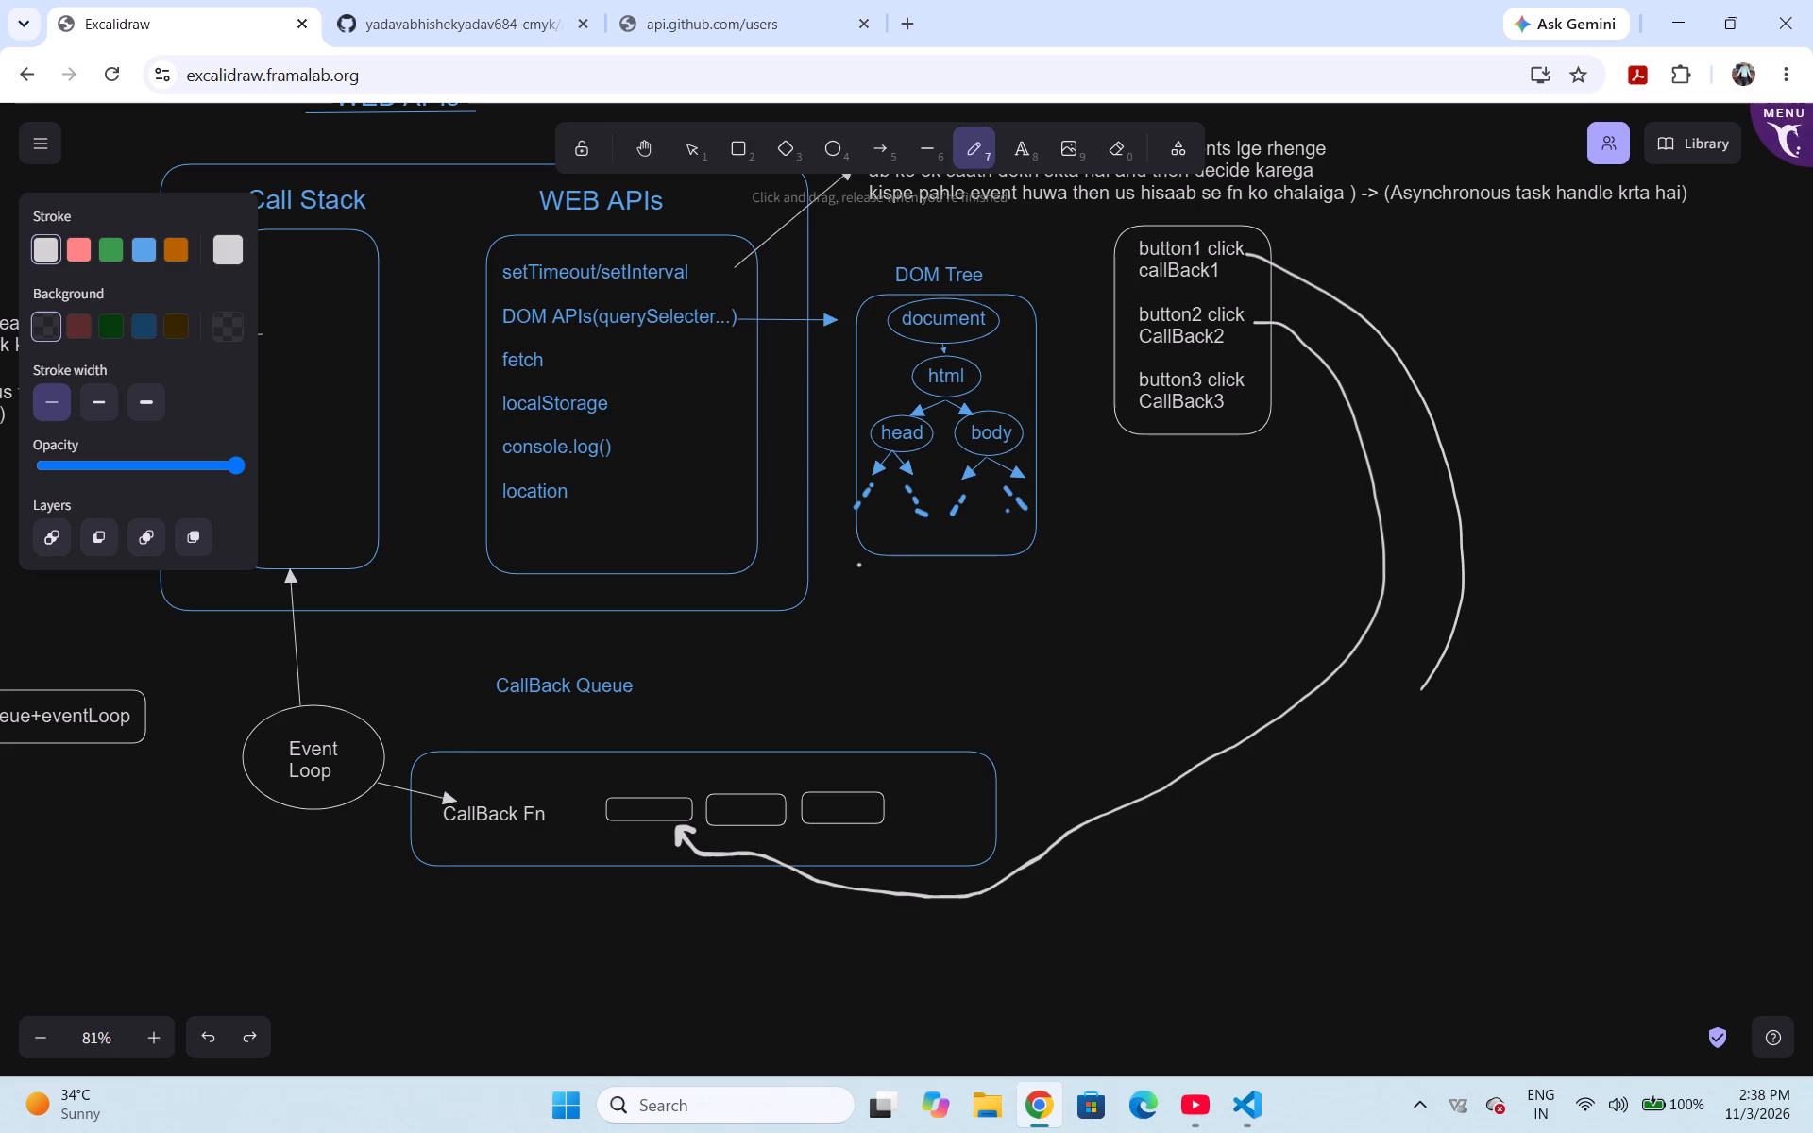
pyautogui.moveTo(1386, 721); pyautogui.dragTo(875, 849)
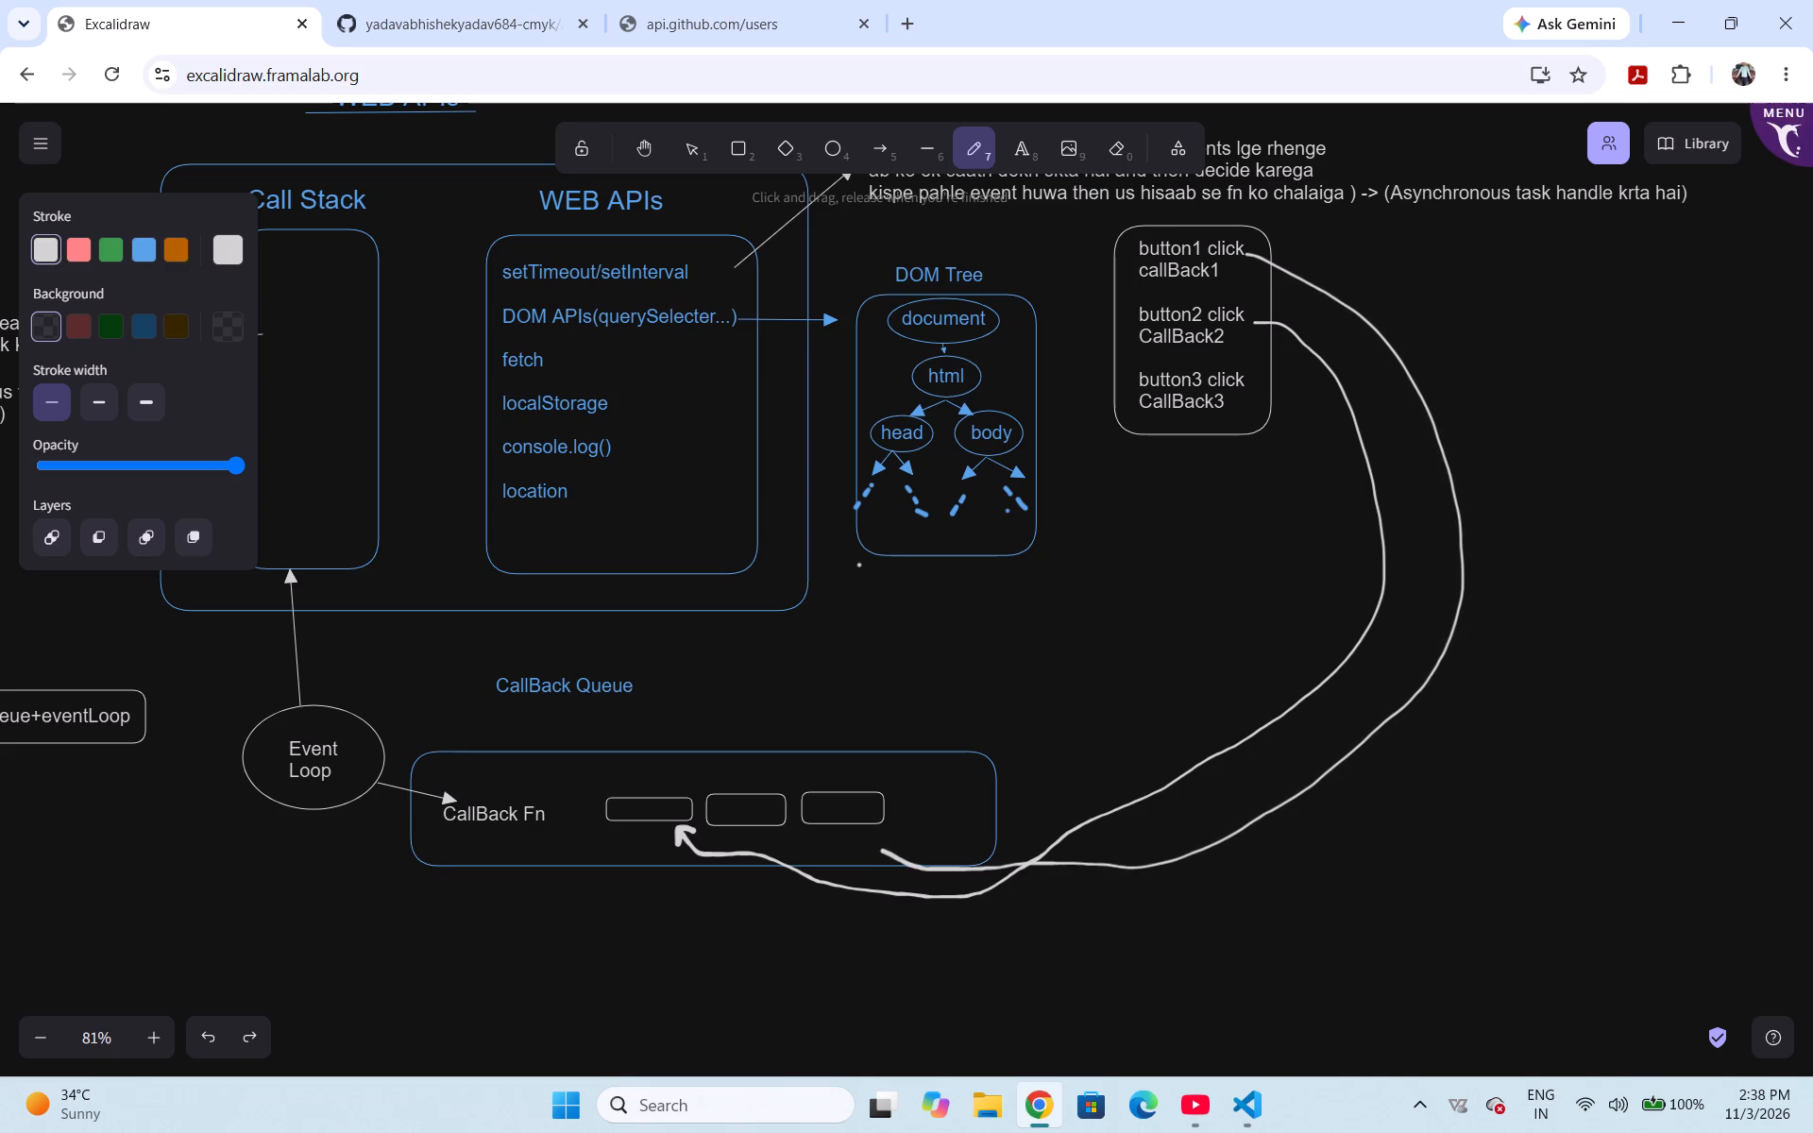
pyautogui.moveTo(875, 849); pyautogui.dragTo(796, 845)
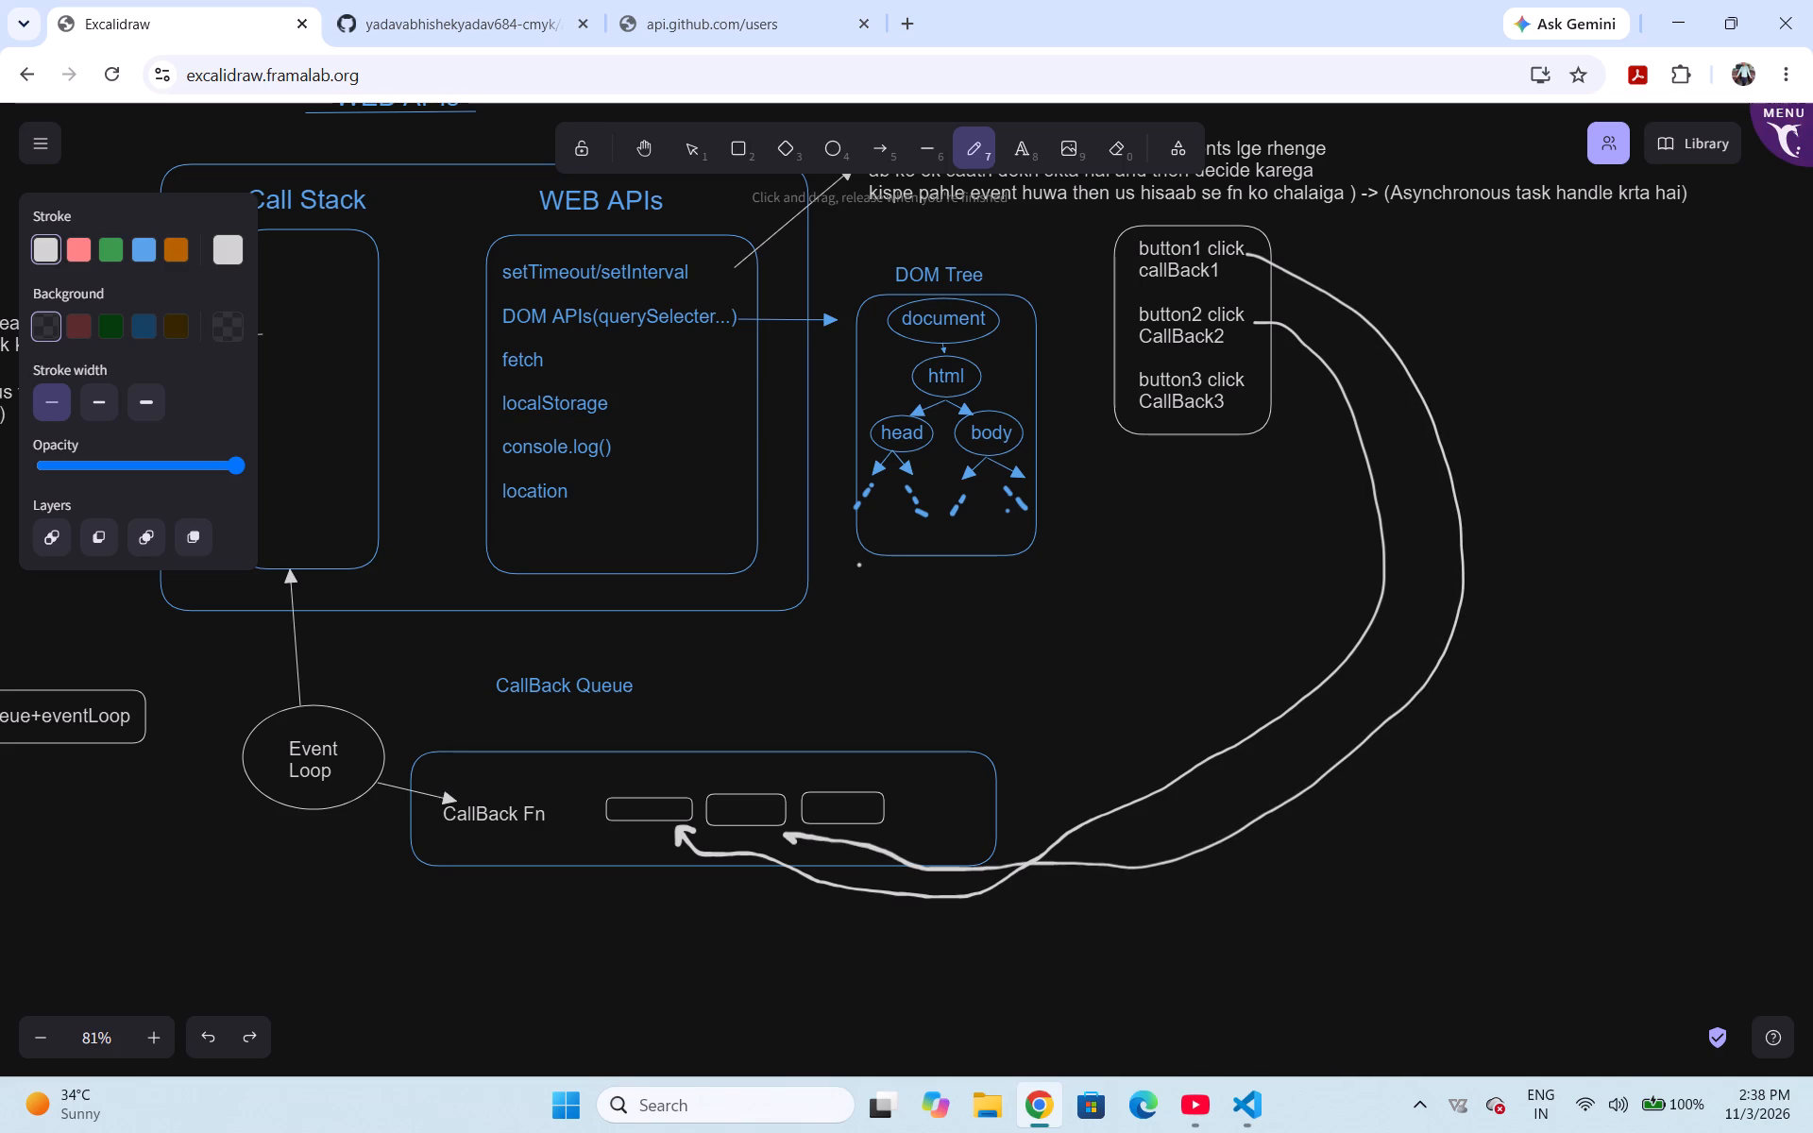
pyautogui.moveTo(796, 845); pyautogui.dragTo(792, 824)
# Draw a curved freehand arrow from button3 click / CallBack3 to the third small box in the CallBack Queue.
pyautogui.moveTo(1252, 376); pyautogui.dragTo(898, 810)
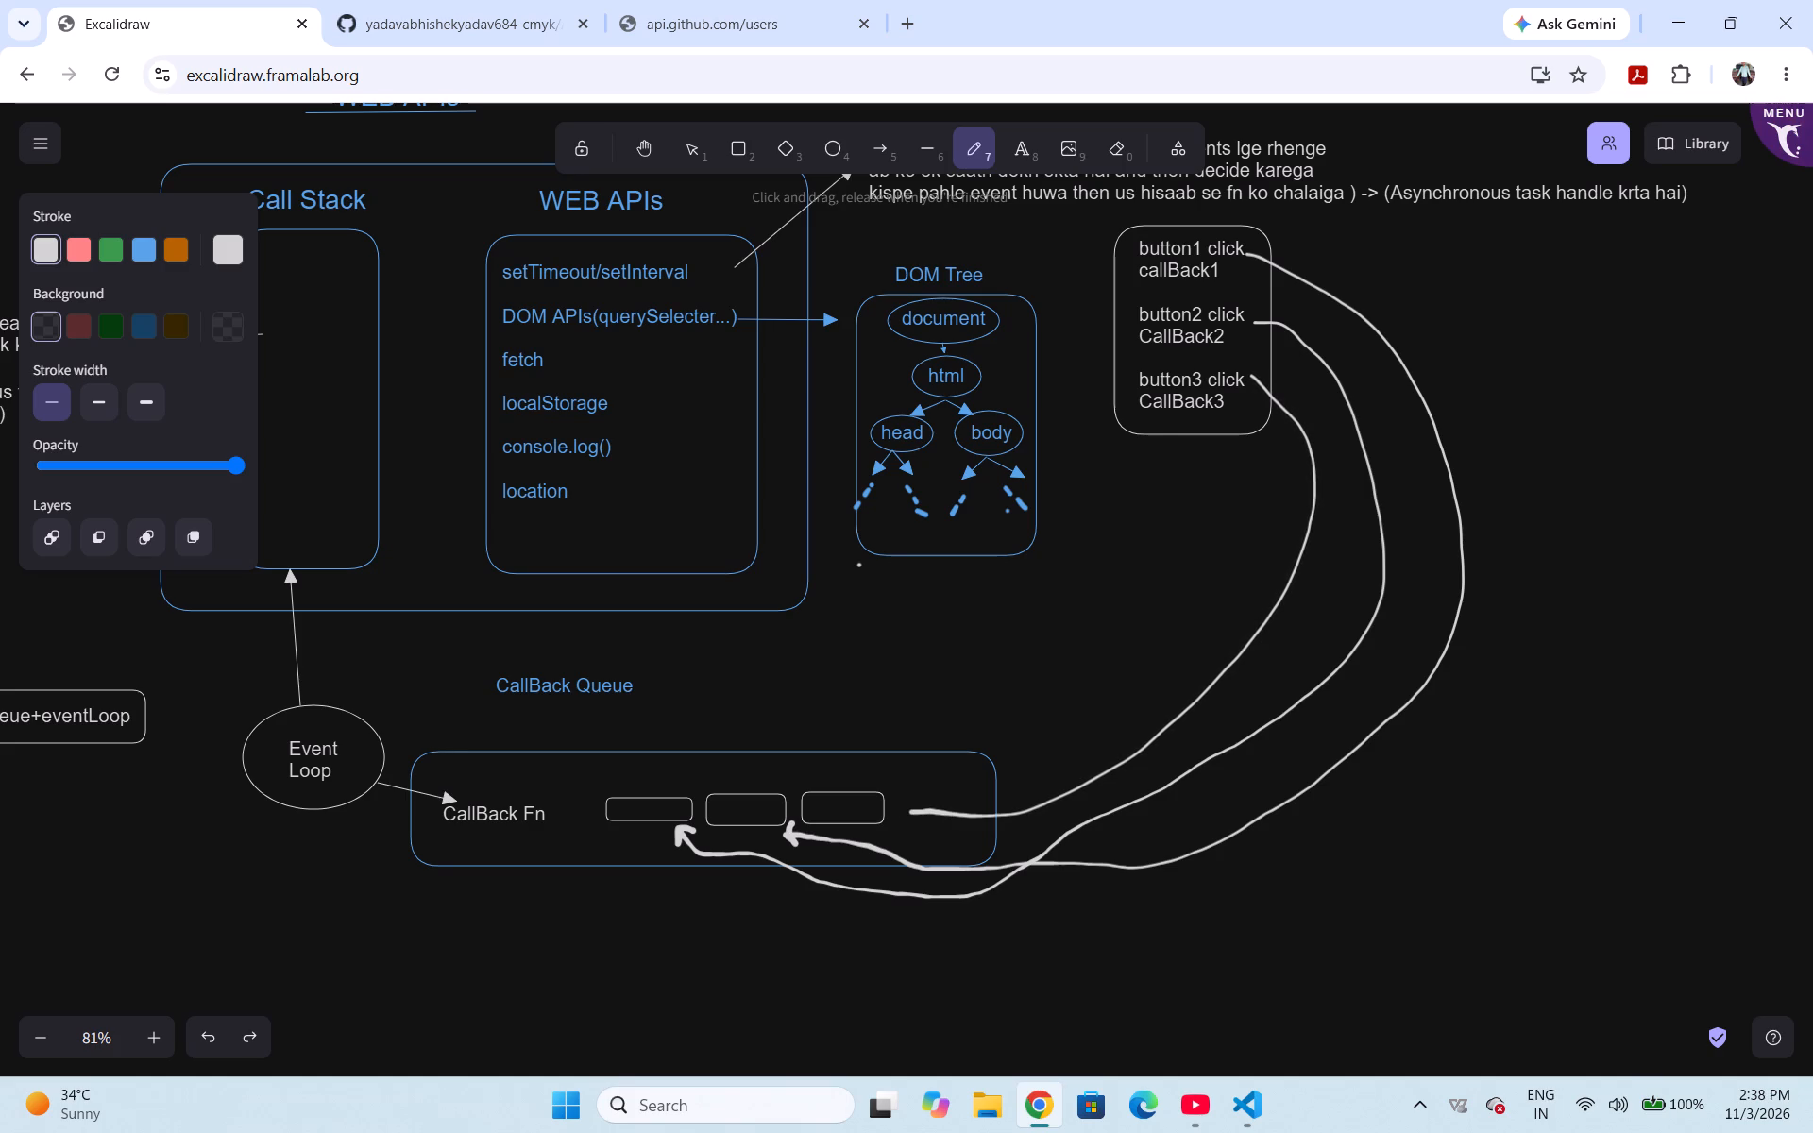
pyautogui.moveTo(898, 810); pyautogui.dragTo(916, 824)
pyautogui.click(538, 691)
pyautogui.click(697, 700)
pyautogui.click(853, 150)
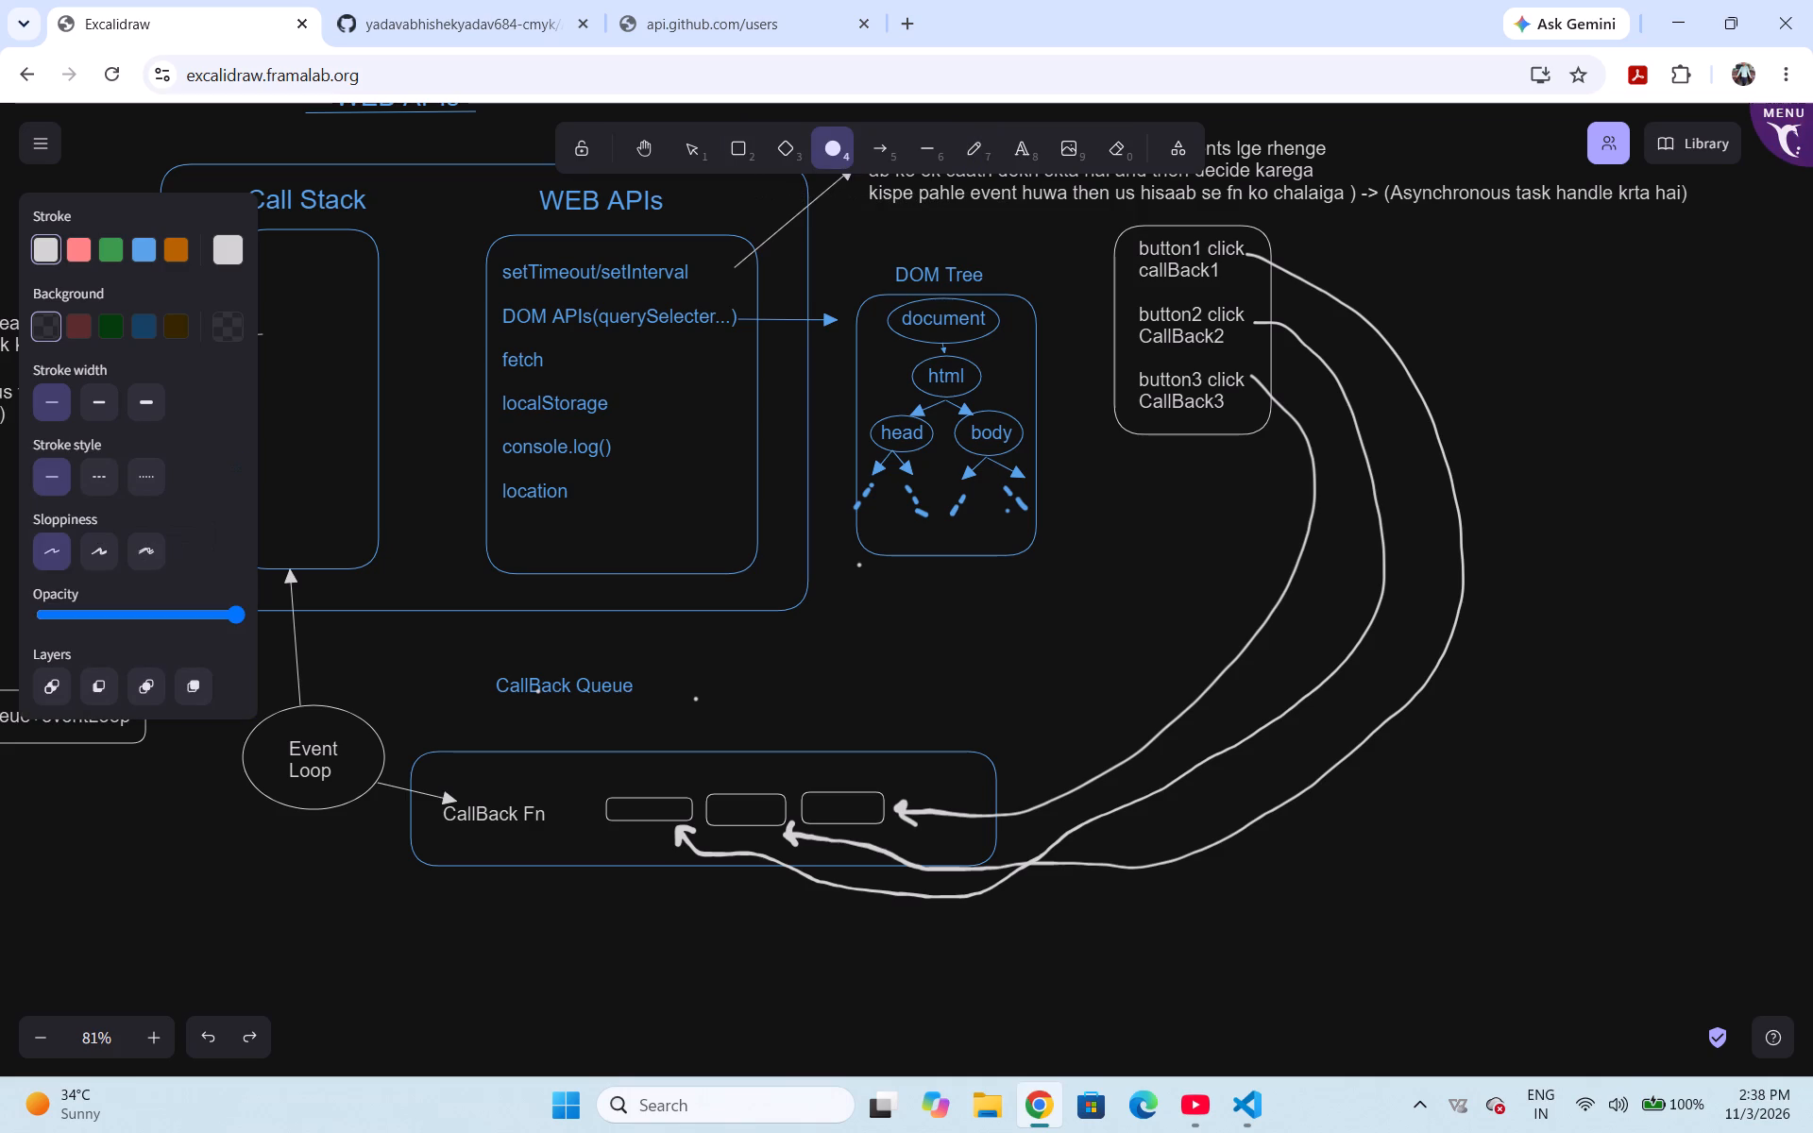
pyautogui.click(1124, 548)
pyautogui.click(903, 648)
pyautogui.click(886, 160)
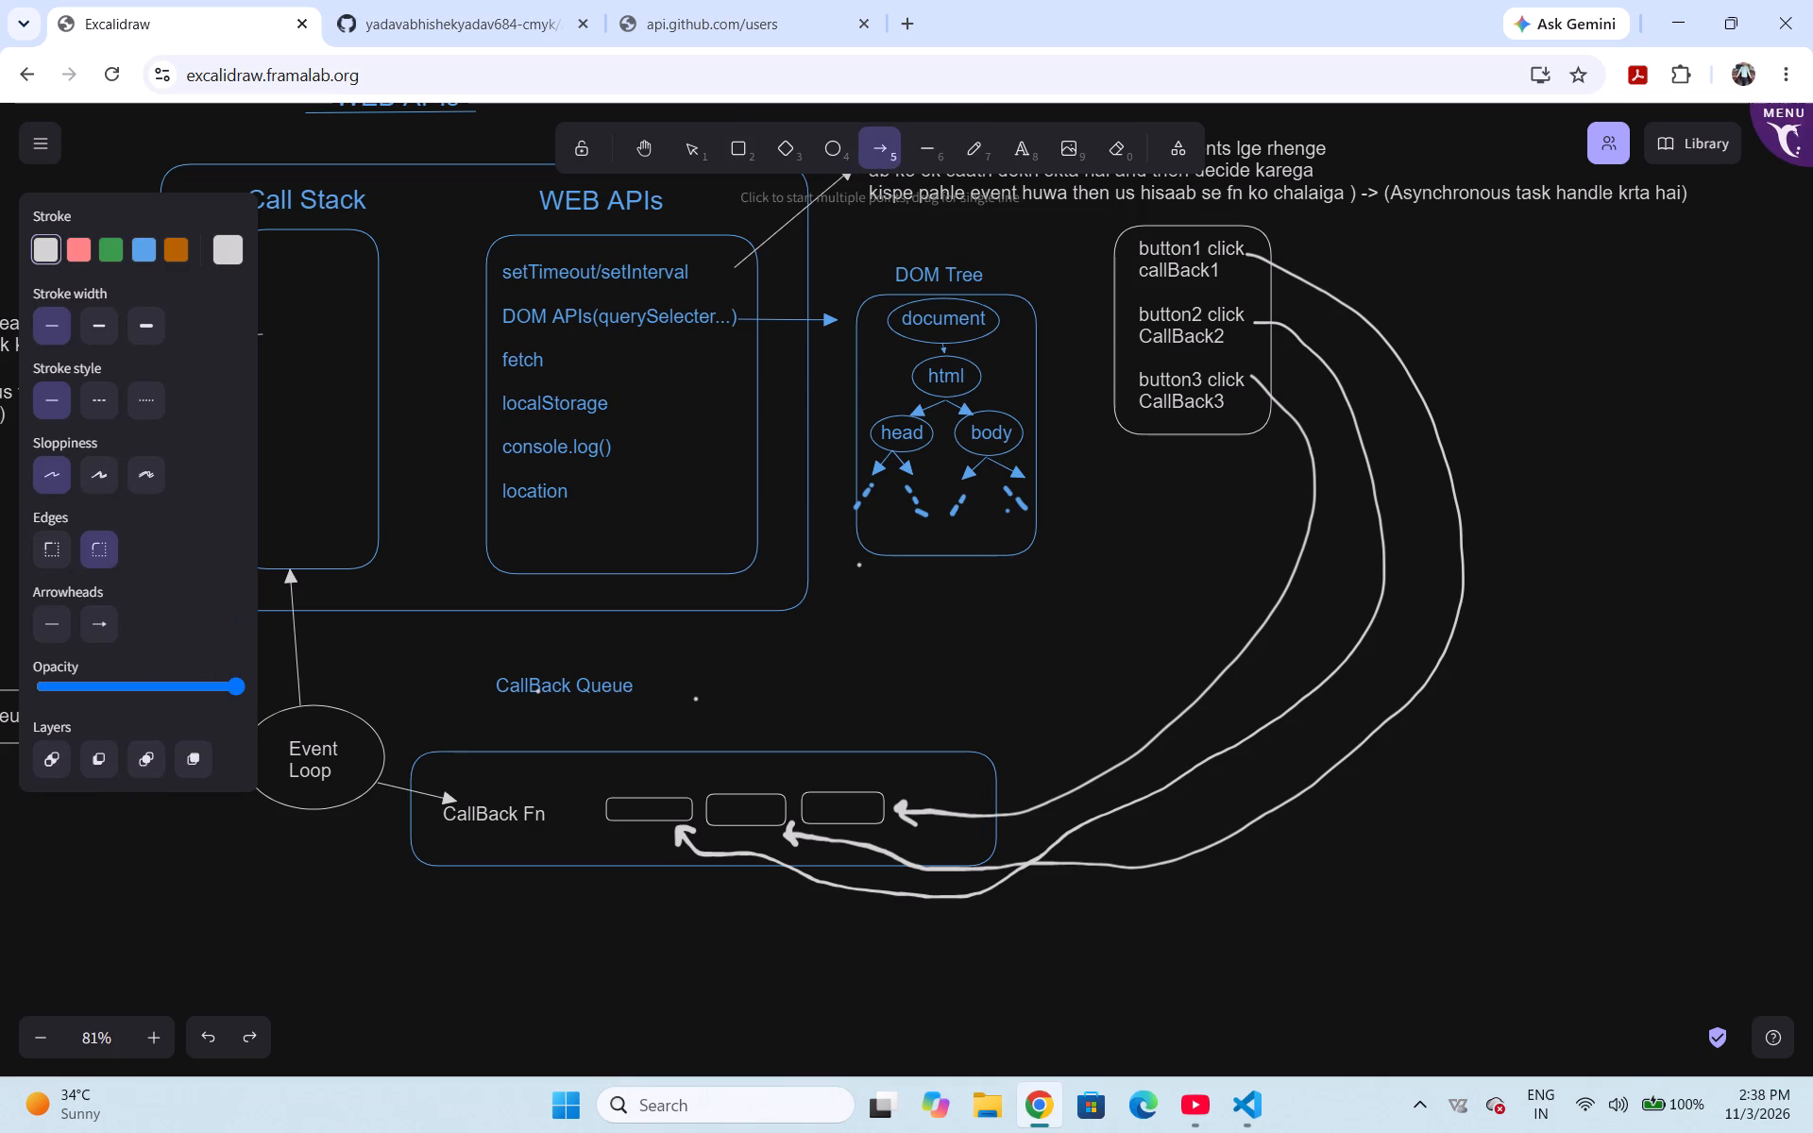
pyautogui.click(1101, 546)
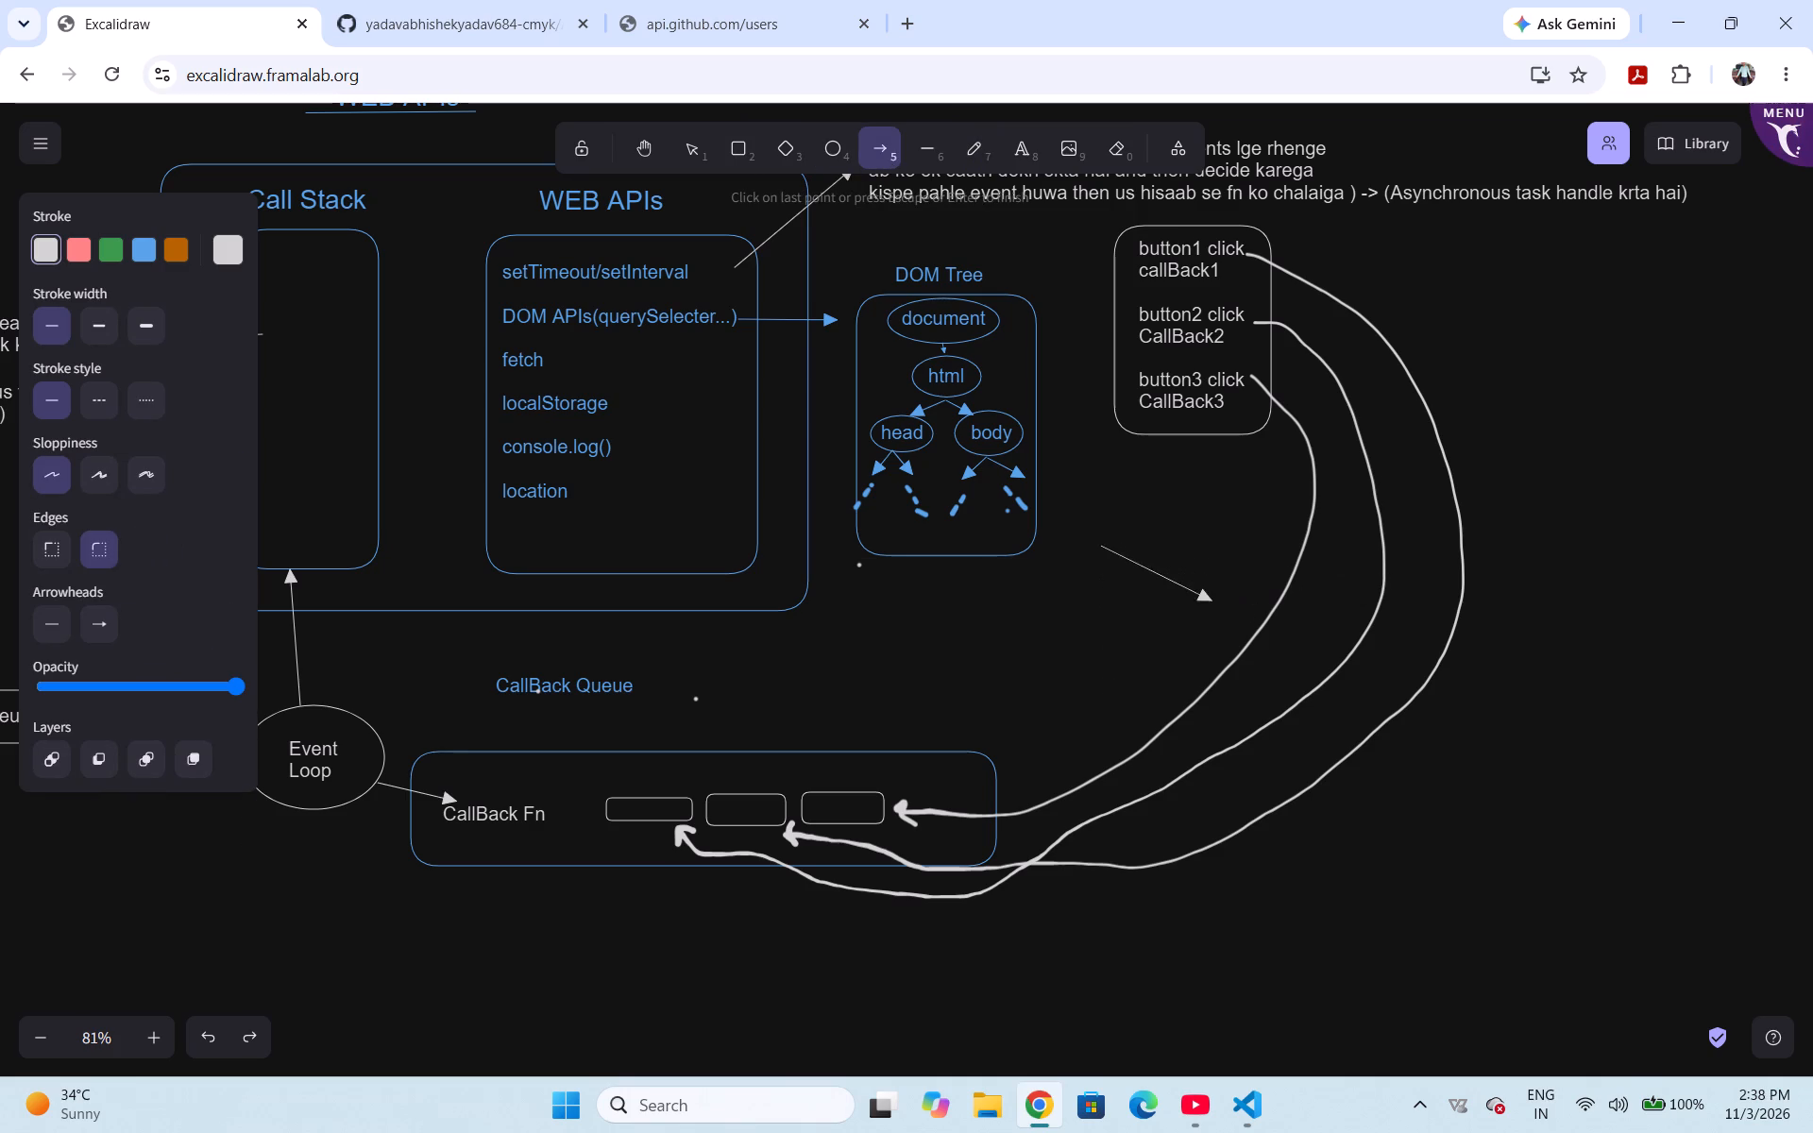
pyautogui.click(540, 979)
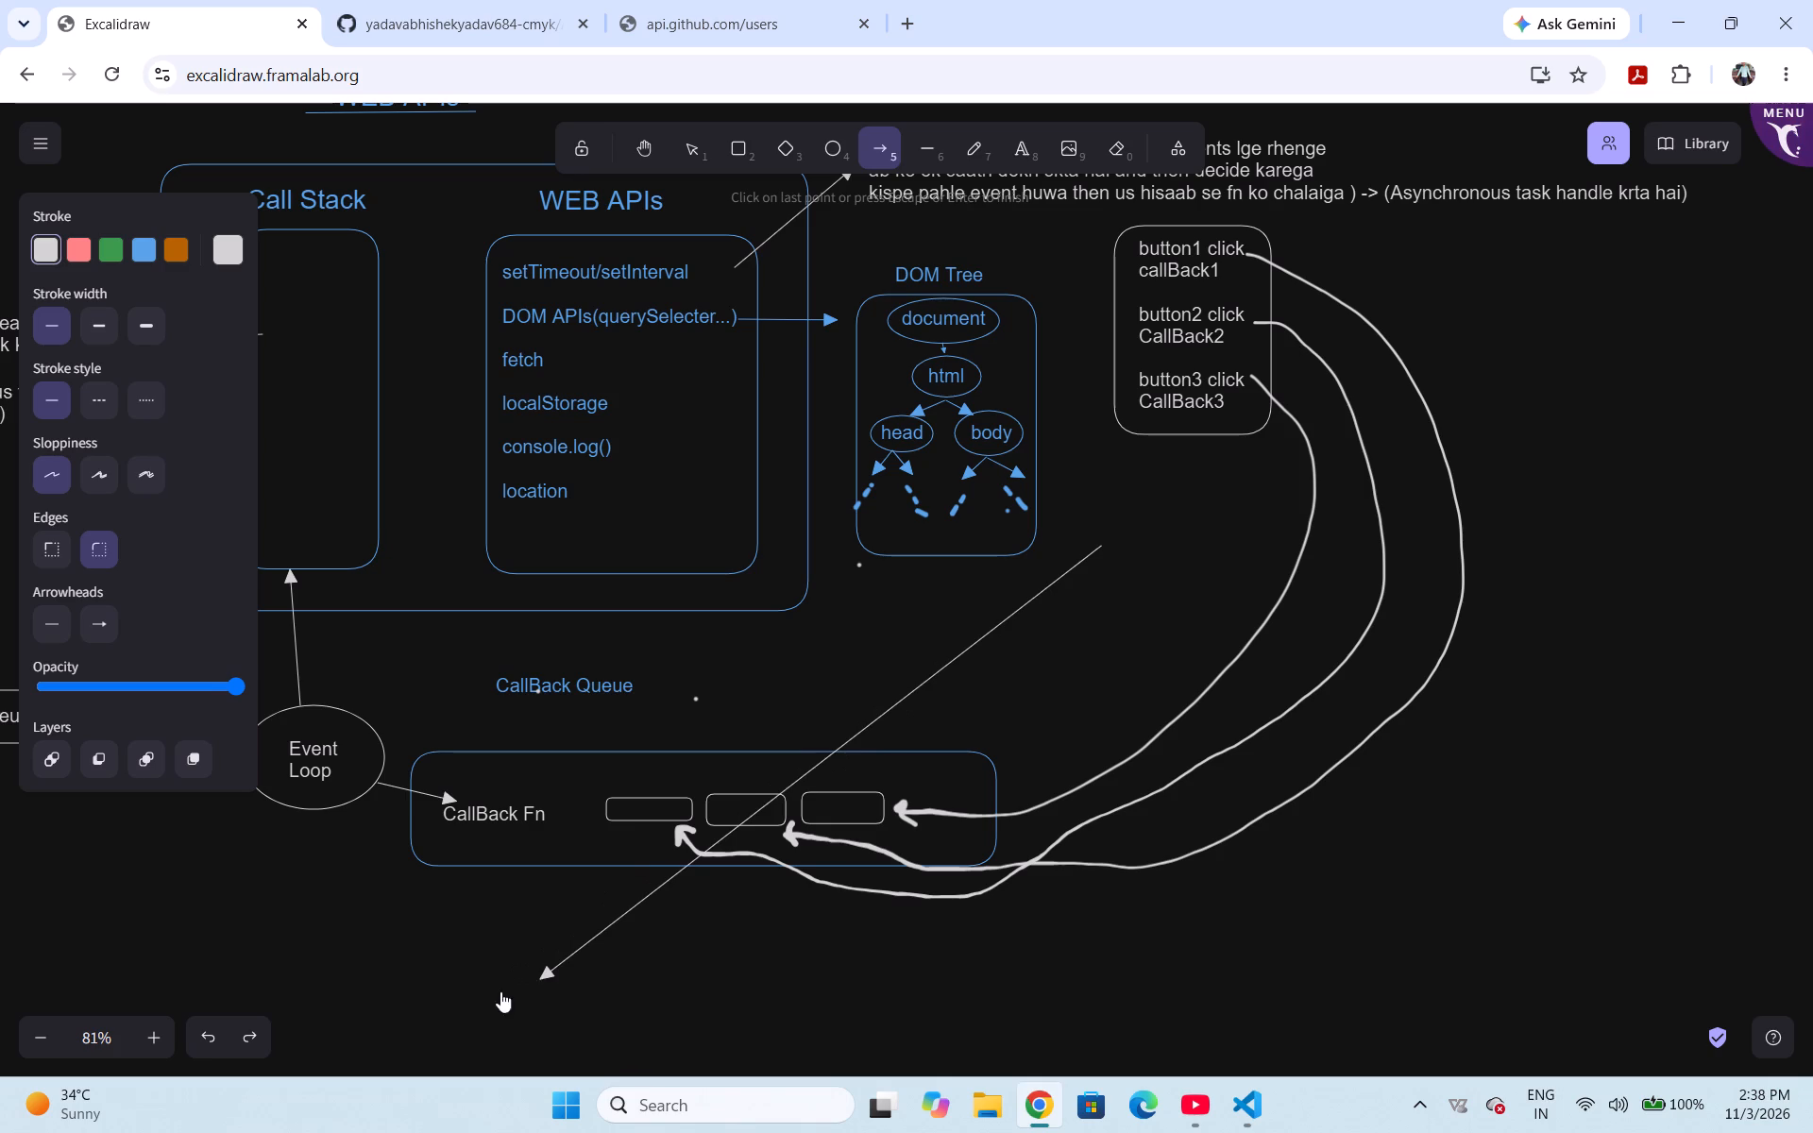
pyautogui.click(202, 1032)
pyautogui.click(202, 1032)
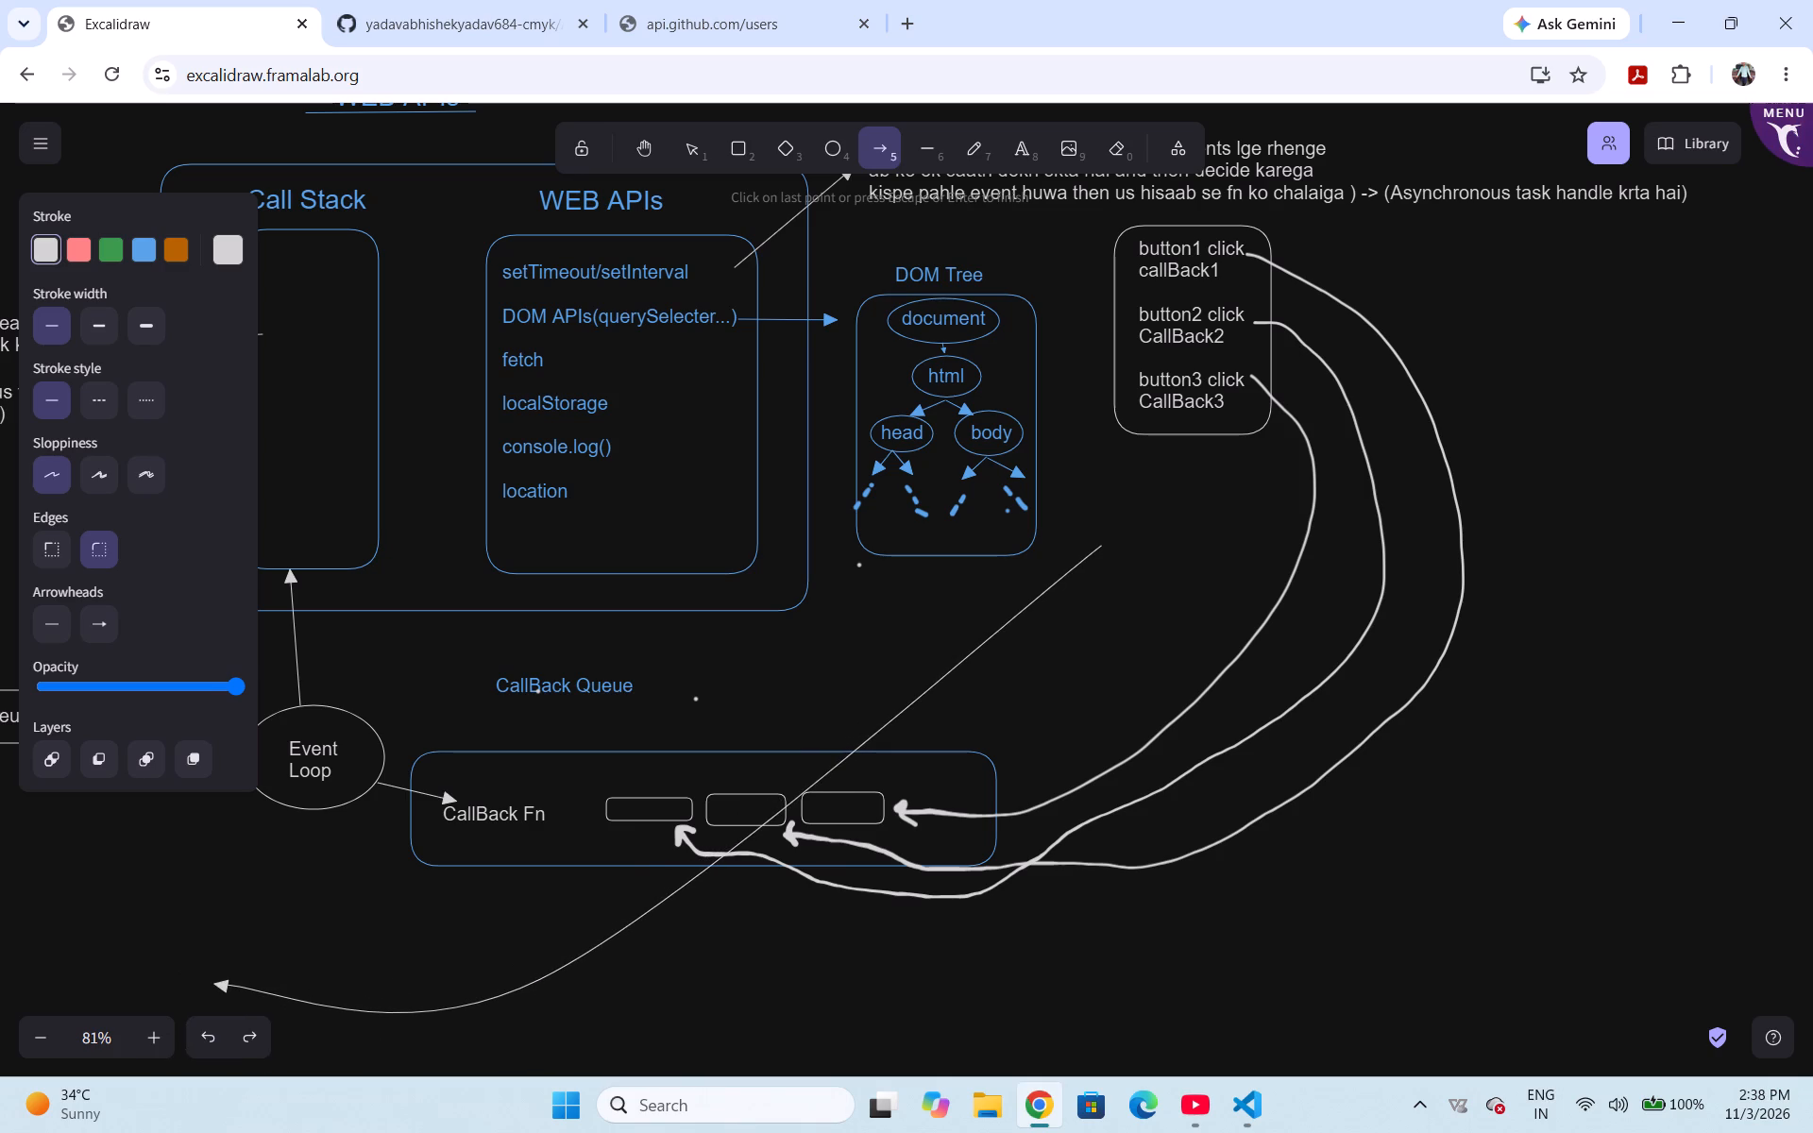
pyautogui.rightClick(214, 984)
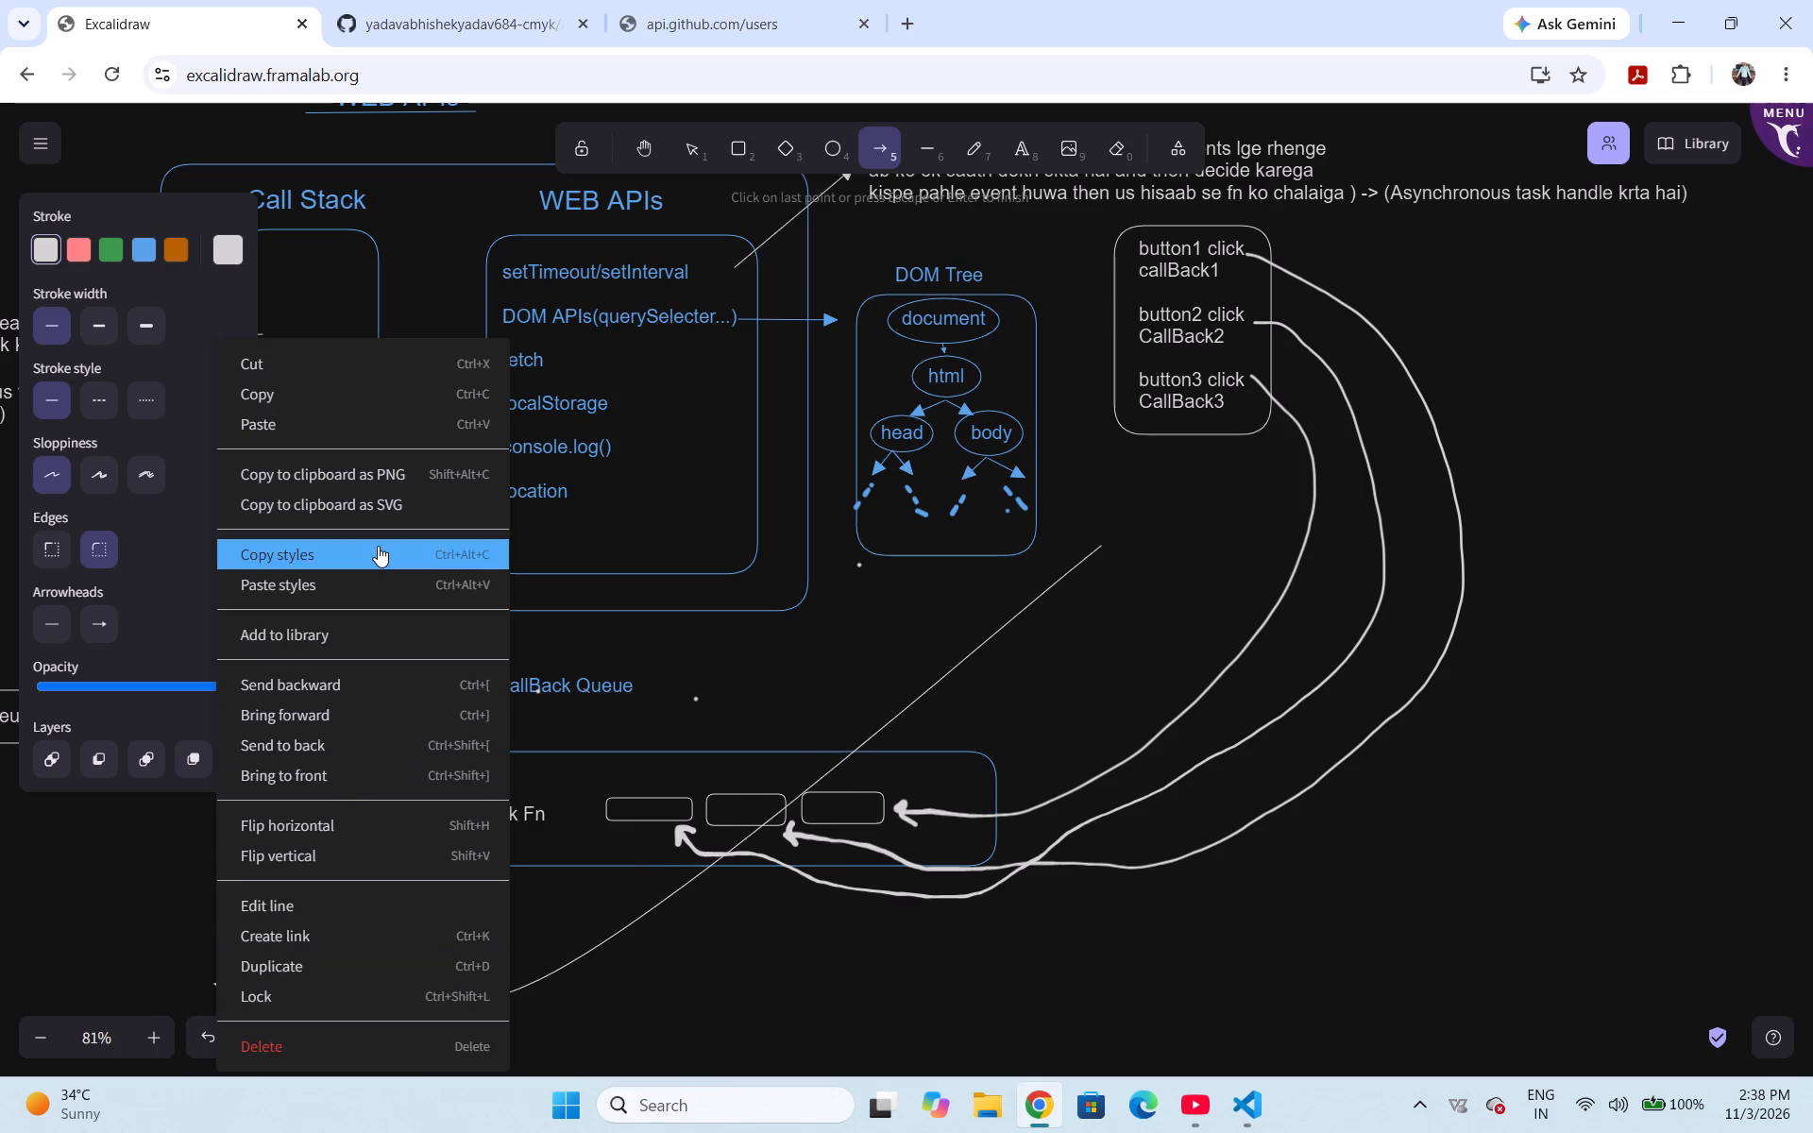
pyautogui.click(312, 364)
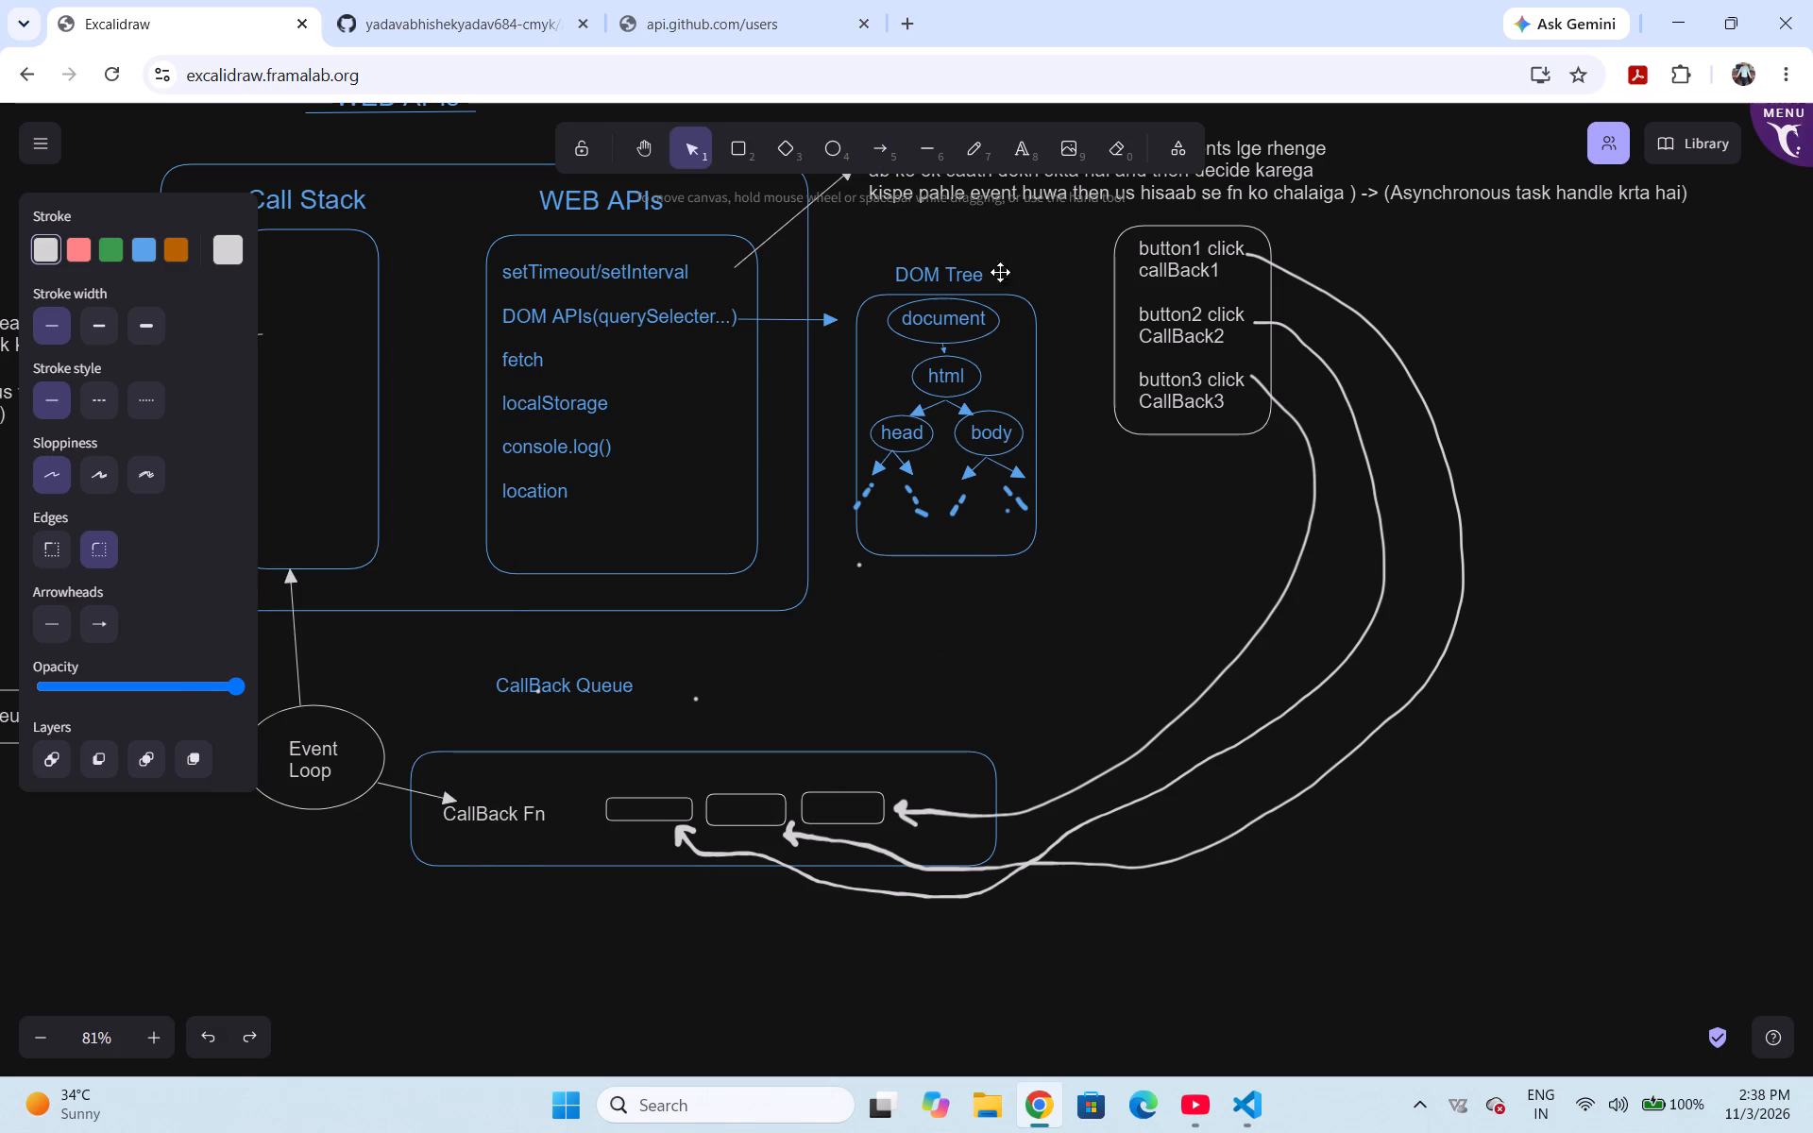
# Move the CallBack Queue label down so it sits just above the top edge of its frame.
pyautogui.click(594, 686)
pyautogui.moveTo(594, 686); pyautogui.dragTo(585, 738)
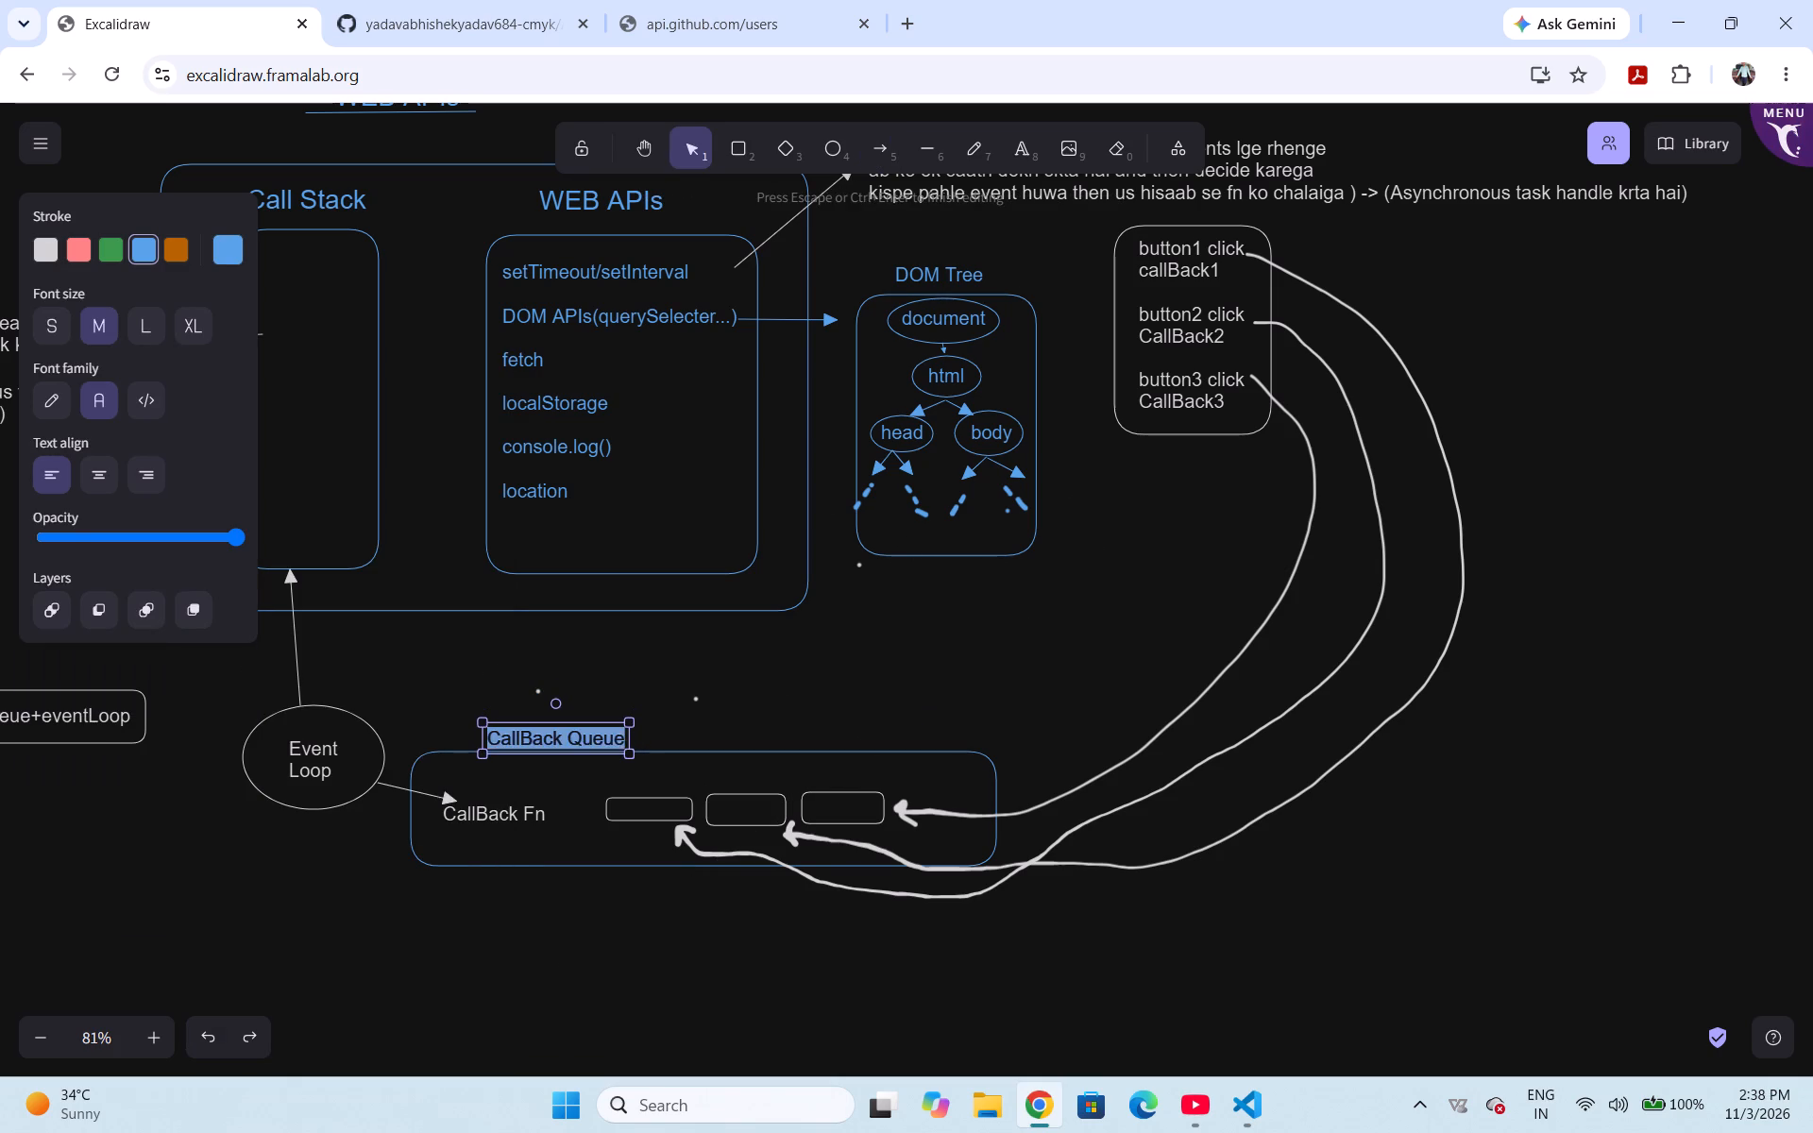
pyautogui.click(769, 714)
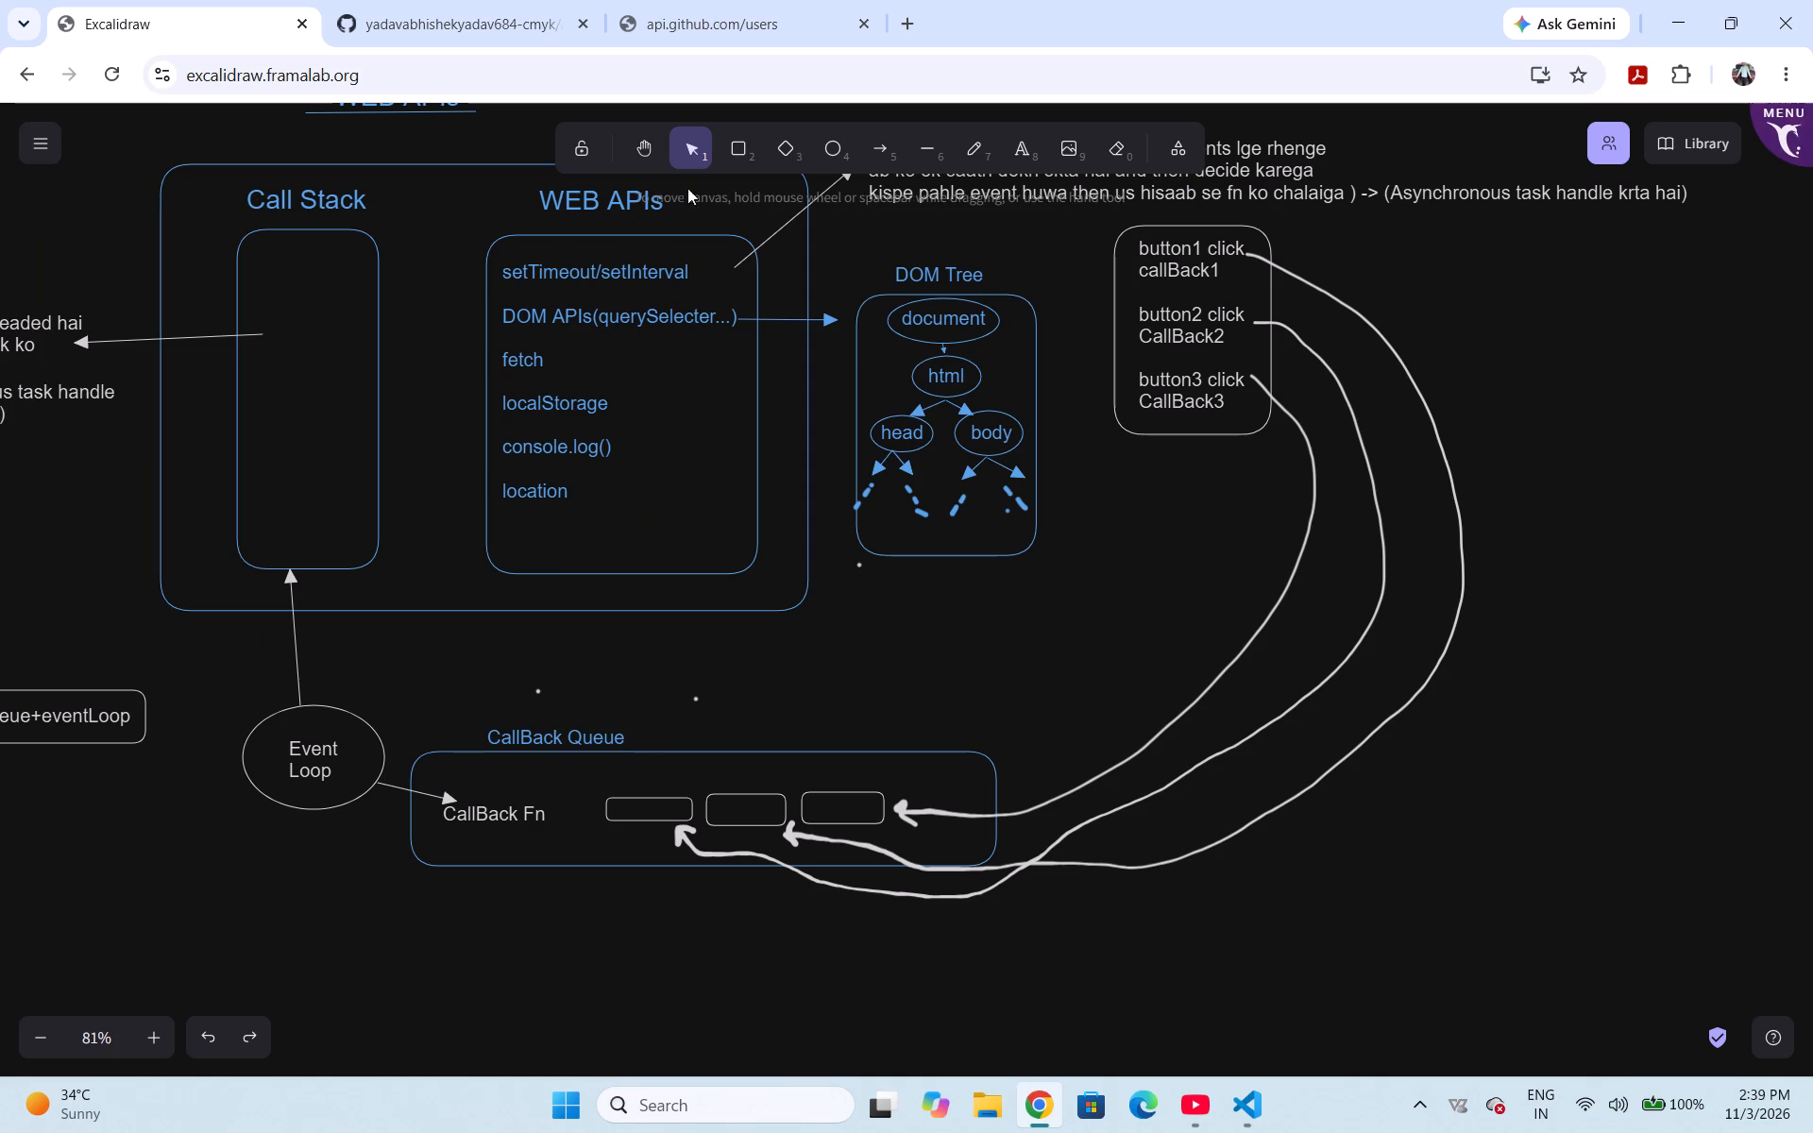
# Draw a wide, low rounded rectangle above the CallBack Queue label and align it roughly over the queue's frame.
pyautogui.click(739, 149)
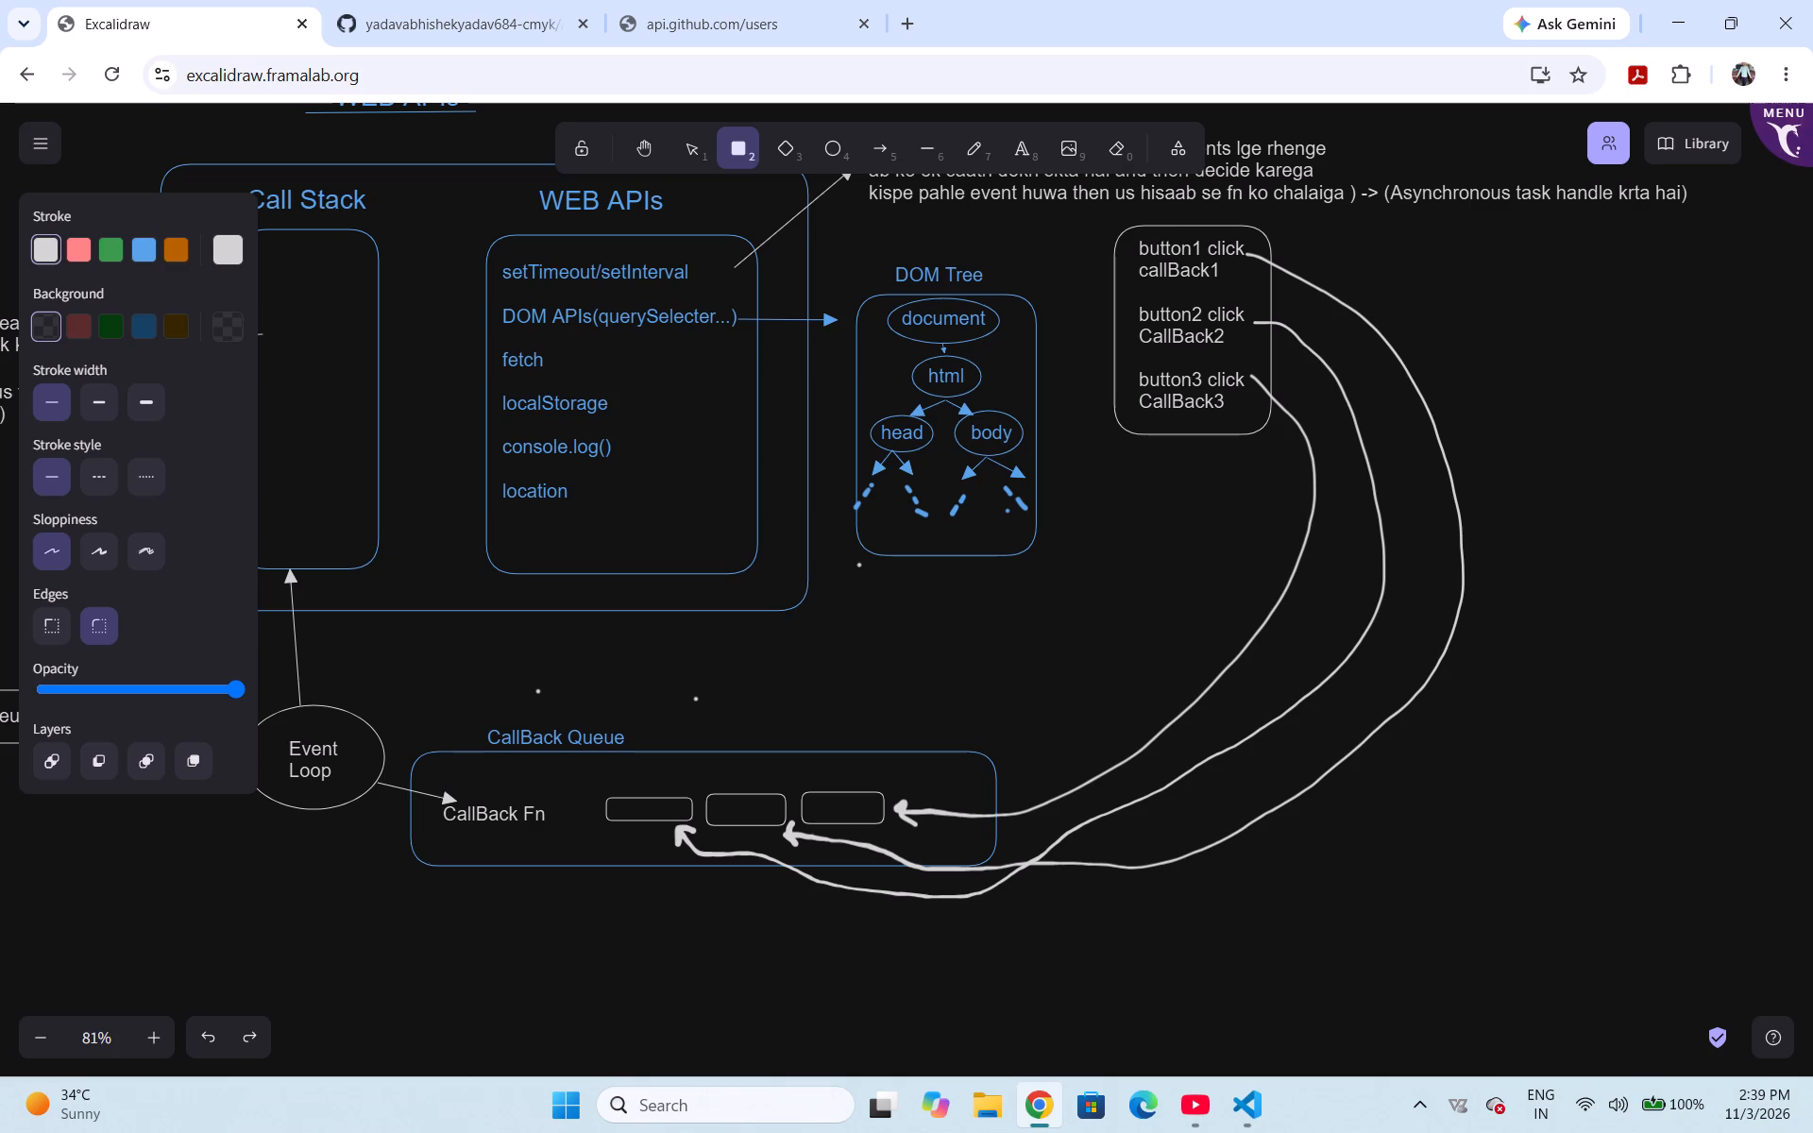
pyautogui.moveTo(466, 634); pyautogui.dragTo(901, 706)
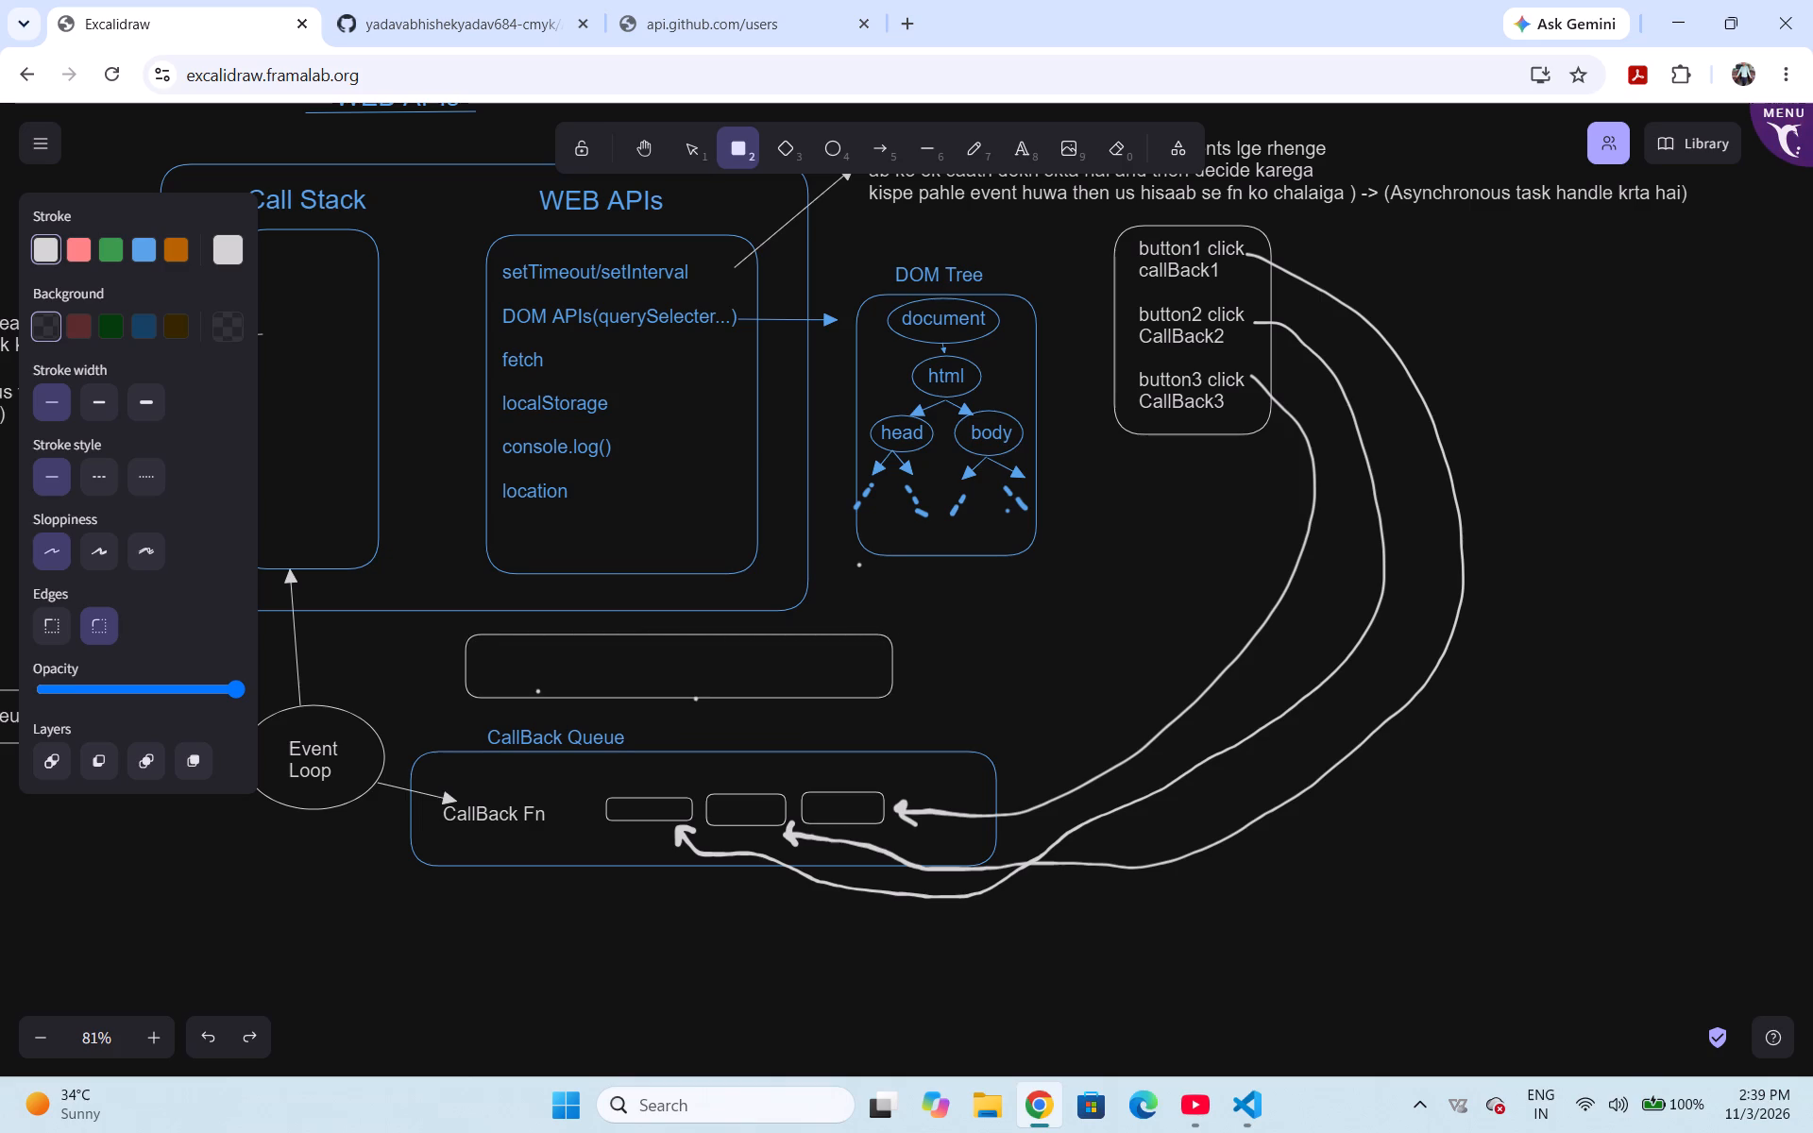
pyautogui.moveTo(901, 706); pyautogui.dragTo(798, 715)
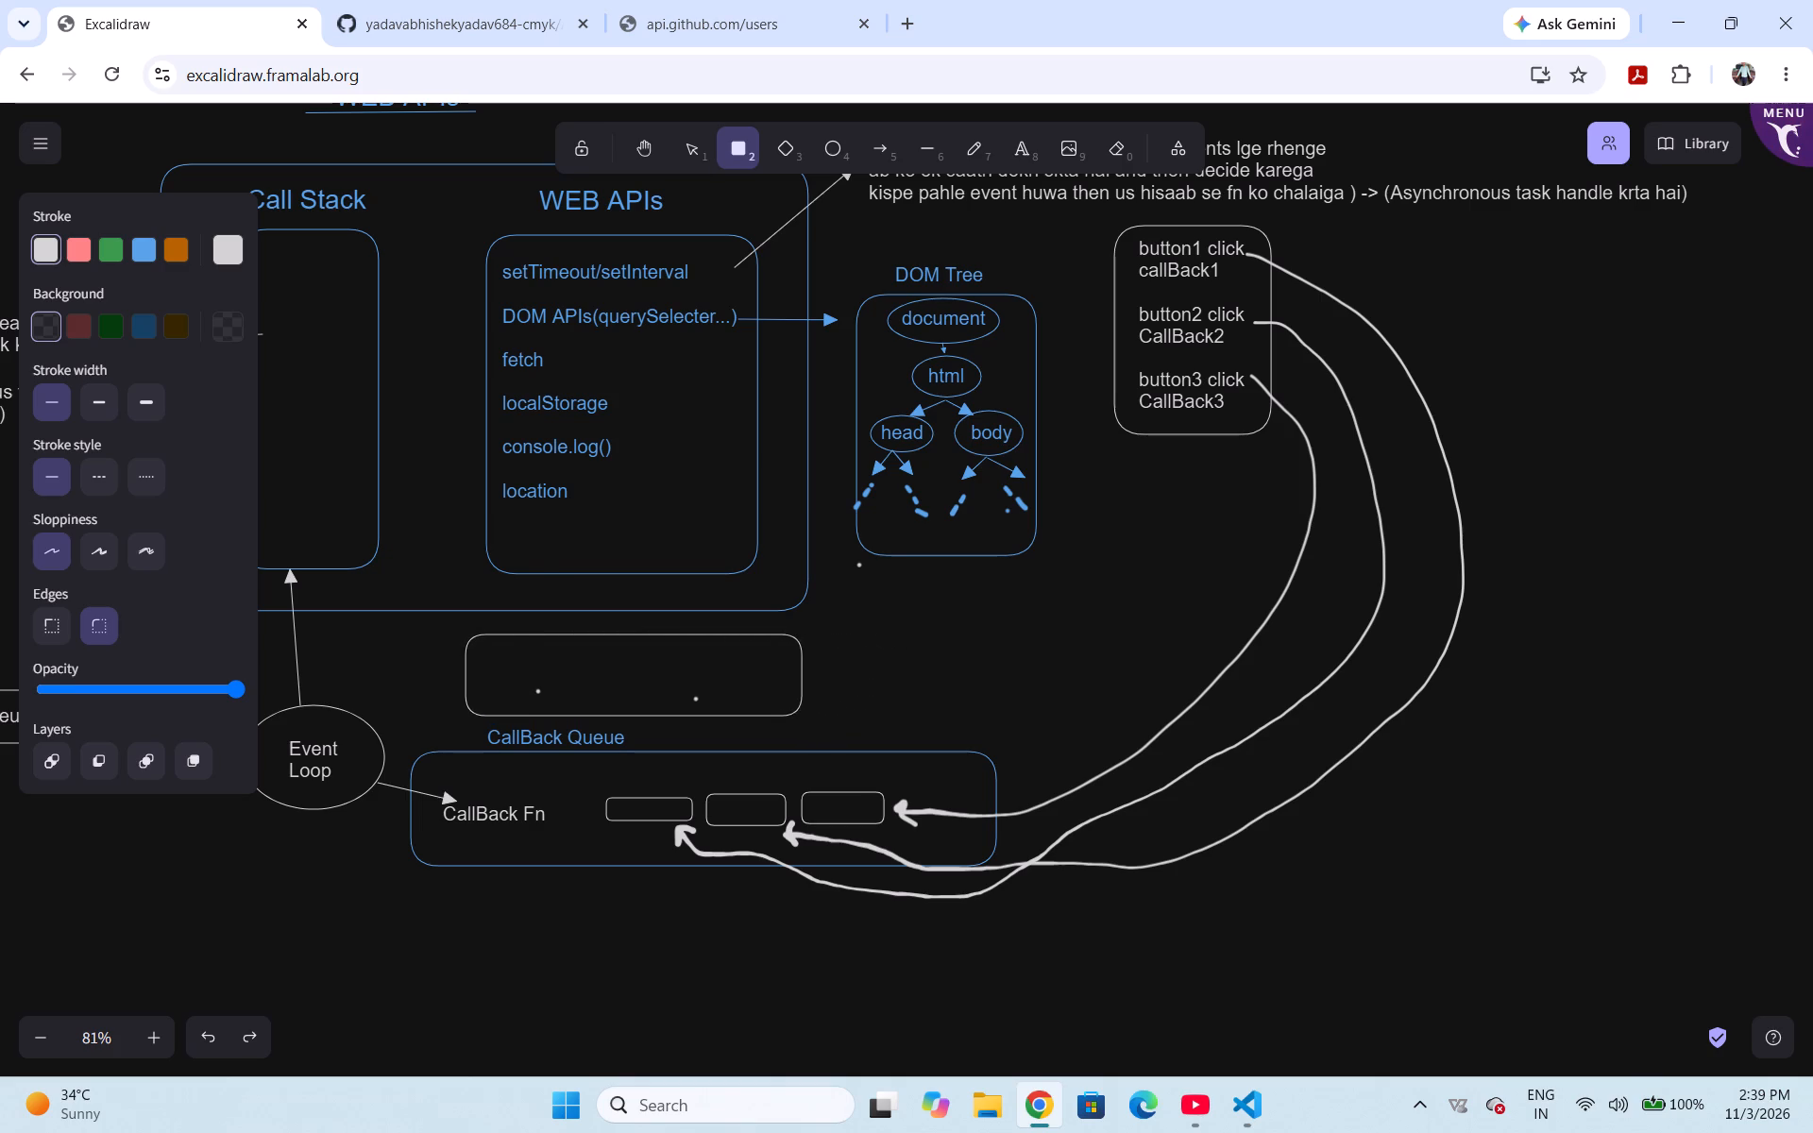
pyautogui.moveTo(798, 715); pyautogui.dragTo(1030, 707)
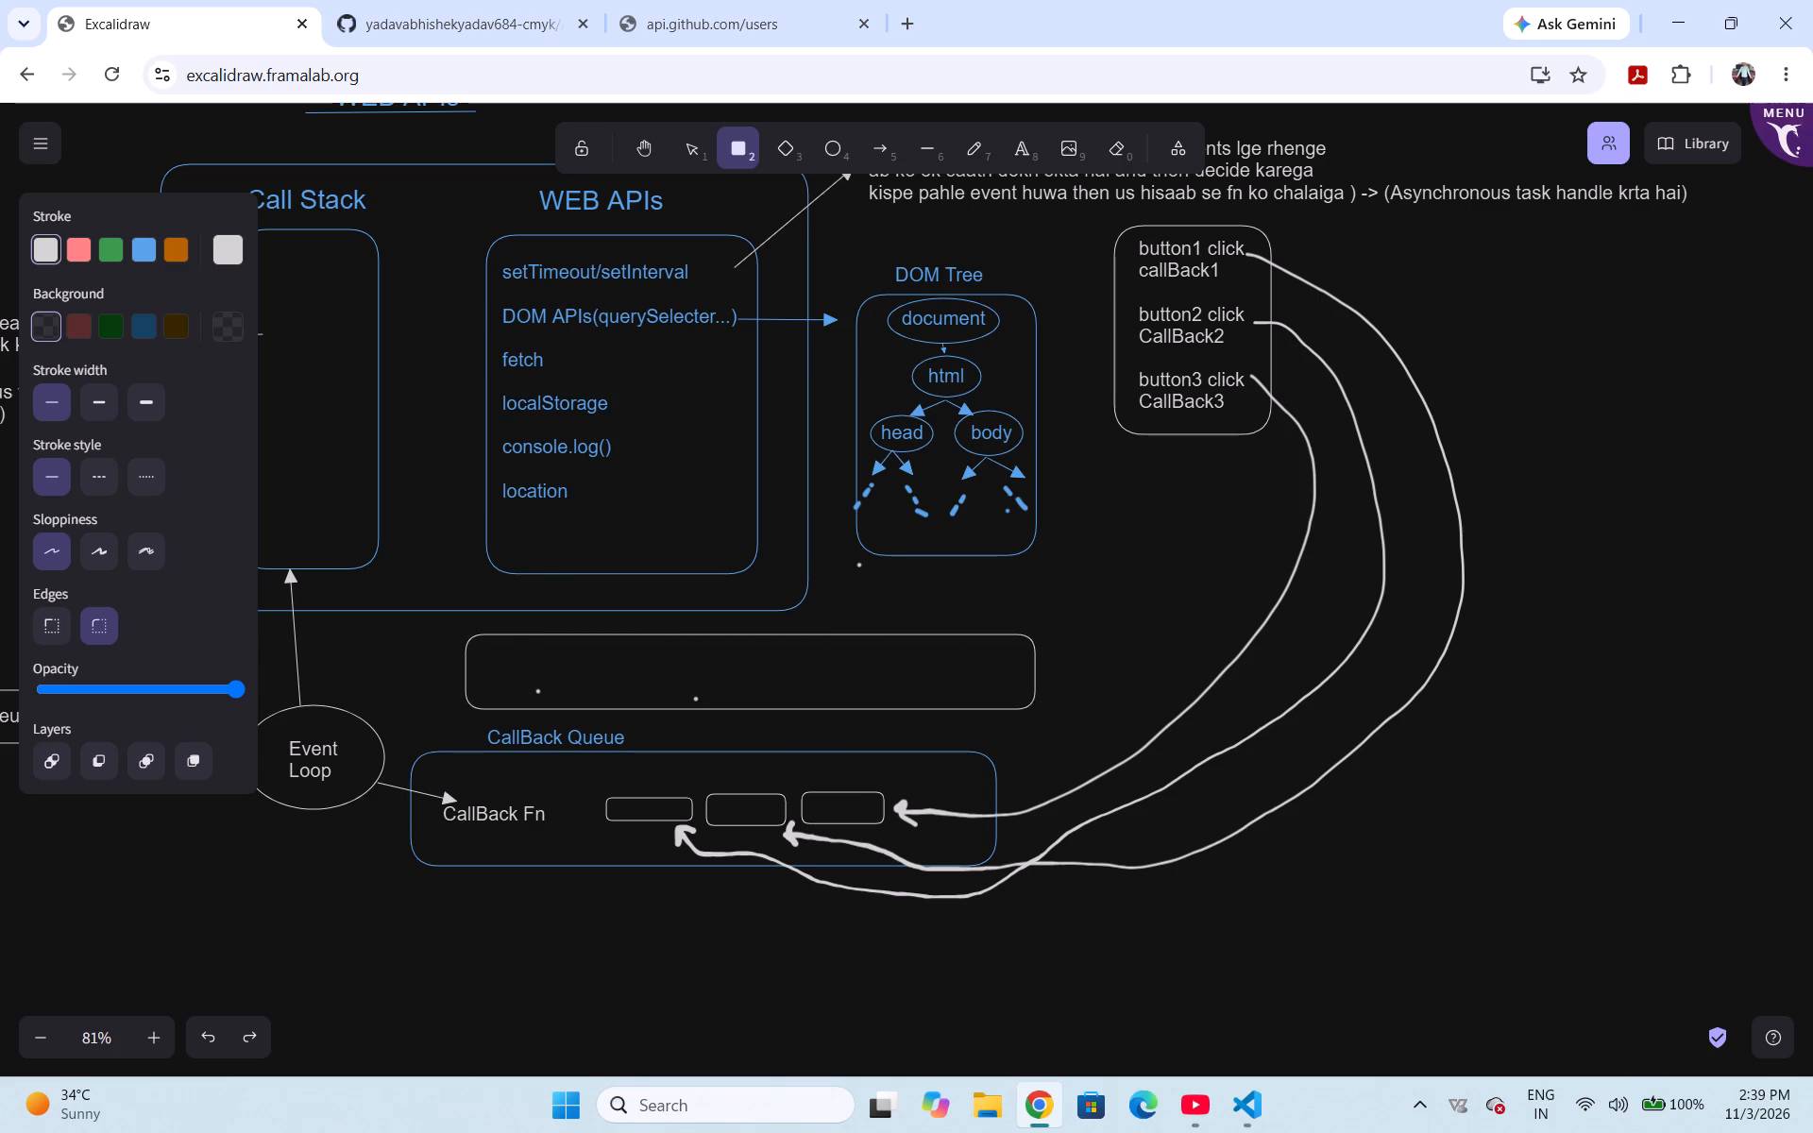
pyautogui.moveTo(1030, 707); pyautogui.dragTo(1018, 706)
pyautogui.click(736, 695)
pyautogui.moveTo(736, 695); pyautogui.dragTo(646, 698)
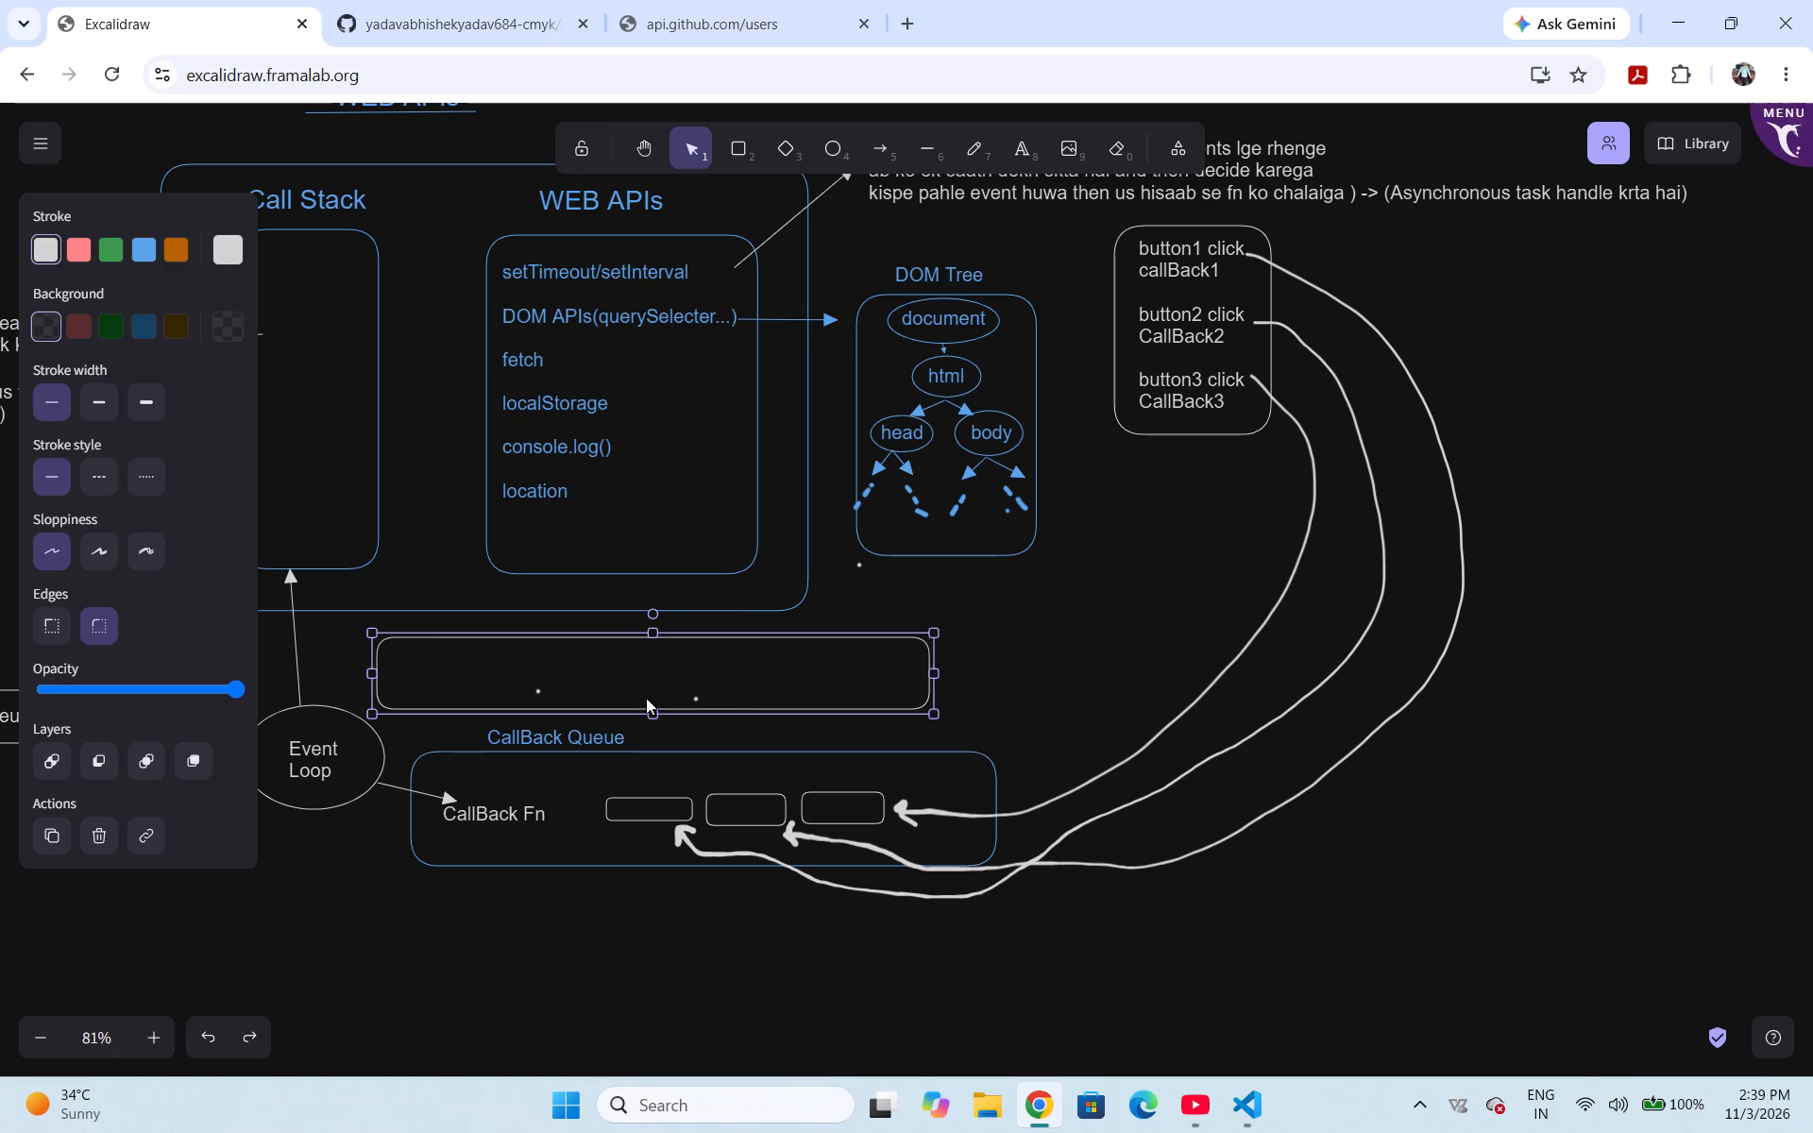
pyautogui.moveTo(646, 698); pyautogui.dragTo(686, 713)
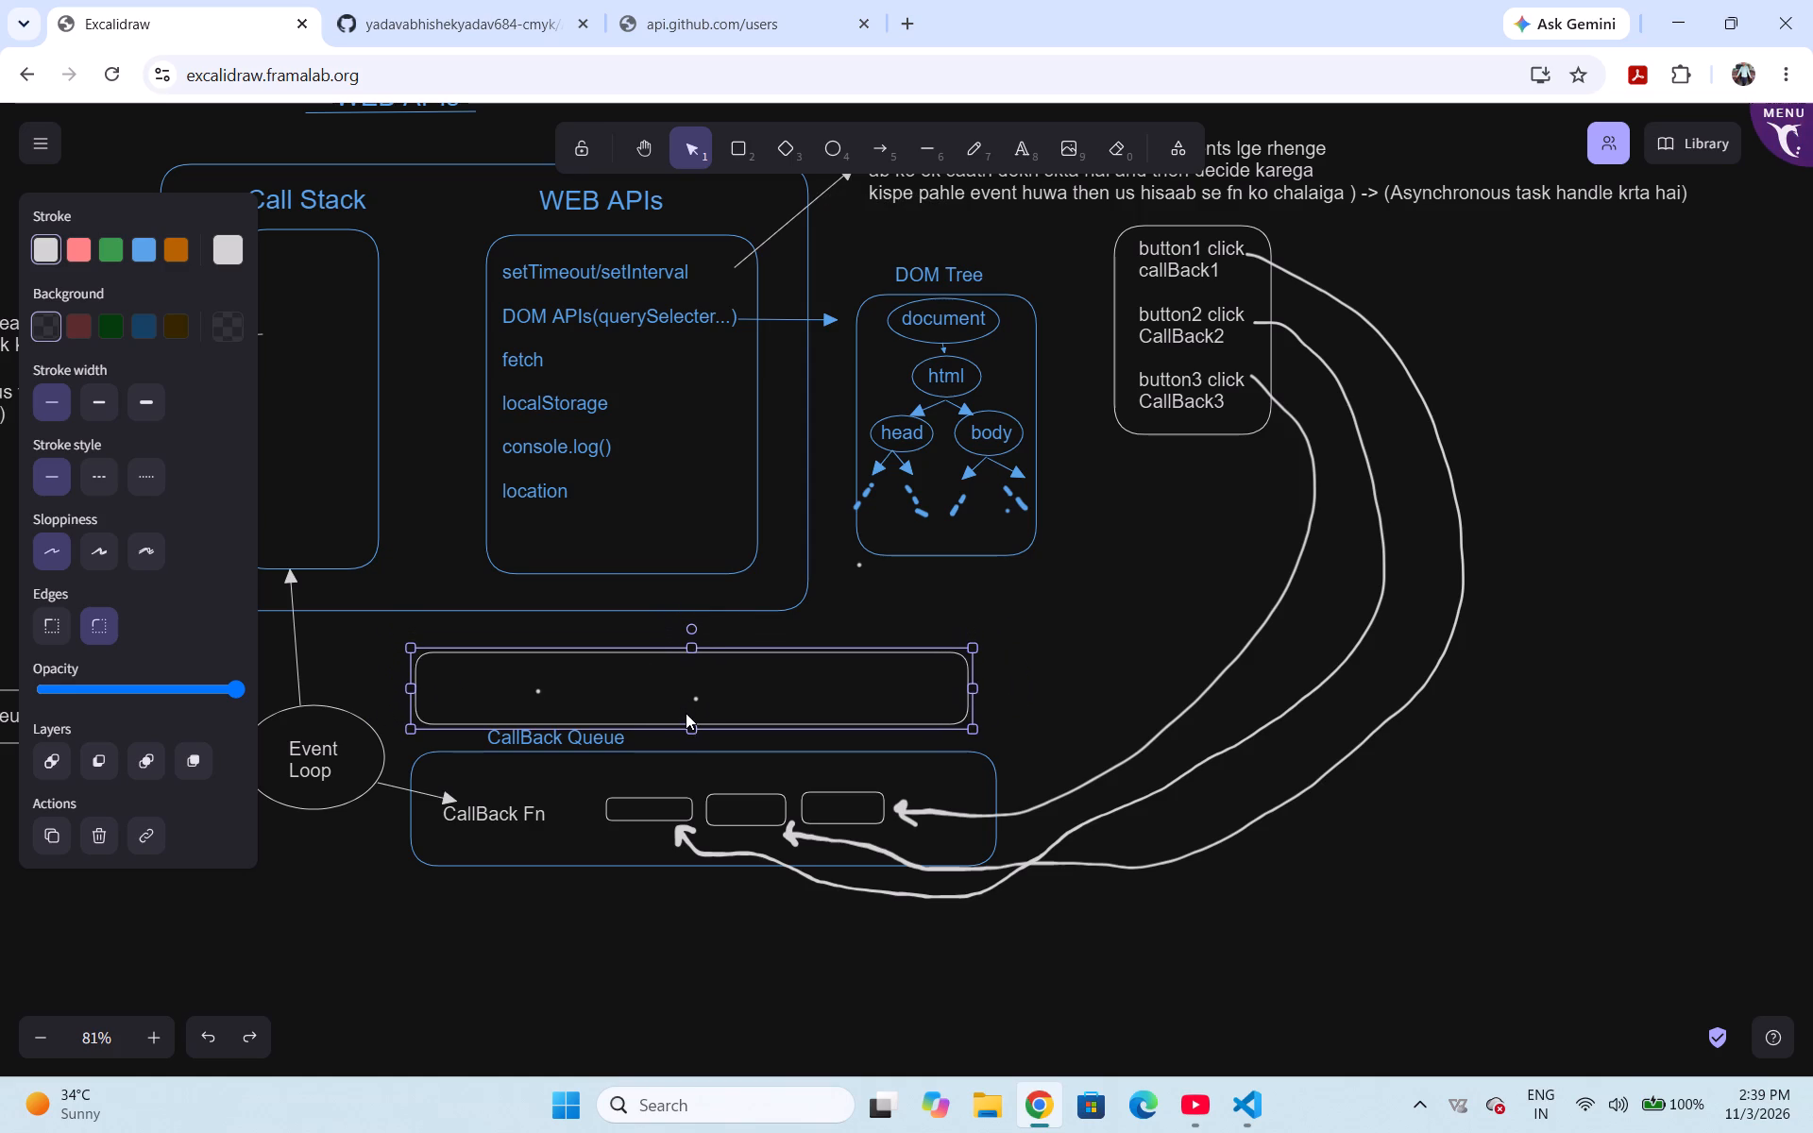
pyautogui.moveTo(686, 713); pyautogui.dragTo(686, 706)
pyautogui.click(852, 672)
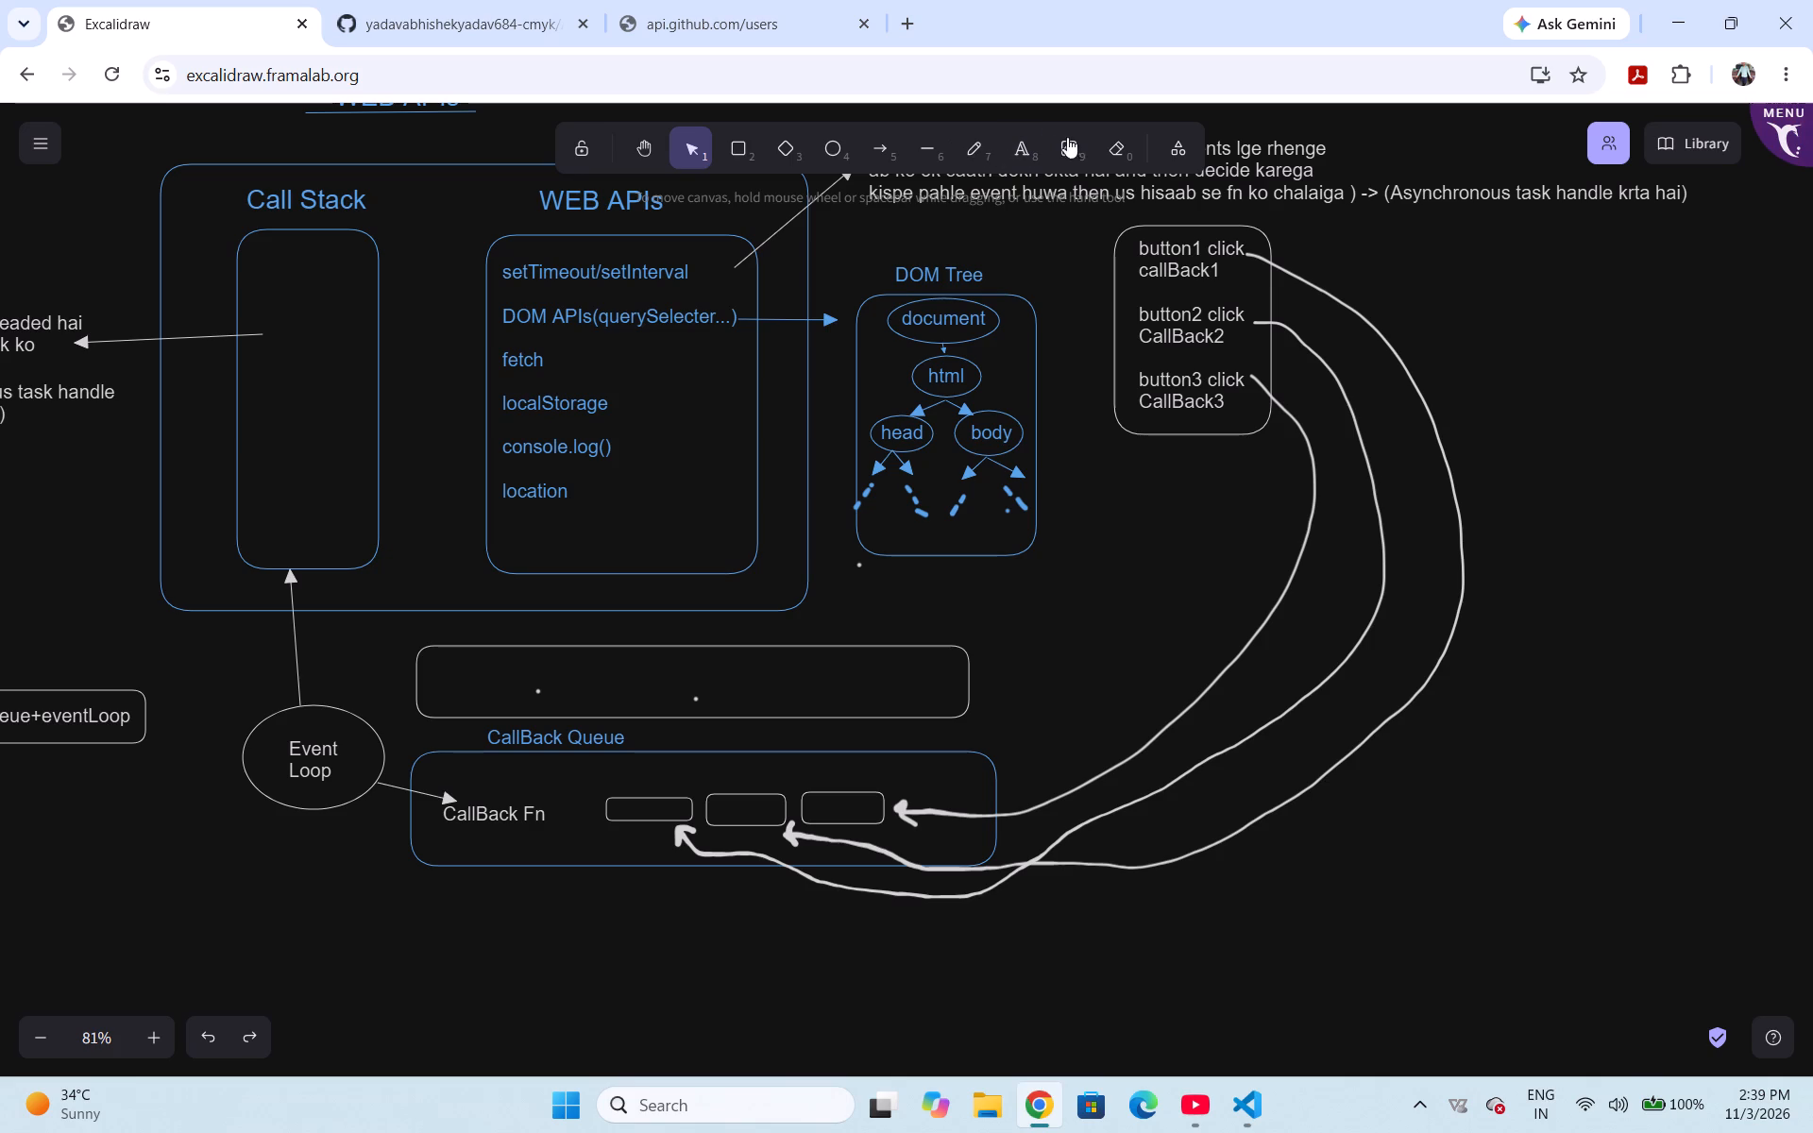
# Erase the two stray dots inside the upper queue box, the dot below the DOM Tree, and the DOM Tree's frame.
pyautogui.click(1106, 146)
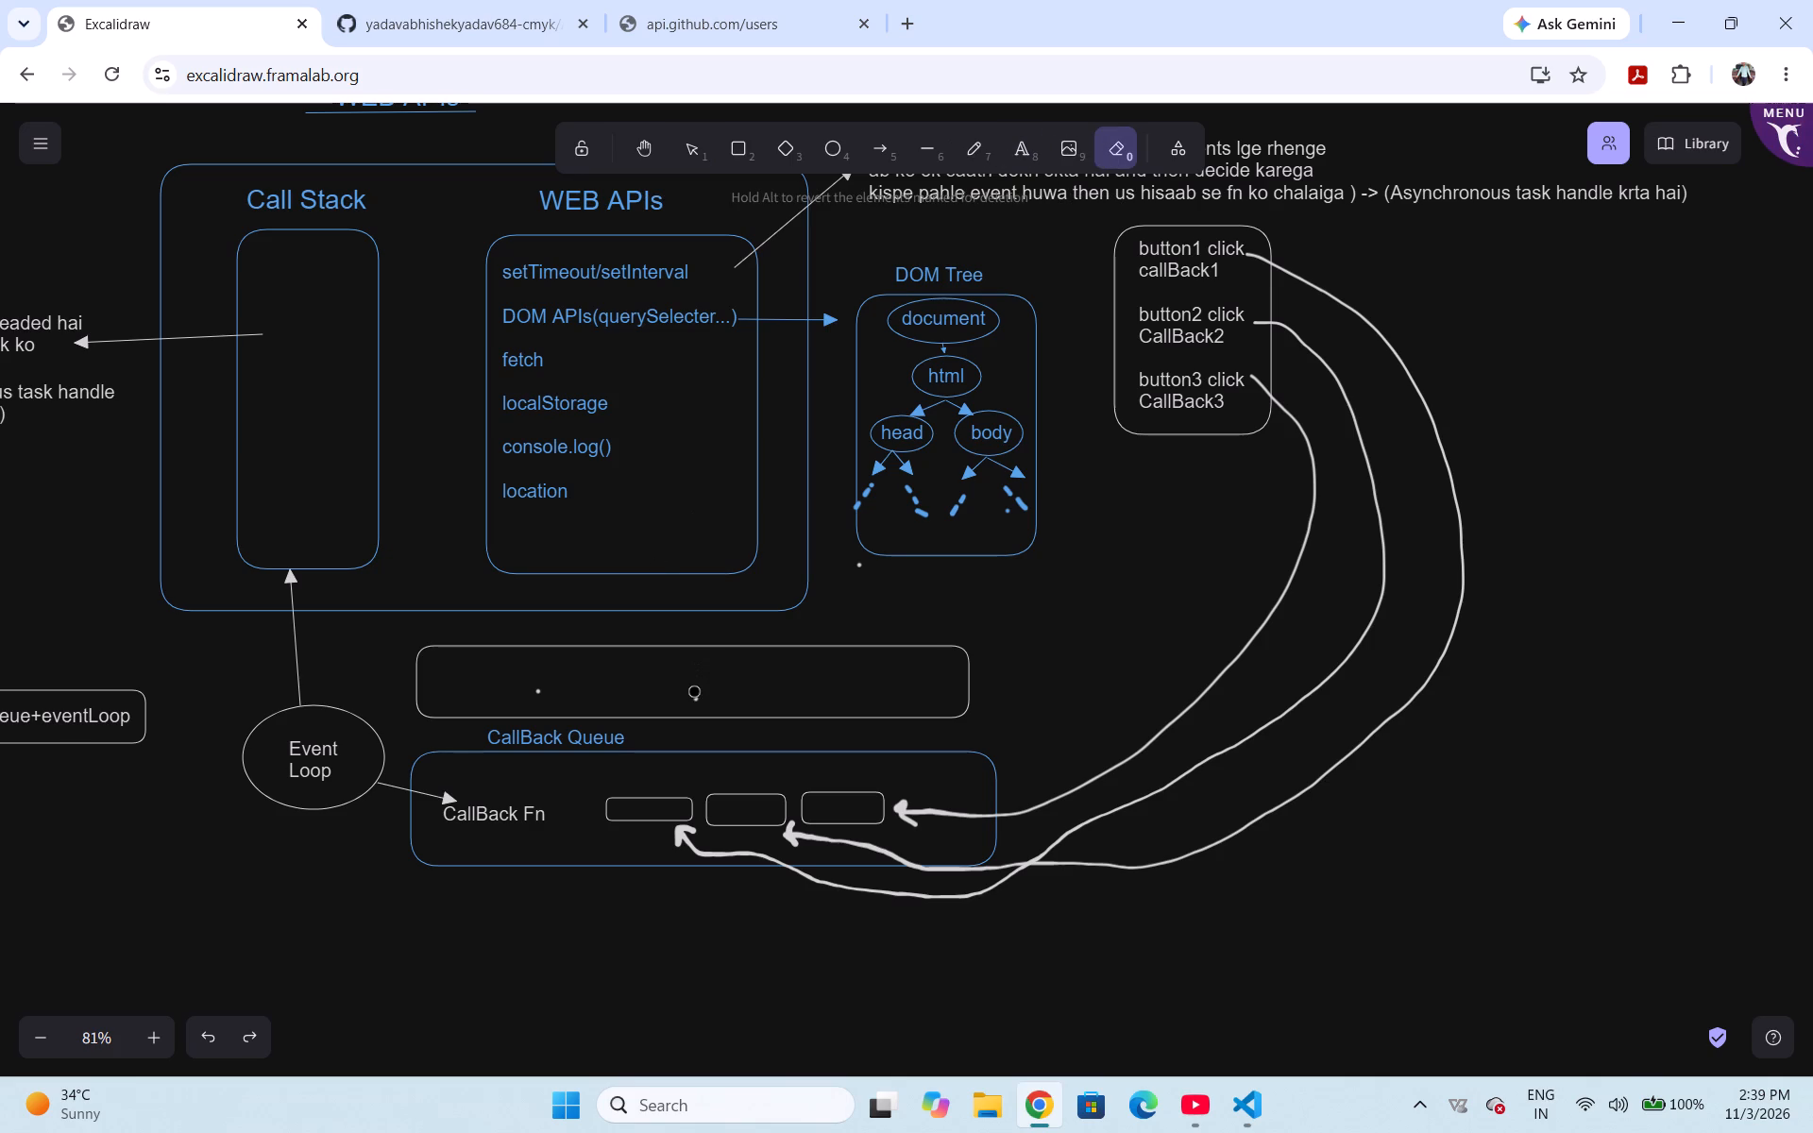
pyautogui.click(693, 697)
pyautogui.click(534, 686)
pyautogui.click(865, 565)
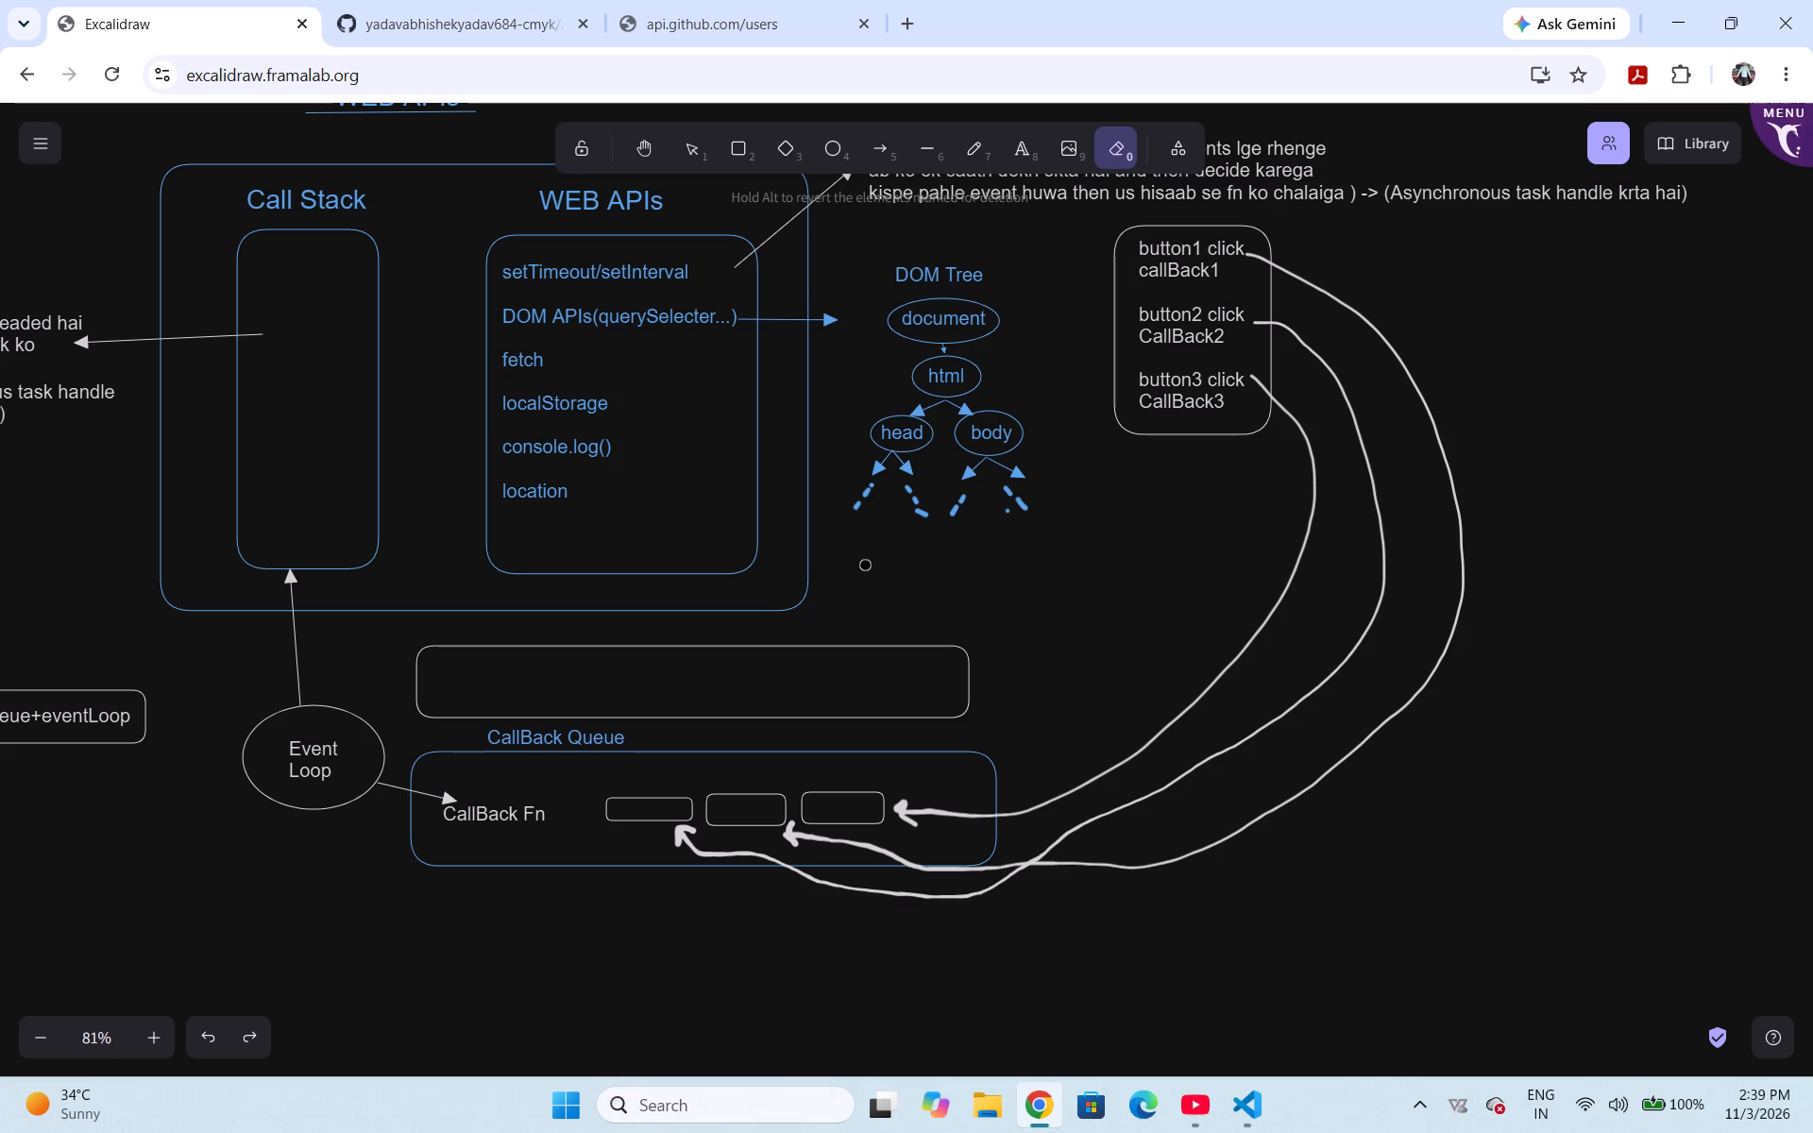
# Add the text "MicroQueue" inside the empty rounded box above the CallBack Queue label.
pyautogui.click(745, 147)
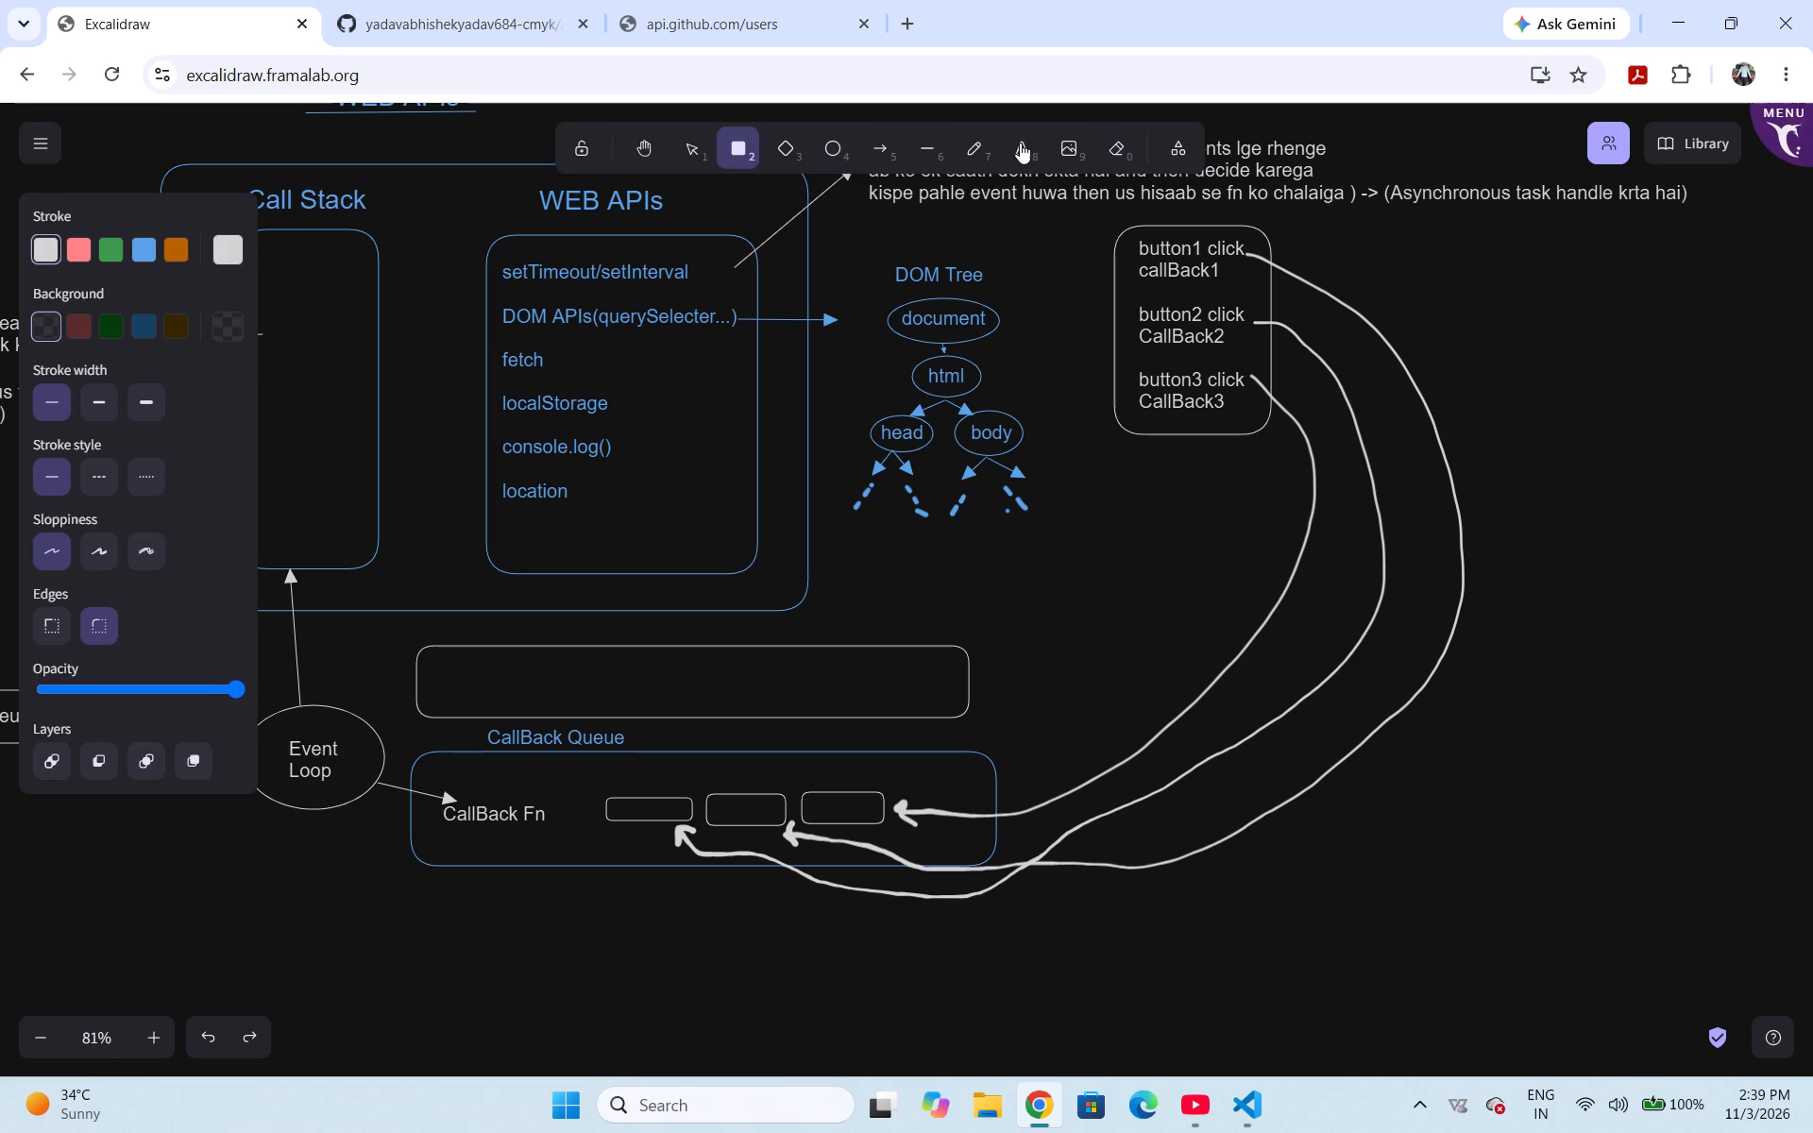
pyautogui.click(1033, 143)
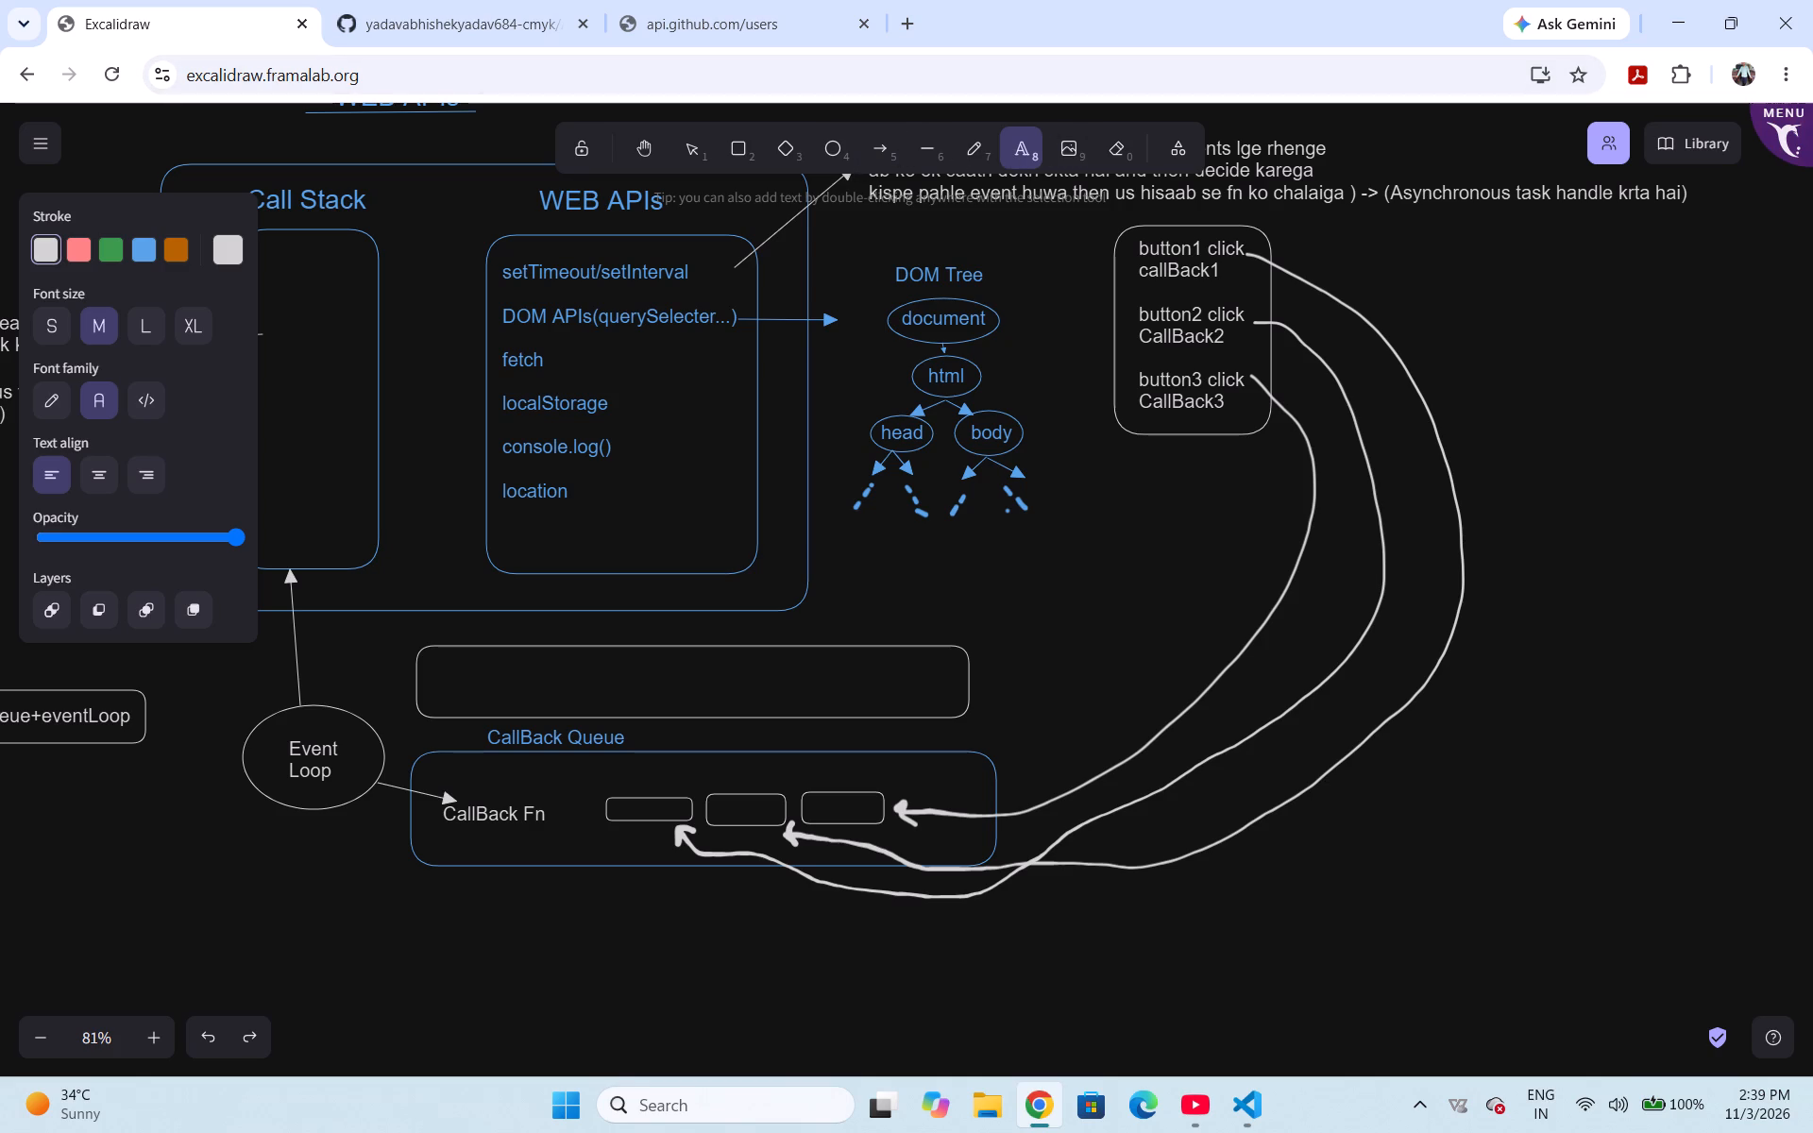
pyautogui.click(457, 684)
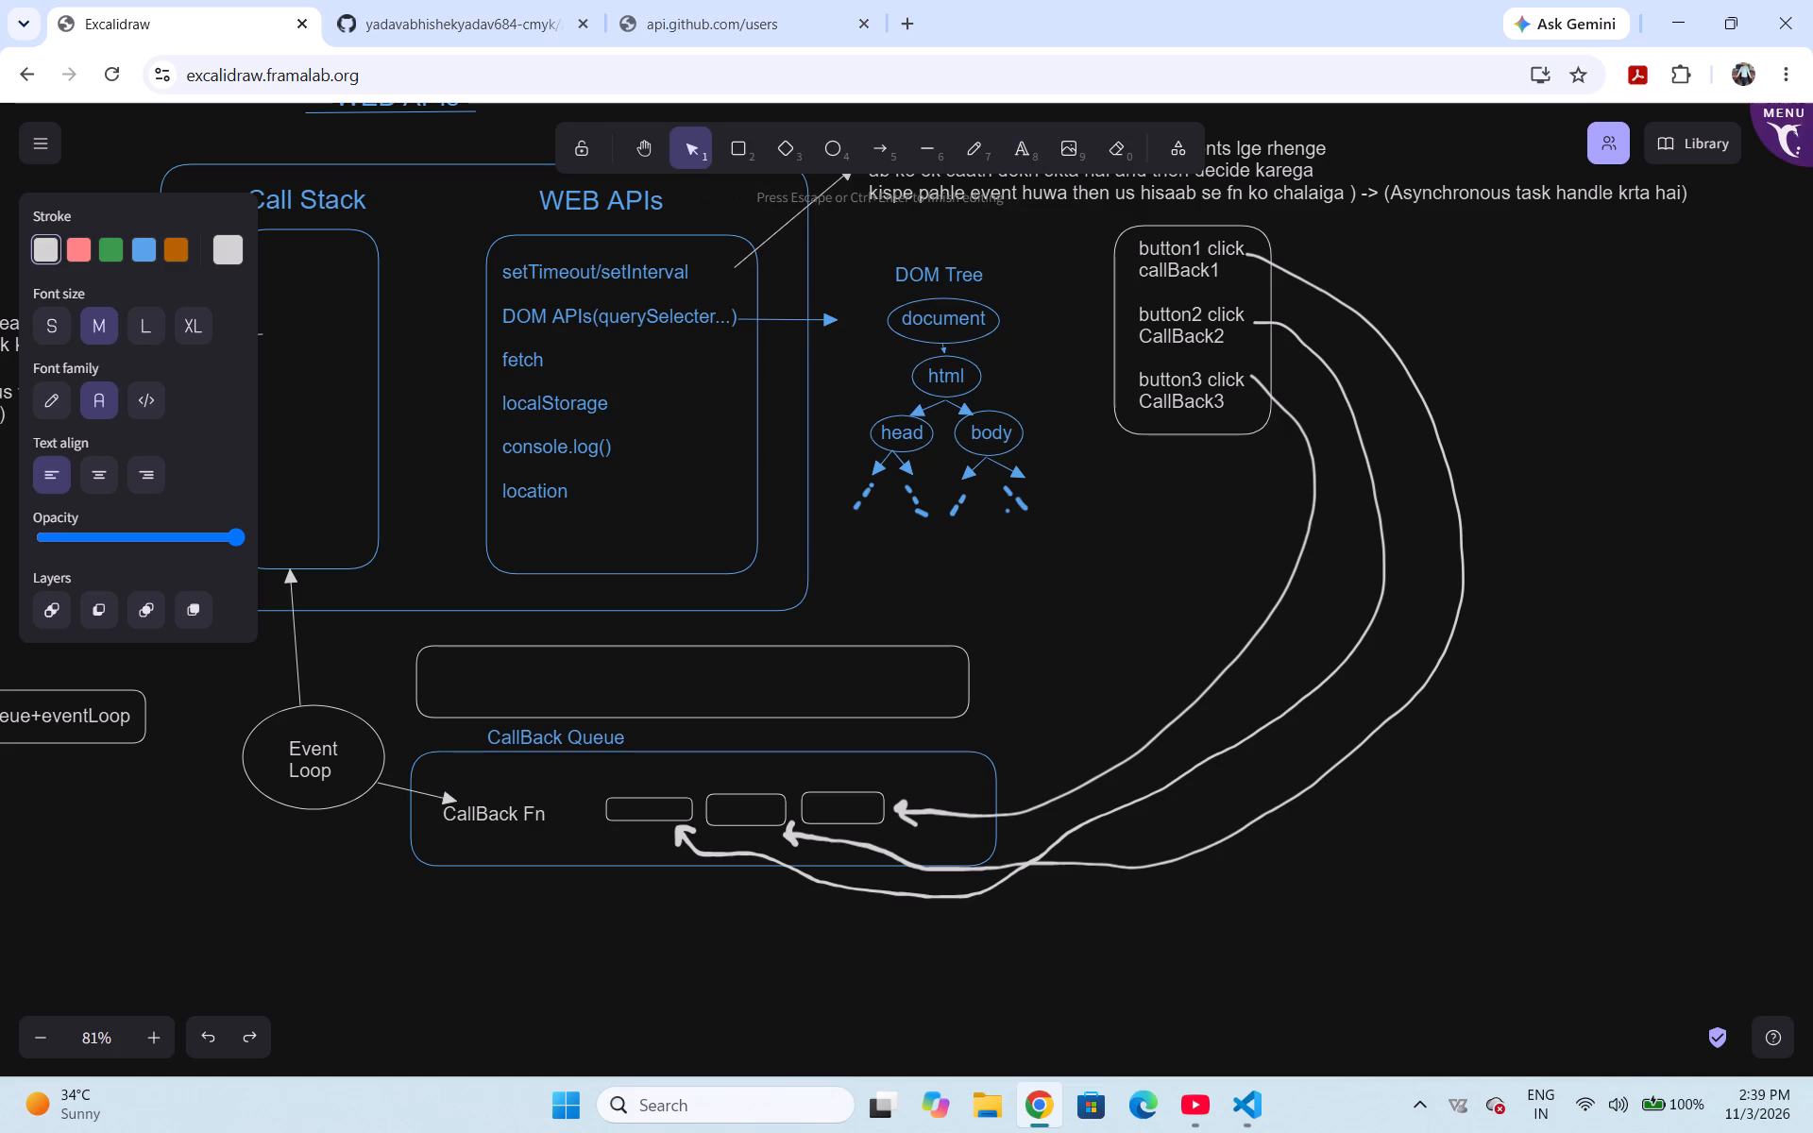
pyautogui.write('mi')
pyautogui.press('BackSpace')
pyautogui.press('BackSpace')
pyautogui.write('Micro')
pyautogui.write('Queue')
# Append the note "(ye hold krta hai fetch type apis ko)" directly after MicroQueue in the same text.
pyautogui.hotkey('shift', '(')
pyautogui.write('ye hold krta hai fetch')
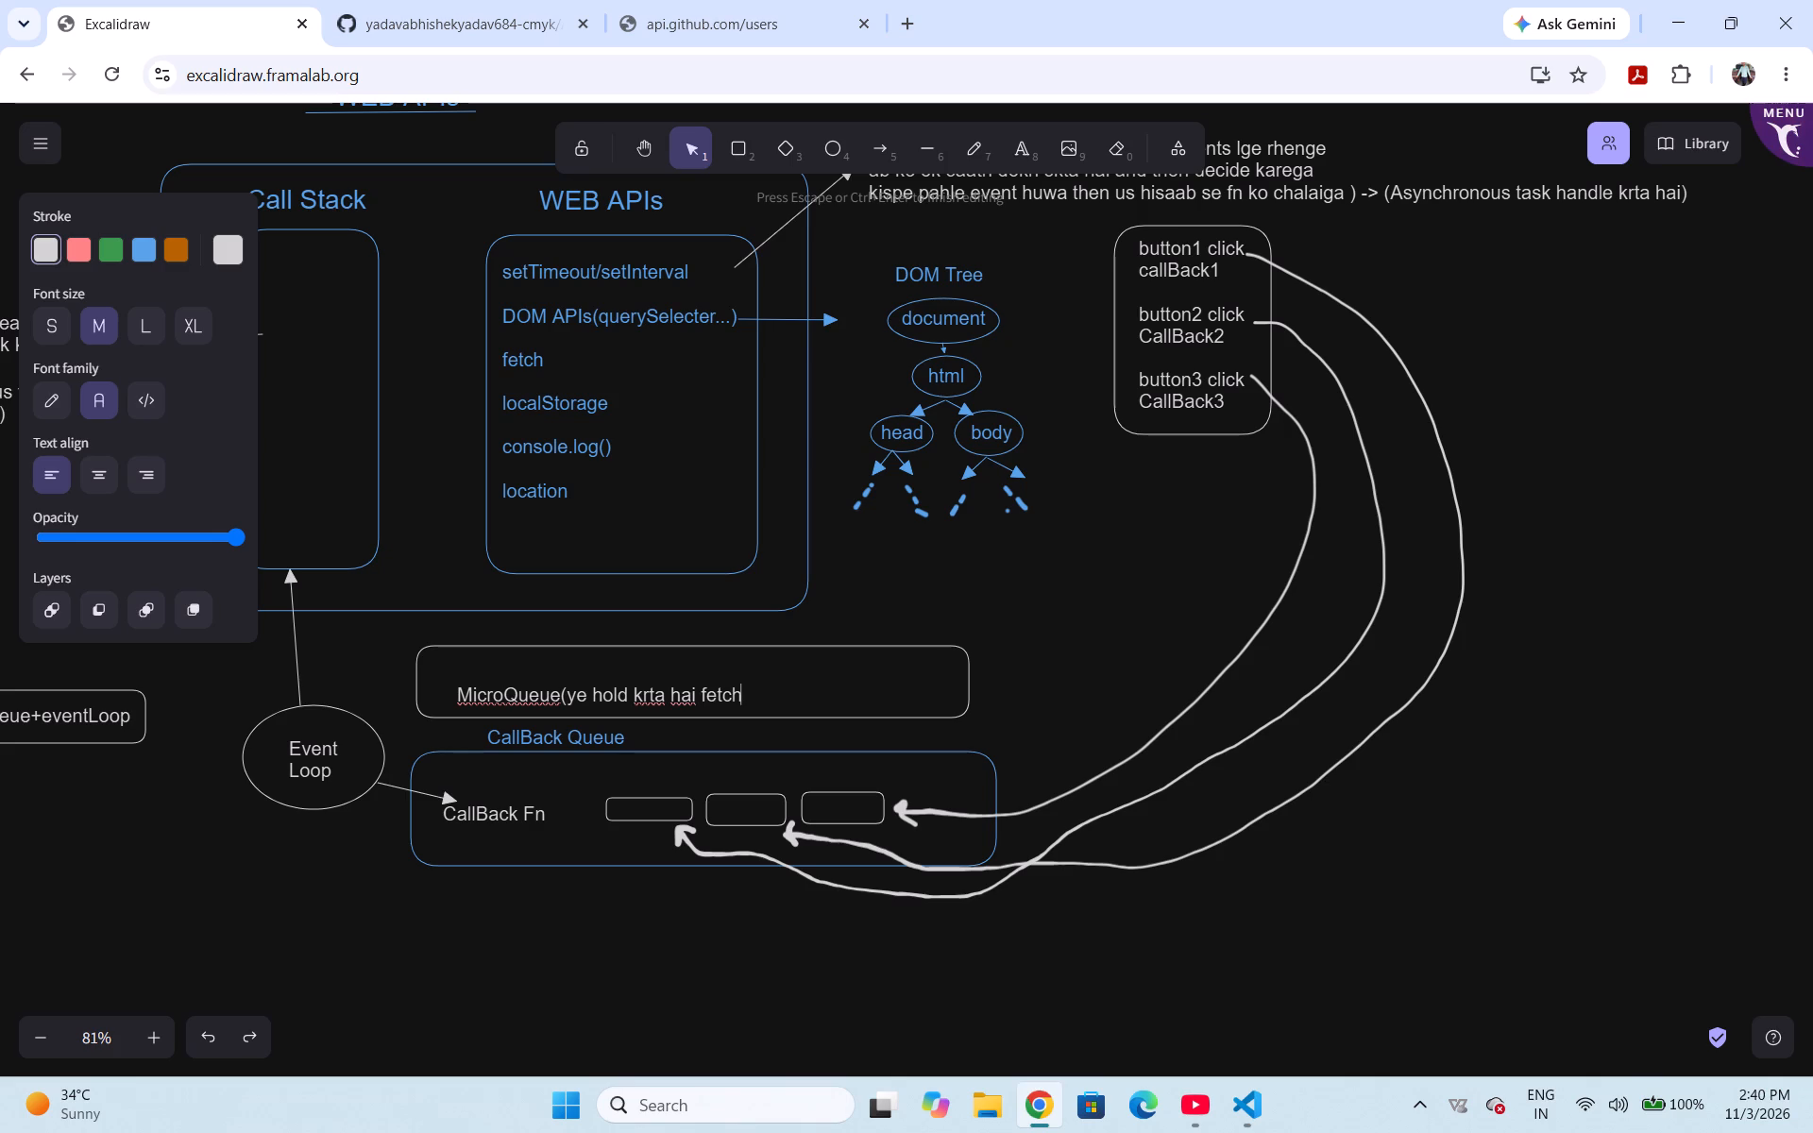
pyautogui.press('space')
pyautogui.write('typ')
pyautogui.write('e')
pyautogui.press('space')
pyautogui.write('ao')
pyautogui.press('BackSpace')
pyautogui.write('ps')
pyautogui.press('BackSpace')
pyautogui.write('is k')
pyautogui.press('o')
pyautogui.hotkey('shift', ')')
# Replace the word MicroQueue with "CallBack " in front of the parenthesised note inside the upper box.
pyautogui.click(1016, 148)
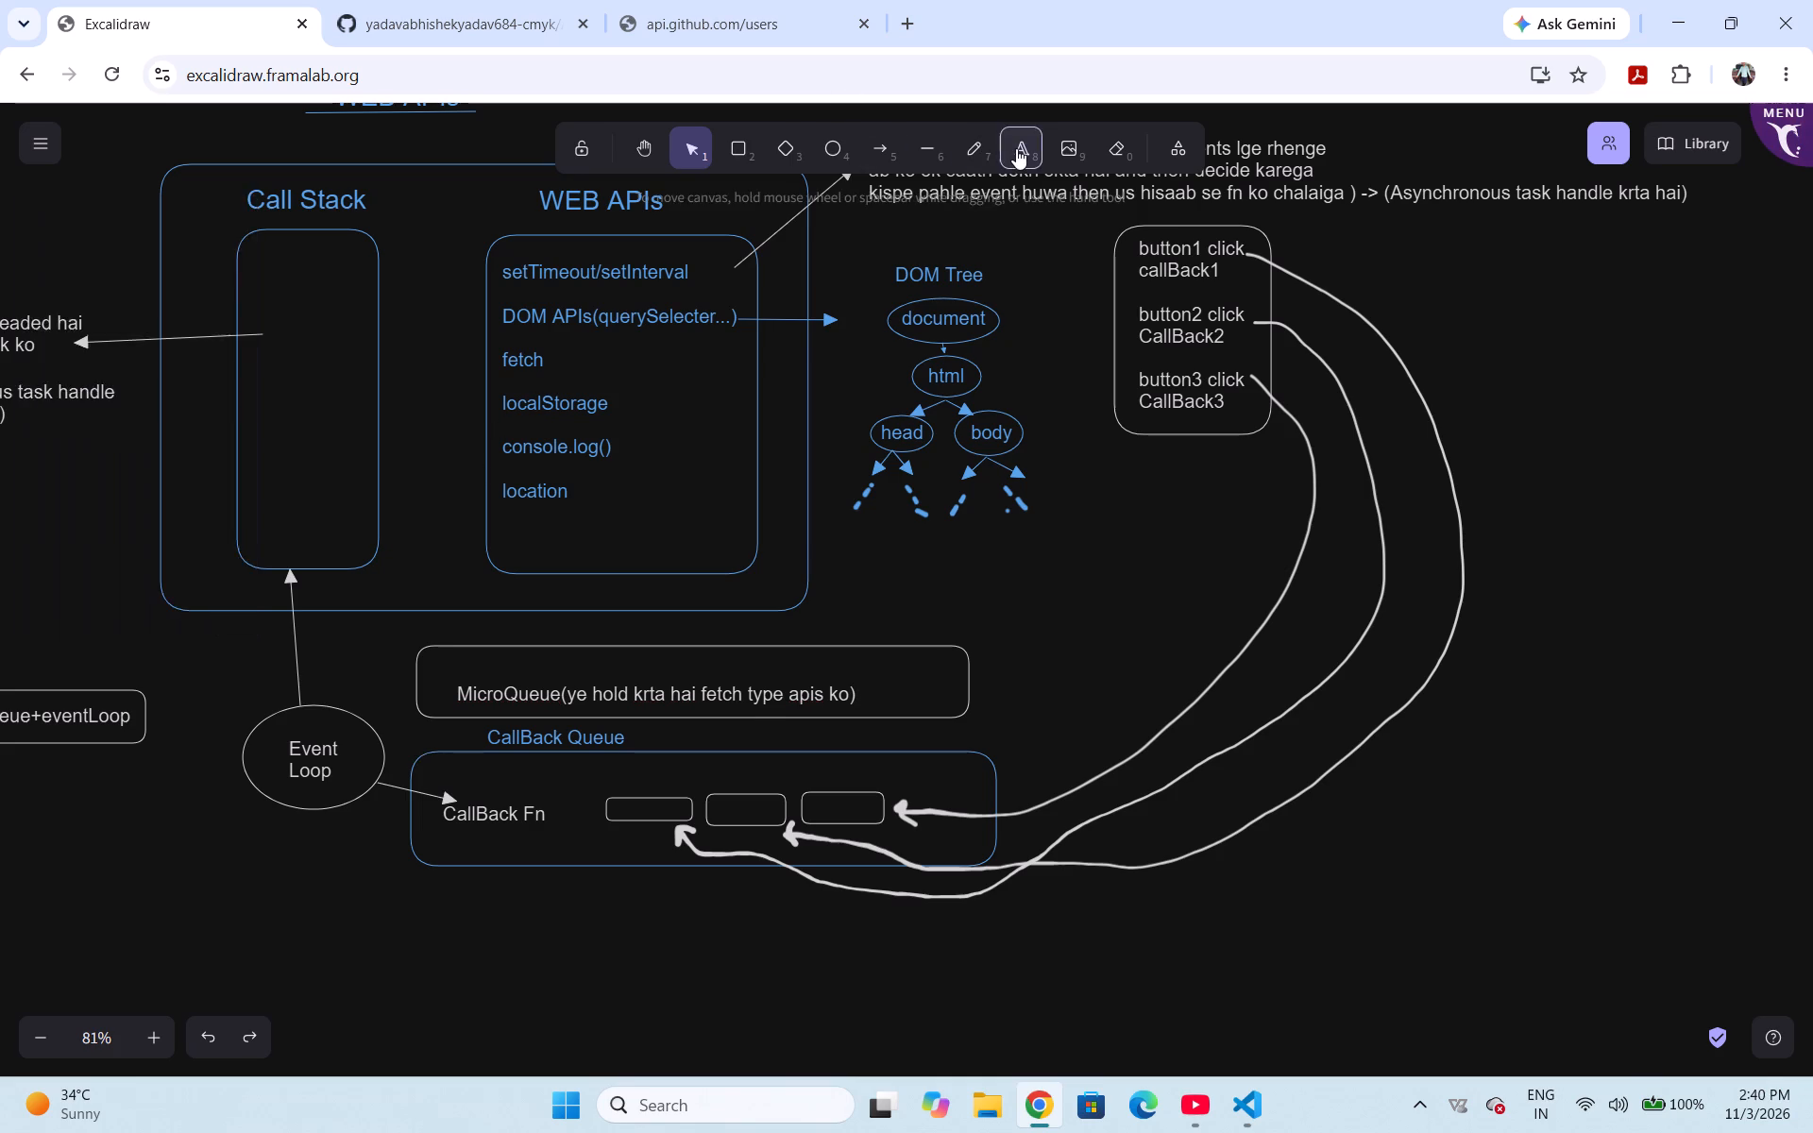
pyautogui.click(561, 692)
pyautogui.click(561, 692)
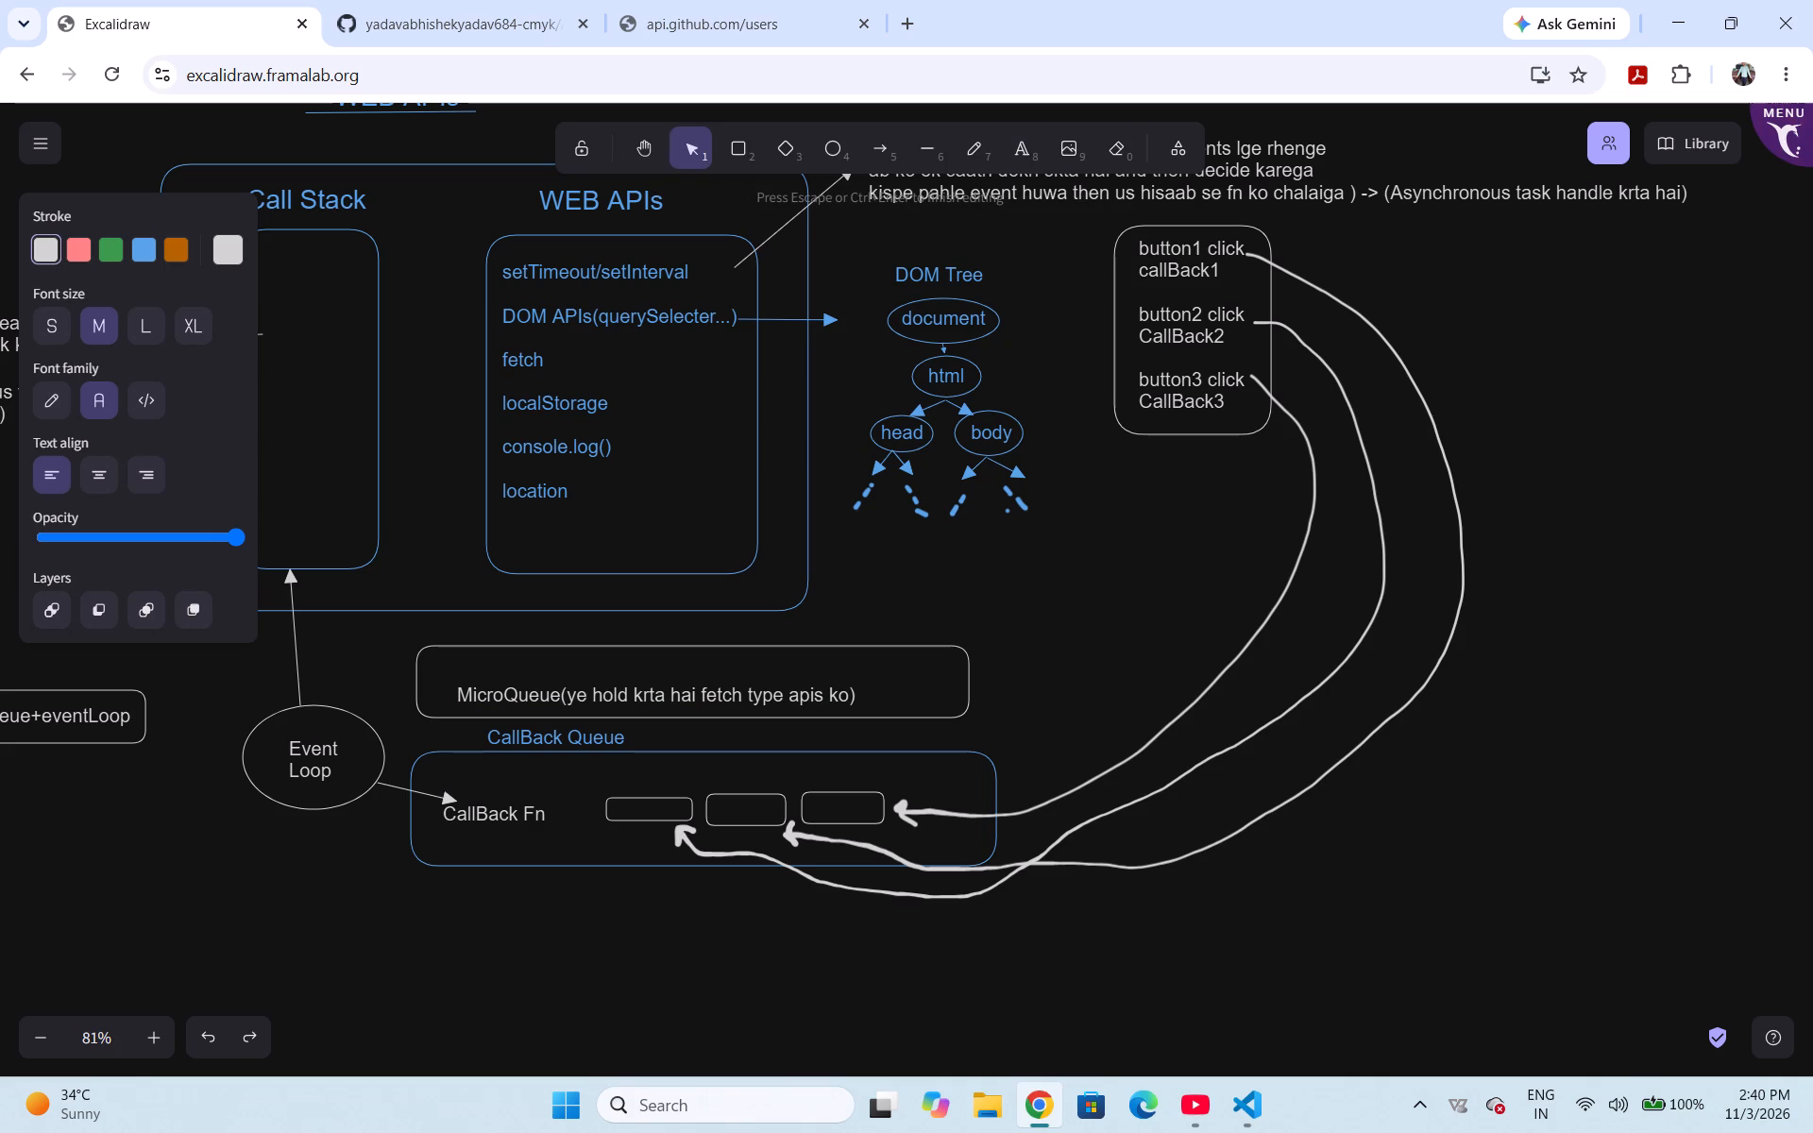
pyautogui.press('BackSpace')
pyautogui.press('BackSpace')
pyautogui.press('BackSpace')
pyautogui.press('BackSpace')
pyautogui.press('BackSpace')
pyautogui.press('BackSpace')
pyautogui.press('BackSpace')
pyautogui.press('BackSpace')
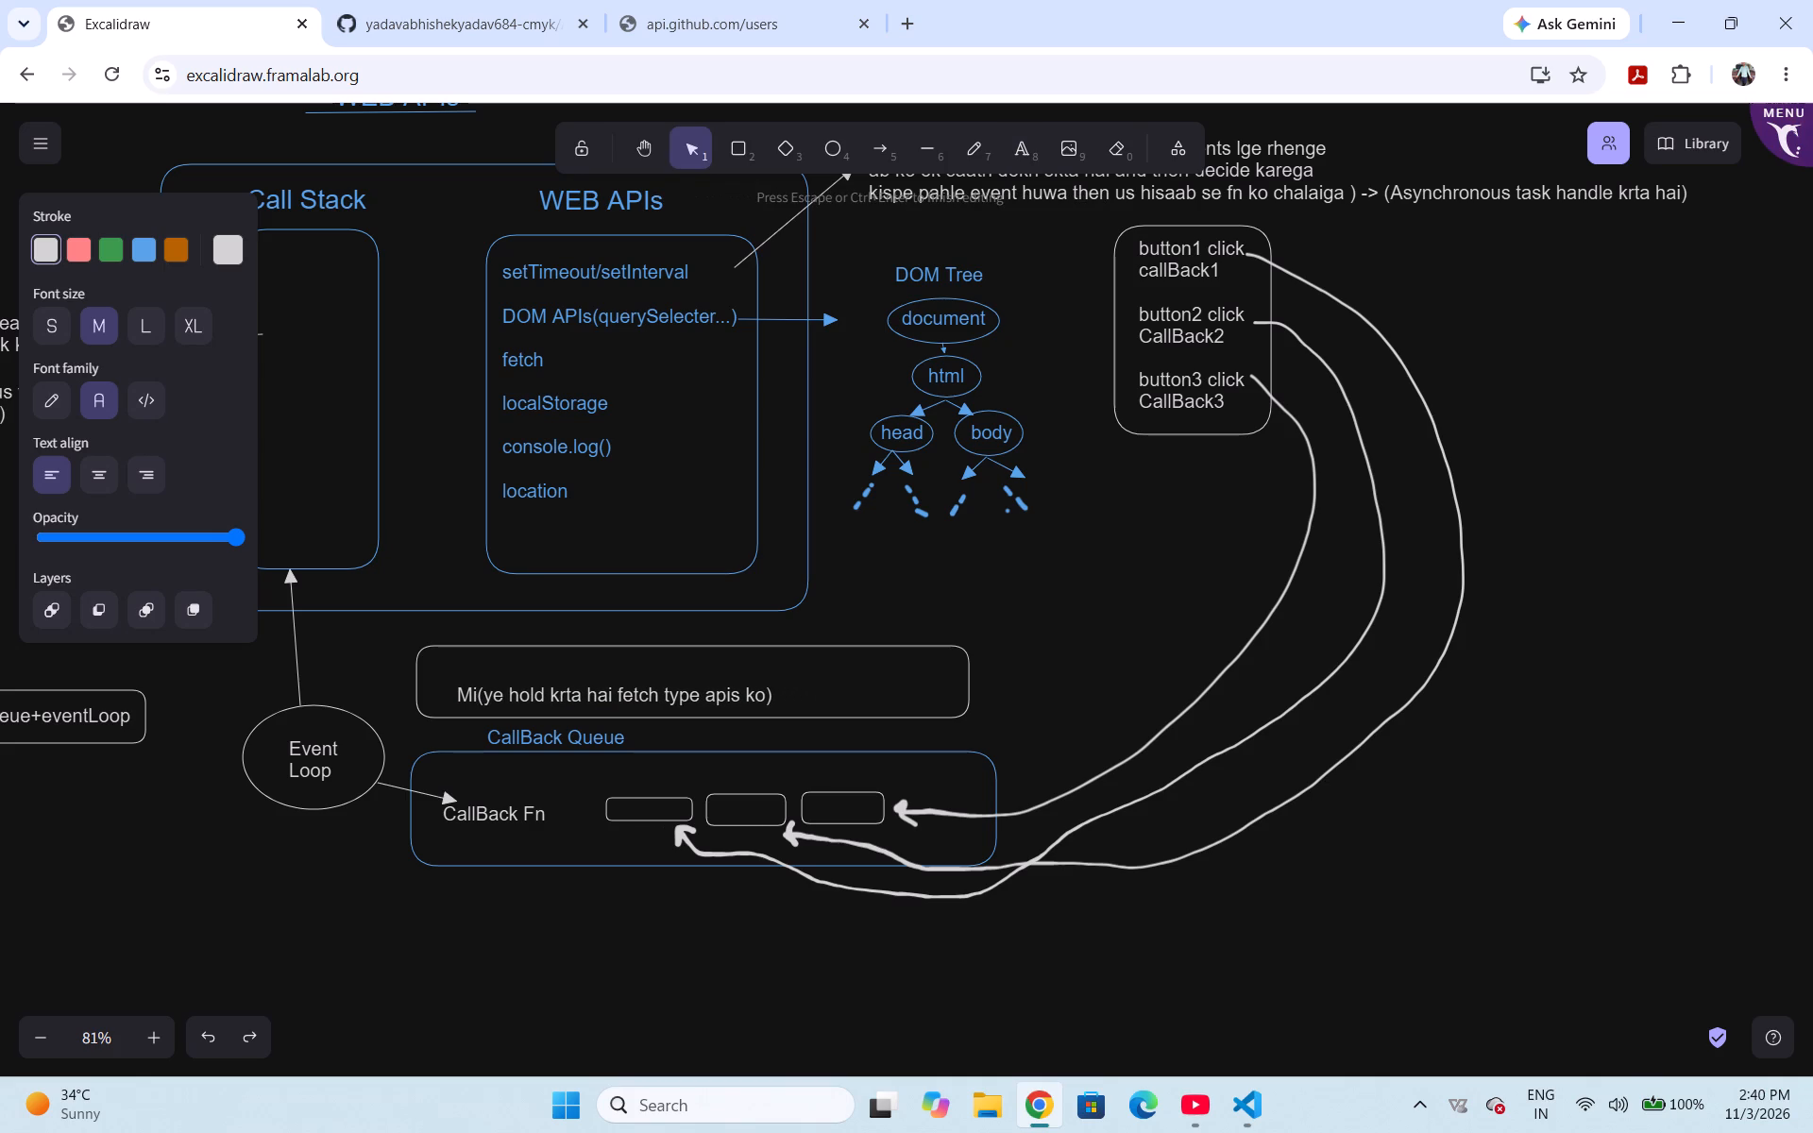
pyautogui.press('BackSpace')
pyautogui.press('BackSpace')
pyautogui.write('Call')
pyautogui.write('Back')
pyautogui.press('space')
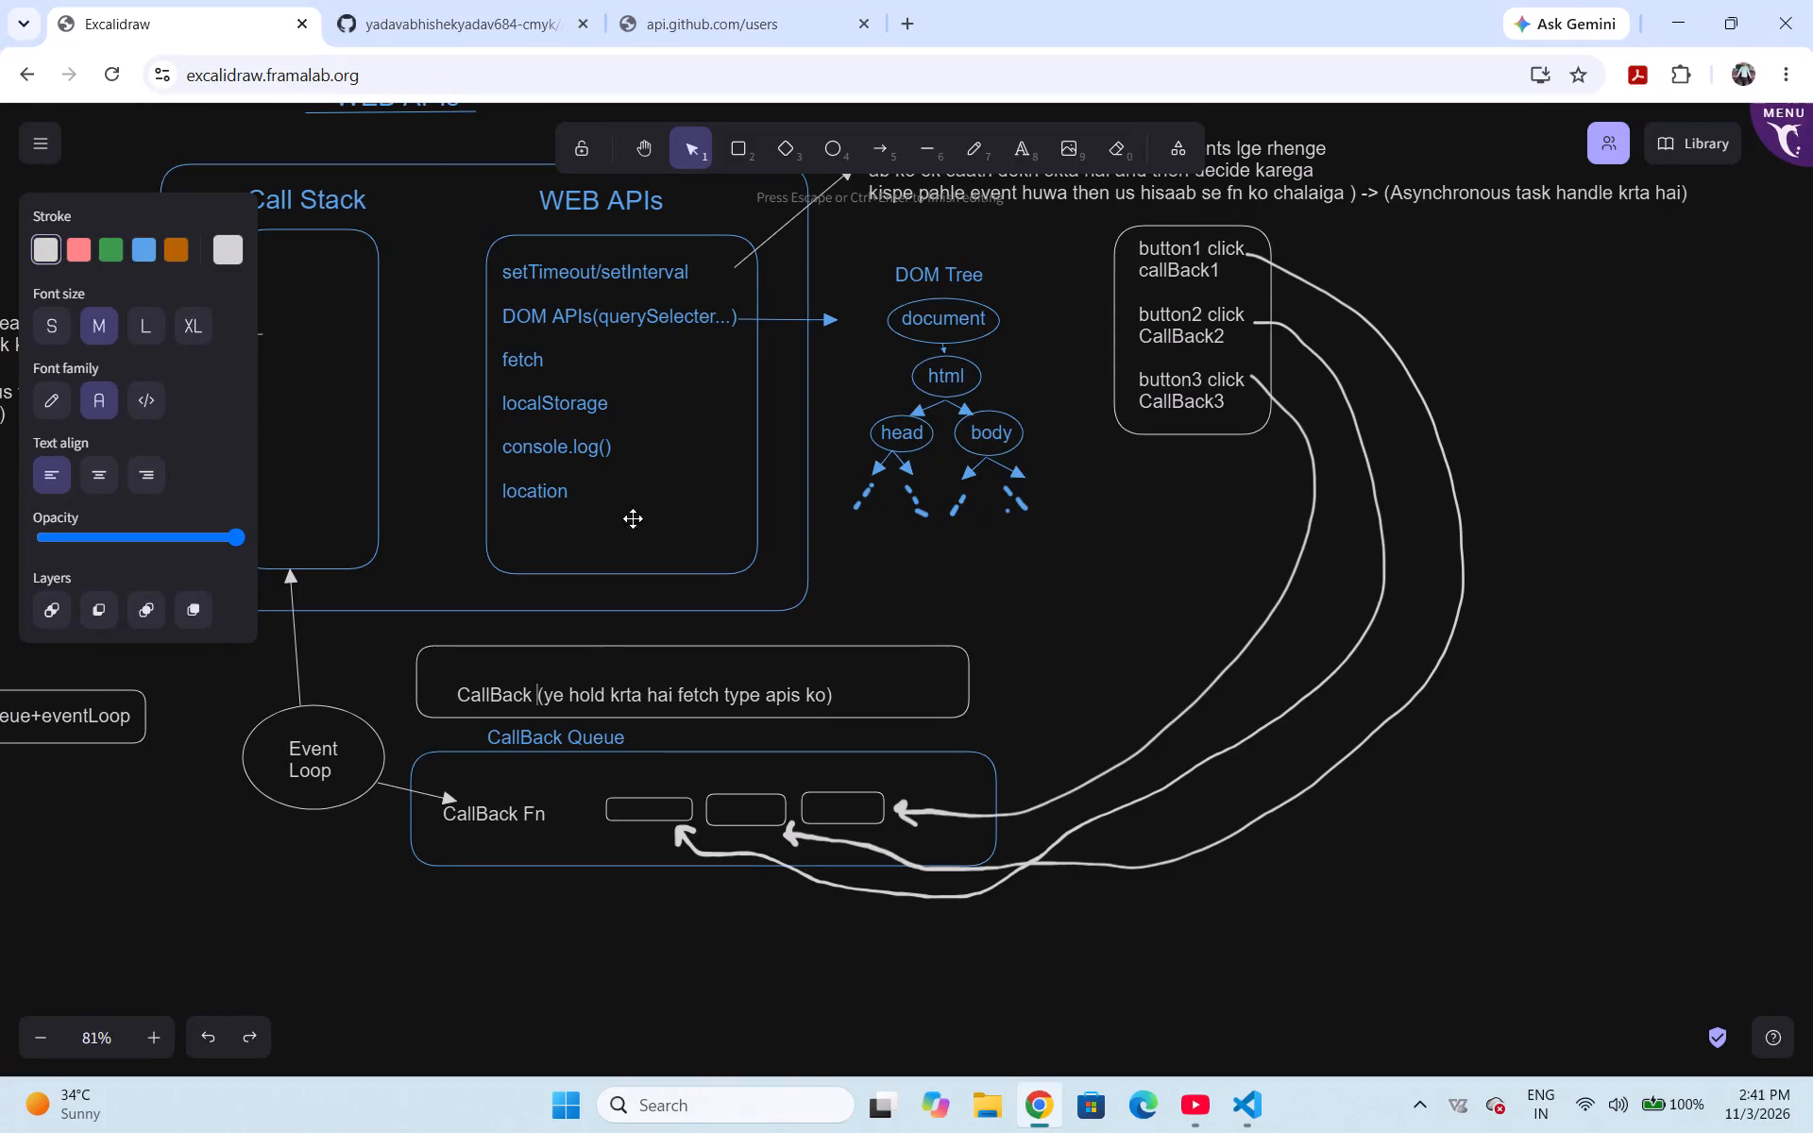
# Add the label "Microtask Queue" just above the upper queue box's top edge.
pyautogui.click(1021, 132)
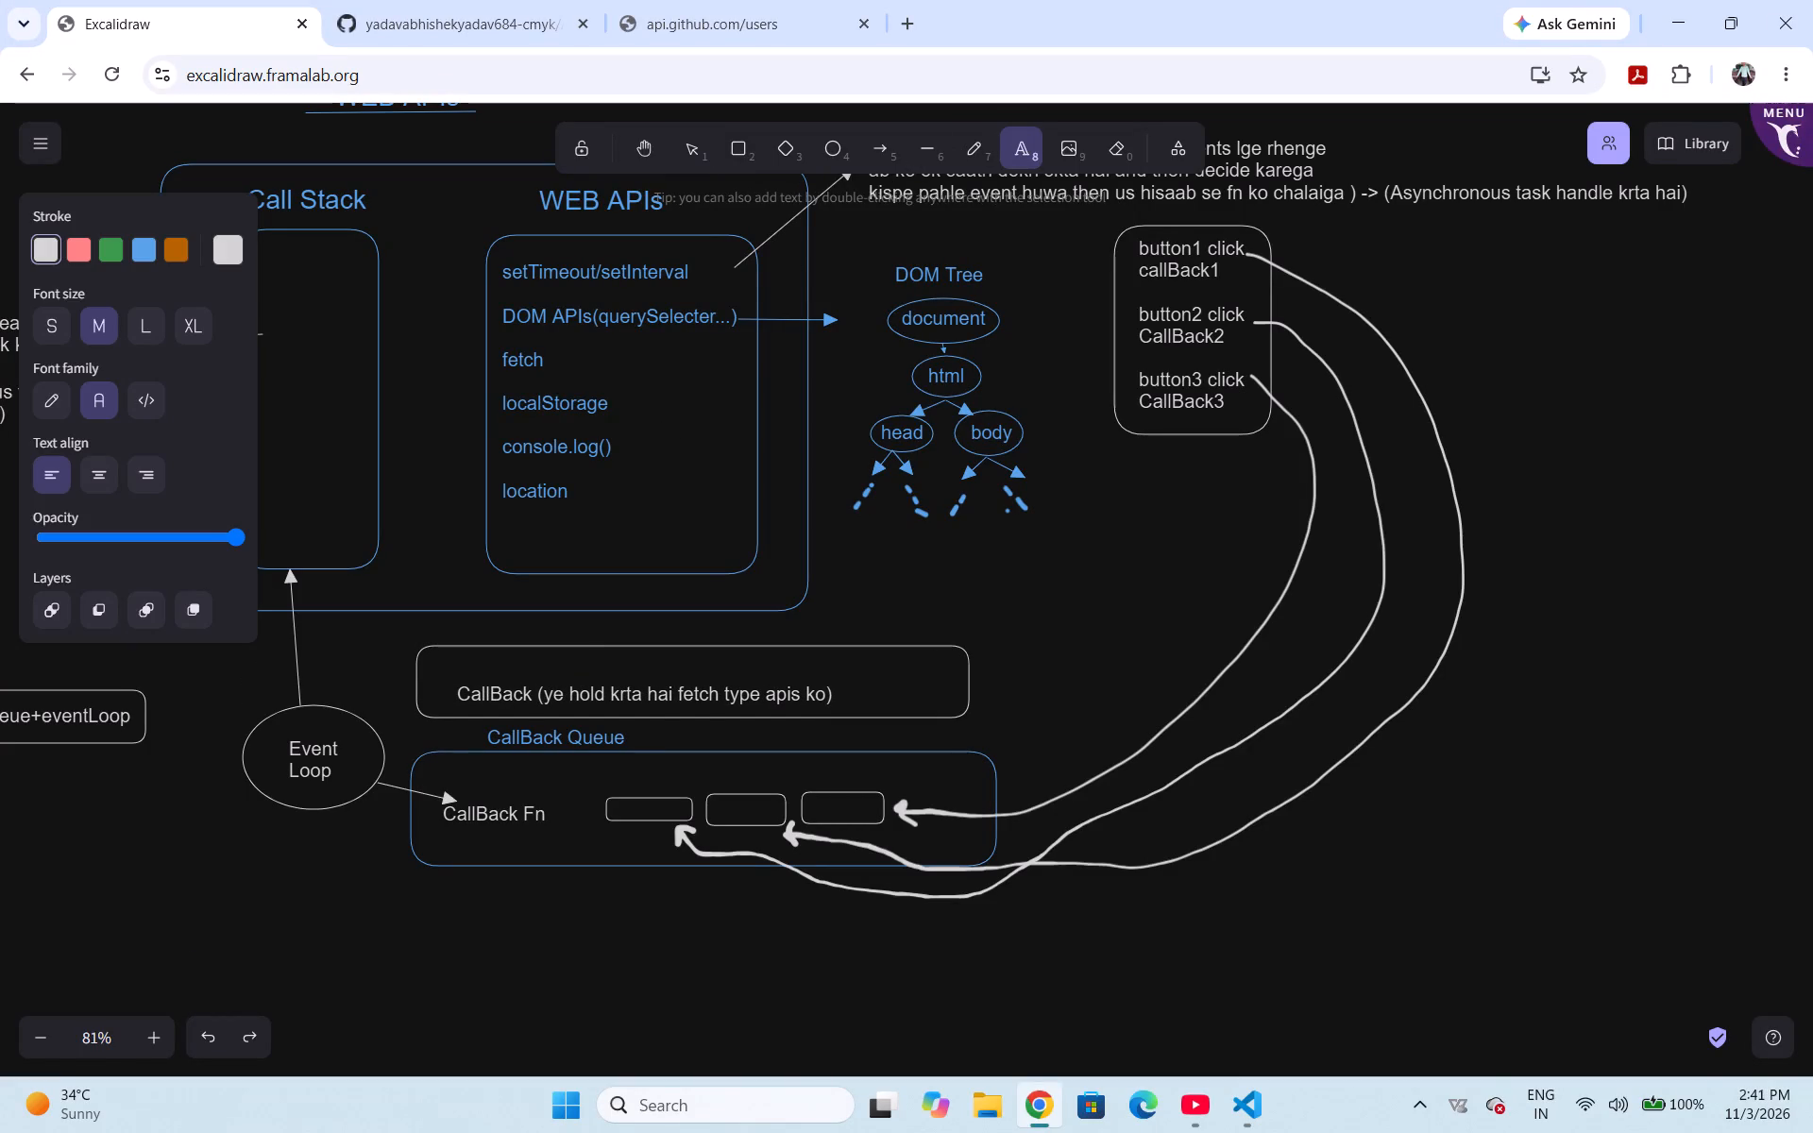
pyautogui.click(452, 625)
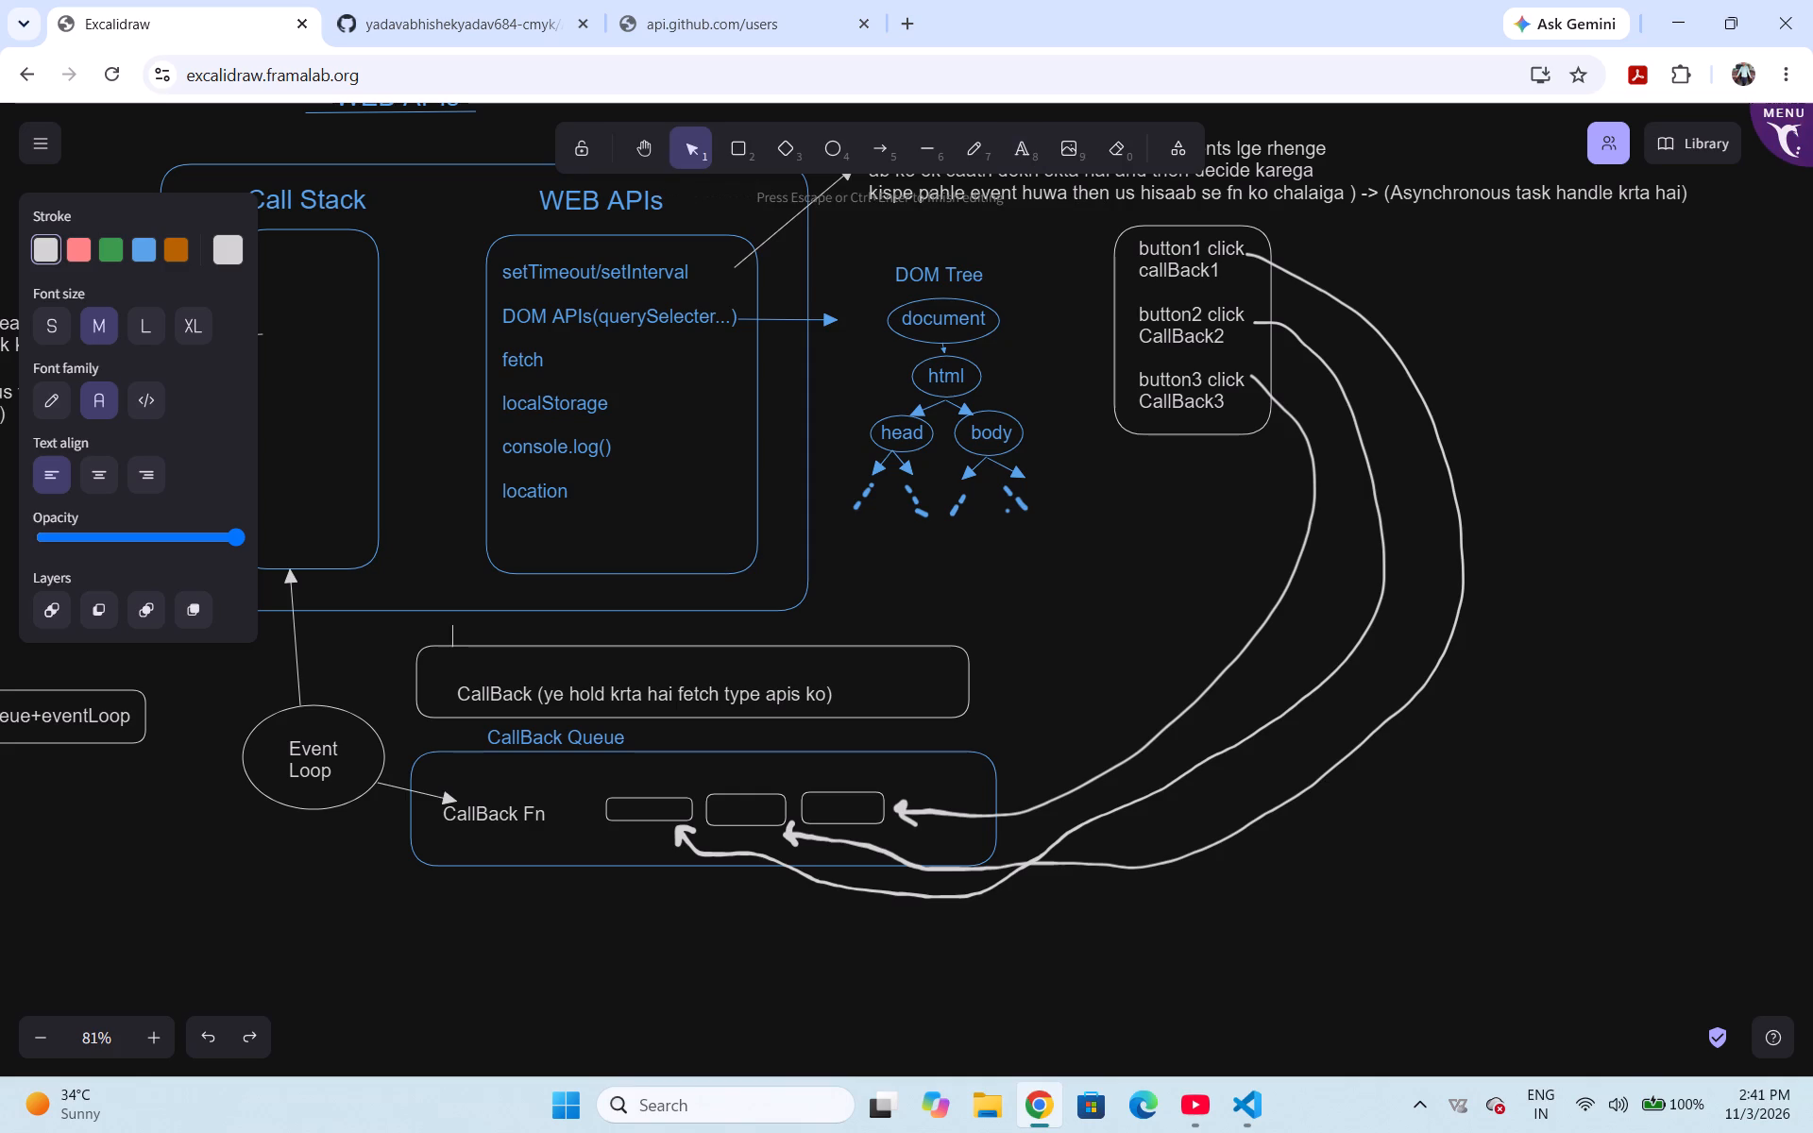
pyautogui.write('Micro')
pyautogui.write('Task')
pyautogui.press('space')
pyautogui.press('BackSpace')
pyautogui.press('BackSpace')
pyautogui.press('BackSpace')
pyautogui.press('BackSpace')
pyautogui.press('BackSpace')
pyautogui.write('task Queue')
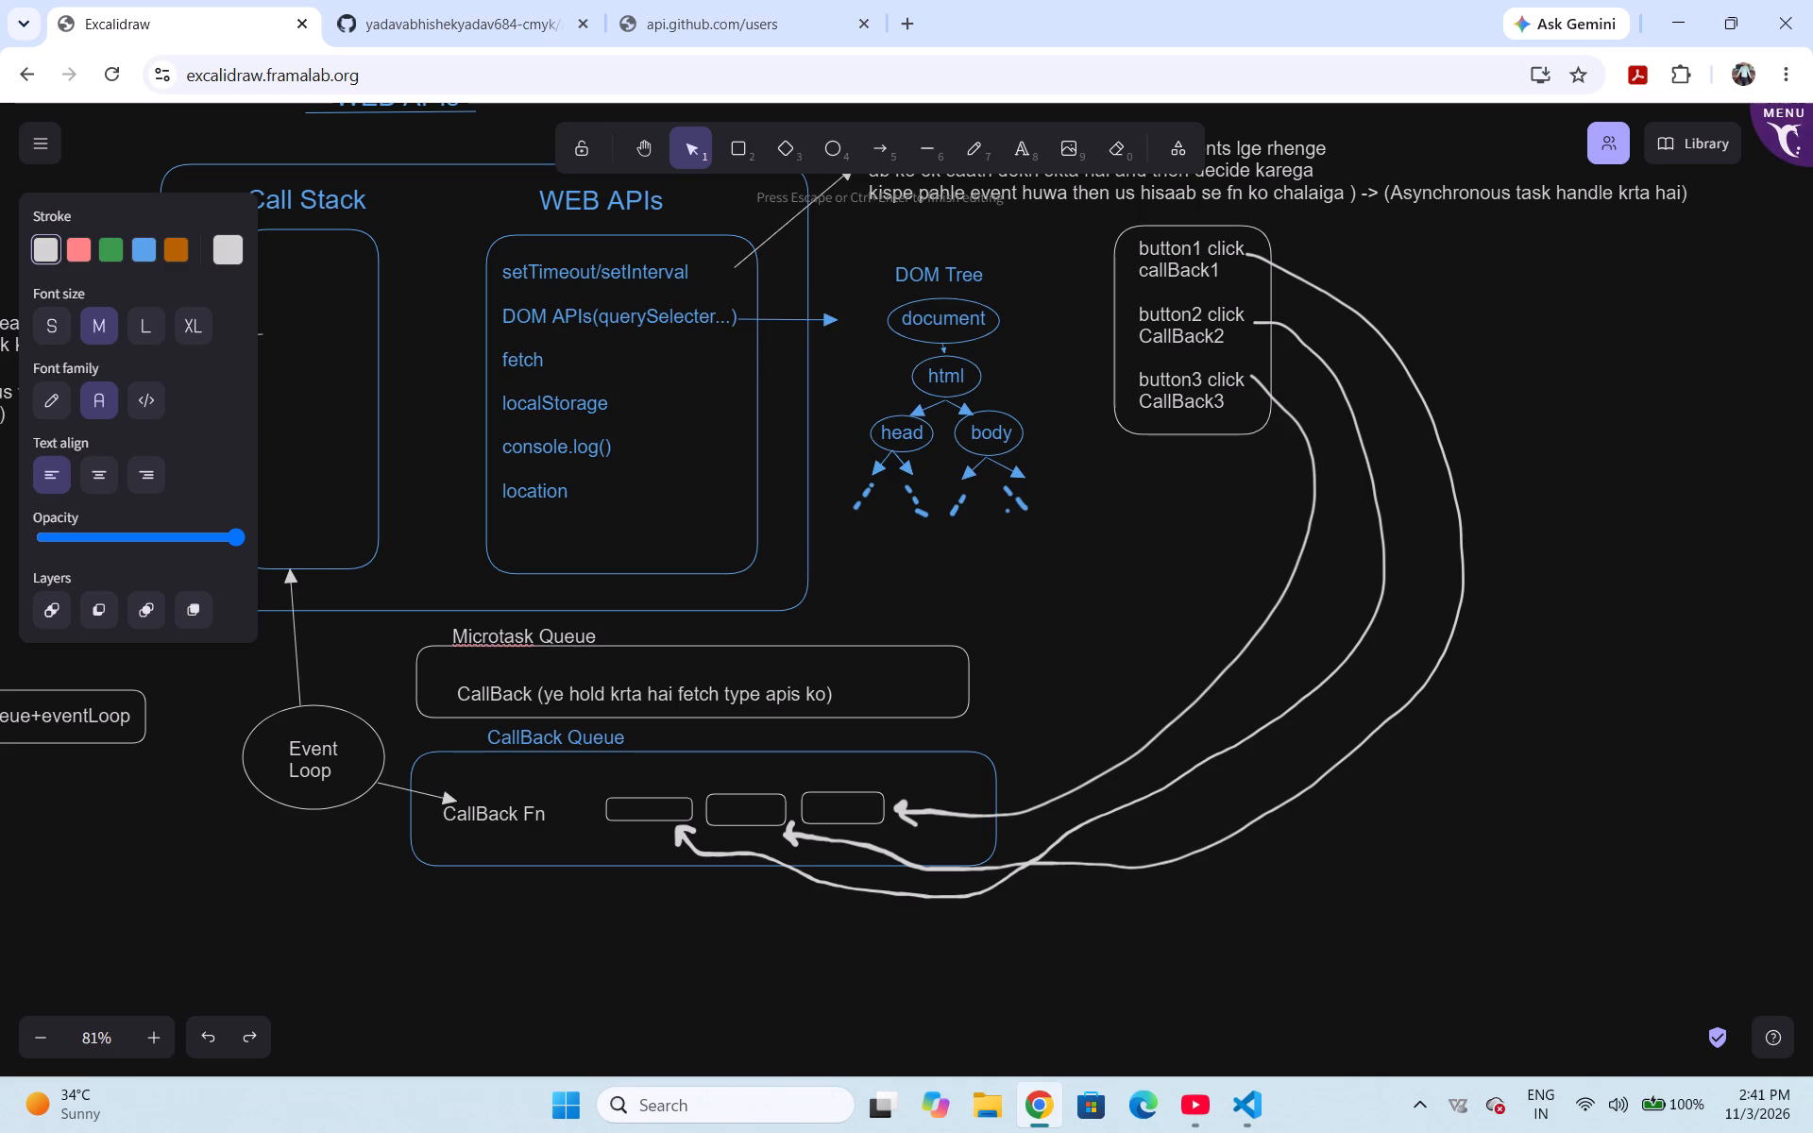
# Append "(priority >callBack Queue)" to the Microtask Queue label.
pyautogui.hotkey('shift', '(')
pyautogui.write('priority hi')
pyautogui.press('BackSpace')
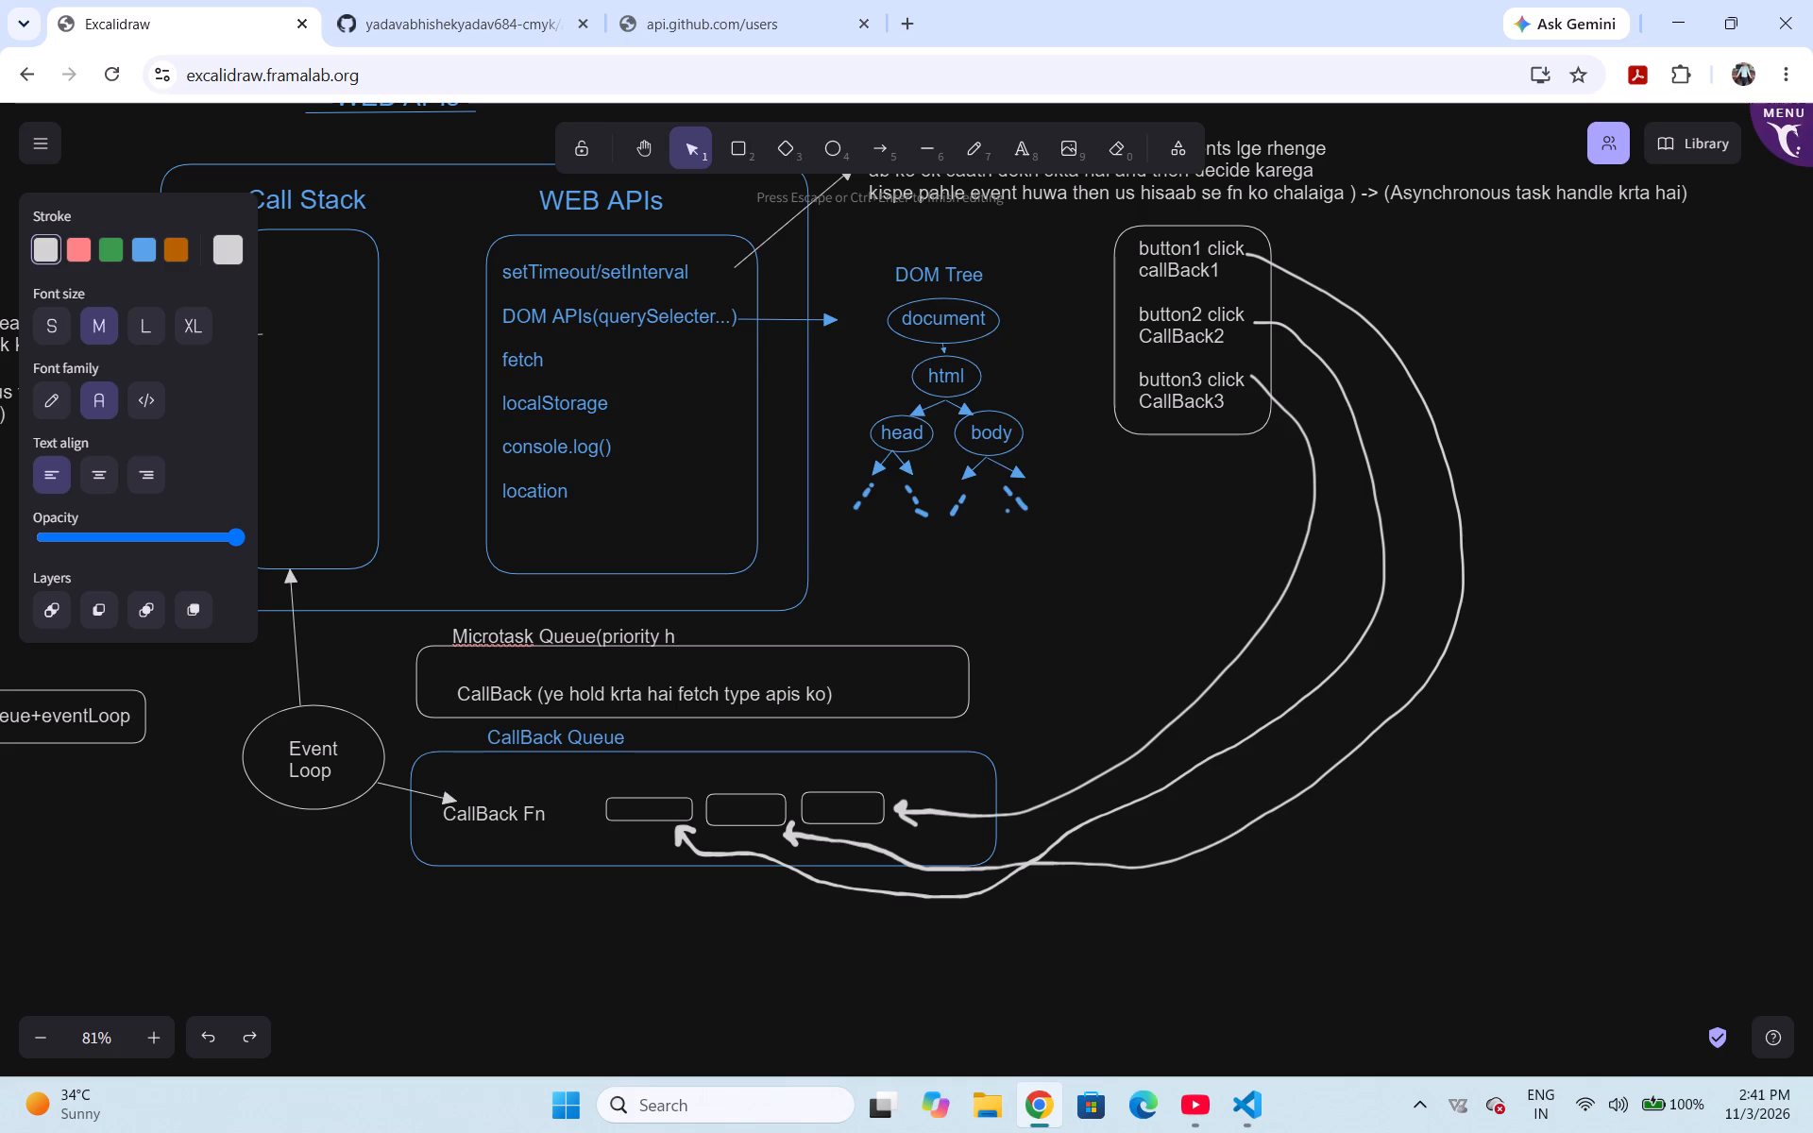
pyautogui.press('BackSpace')
pyautogui.hotkey('shift', '>')
pyautogui.write('call')
pyautogui.write('Ba')
pyautogui.write('ck')
pyautogui.press('space')
pyautogui.write('Queue')
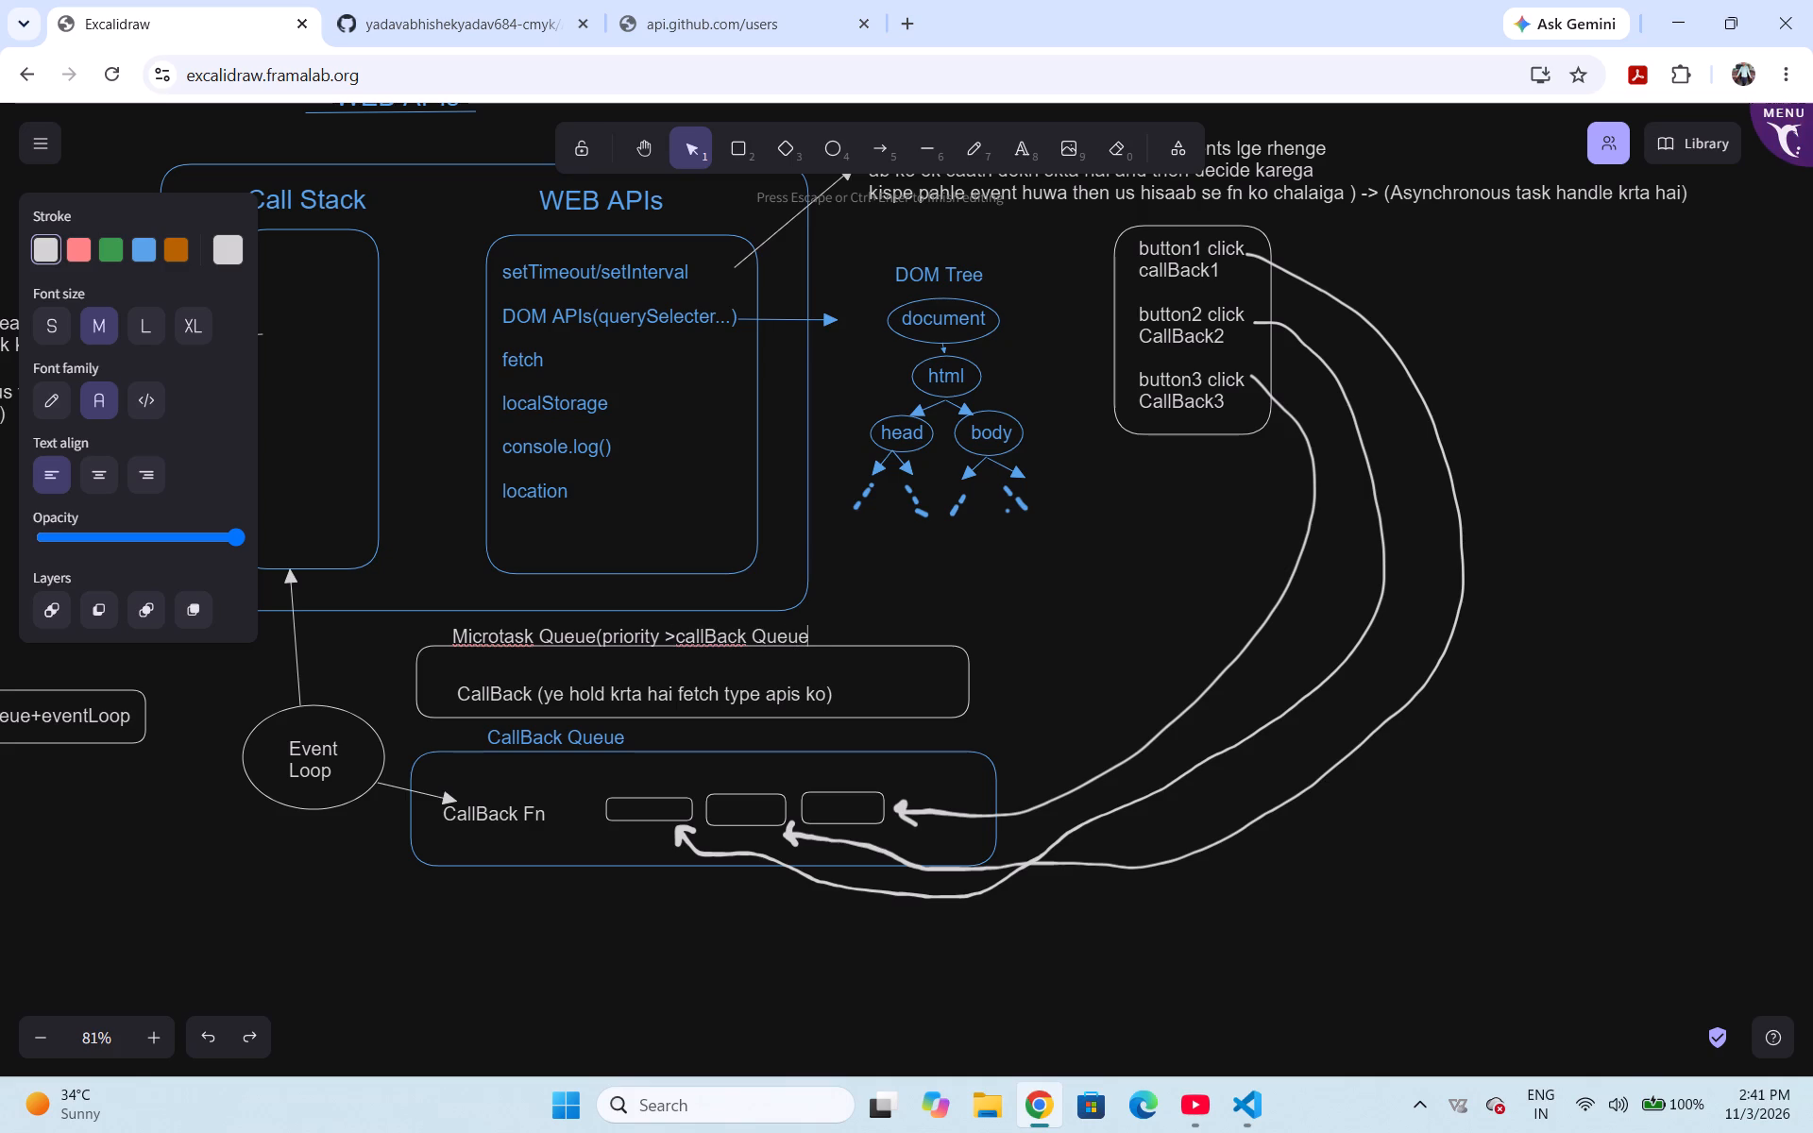
pyautogui.hotkey('shift', ')')
# Draw an arrow from the Event Loop ellipse to the side edge of the Microtask Queue box.
pyautogui.click(880, 143)
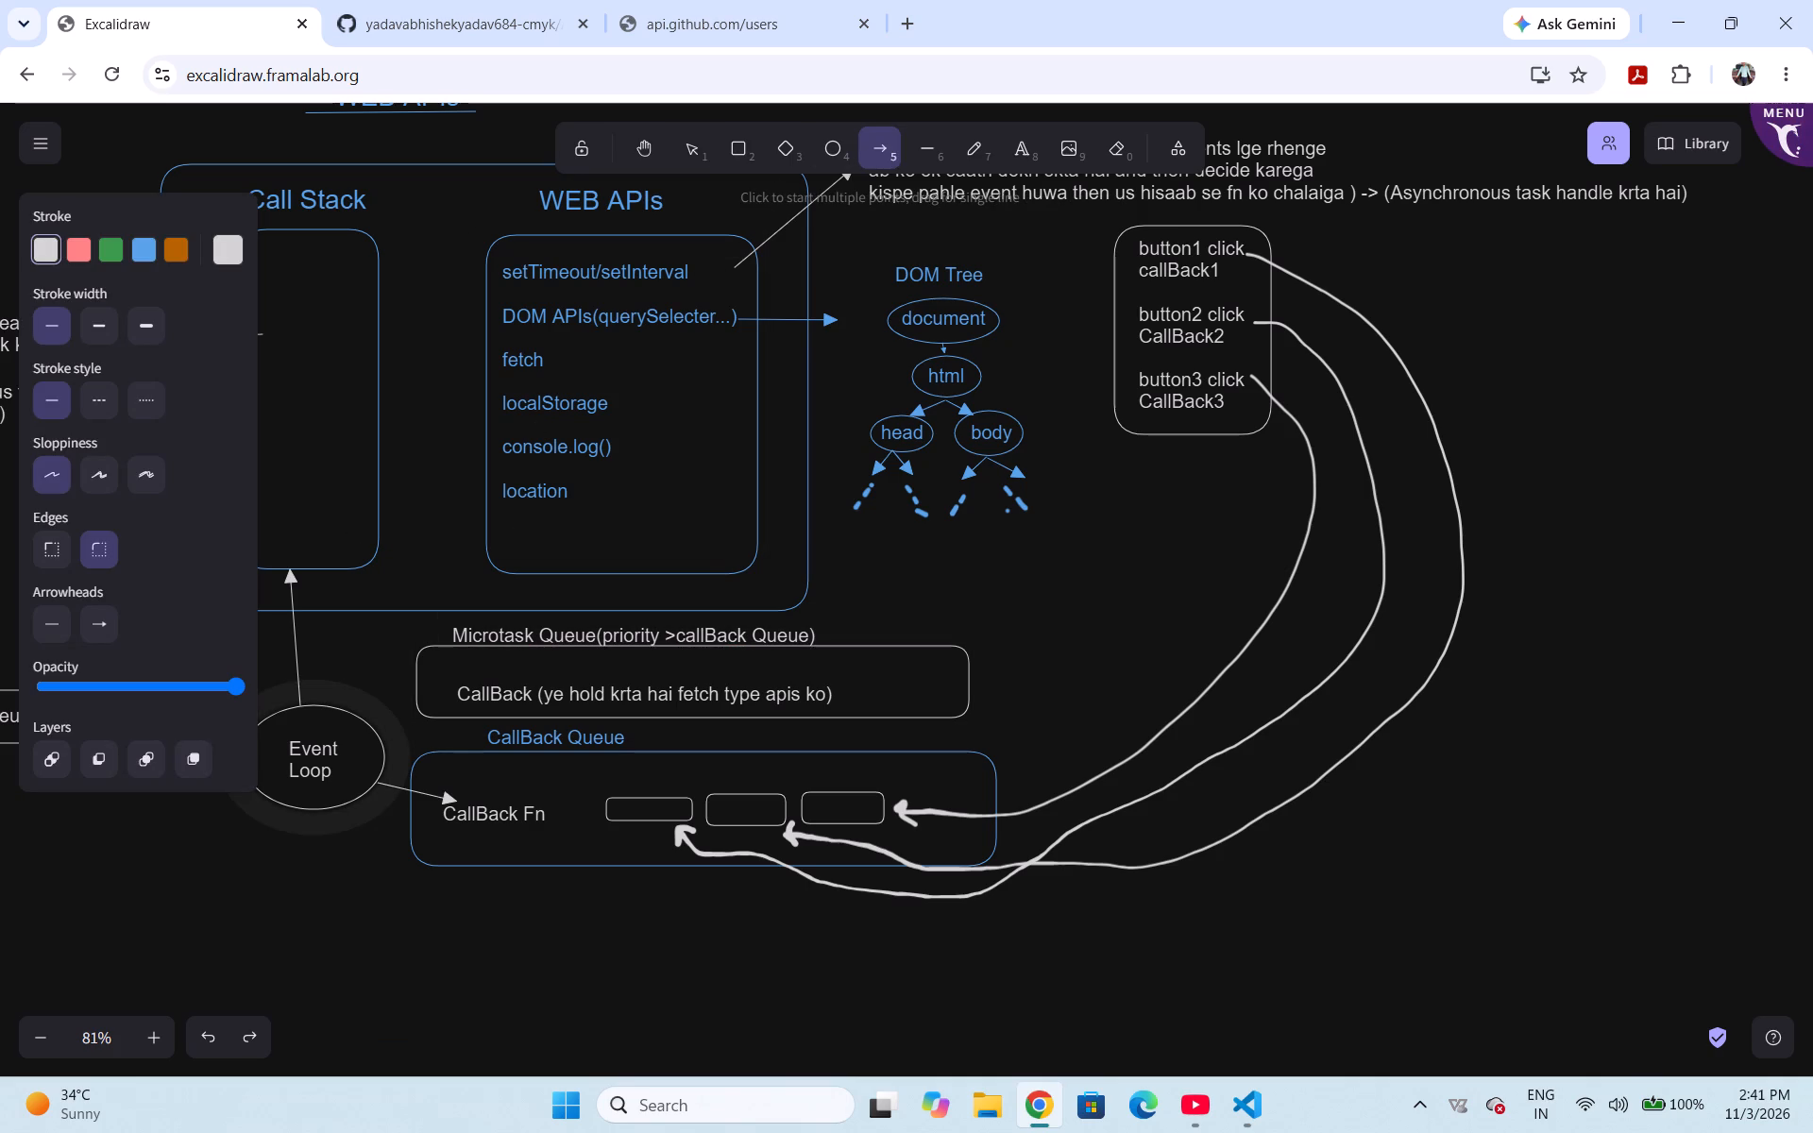
pyautogui.moveTo(363, 719); pyautogui.dragTo(418, 688)
pyautogui.moveTo(418, 688); pyautogui.dragTo(419, 688)
pyautogui.click(411, 748)
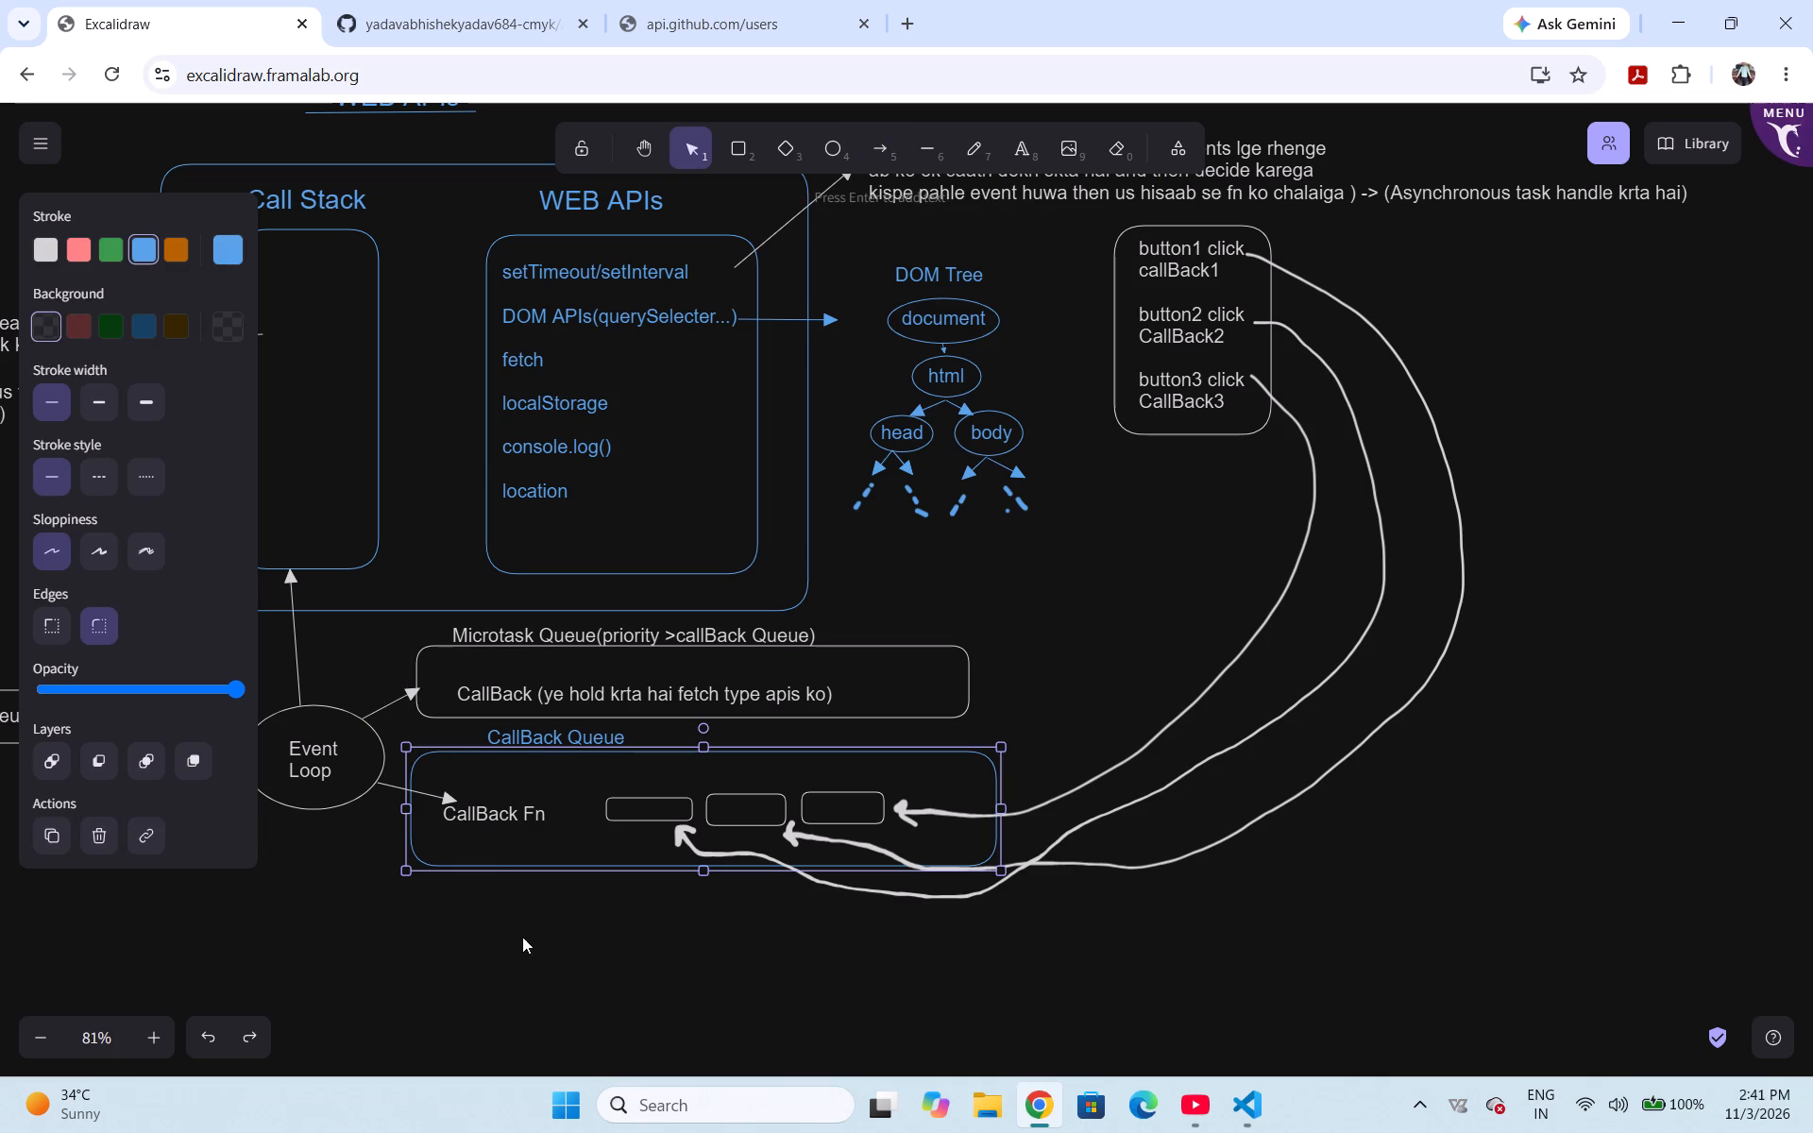
pyautogui.click(531, 976)
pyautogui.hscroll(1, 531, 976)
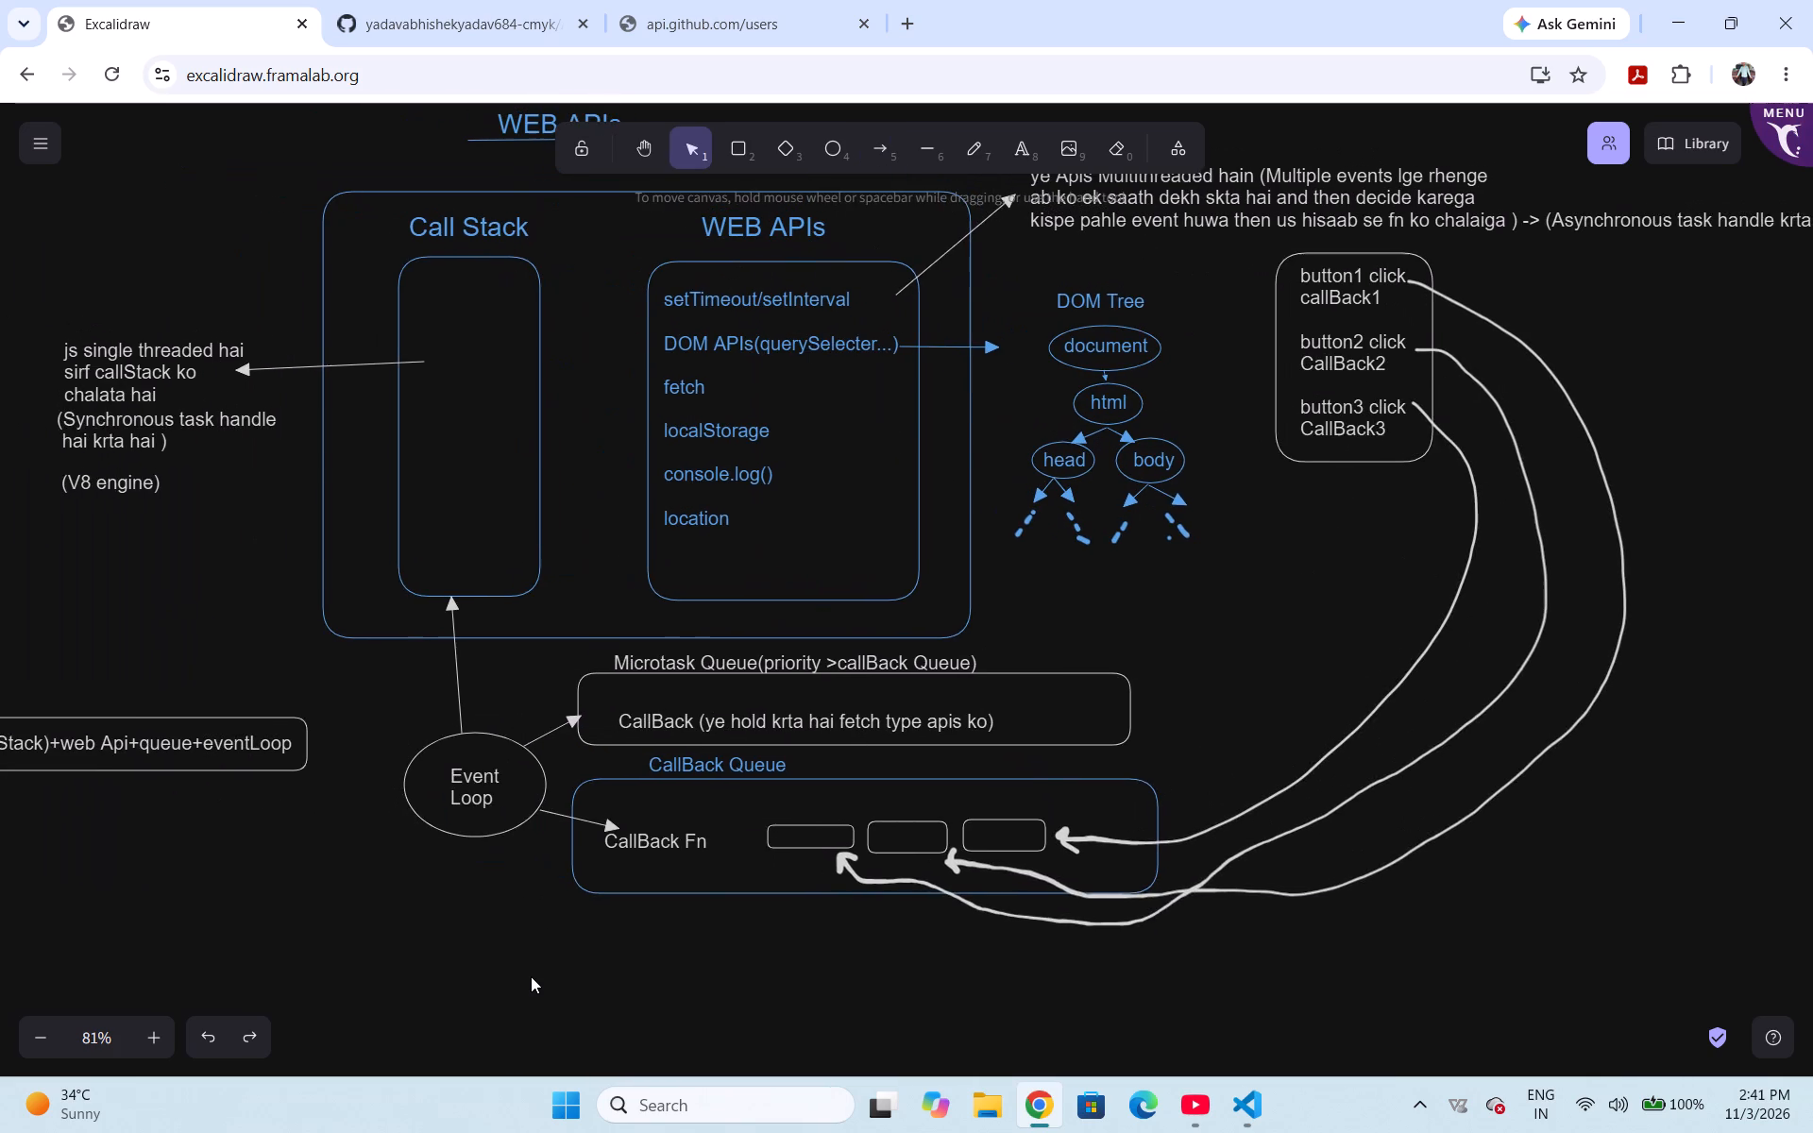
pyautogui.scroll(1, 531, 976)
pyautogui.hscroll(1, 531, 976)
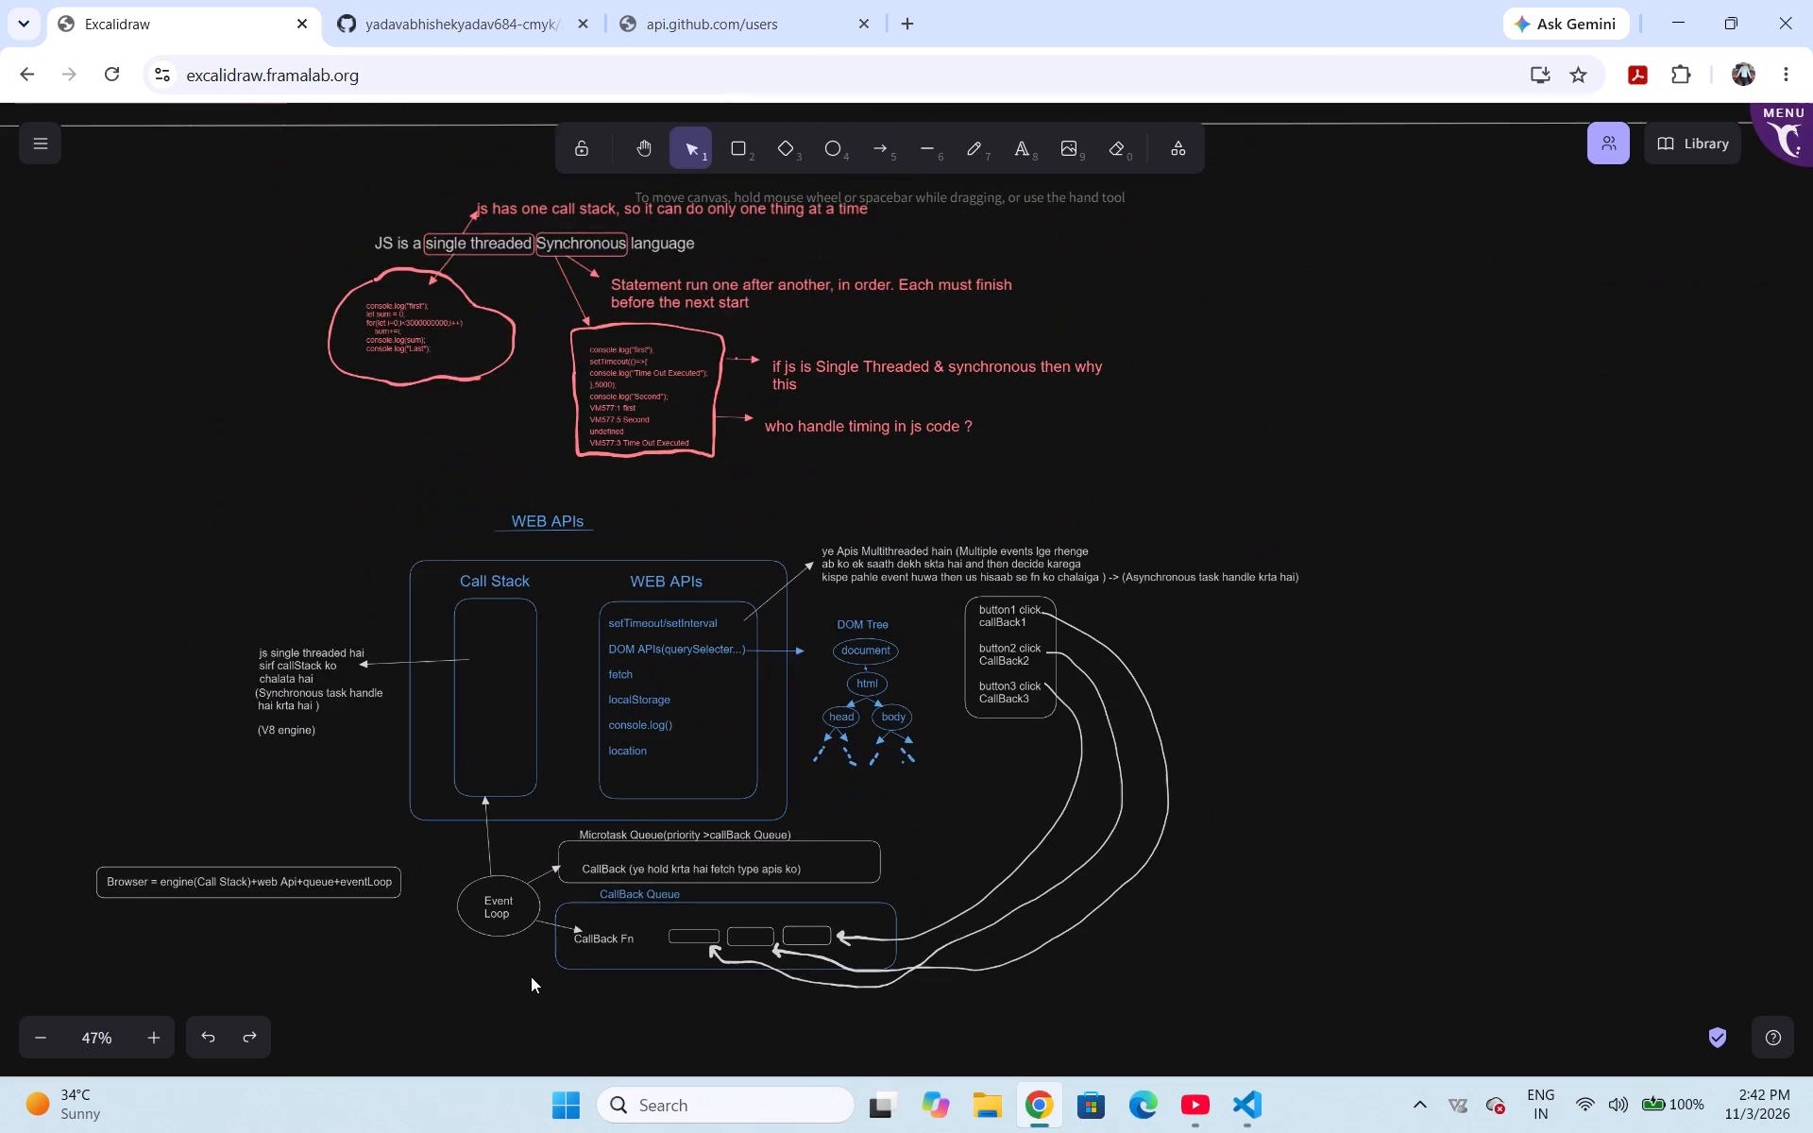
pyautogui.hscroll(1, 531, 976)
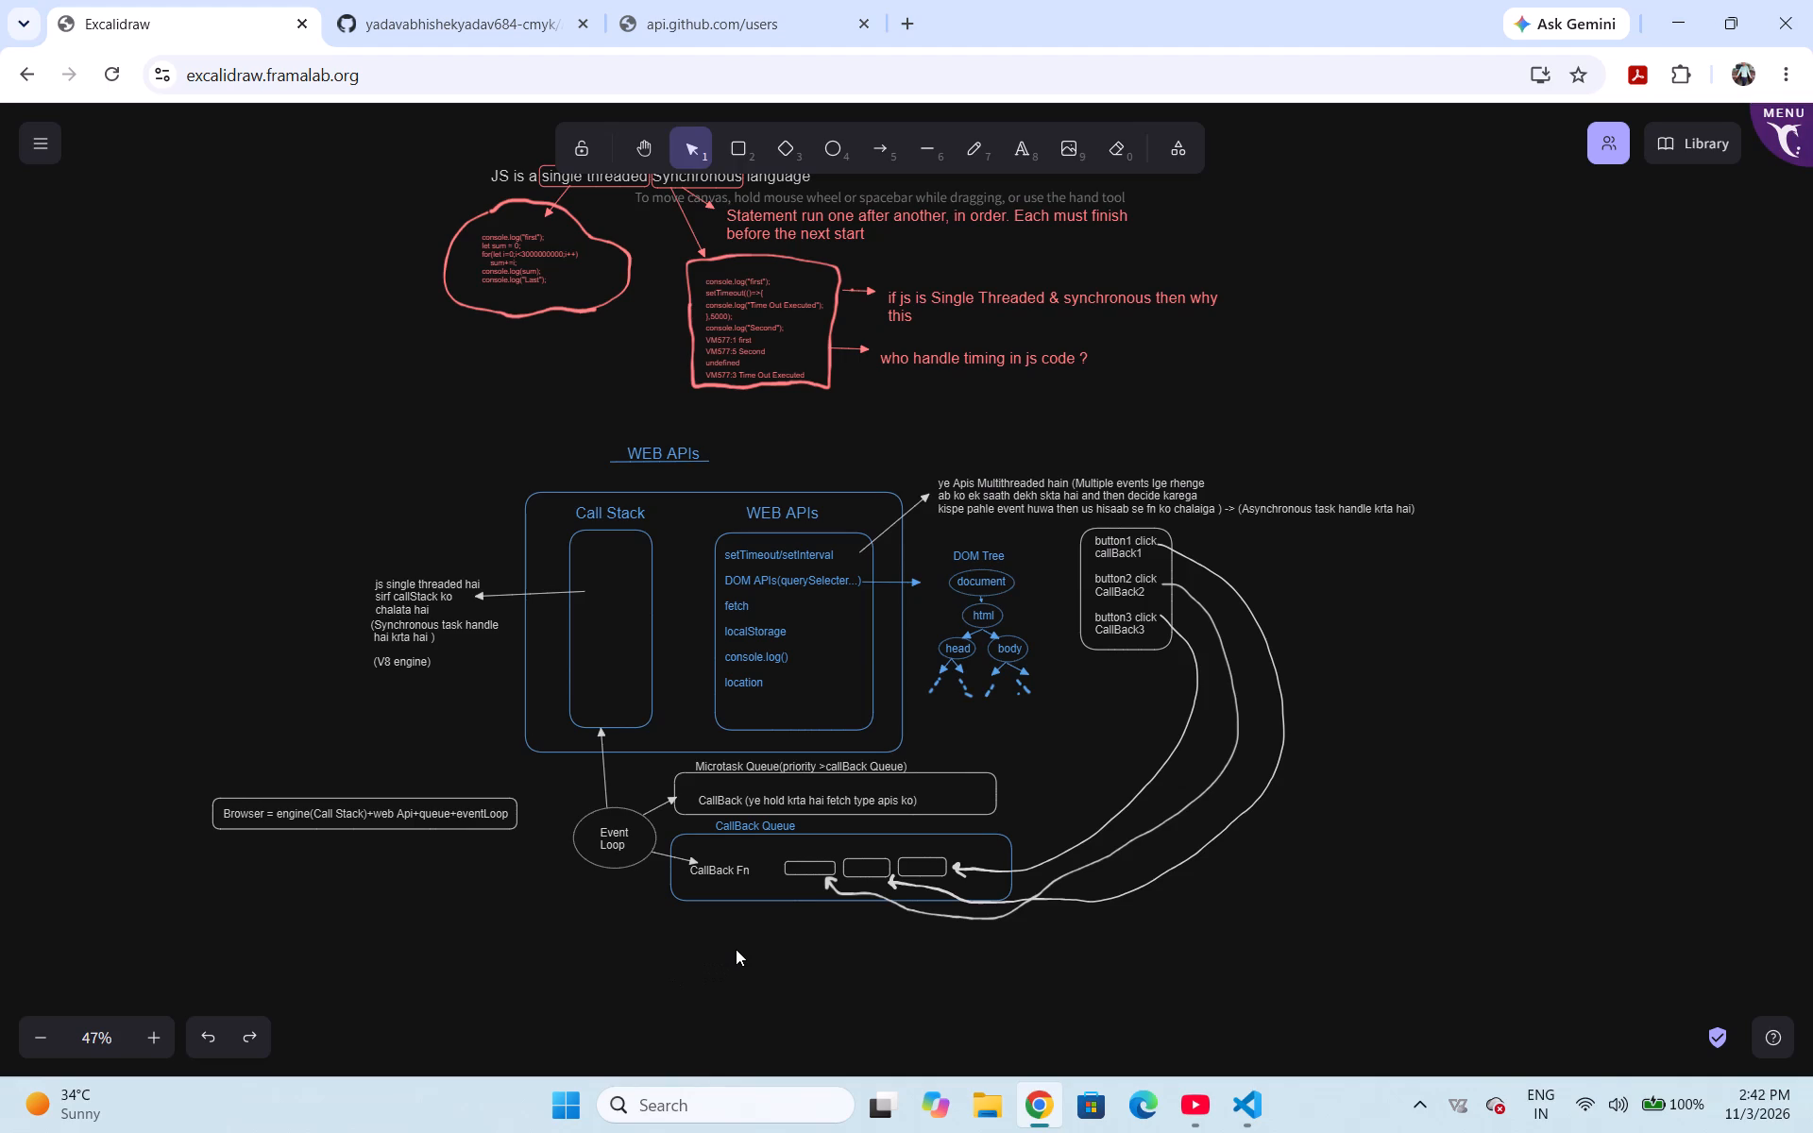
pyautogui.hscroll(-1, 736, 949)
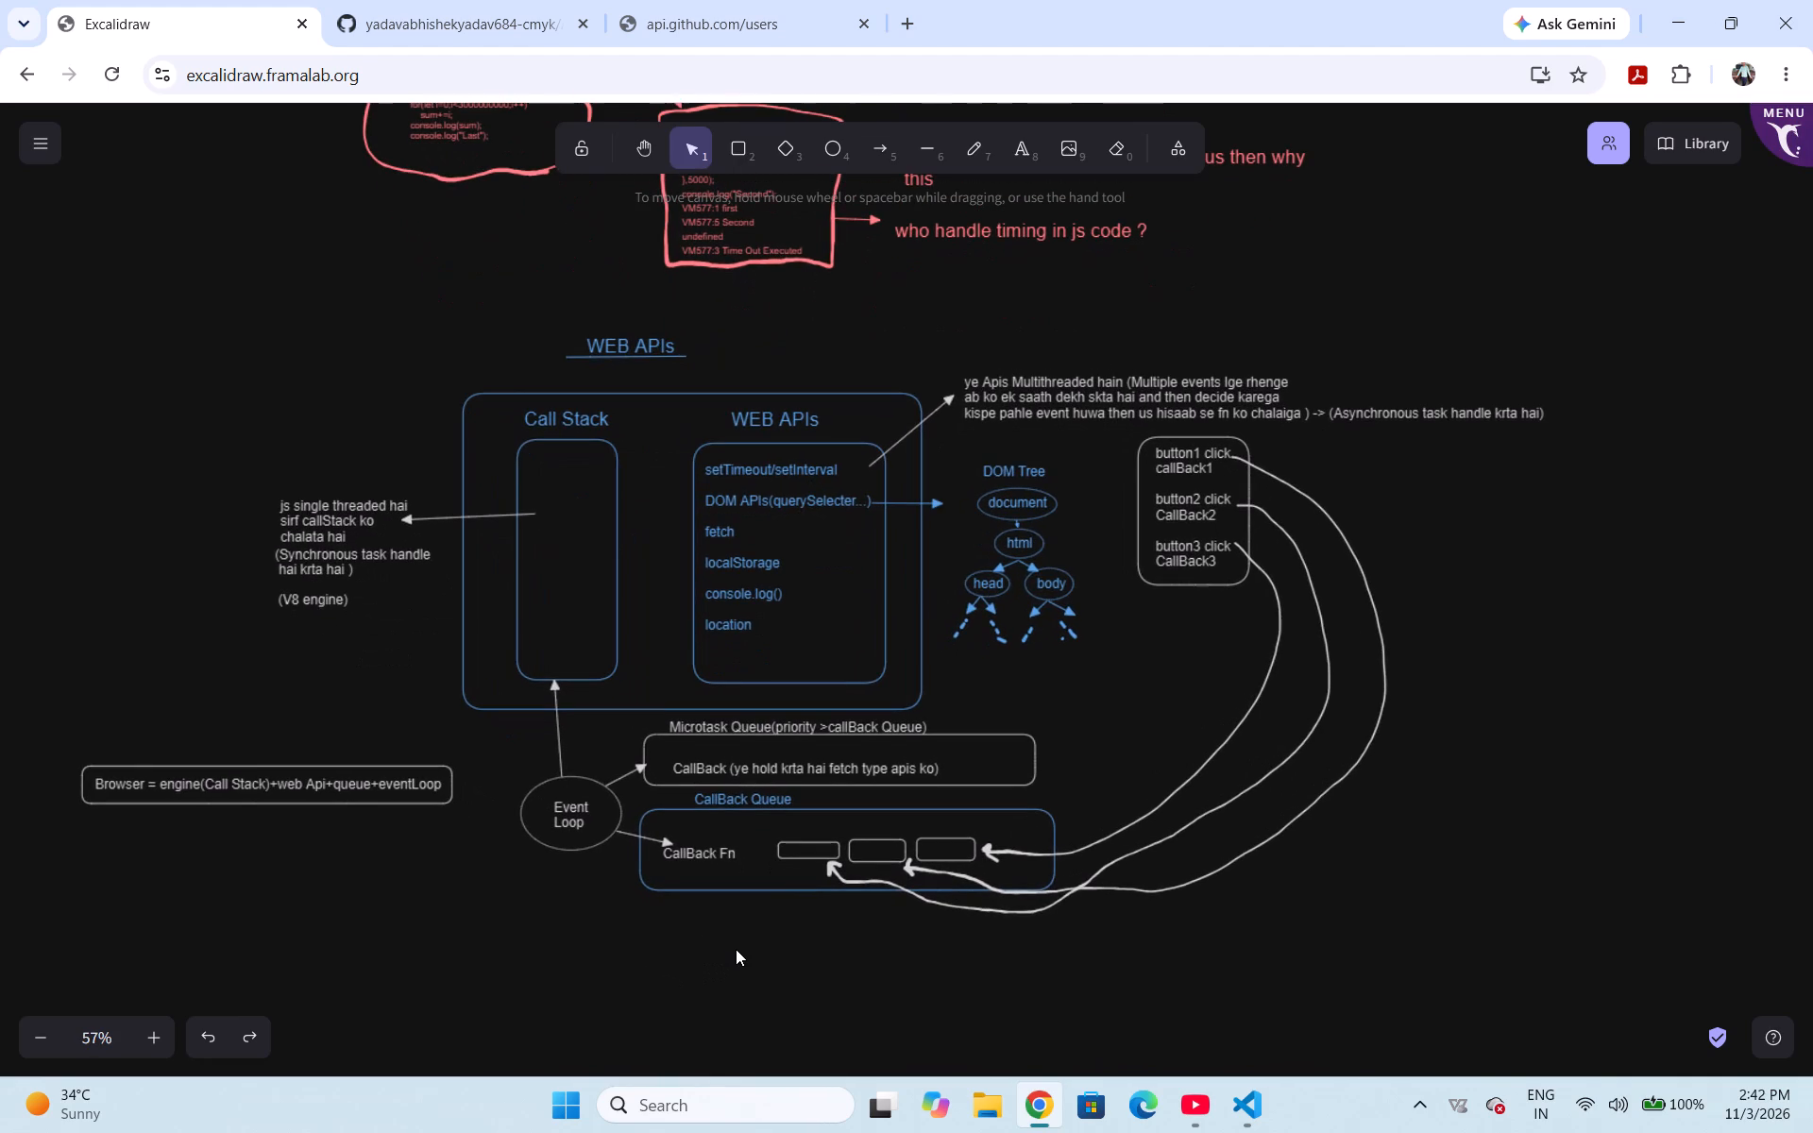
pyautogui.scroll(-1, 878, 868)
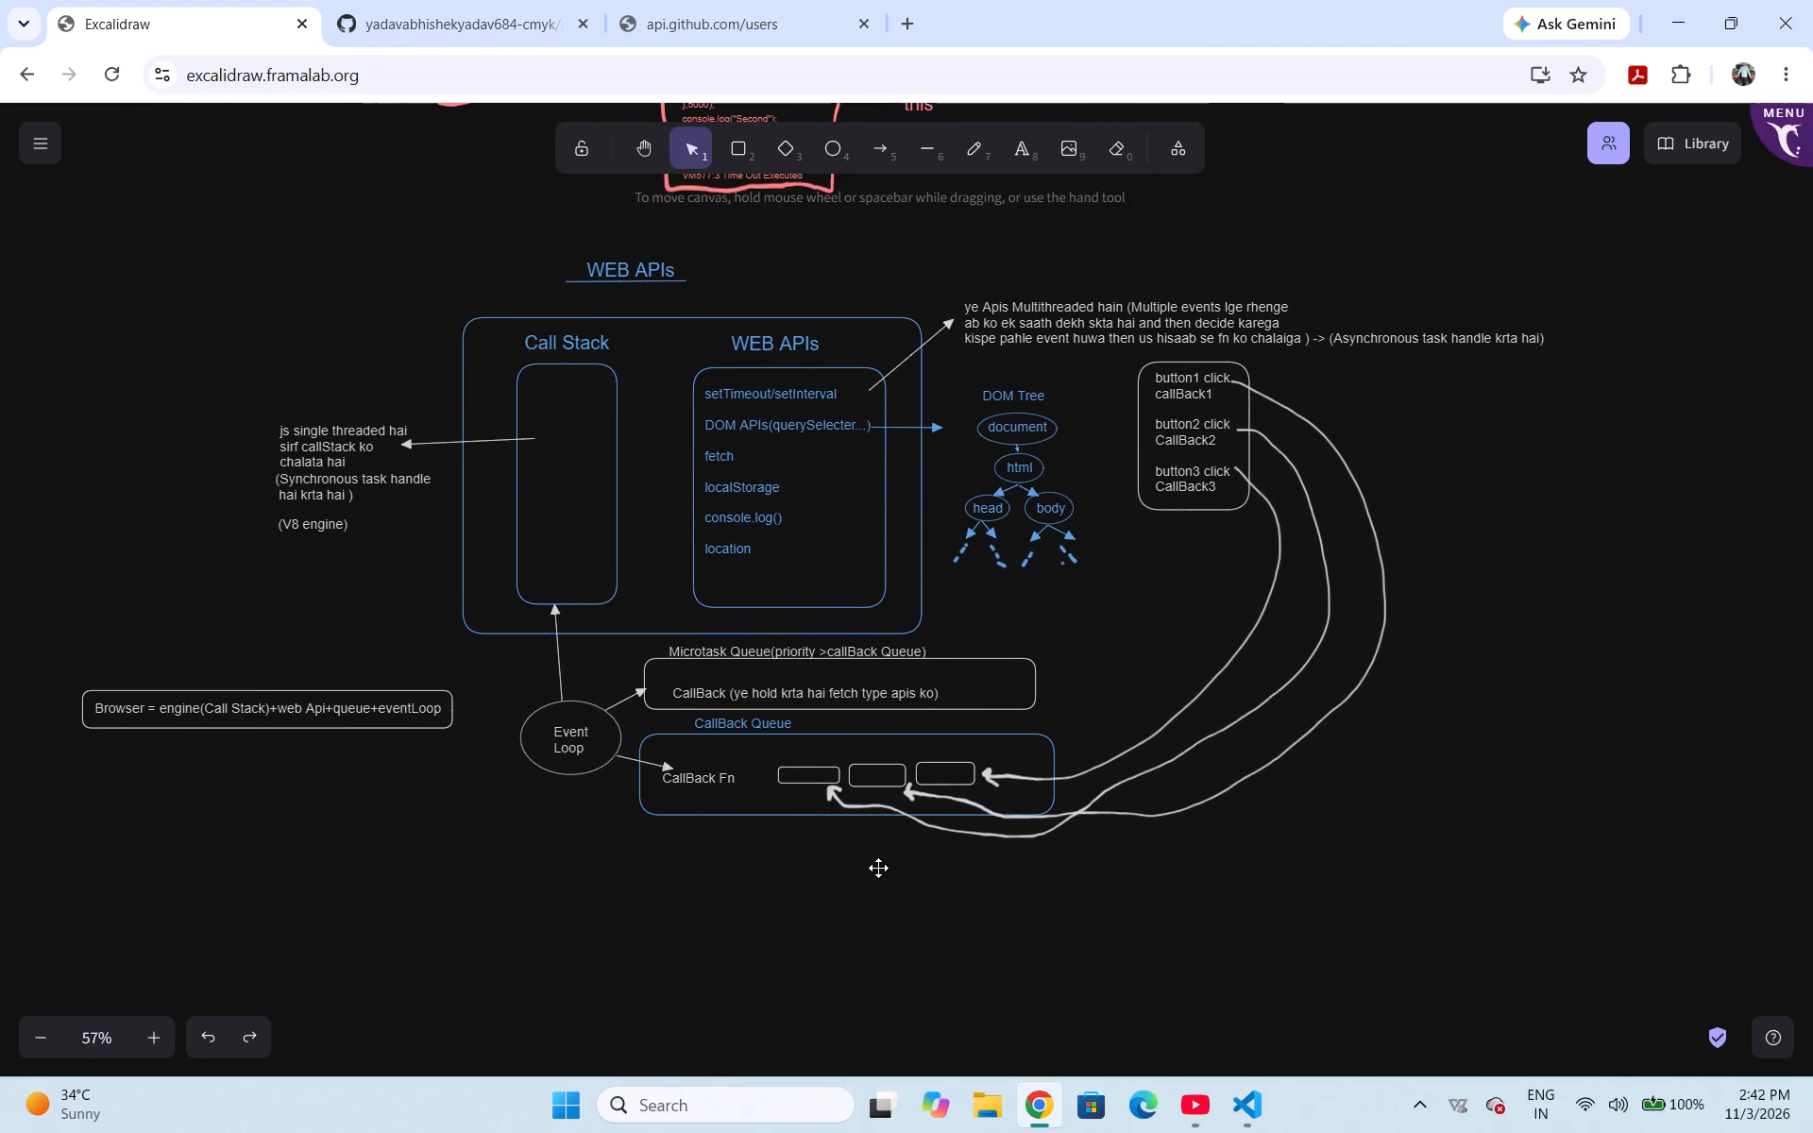
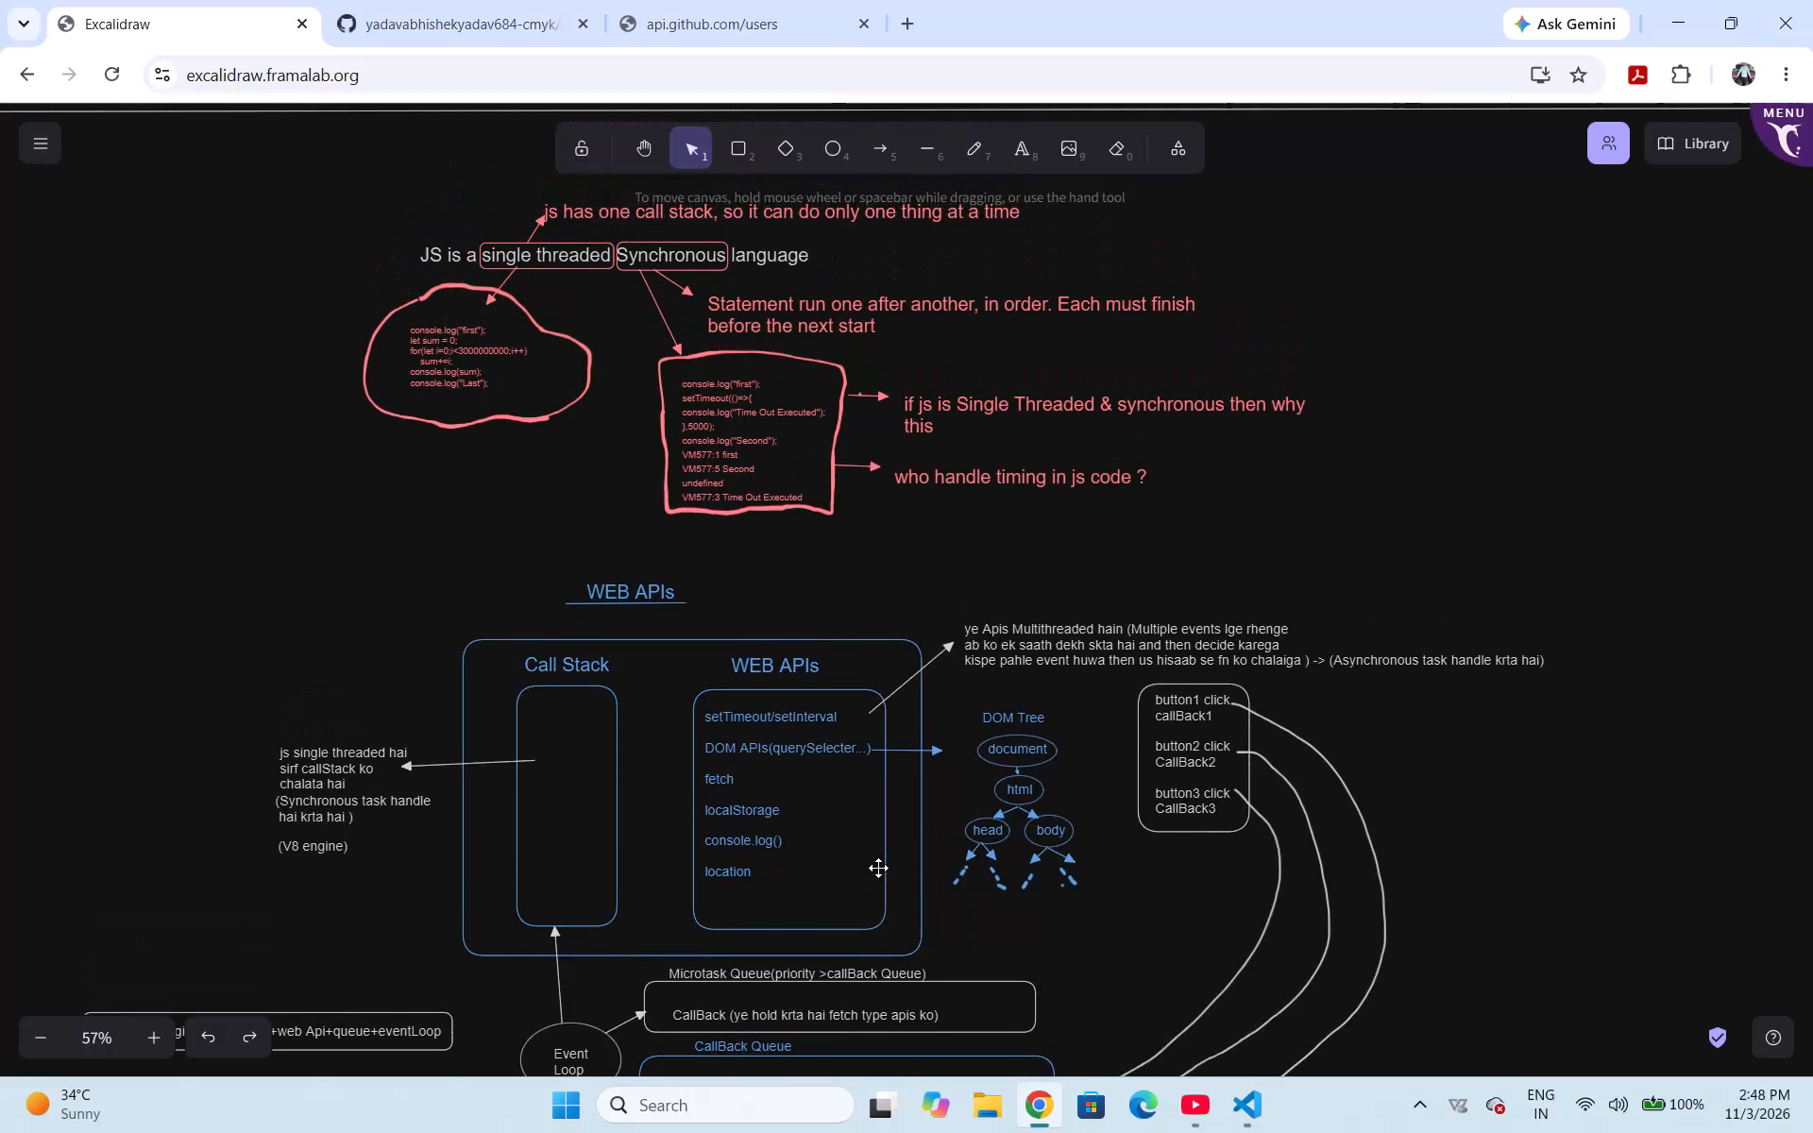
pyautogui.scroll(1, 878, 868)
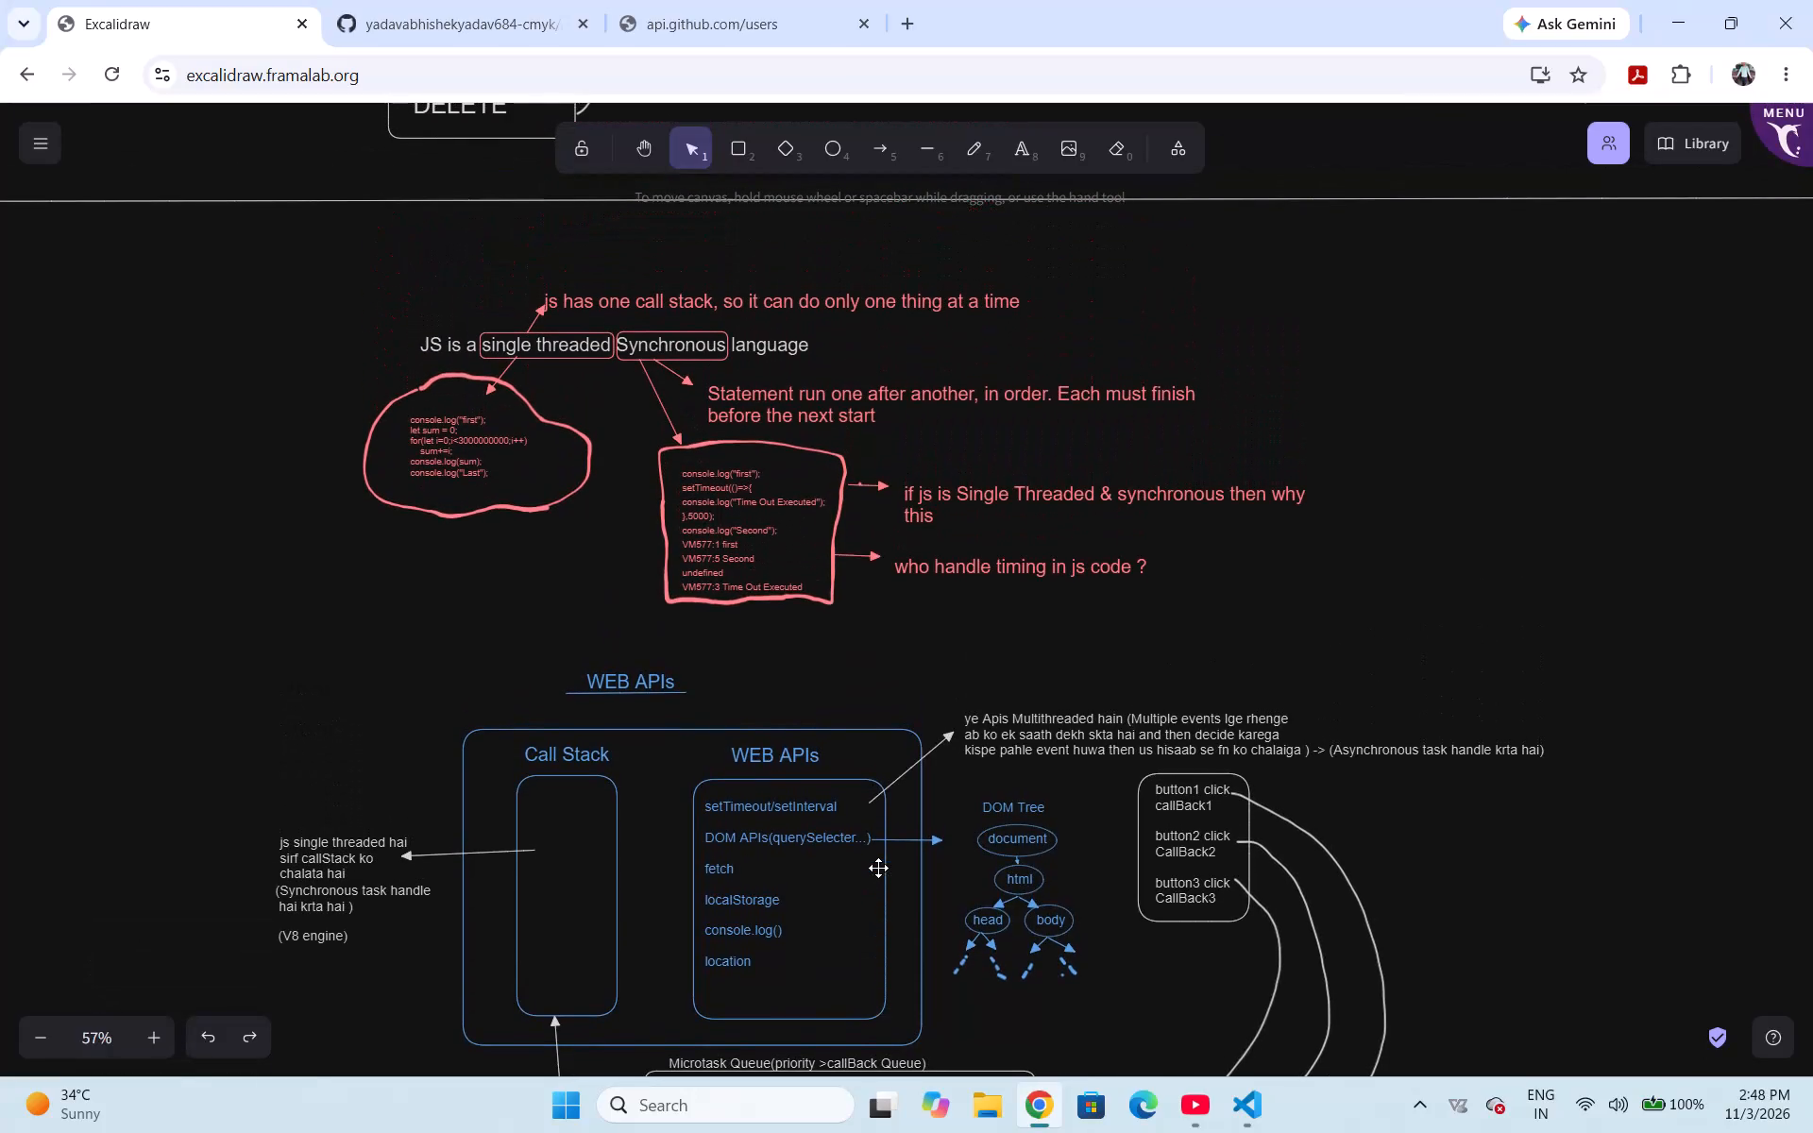